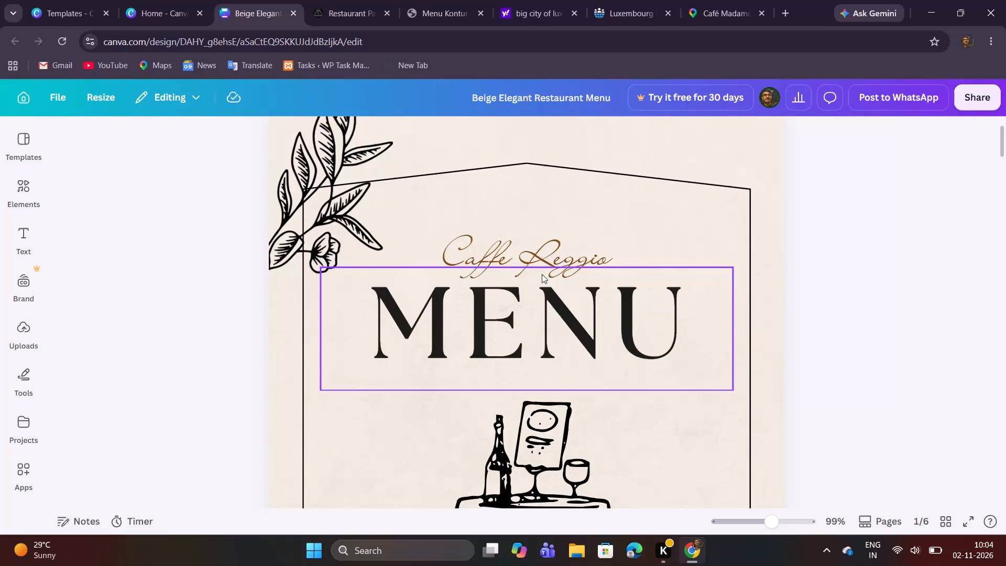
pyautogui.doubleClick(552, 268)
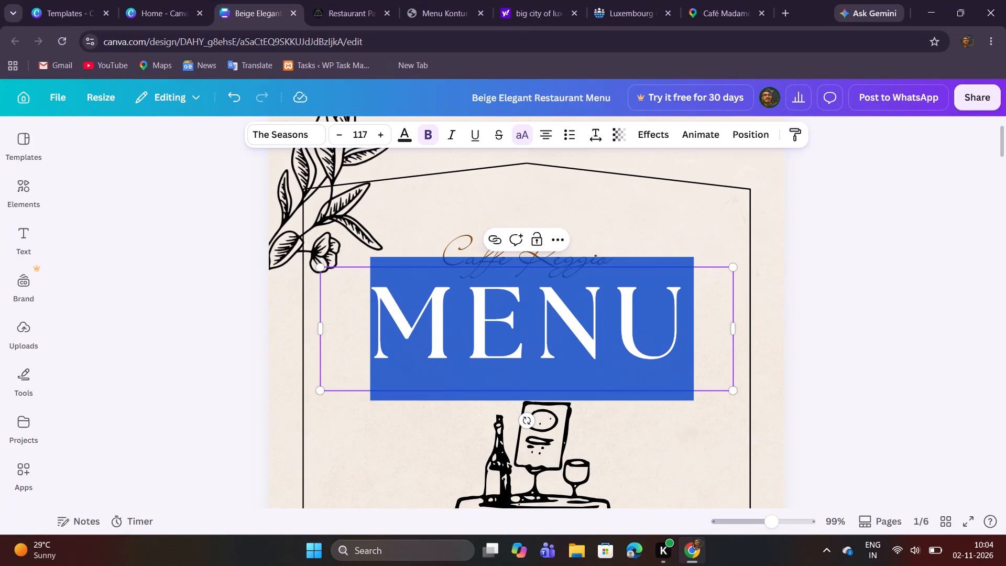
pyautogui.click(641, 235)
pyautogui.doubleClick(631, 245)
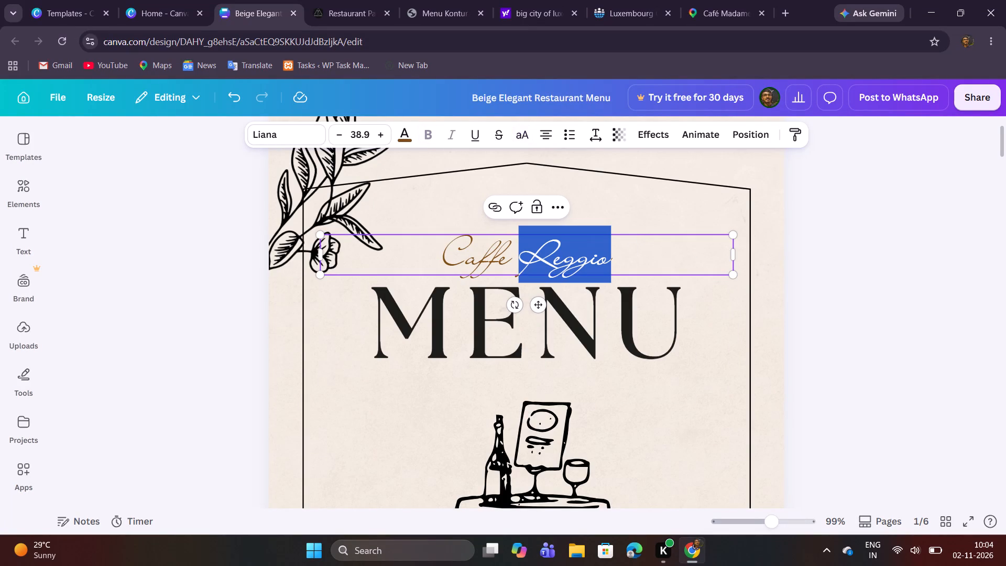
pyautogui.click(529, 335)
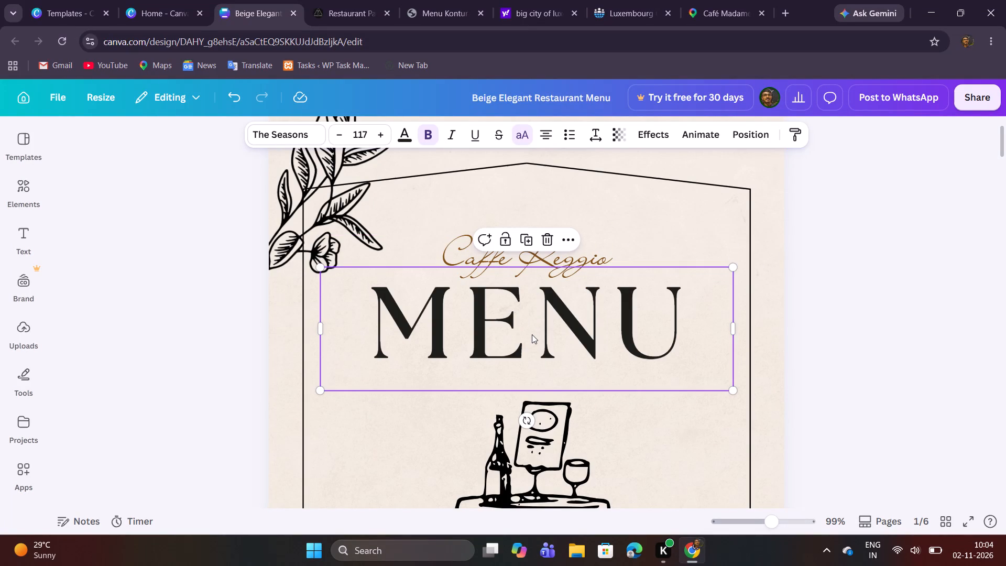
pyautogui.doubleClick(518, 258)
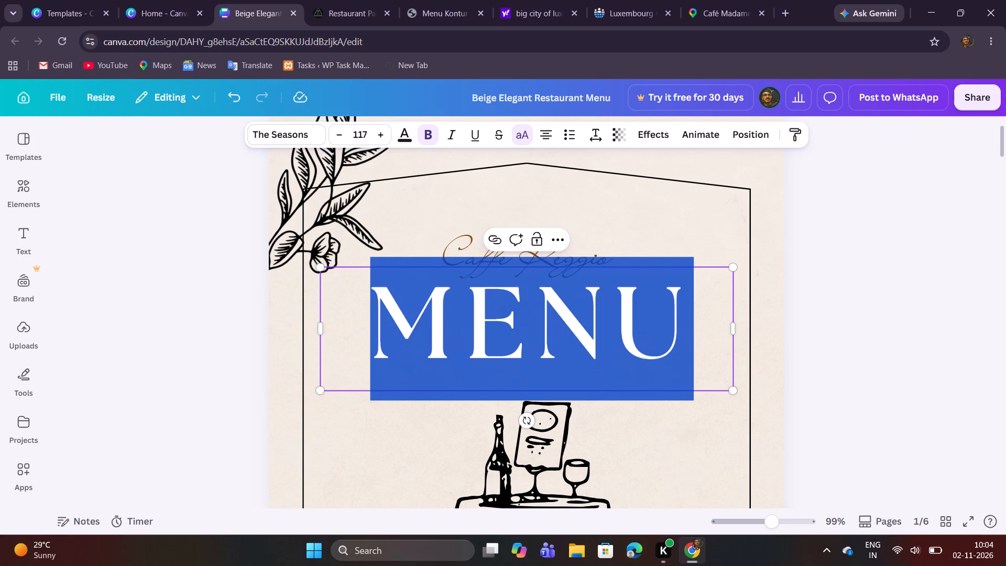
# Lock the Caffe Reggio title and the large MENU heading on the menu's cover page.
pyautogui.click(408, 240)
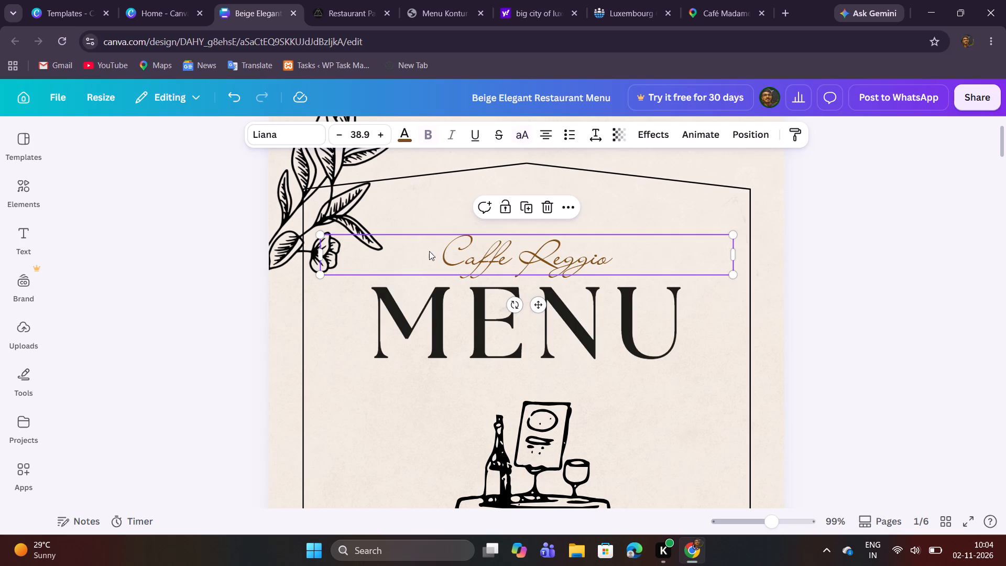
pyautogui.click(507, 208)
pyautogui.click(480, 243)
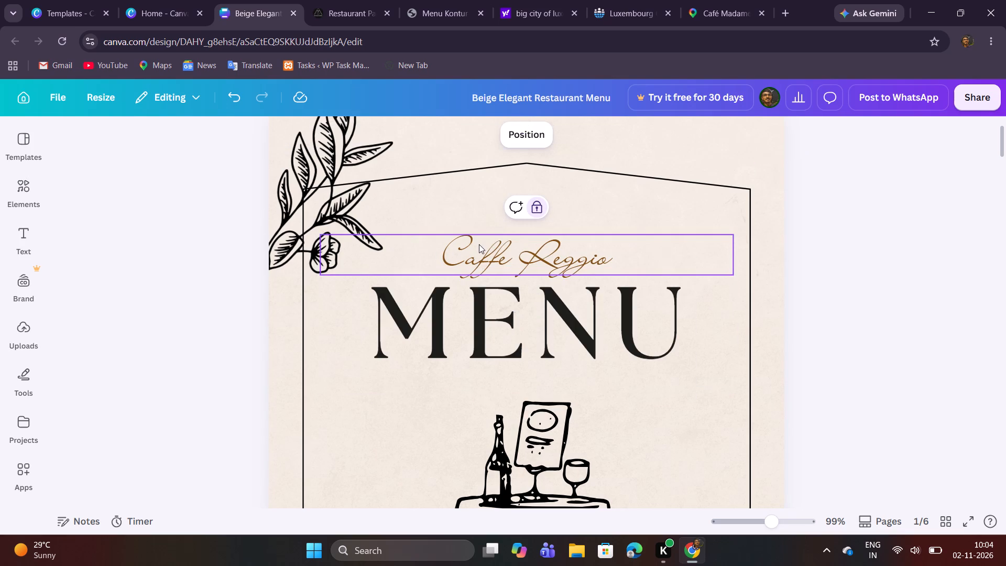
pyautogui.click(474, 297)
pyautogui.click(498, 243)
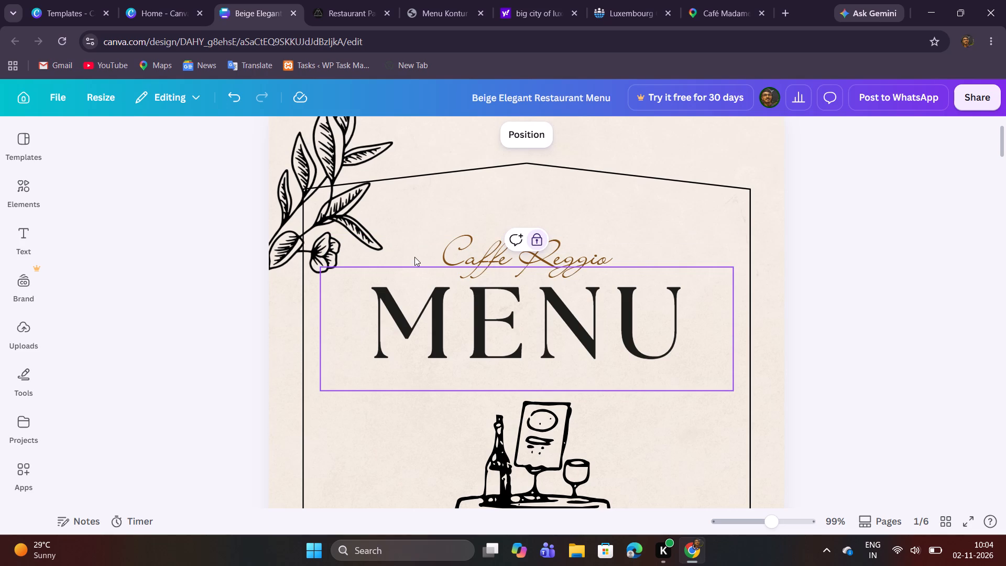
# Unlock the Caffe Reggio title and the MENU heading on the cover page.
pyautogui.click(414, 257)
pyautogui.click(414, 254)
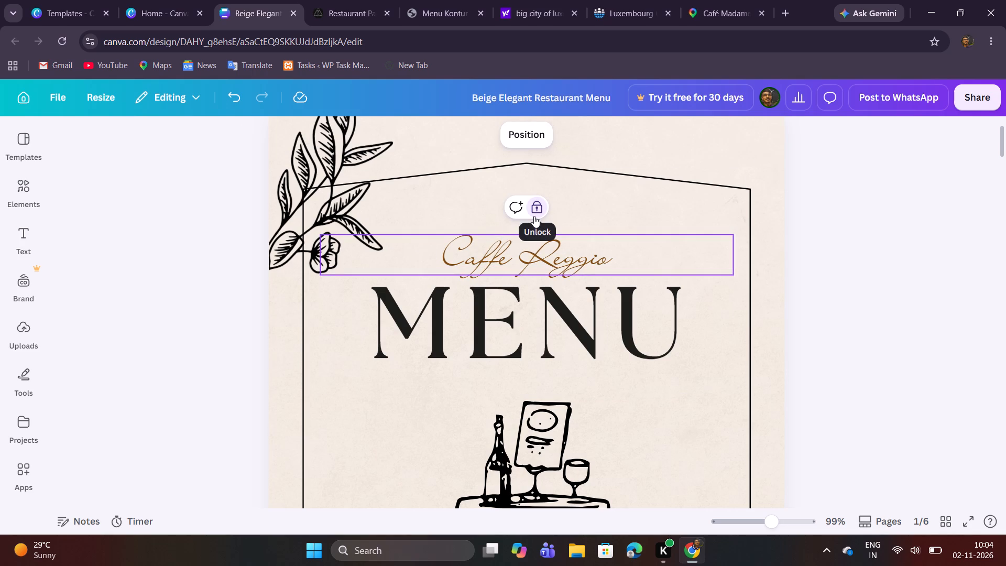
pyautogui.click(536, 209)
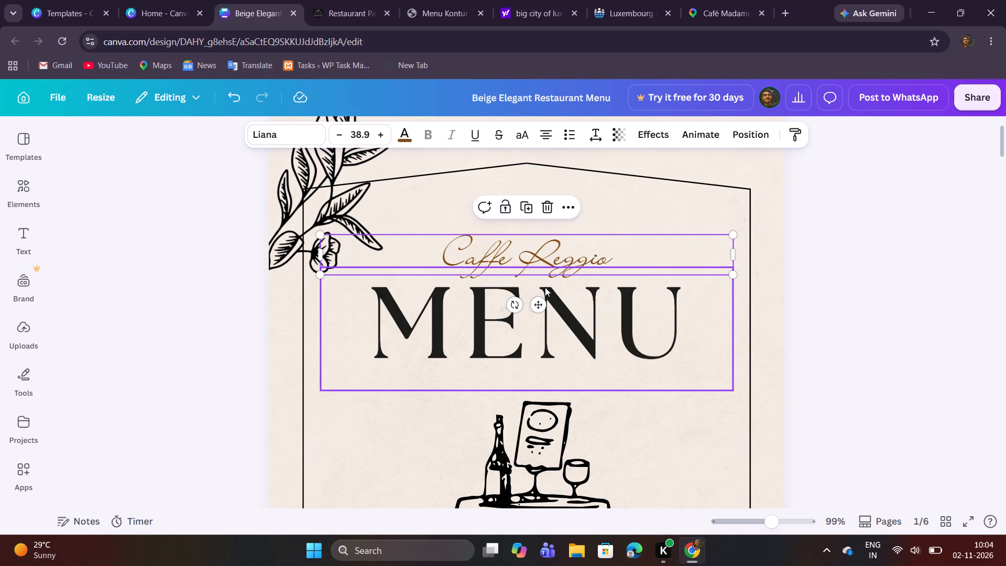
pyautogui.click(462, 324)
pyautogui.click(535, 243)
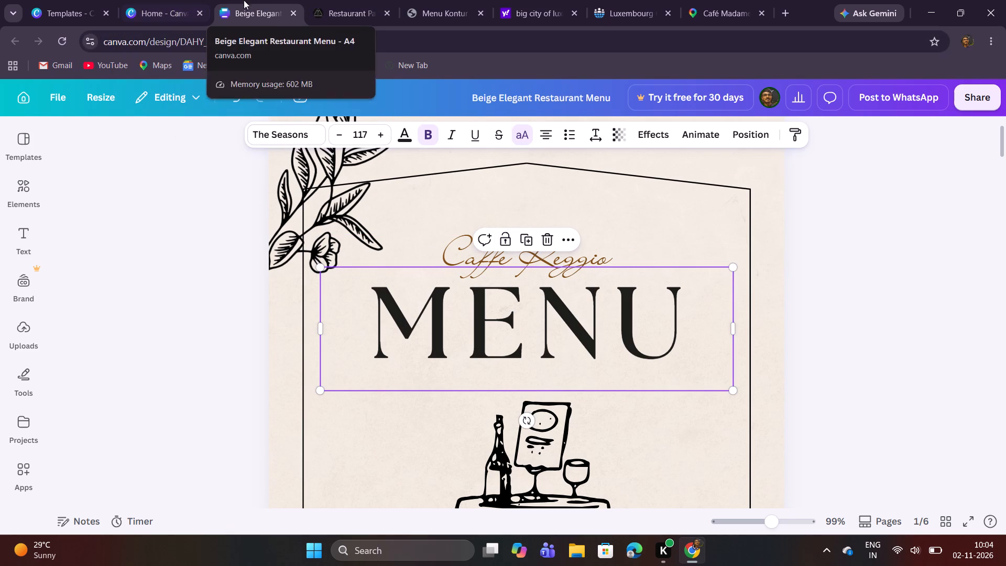
# Close the browser tab with the Canva templates.
pyautogui.click(107, 17)
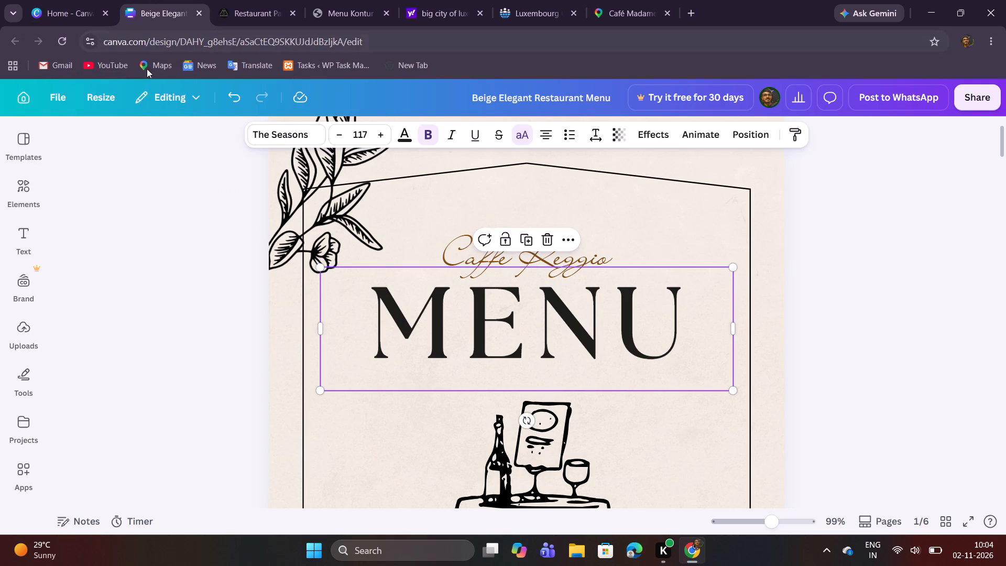
# Copy the starters and salads menu image from the Café Madame restaurant website.
pyautogui.click(262, 14)
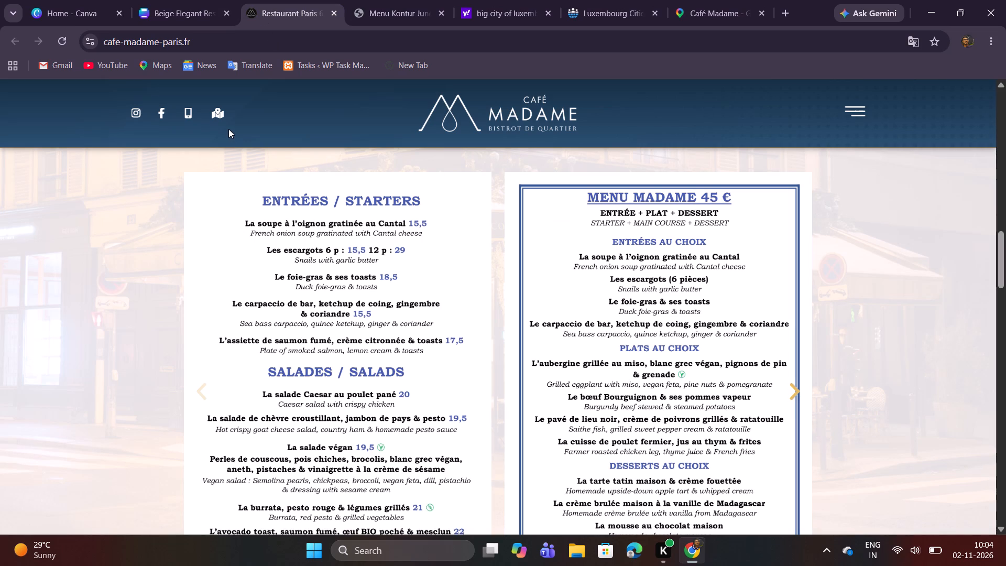
pyautogui.scroll(-2, 278, 254)
pyautogui.scroll(1, 286, 270)
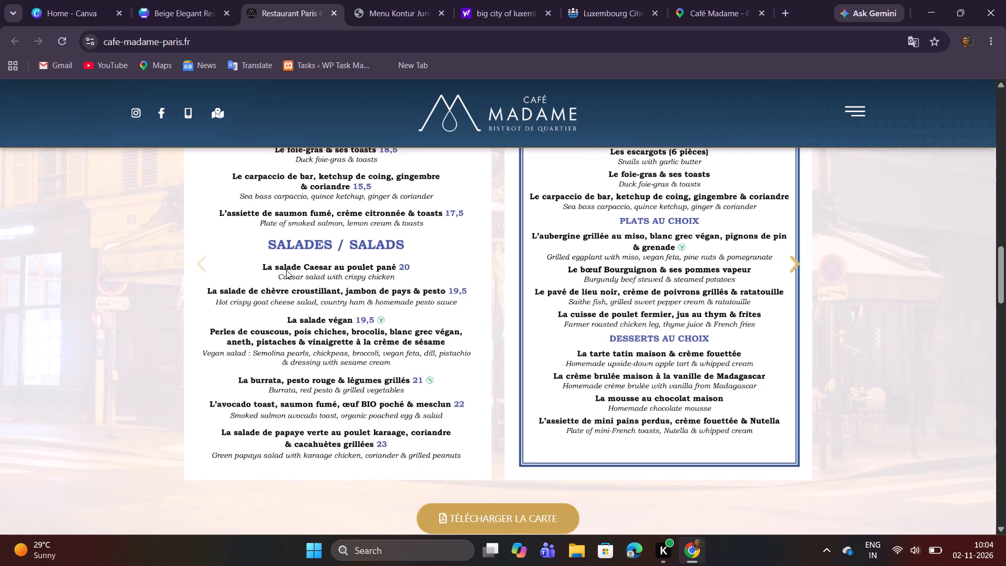
pyautogui.rightClick(305, 279)
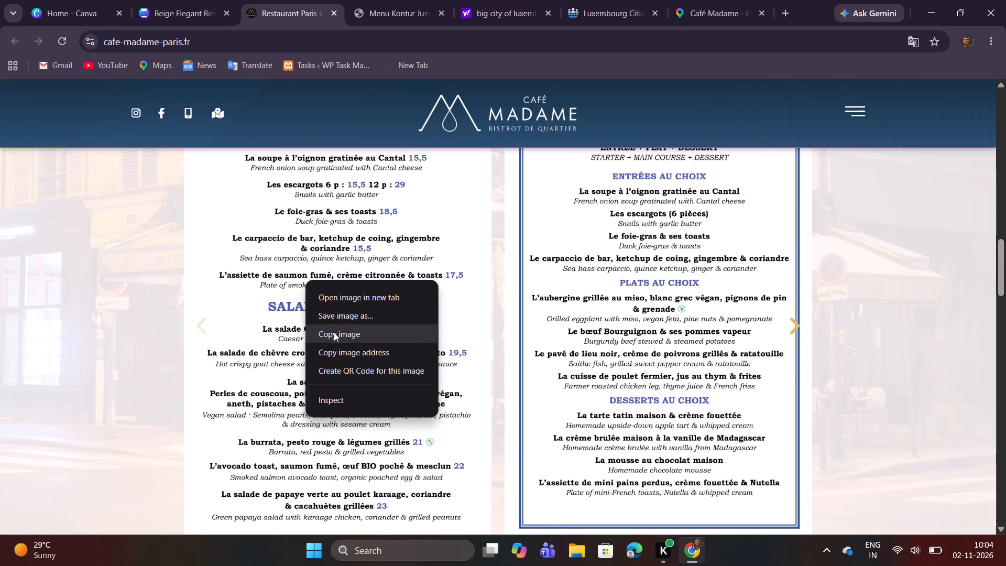
pyautogui.click(340, 335)
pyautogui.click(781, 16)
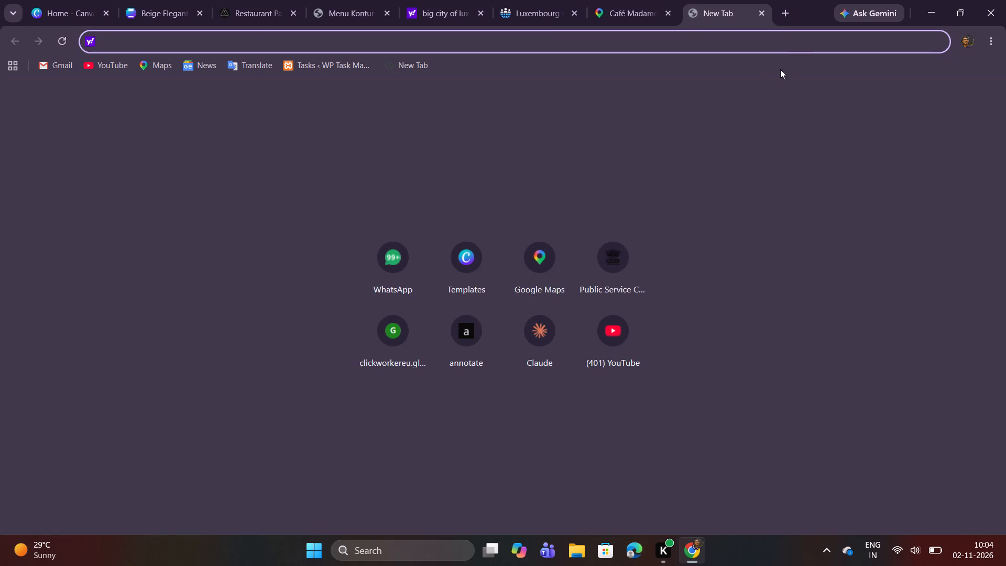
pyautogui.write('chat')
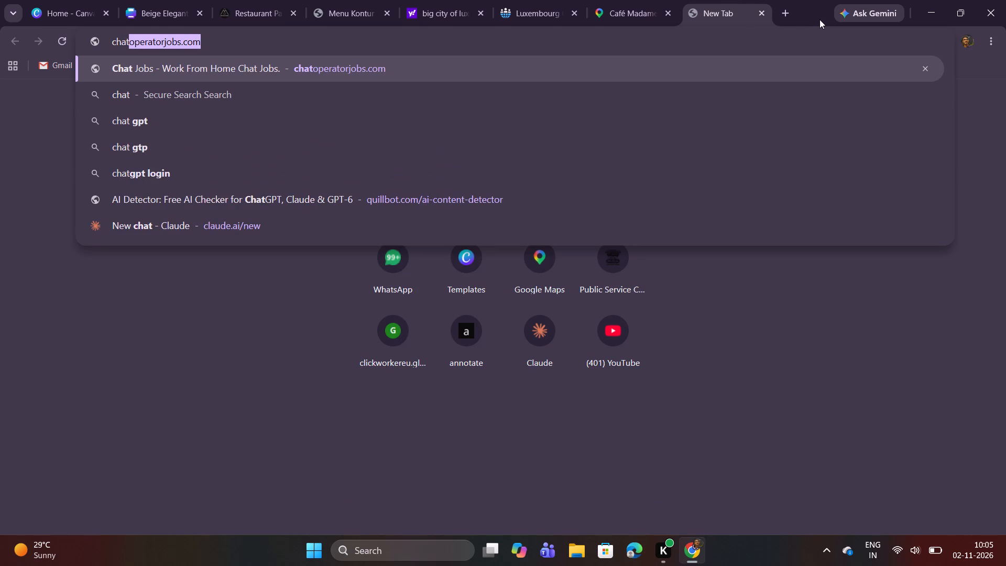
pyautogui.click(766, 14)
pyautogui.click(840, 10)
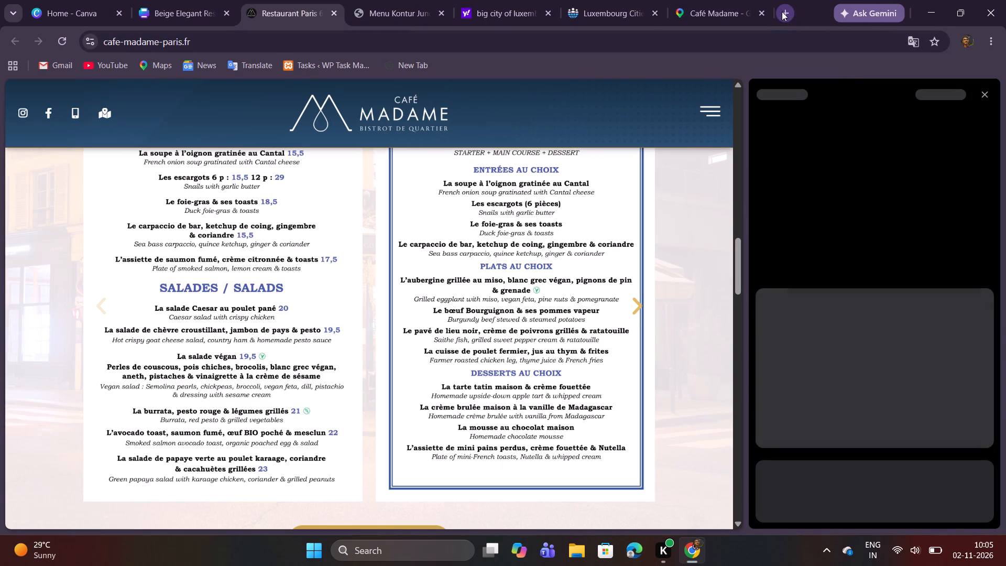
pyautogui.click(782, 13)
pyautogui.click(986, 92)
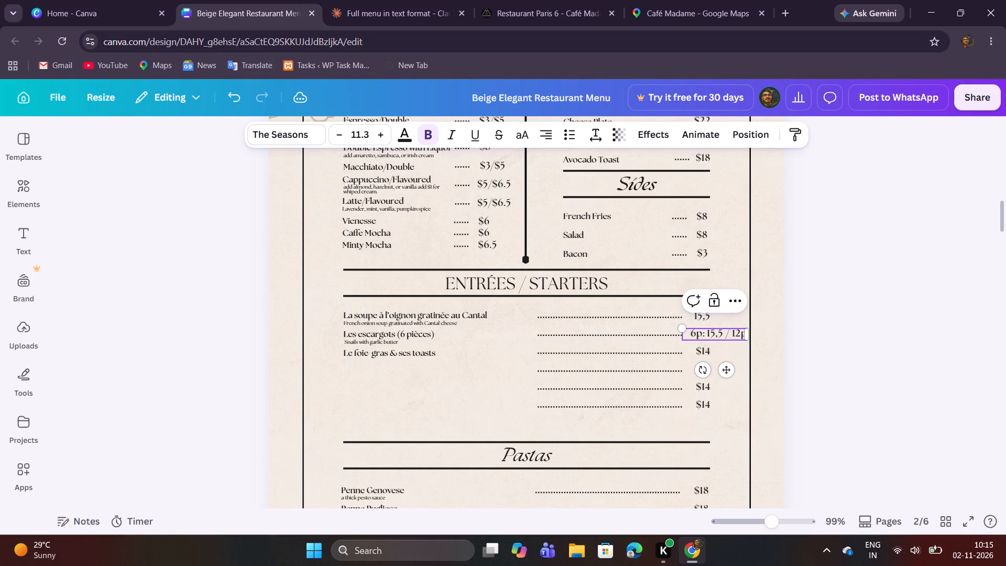
pyautogui.hotkey('shift', ':')
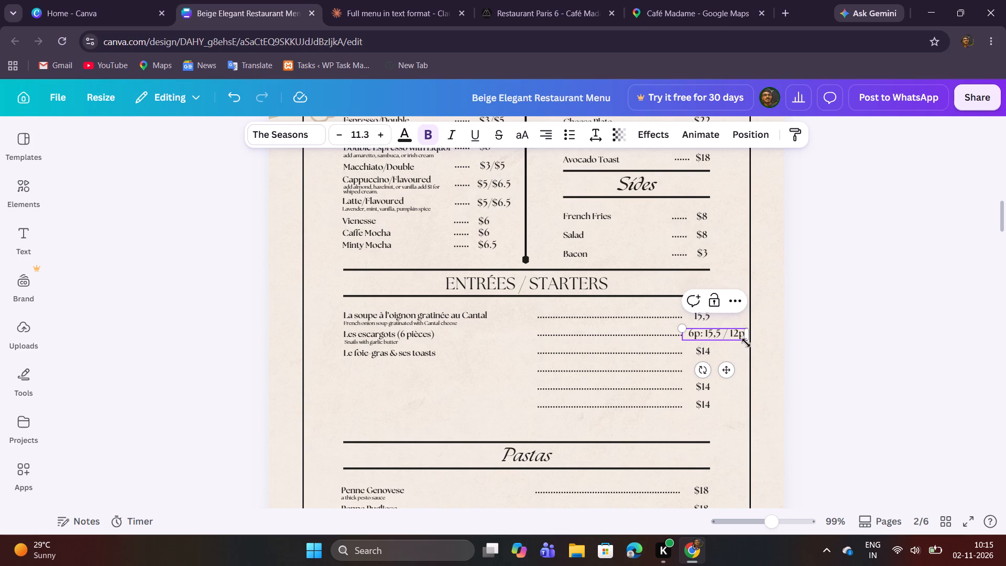
# Scale the escargots price text down to about size 9.7.
pyautogui.moveTo(746, 343); pyautogui.dragTo(736, 341)
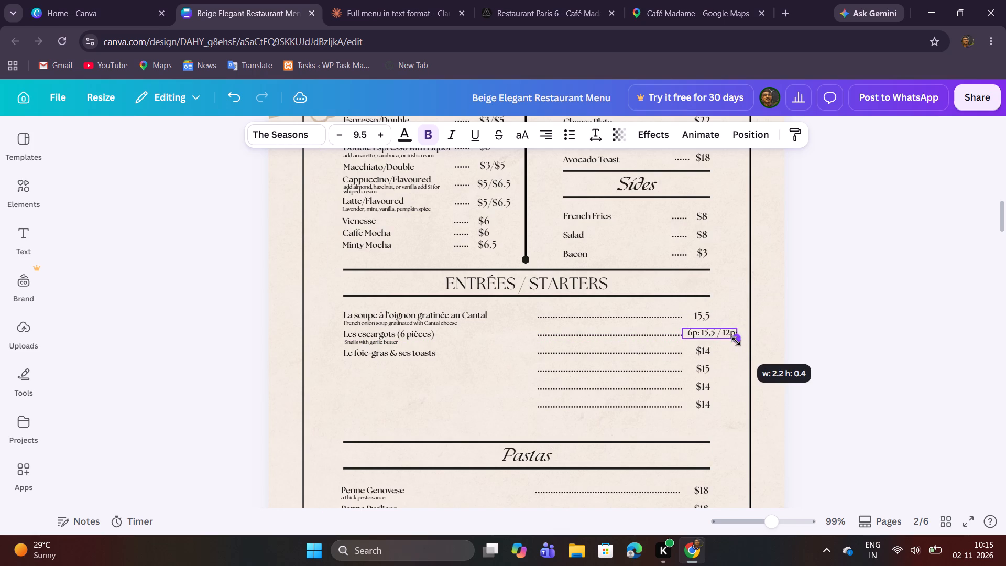
pyautogui.moveTo(736, 341); pyautogui.dragTo(737, 343)
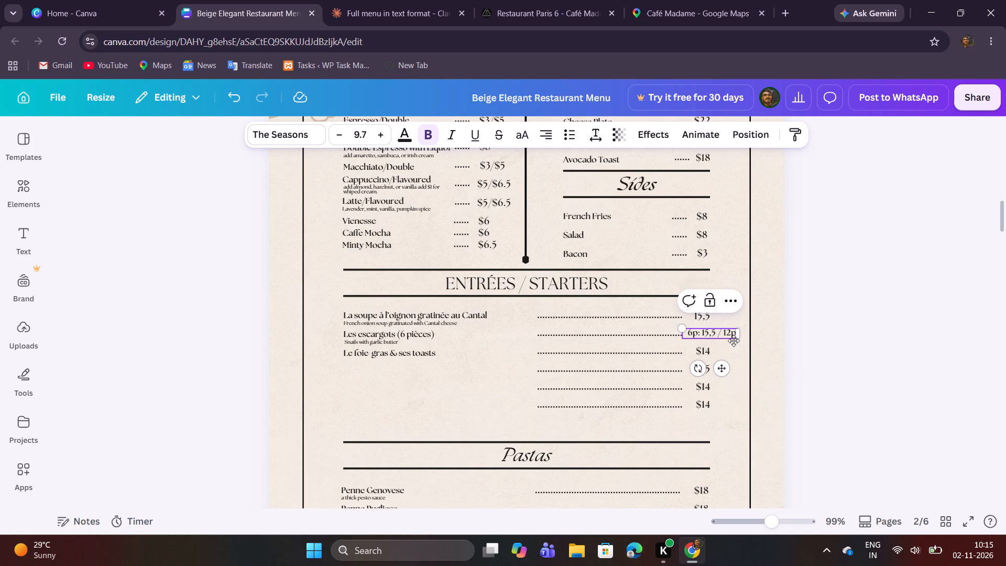
# Add "29" after "12p:" in the escargots price and widen its box to fit the price on one line.
pyautogui.click(734, 334)
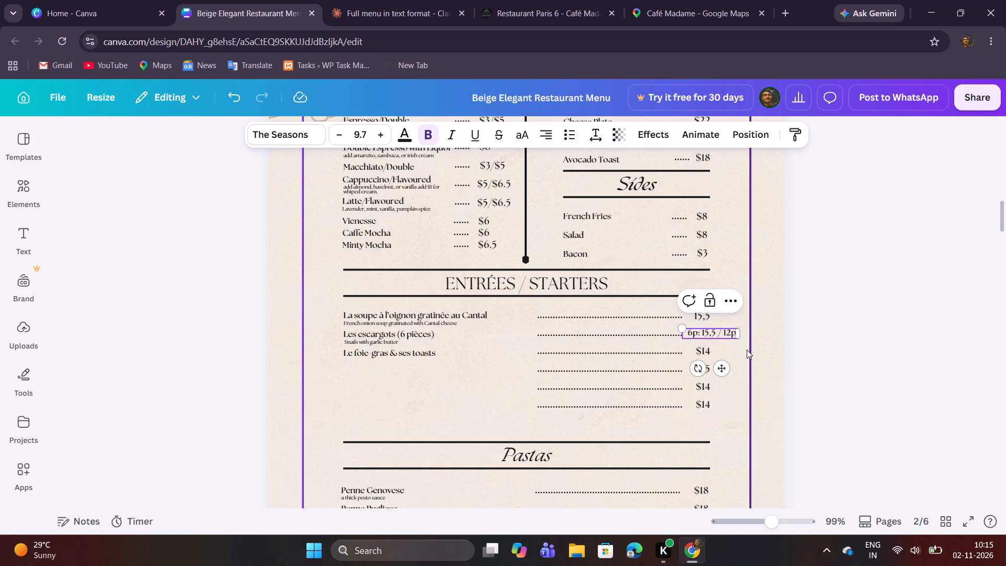
pyautogui.press('Right')
pyautogui.press('space')
pyautogui.press('2')
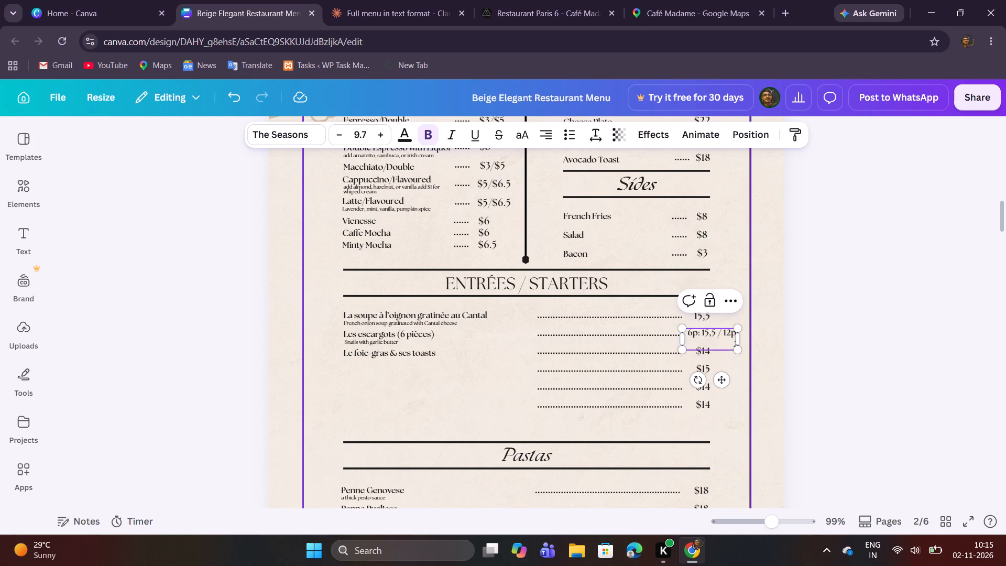
pyautogui.press('9')
pyautogui.click(737, 341)
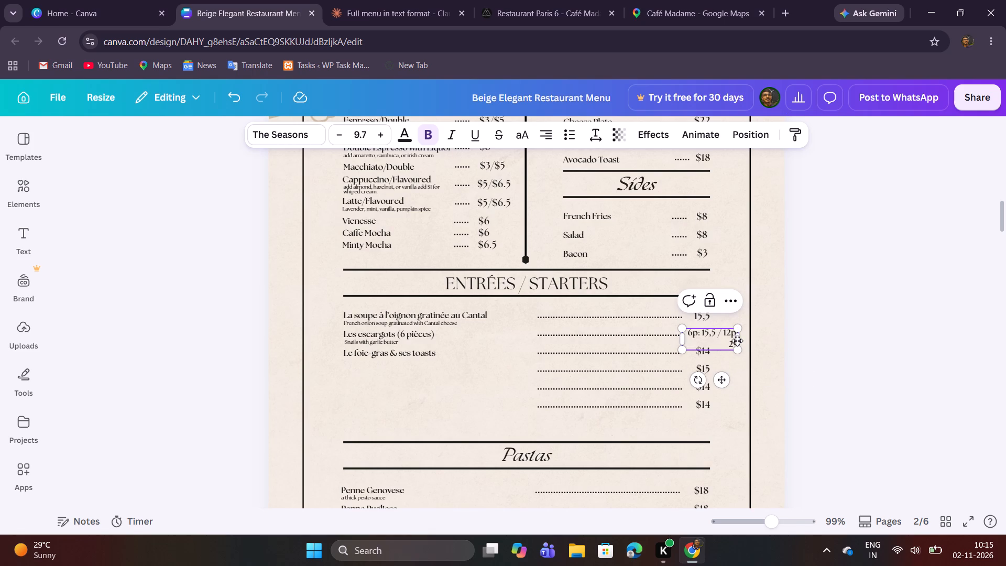
pyautogui.click(736, 338)
pyautogui.moveTo(738, 340); pyautogui.dragTo(746, 340)
pyautogui.click(783, 342)
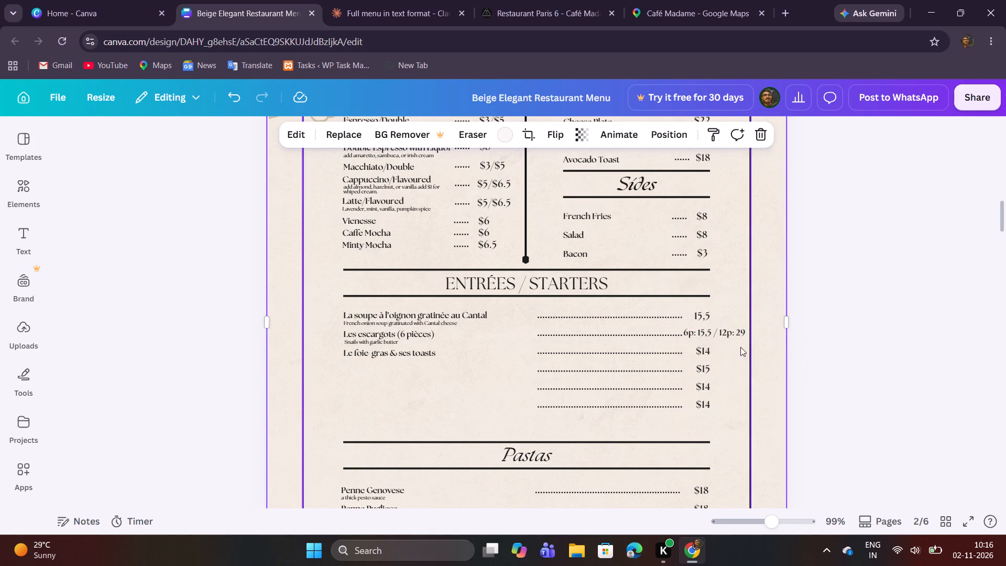
# Nudge the escargots price slightly down to line up with its dotted line.
pyautogui.click(726, 334)
pyautogui.click(727, 366)
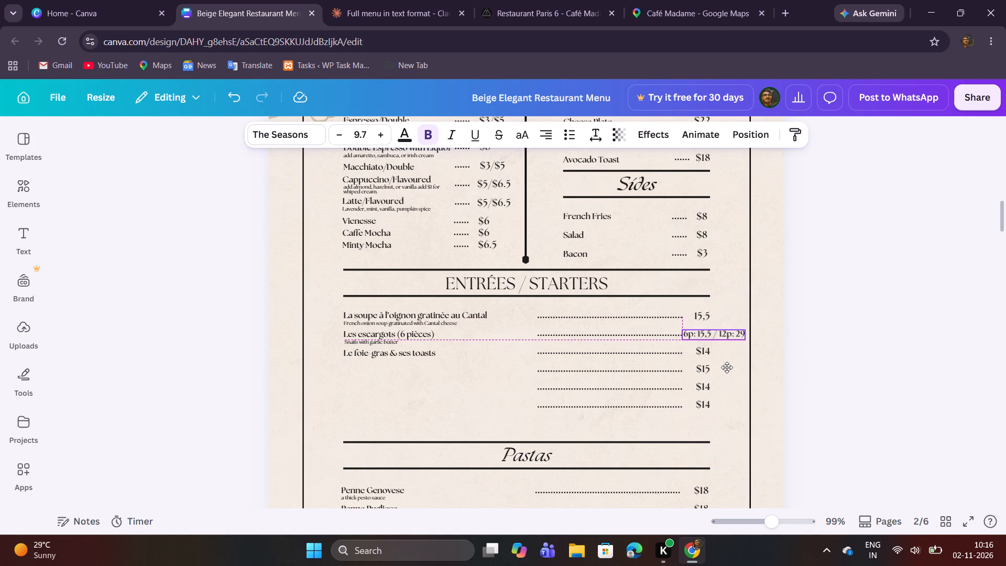
pyautogui.click(791, 366)
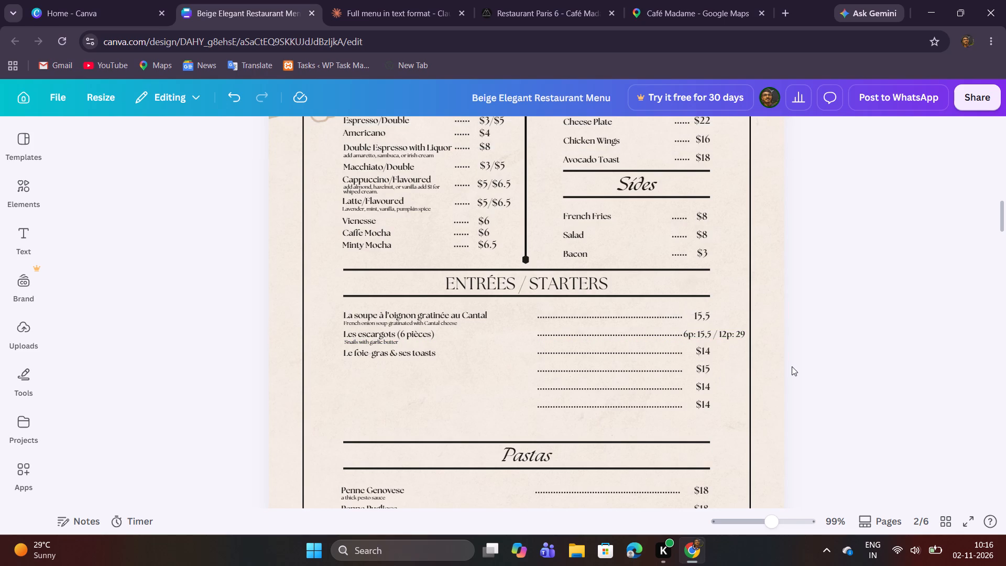
# Insert a space before "6p" in the escargots price and widen its box to about 2.8.
pyautogui.click(704, 338)
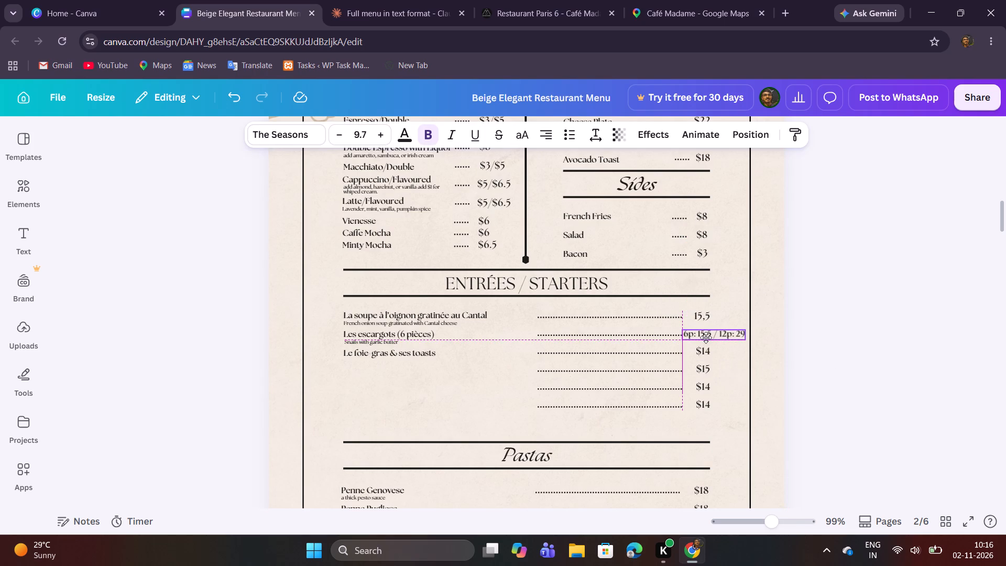
pyautogui.click(689, 334)
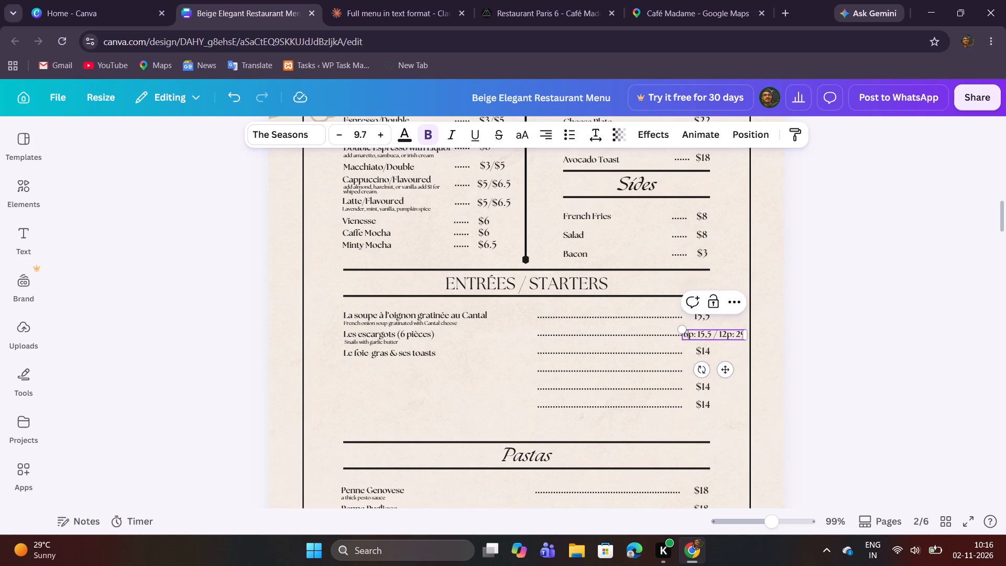
pyautogui.click(684, 333)
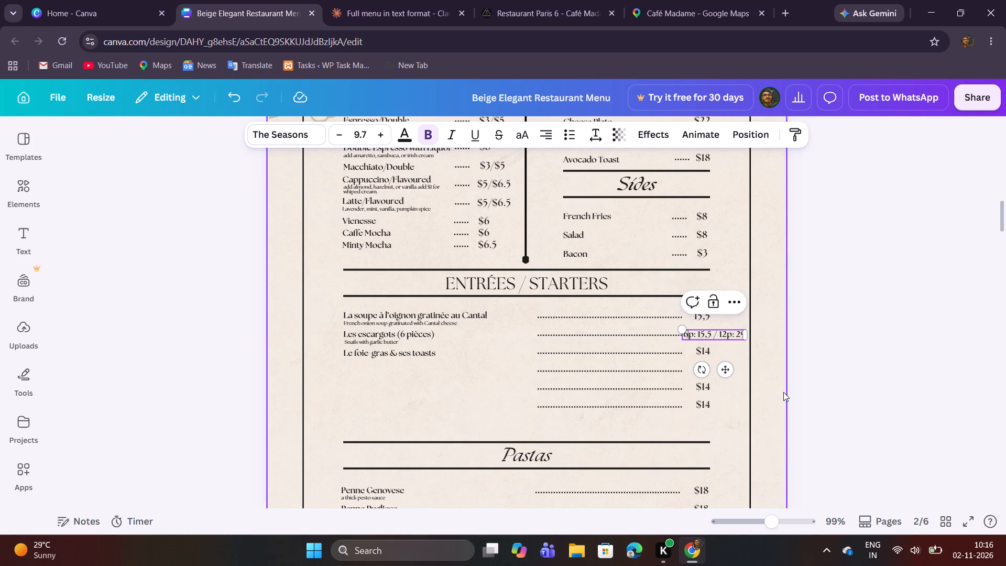
pyautogui.press('Left')
pyautogui.press('space')
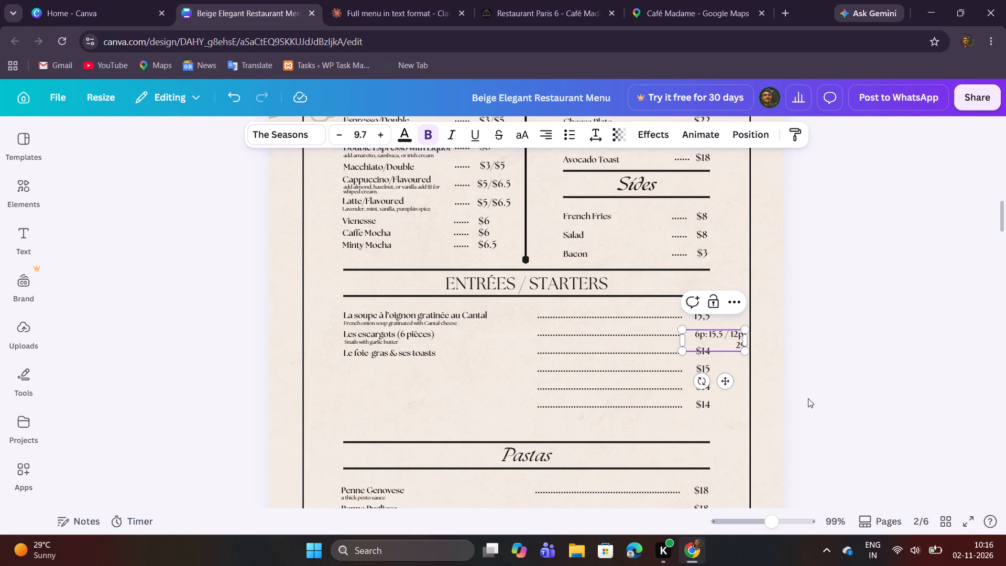
pyautogui.click(748, 342)
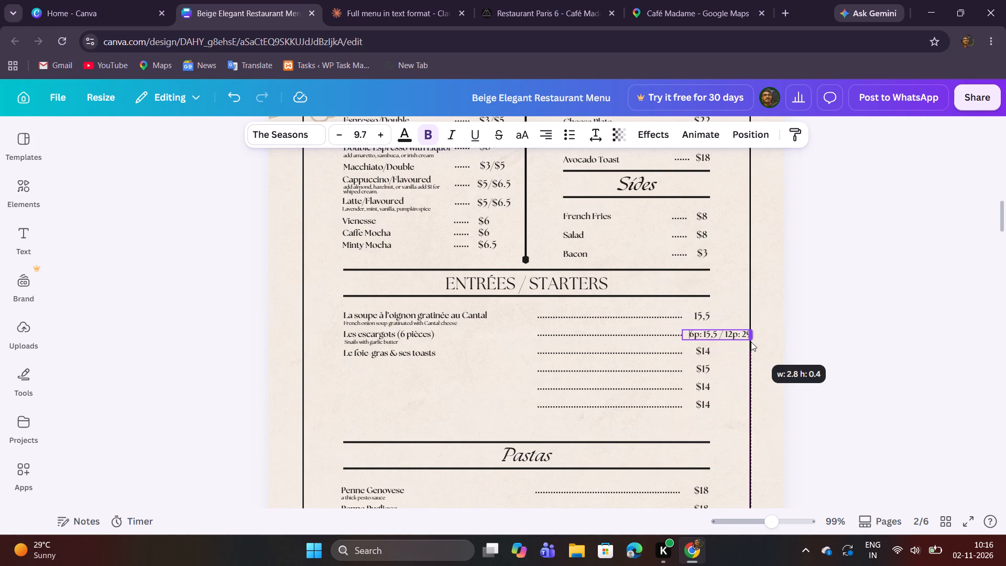
pyautogui.click(795, 345)
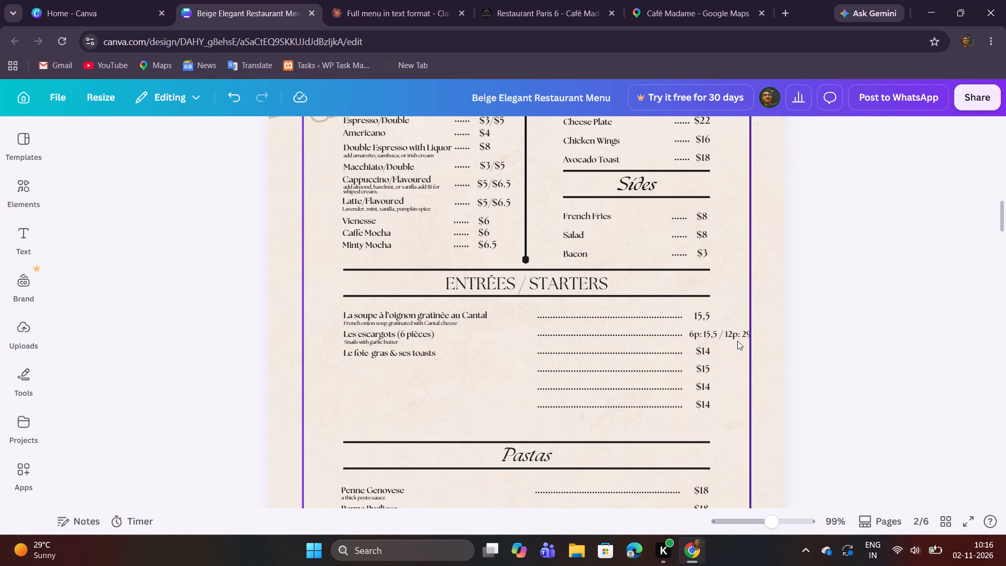
# Move the escargots price slightly left and down, inside the page's border line and level with its dotted line.
pyautogui.click(736, 338)
pyautogui.click(734, 338)
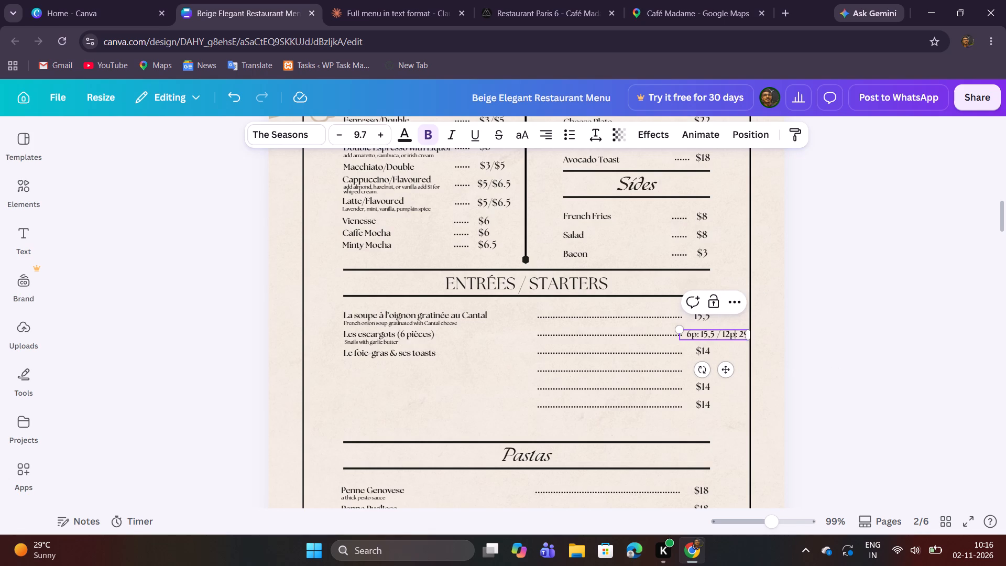
pyautogui.click(801, 349)
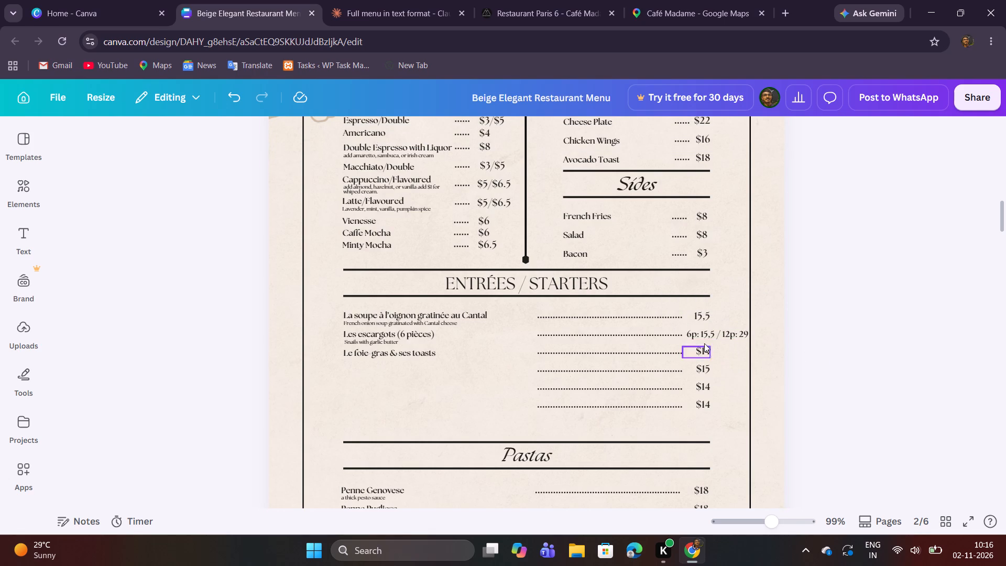
pyautogui.click(716, 331)
pyautogui.click(724, 370)
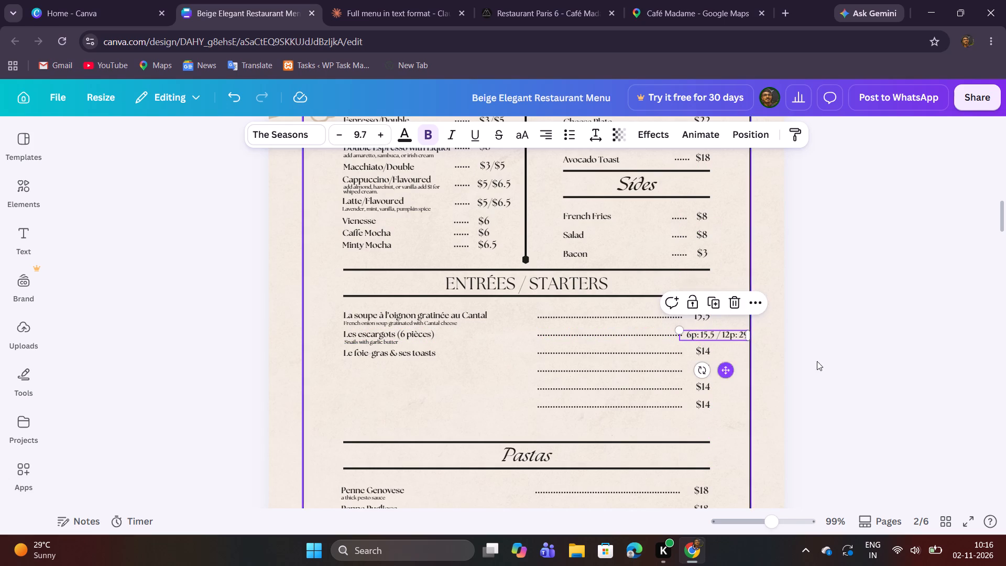
pyautogui.click(863, 361)
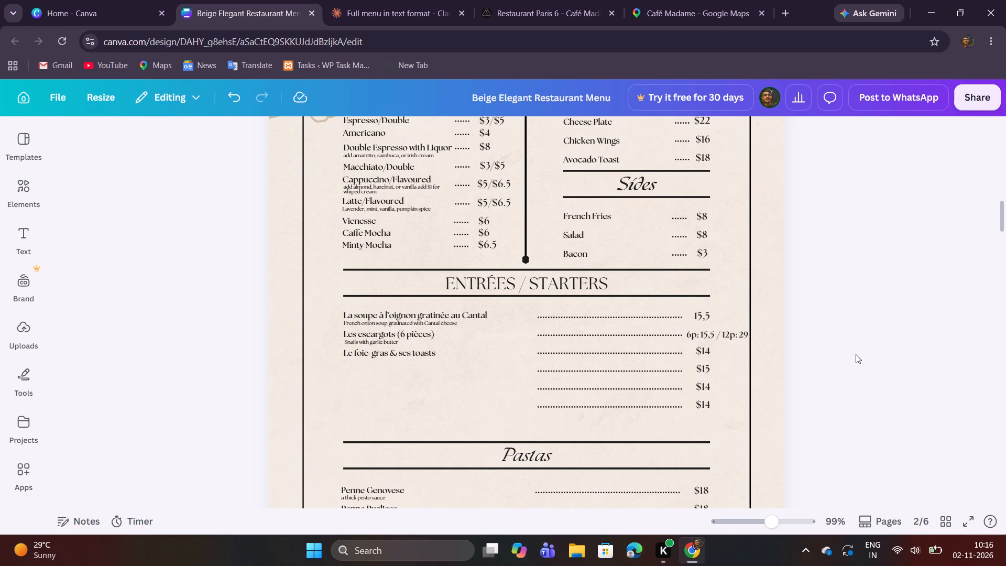
# Duplicate the description "Snails with garlic butter" and place the copy directly under "Le foie-gras & ses toasts", aligned with the dish name.
pyautogui.scroll(-2, 855, 352)
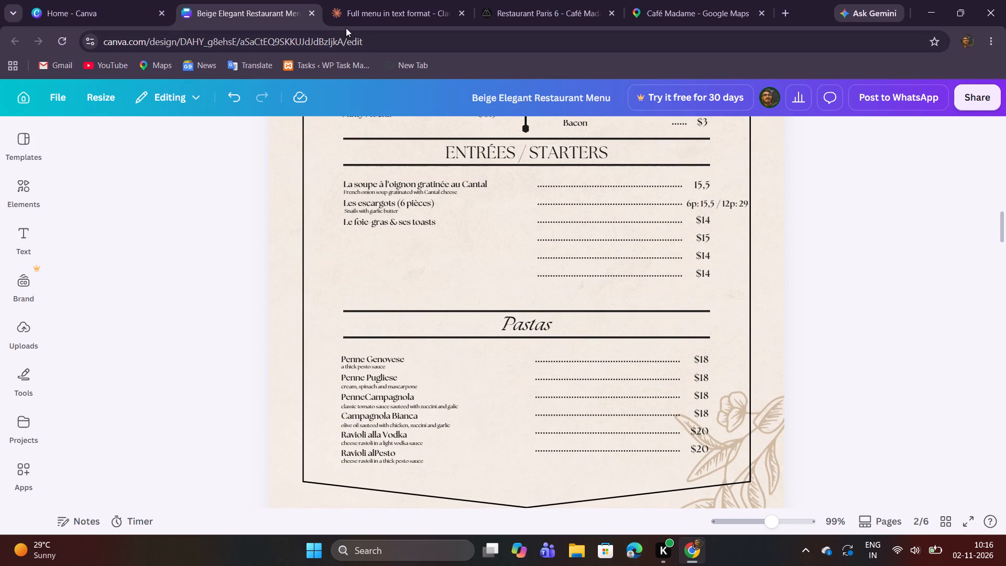
pyautogui.click(385, 211)
pyautogui.click(408, 184)
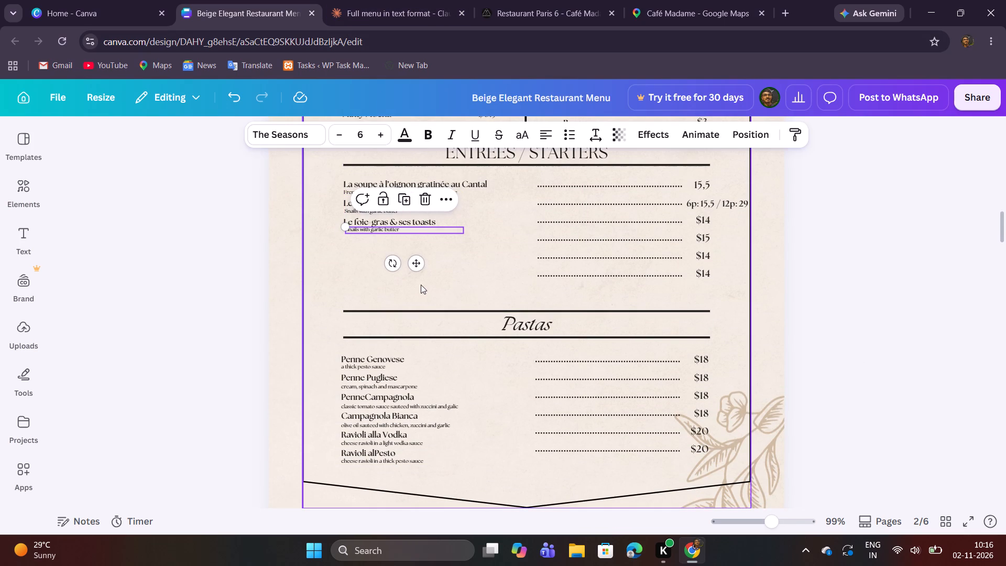
pyautogui.click(421, 285)
pyautogui.click(396, 232)
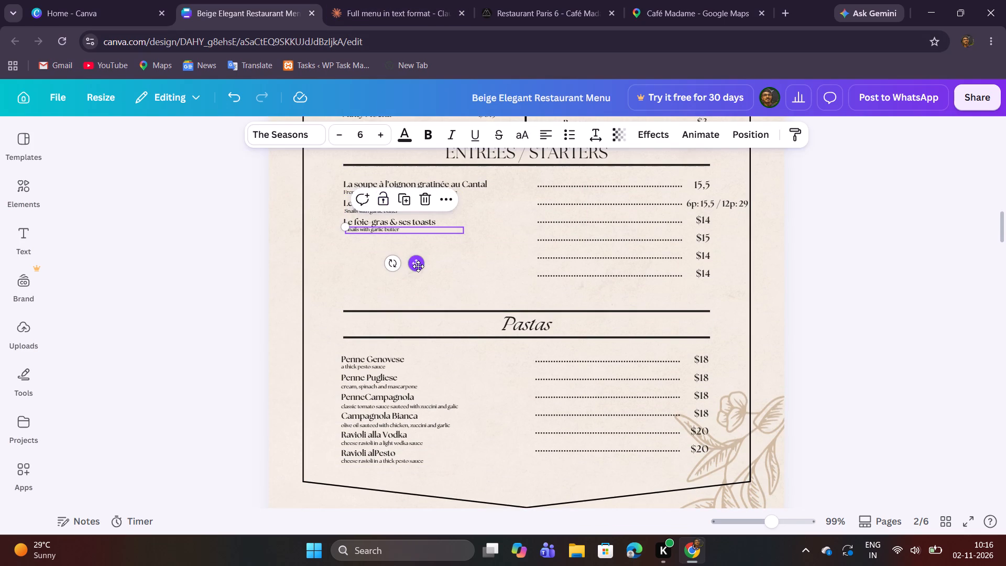
pyautogui.click(419, 266)
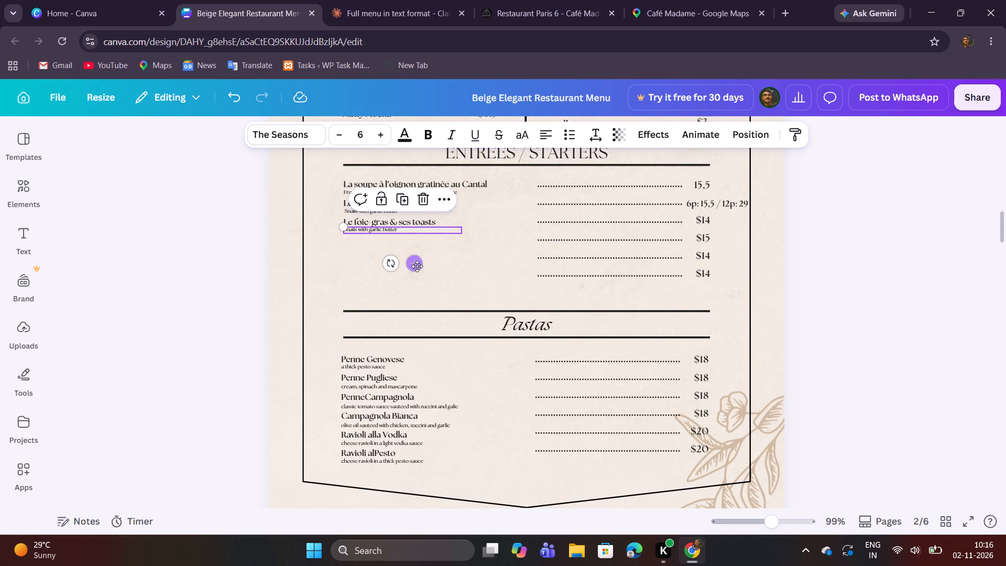
# Move the description "Snails with garlic butter" slightly up and left, closer under "Les escargots" and aligned with the other descriptions.
pyautogui.click(412, 287)
pyautogui.click(380, 215)
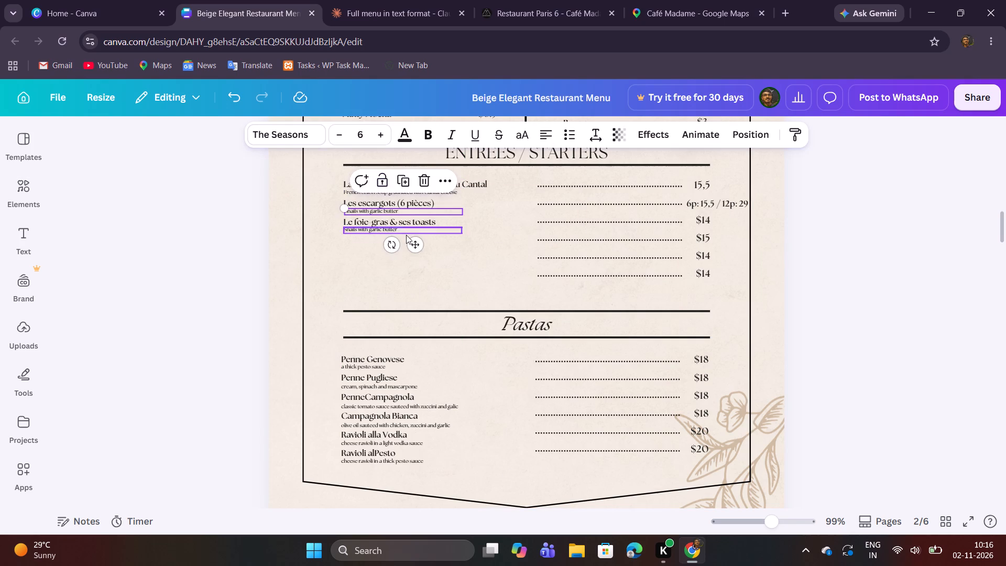
pyautogui.click(415, 246)
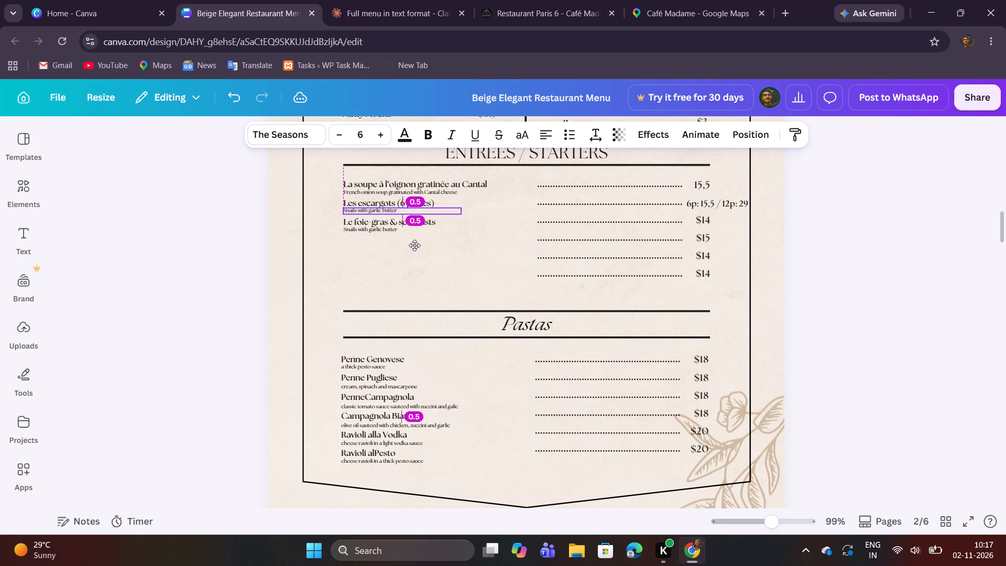
pyautogui.click(409, 264)
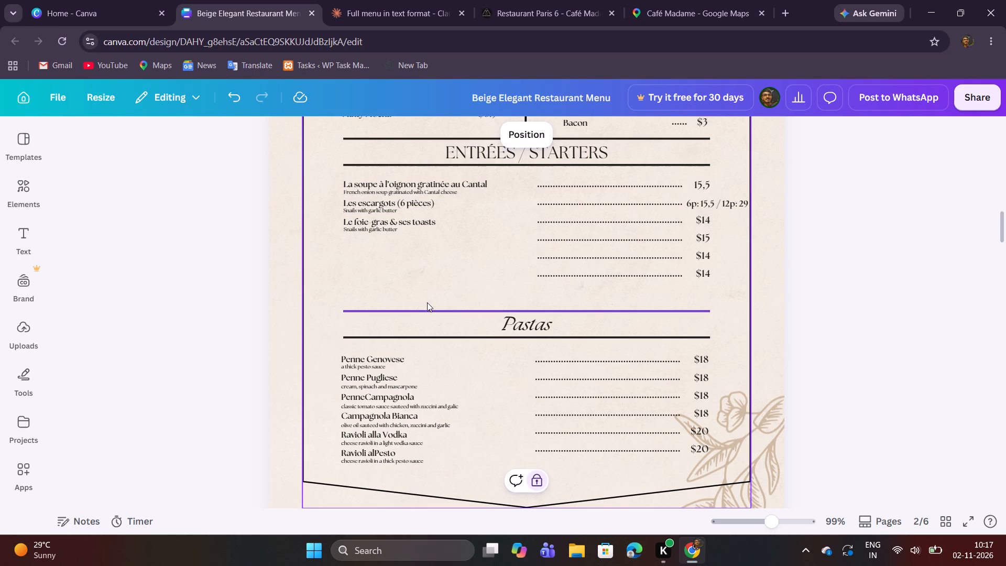
pyautogui.click(777, 524)
pyautogui.scroll(2, 435, 407)
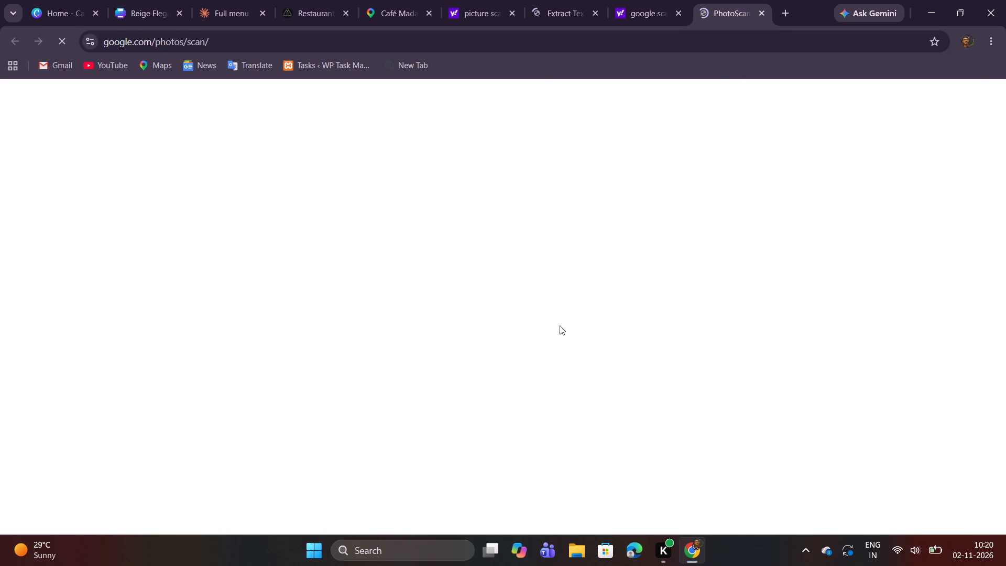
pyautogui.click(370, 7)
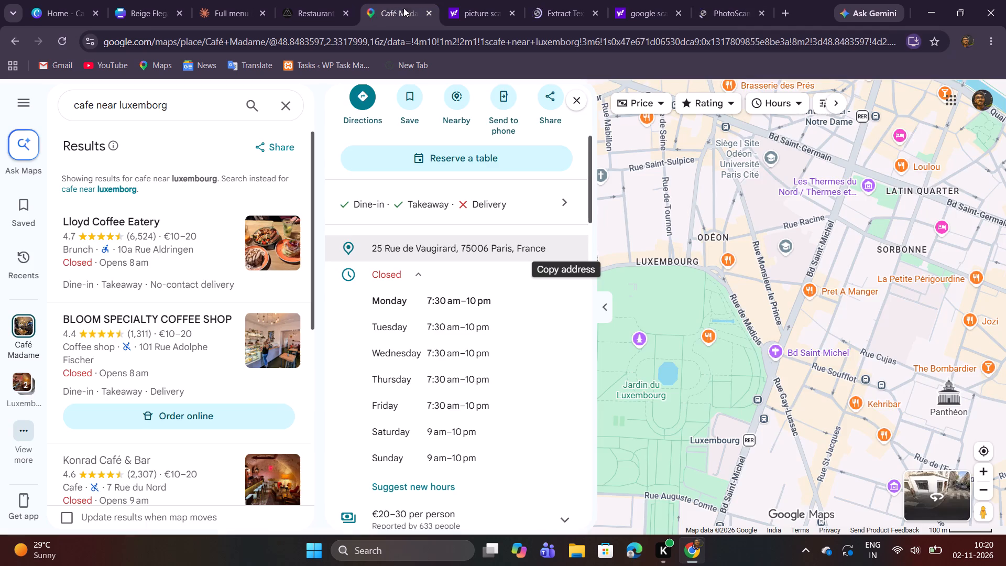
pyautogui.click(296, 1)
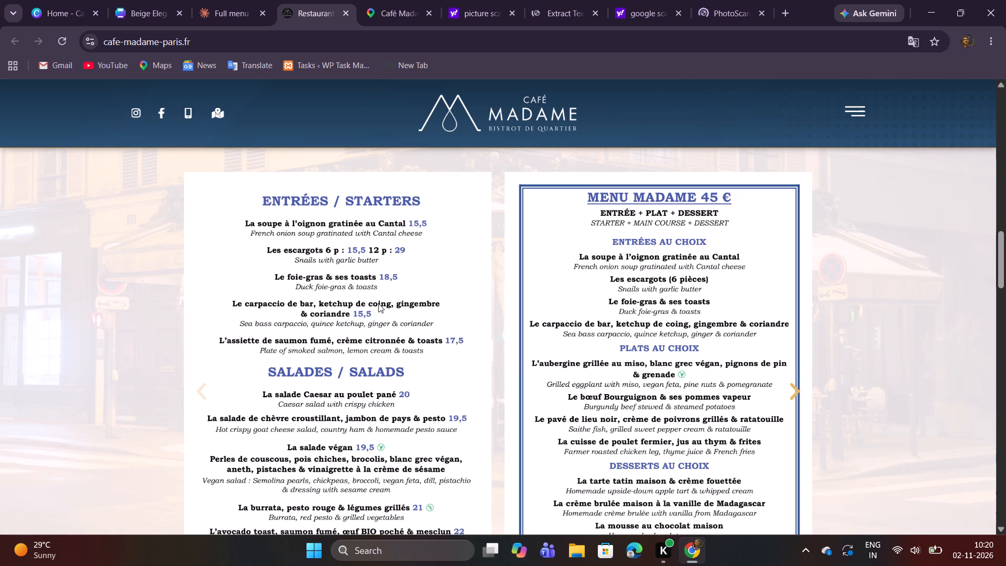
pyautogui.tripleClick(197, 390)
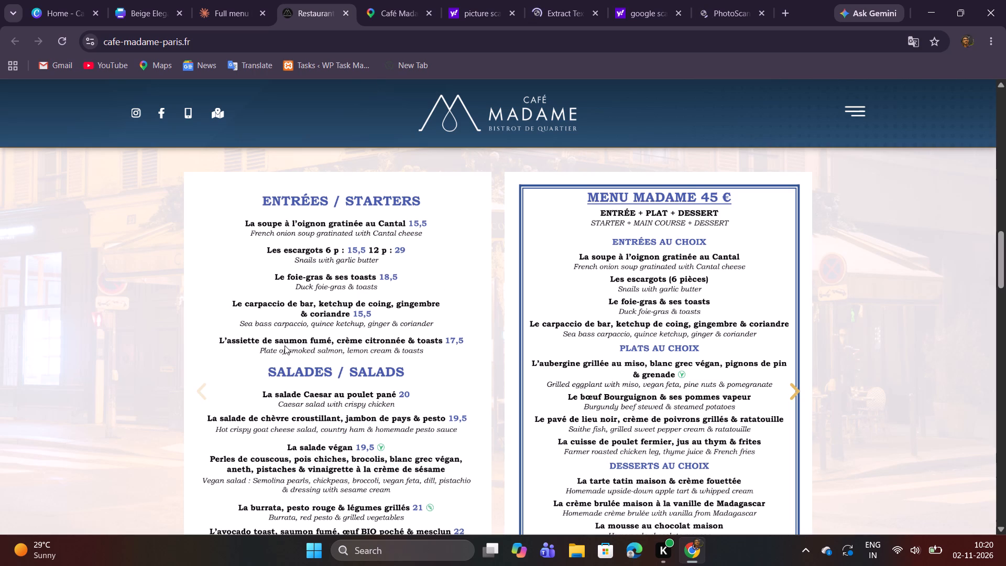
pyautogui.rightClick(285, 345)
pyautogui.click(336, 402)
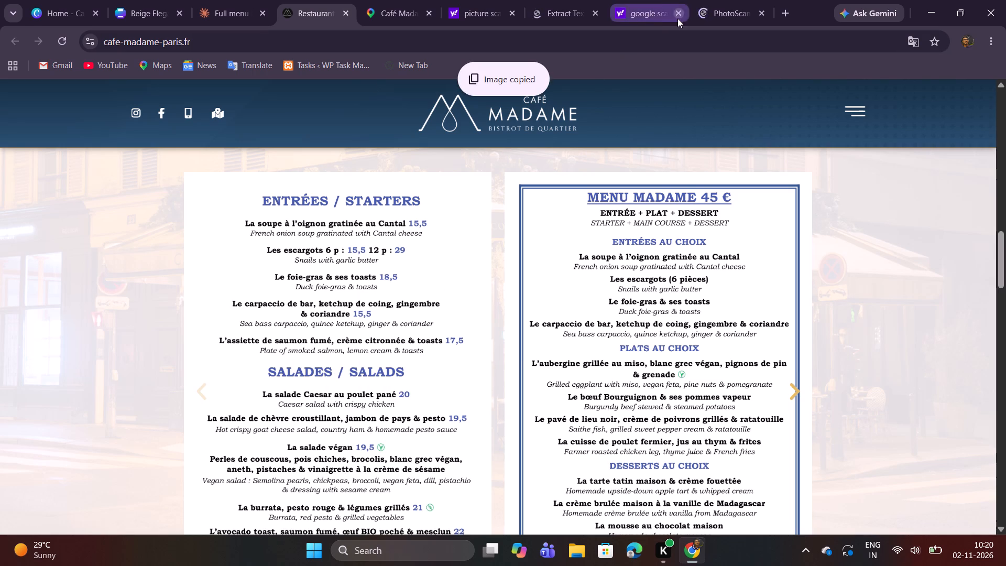
# Look through the PhotoScan page for a way to scan an image's text, and close that page.
pyautogui.click(703, 10)
pyautogui.scroll(-2, 578, 410)
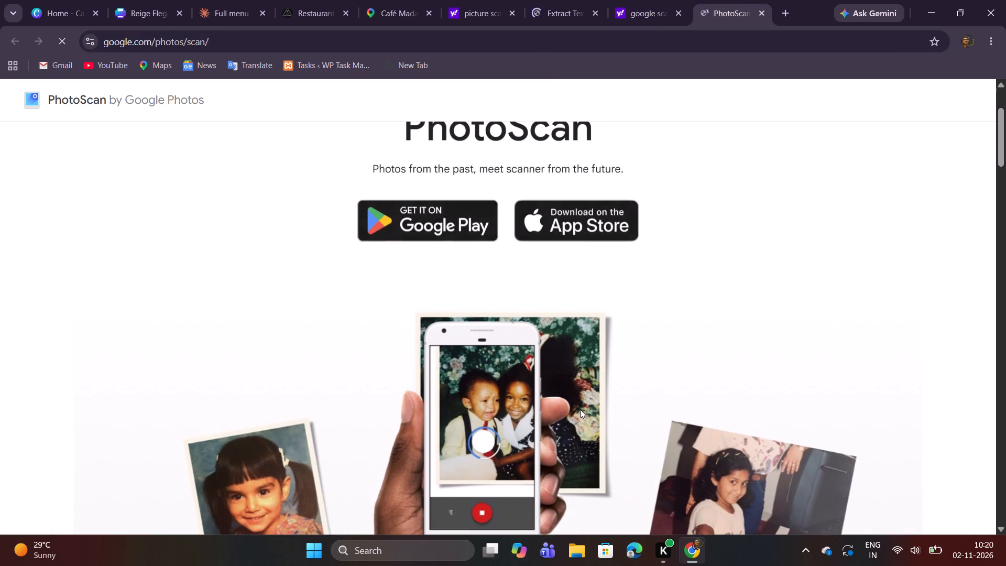
pyautogui.scroll(4, 581, 409)
pyautogui.scroll(-9, 582, 408)
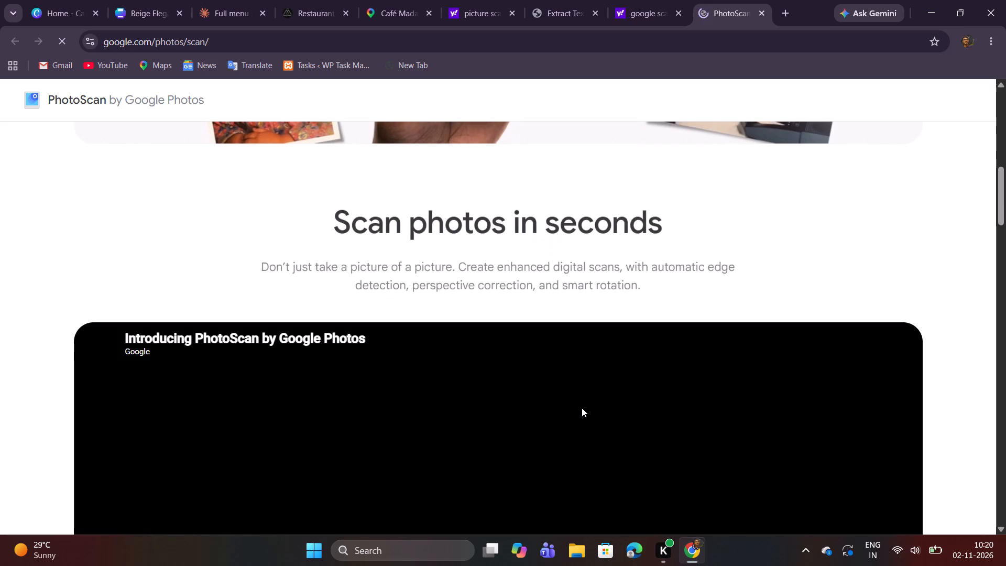
pyautogui.scroll(-18, 582, 408)
pyautogui.scroll(-5, 582, 408)
pyautogui.scroll(20, 582, 408)
pyautogui.scroll(11, 582, 408)
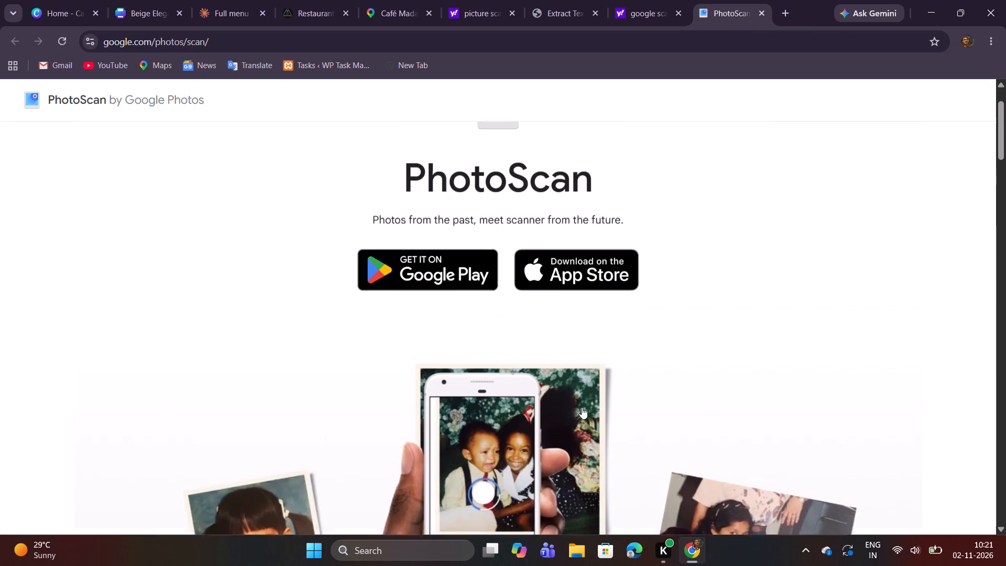
pyautogui.scroll(6, 582, 407)
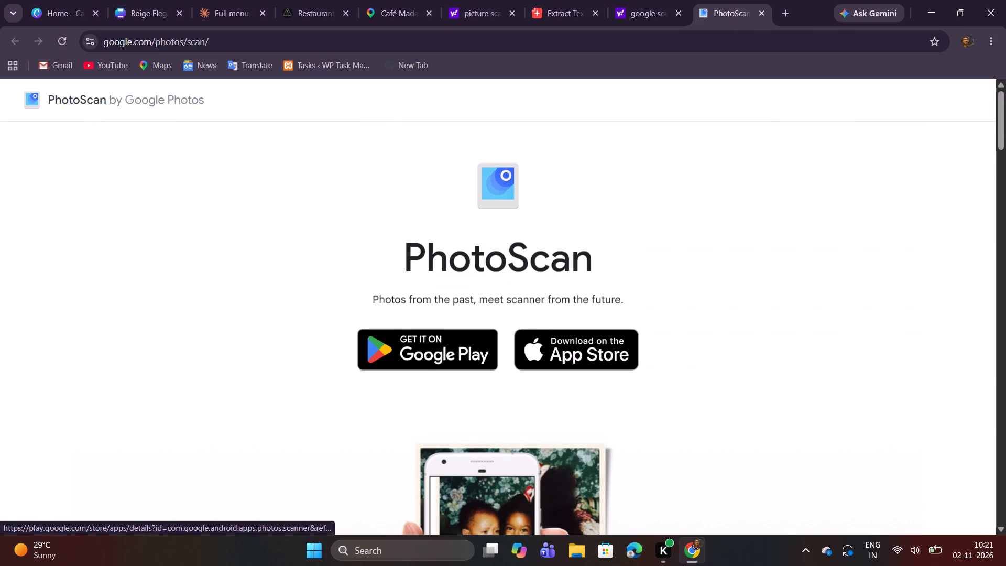
pyautogui.click(758, 13)
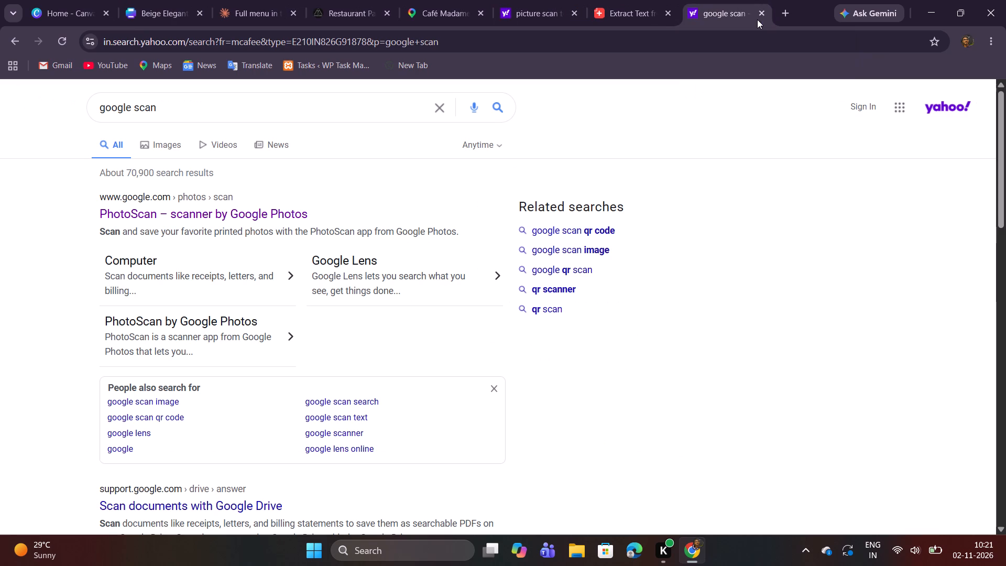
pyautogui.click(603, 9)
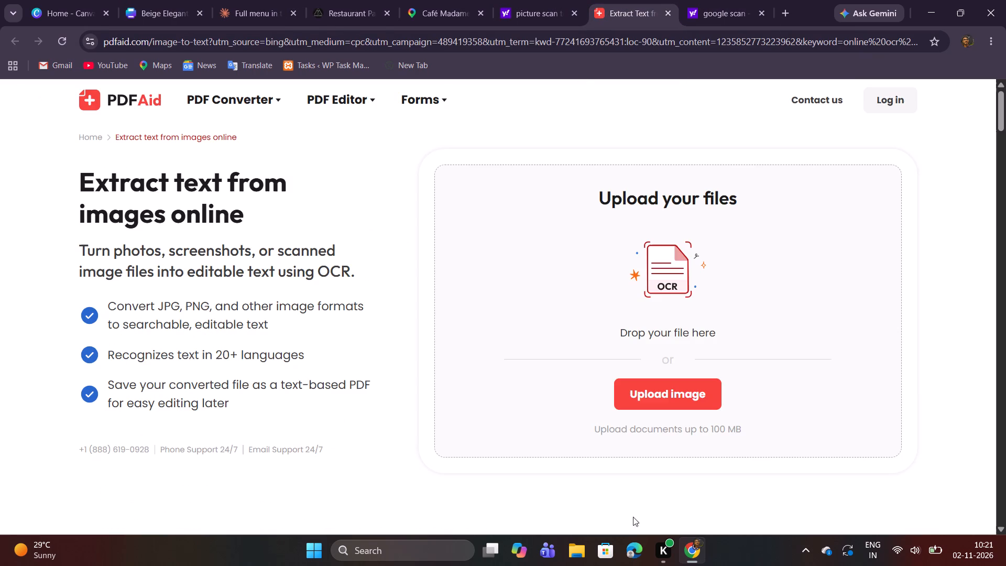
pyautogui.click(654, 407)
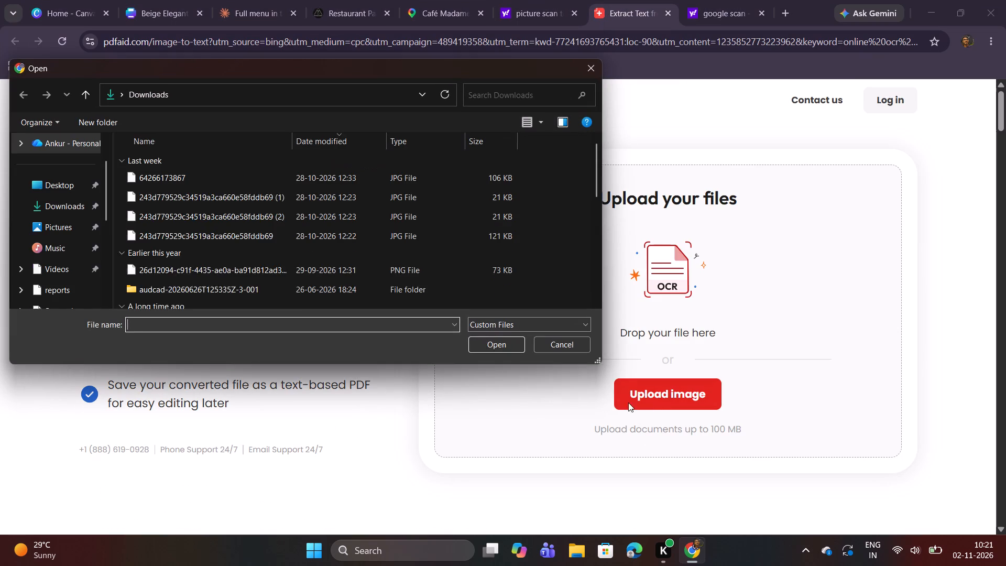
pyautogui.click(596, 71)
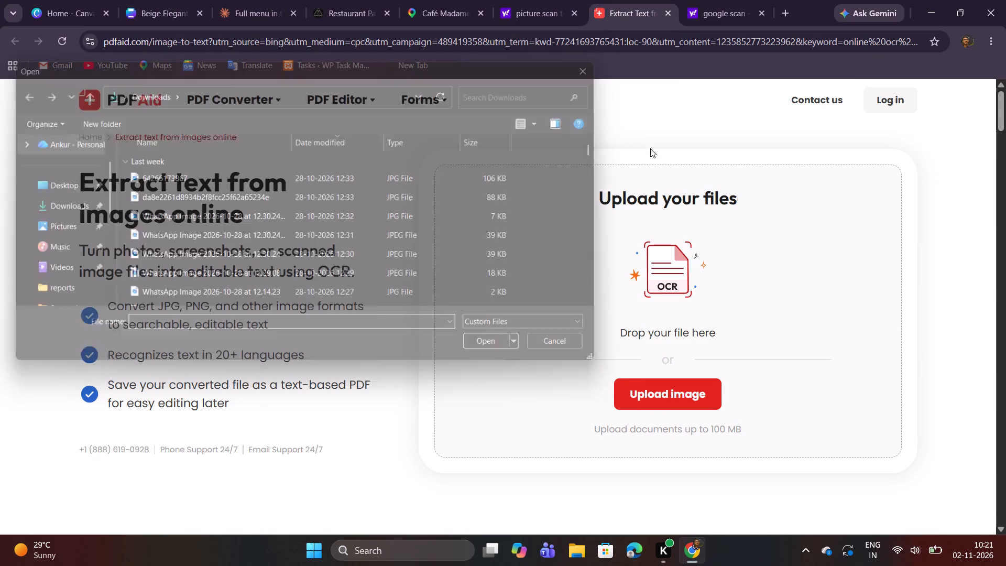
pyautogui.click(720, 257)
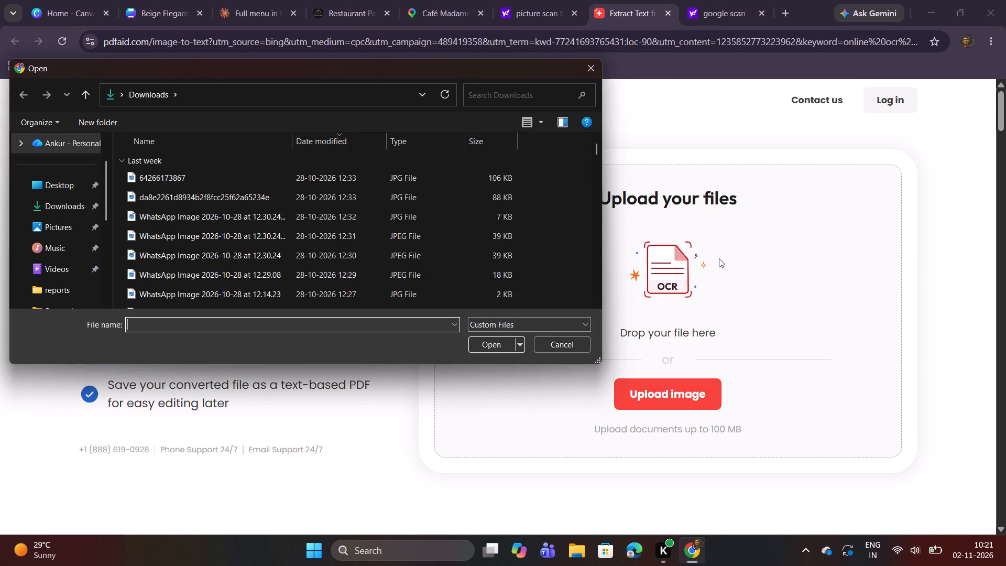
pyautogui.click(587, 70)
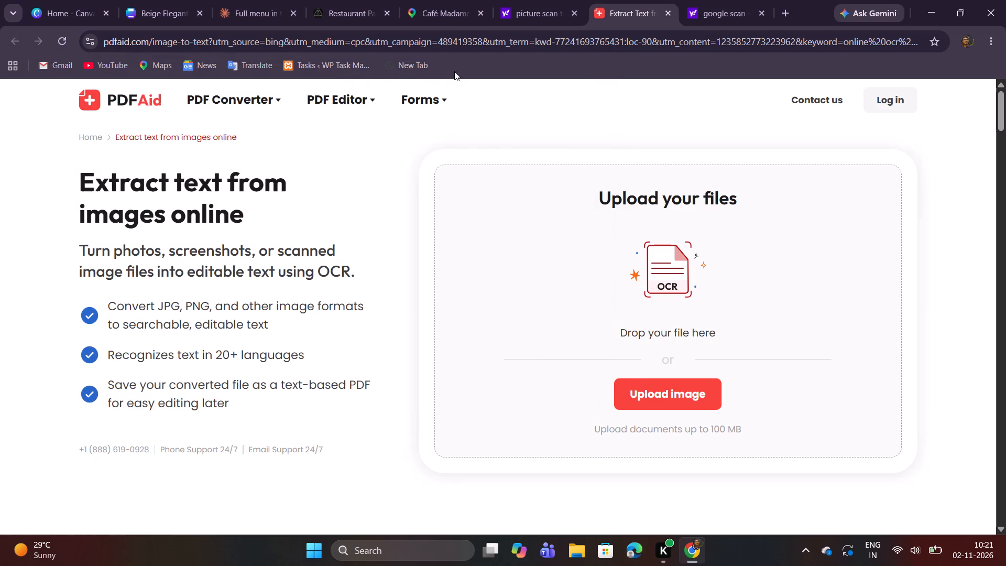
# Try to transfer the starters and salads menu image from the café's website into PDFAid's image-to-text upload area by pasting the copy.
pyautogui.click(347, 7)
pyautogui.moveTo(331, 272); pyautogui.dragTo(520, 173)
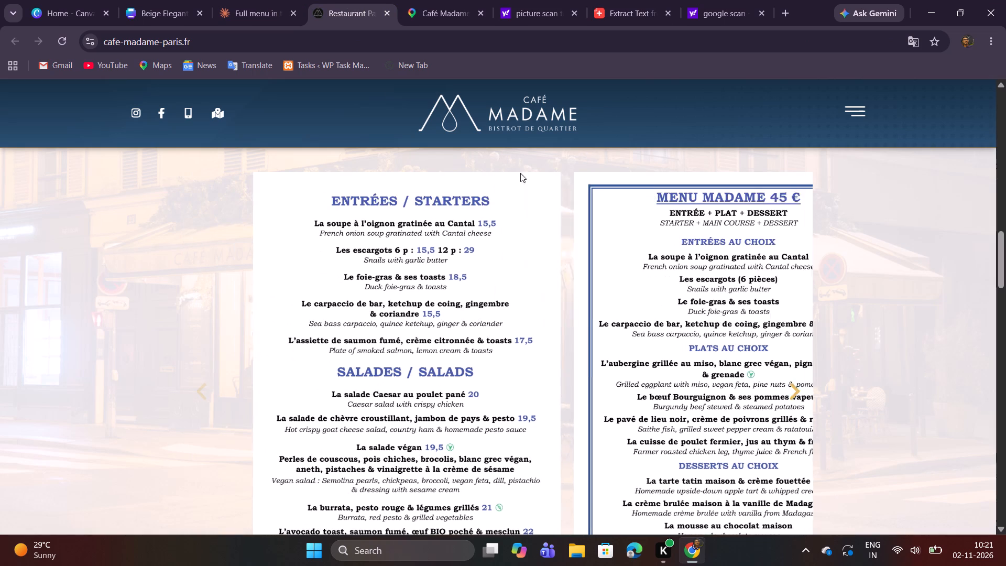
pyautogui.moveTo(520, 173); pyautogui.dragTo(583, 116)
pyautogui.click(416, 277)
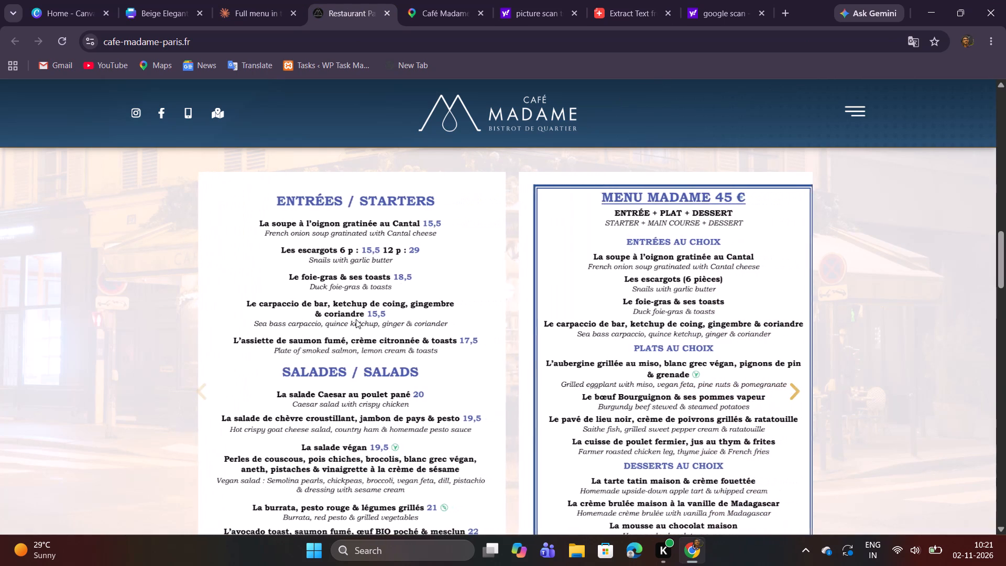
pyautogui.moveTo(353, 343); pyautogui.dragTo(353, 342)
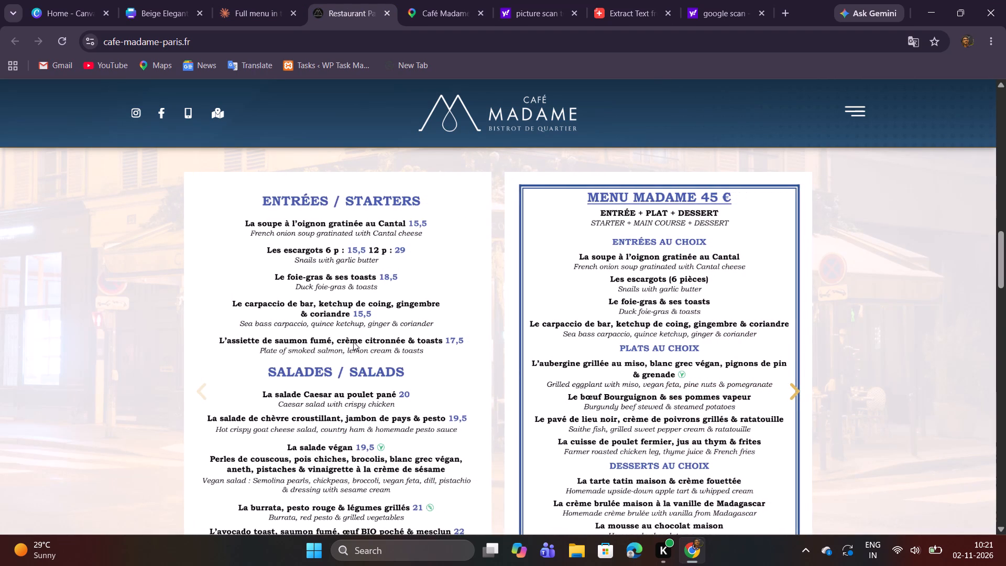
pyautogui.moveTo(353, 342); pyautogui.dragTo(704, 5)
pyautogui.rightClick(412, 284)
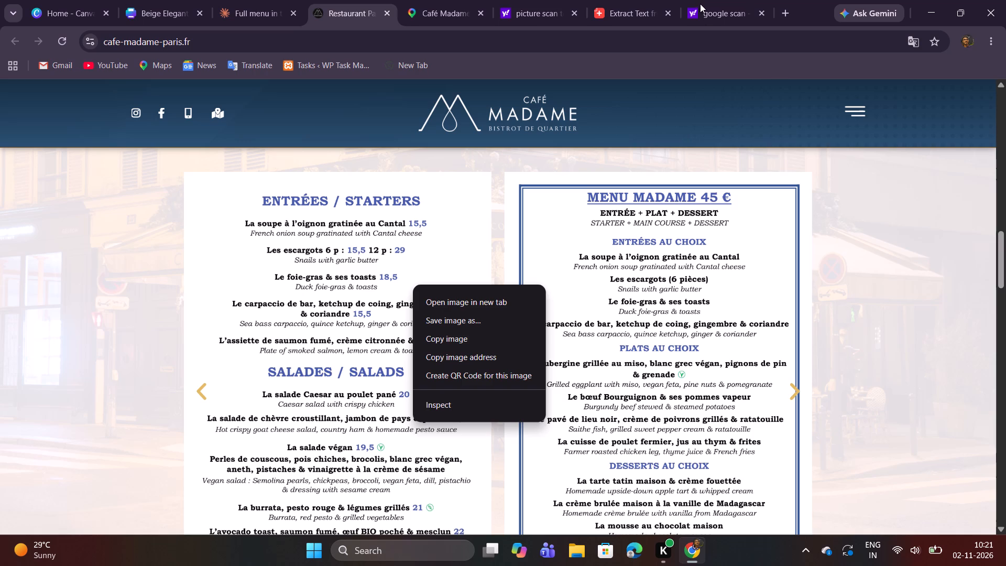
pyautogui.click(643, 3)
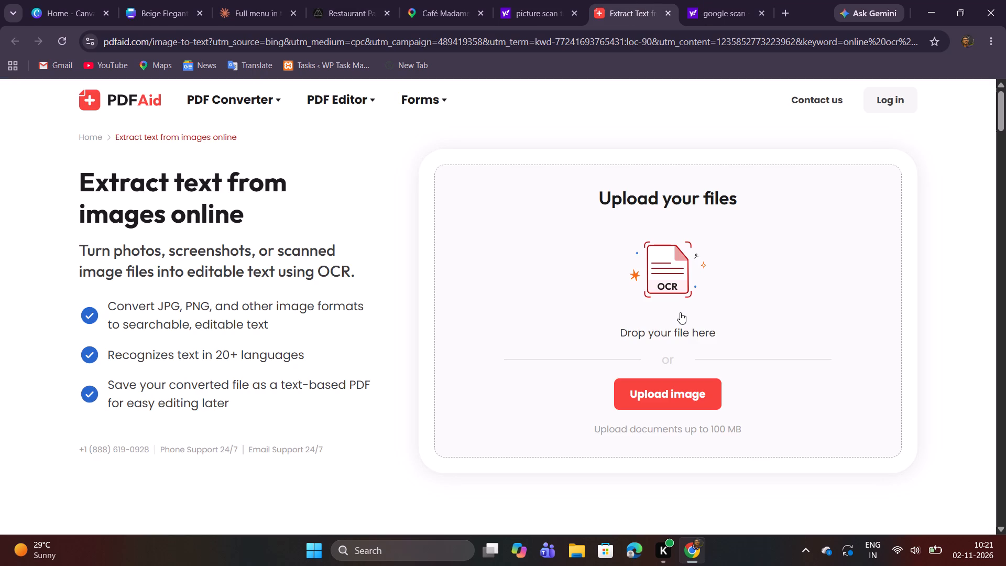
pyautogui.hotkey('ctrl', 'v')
# Open the café's downloadable menu PDF in a new tab using the website's "Télécharger la carte" link.
pyautogui.click(321, 19)
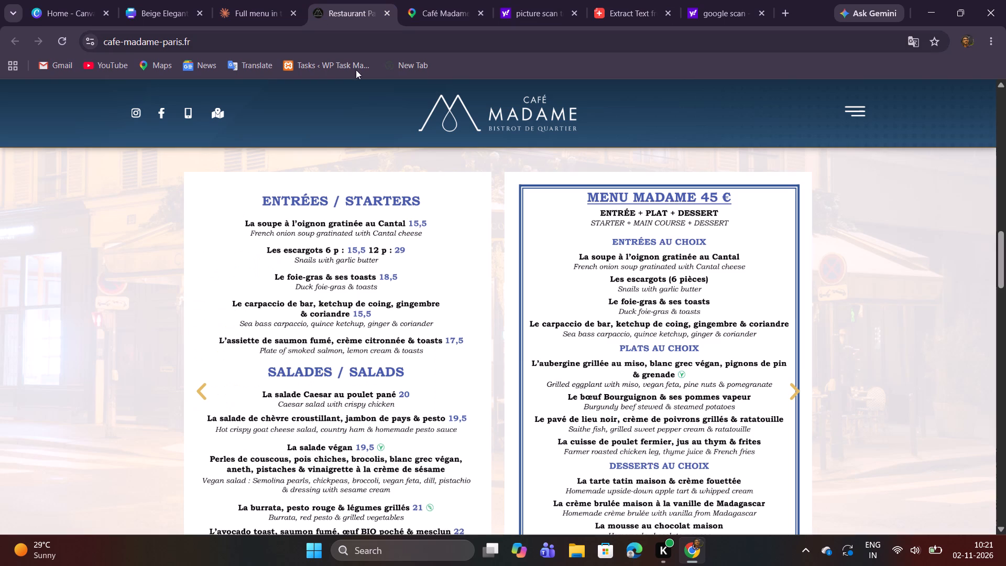
pyautogui.rightClick(442, 300)
pyautogui.scroll(-3, 522, 440)
pyautogui.scroll(3, 522, 440)
pyautogui.scroll(-3, 522, 440)
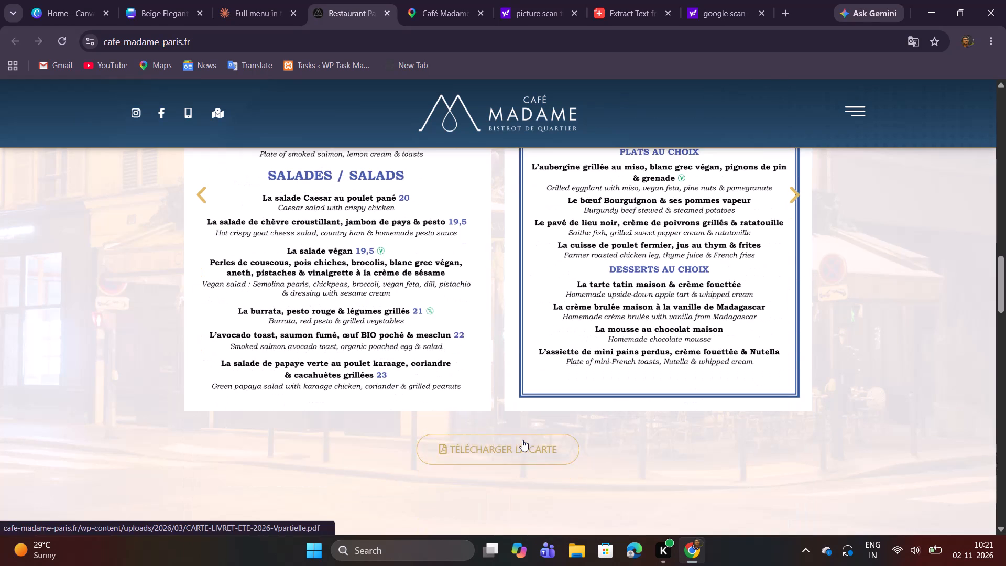
pyautogui.click(531, 456)
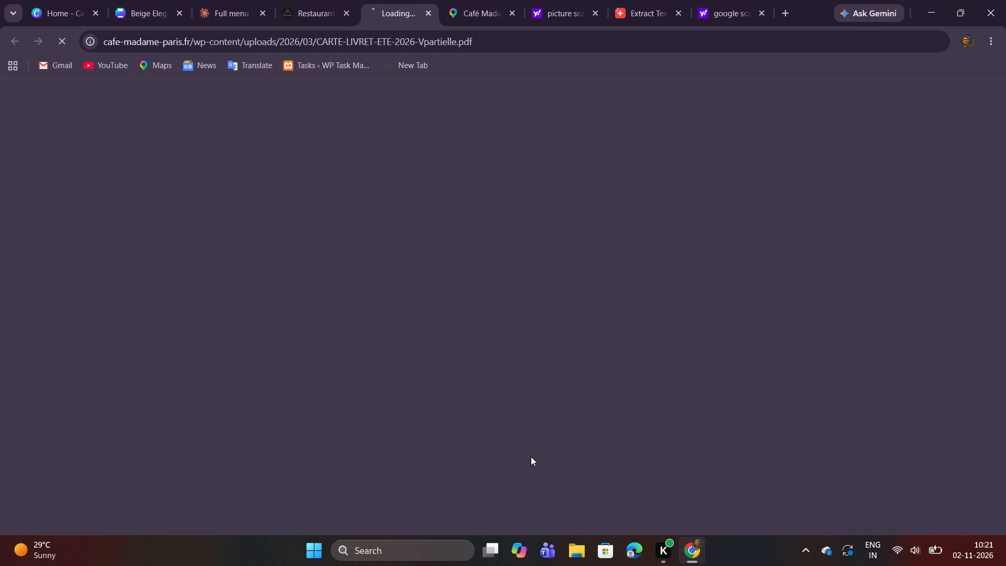
pyautogui.click(314, 19)
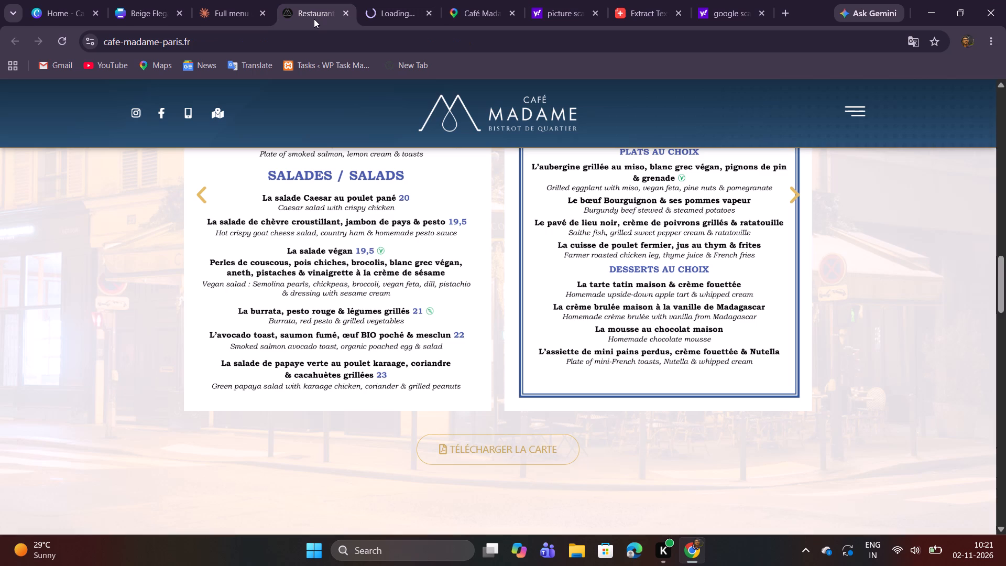
pyautogui.click(379, 22)
# Save the starters and salads menu image from the café's website to Downloads as the JPEG CARTE-LIVRET-ETE-2026_01, dismissing any duplicate save.
pyautogui.click(312, 17)
pyautogui.rightClick(379, 215)
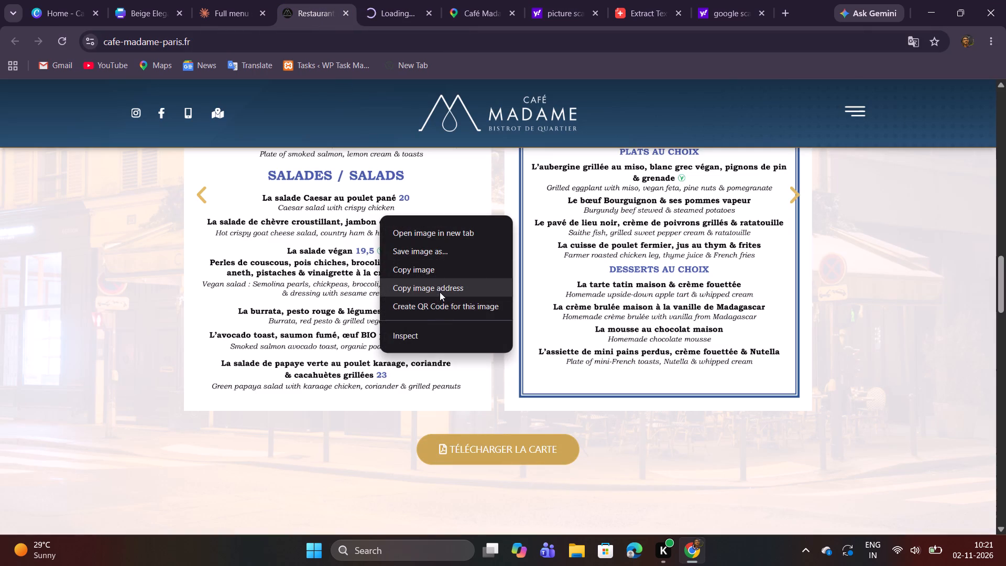
pyautogui.click(435, 254)
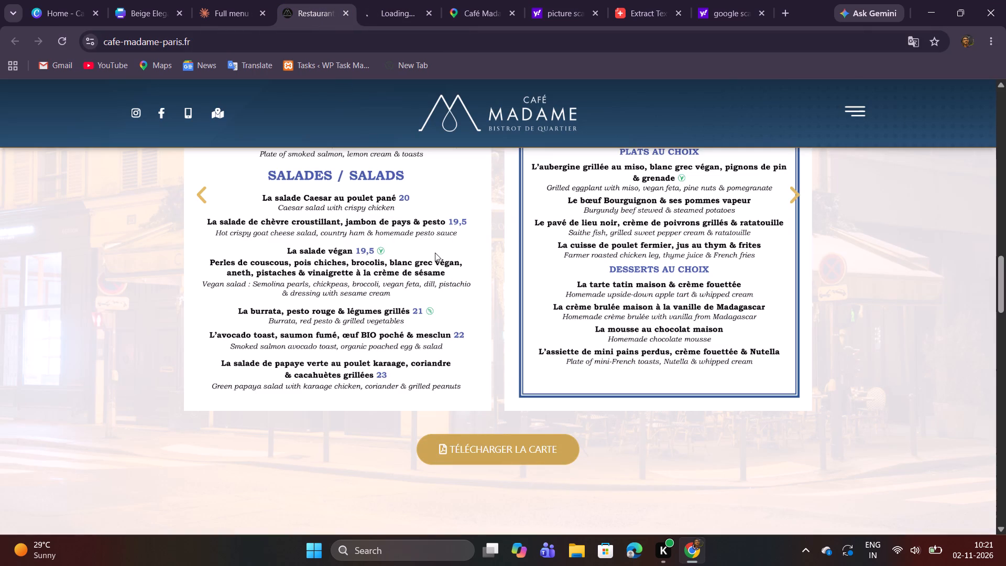
pyautogui.scroll(2, 447, 317)
pyautogui.rightClick(443, 317)
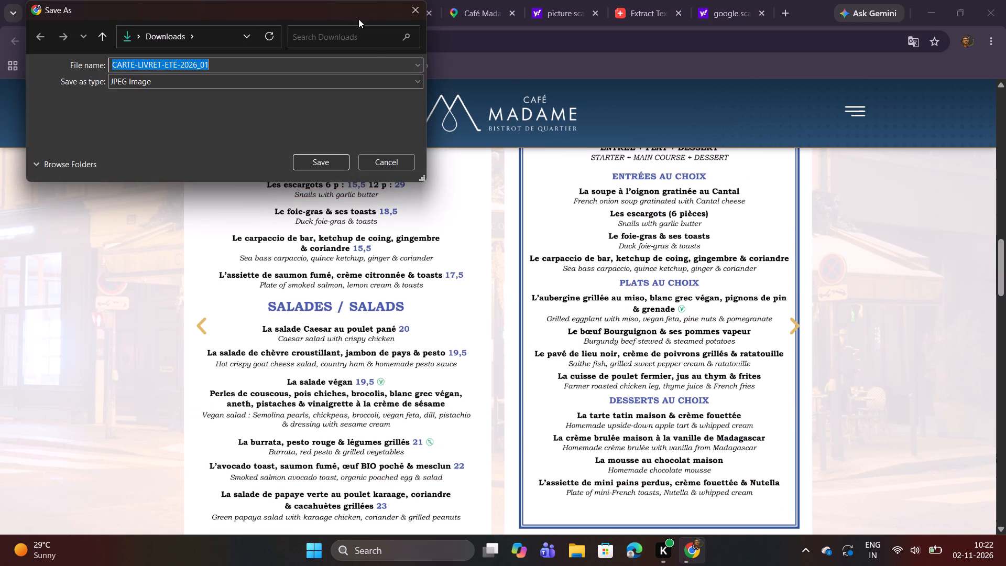
pyautogui.click(316, 163)
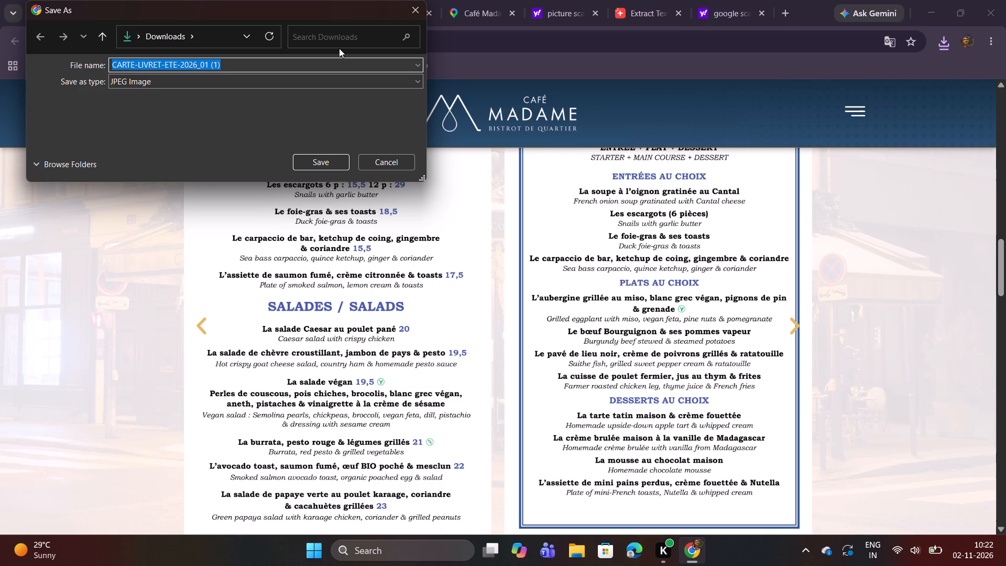
pyautogui.click(409, 15)
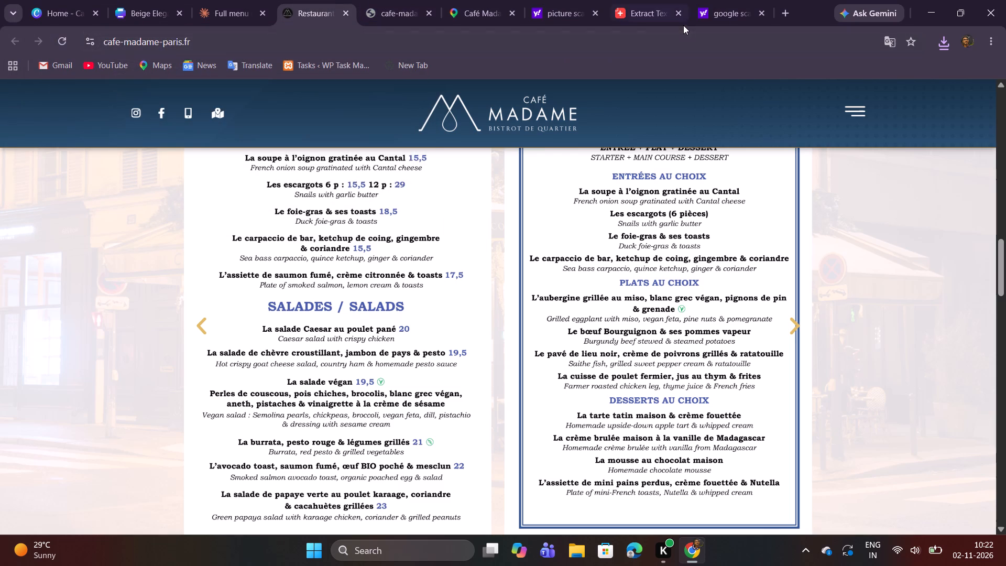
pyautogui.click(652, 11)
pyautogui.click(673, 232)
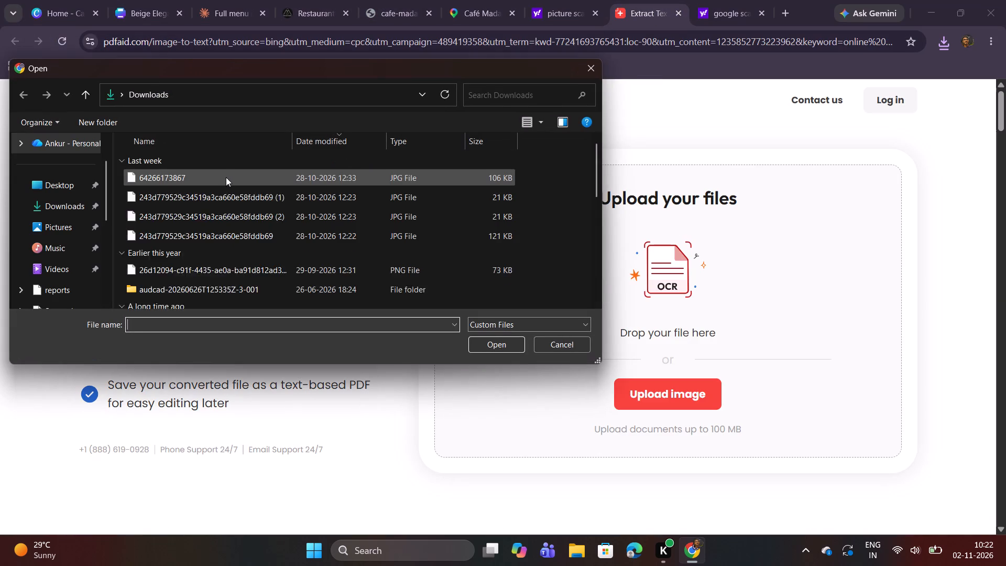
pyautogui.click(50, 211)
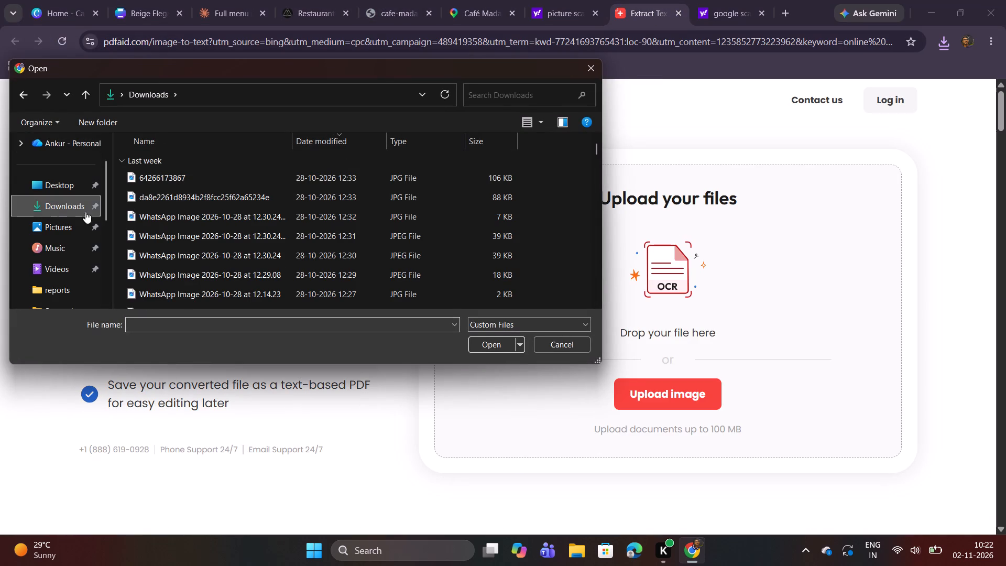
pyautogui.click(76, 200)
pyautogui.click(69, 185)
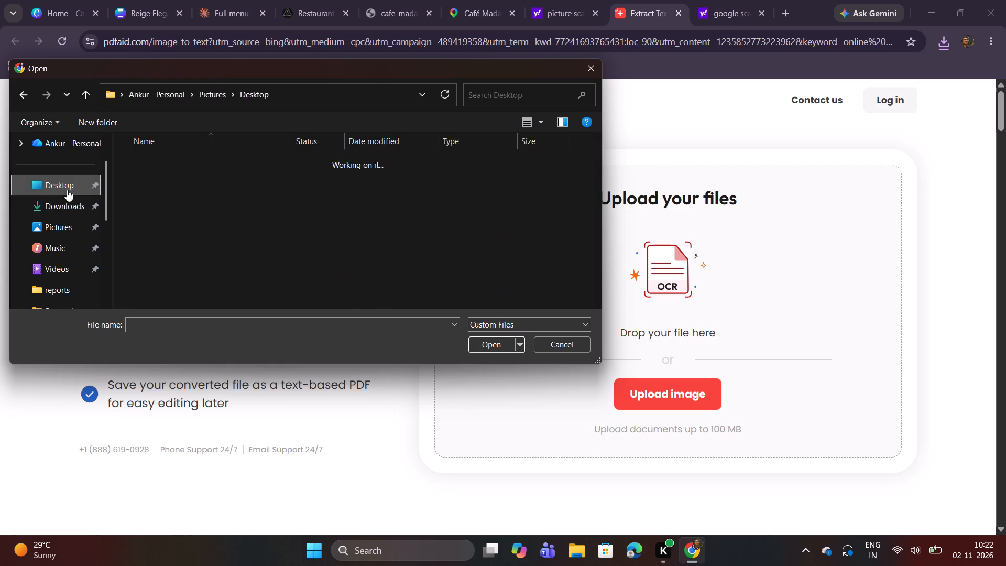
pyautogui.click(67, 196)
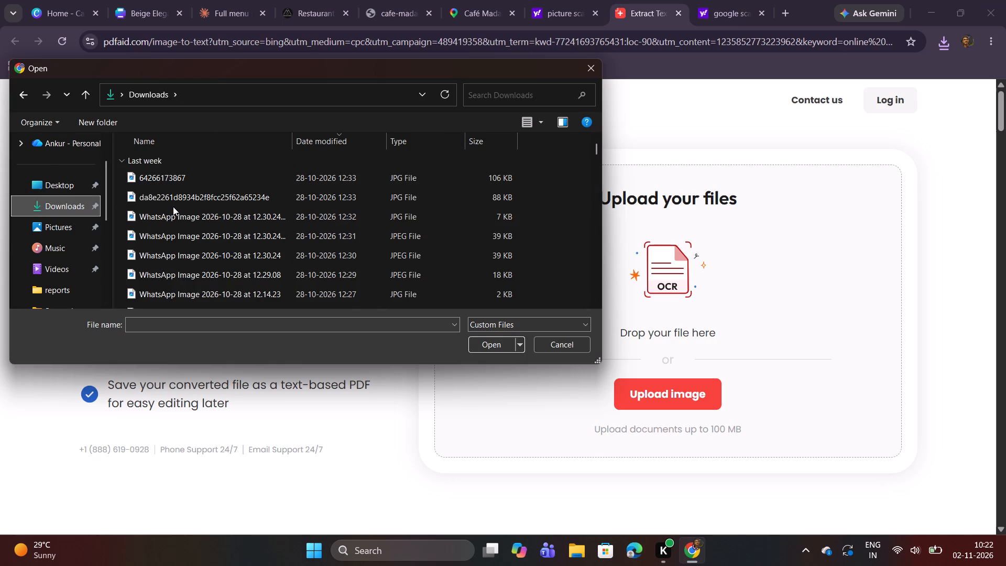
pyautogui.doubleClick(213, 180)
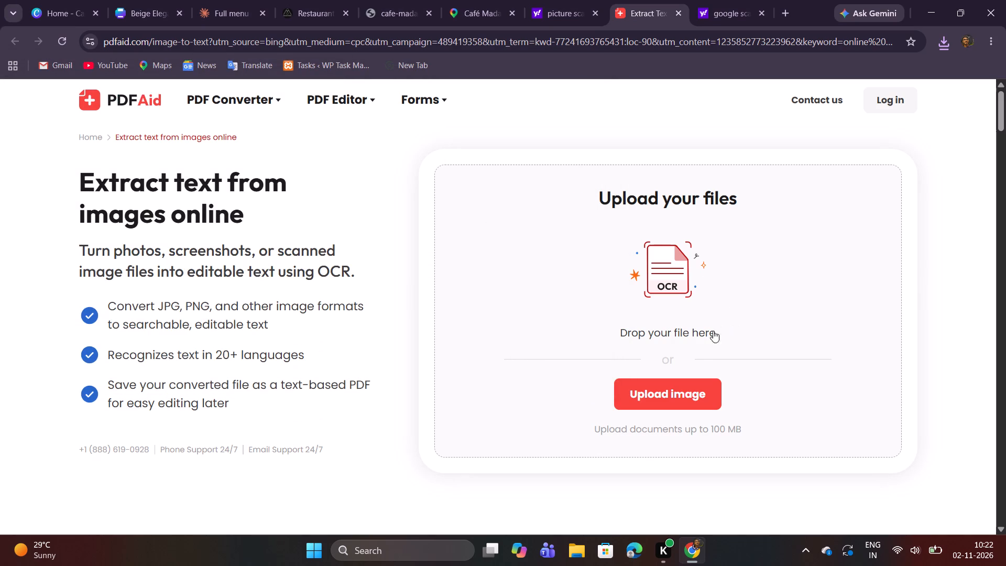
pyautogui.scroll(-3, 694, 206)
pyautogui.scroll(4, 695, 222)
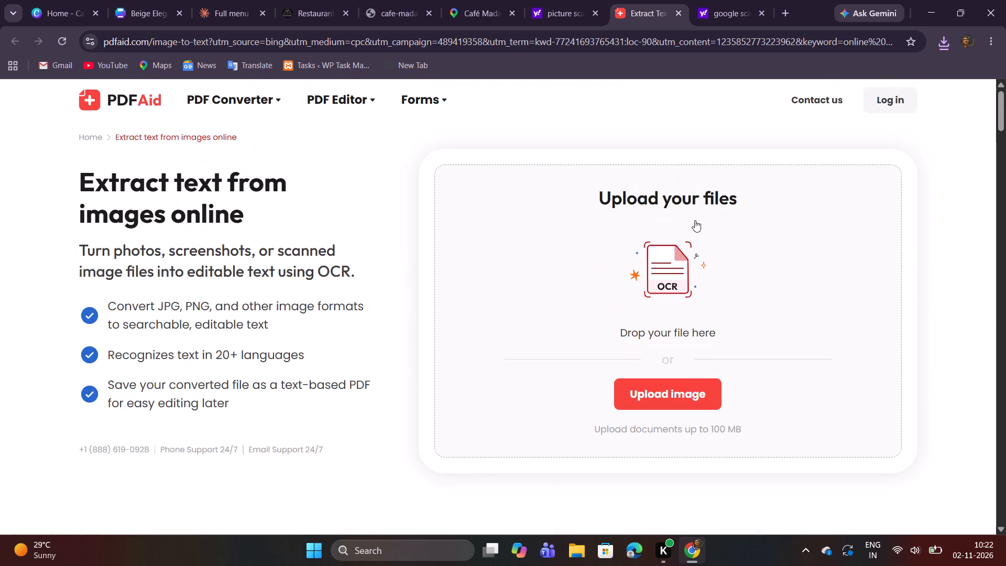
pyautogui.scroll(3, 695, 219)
pyautogui.click(289, 3)
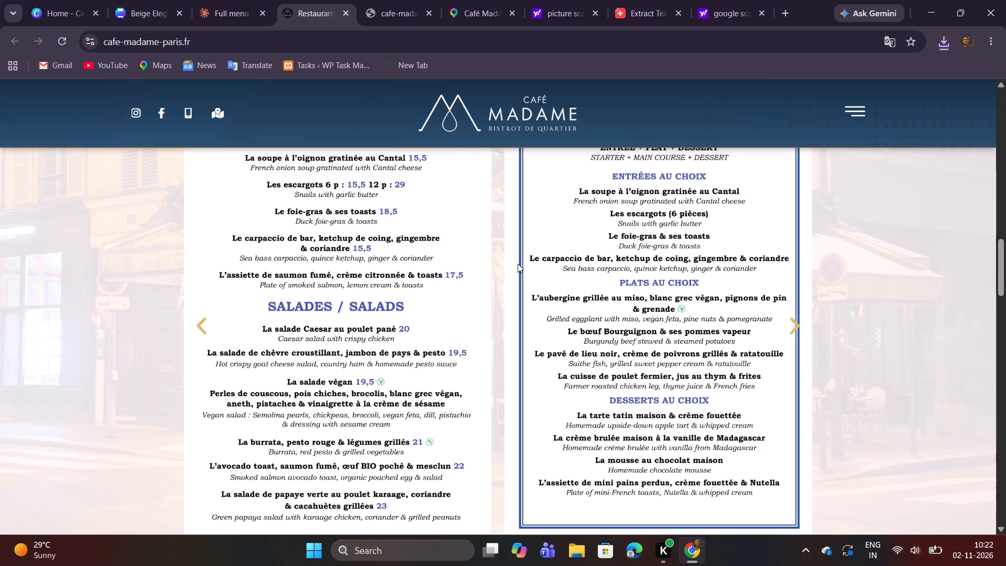
pyautogui.click(701, 19)
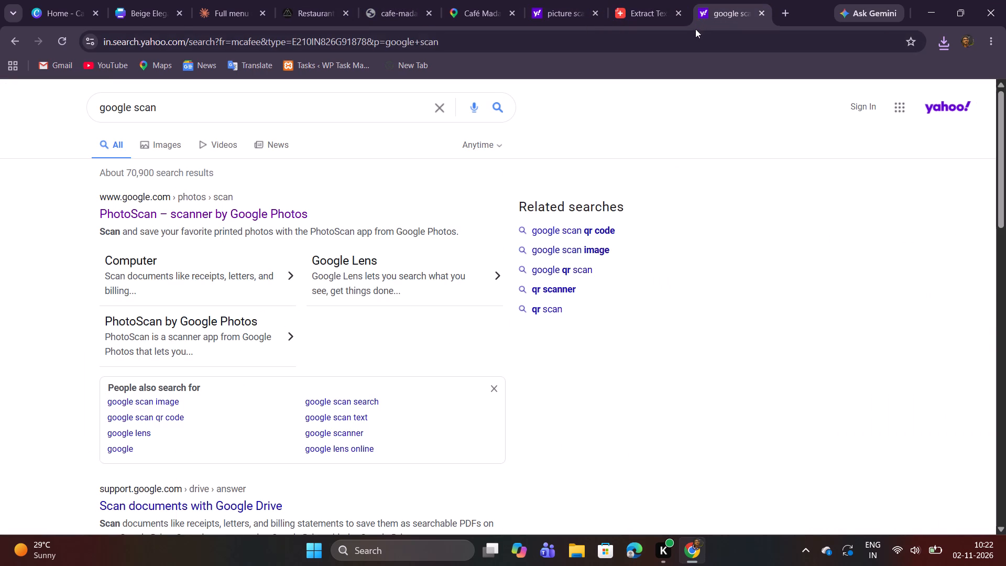
pyautogui.click(759, 12)
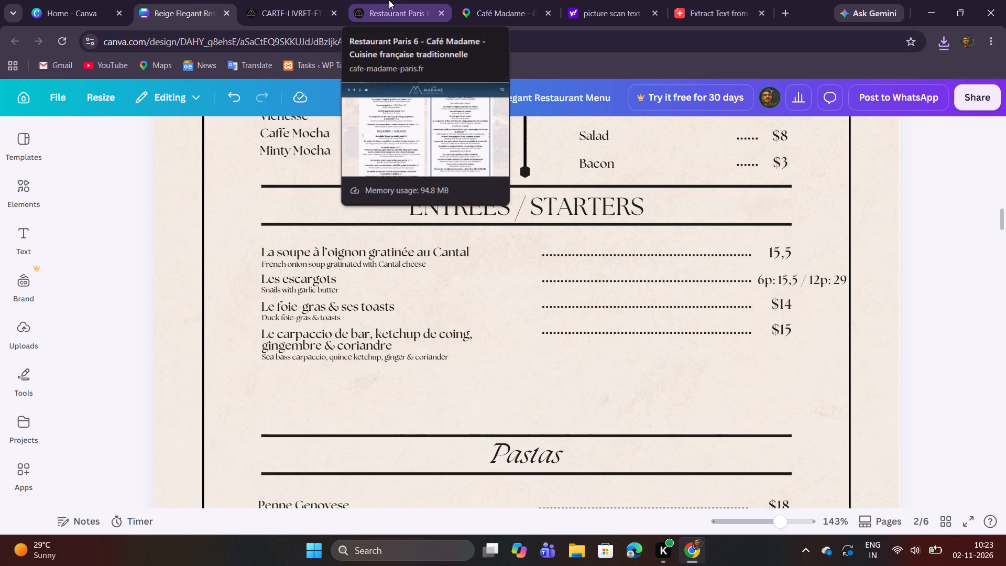
# Check the price of Le foie-gras & ses toasts in the menu PDF and set it to 18,5 in the Canva menu.
pyautogui.click(309, 0)
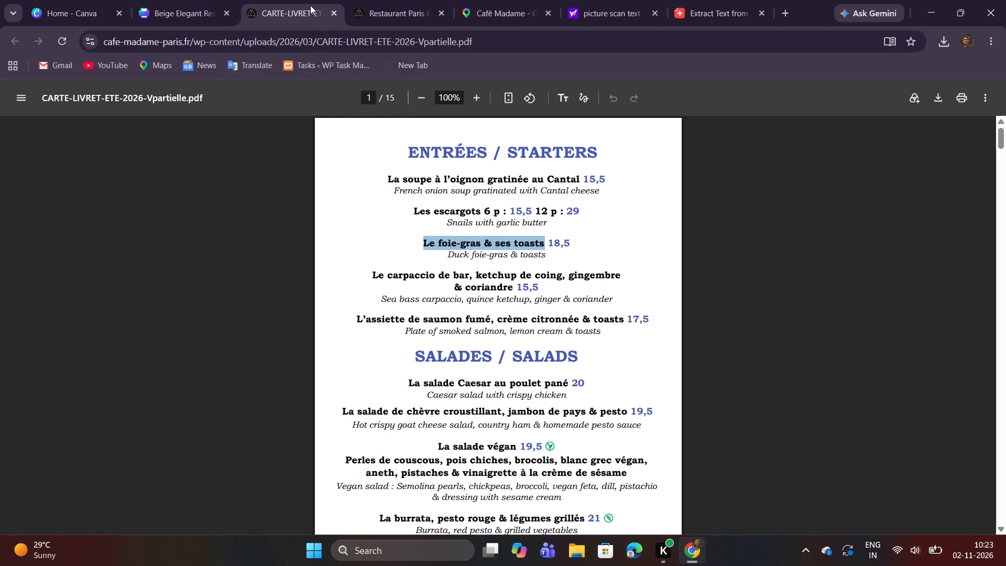
pyautogui.click(183, 6)
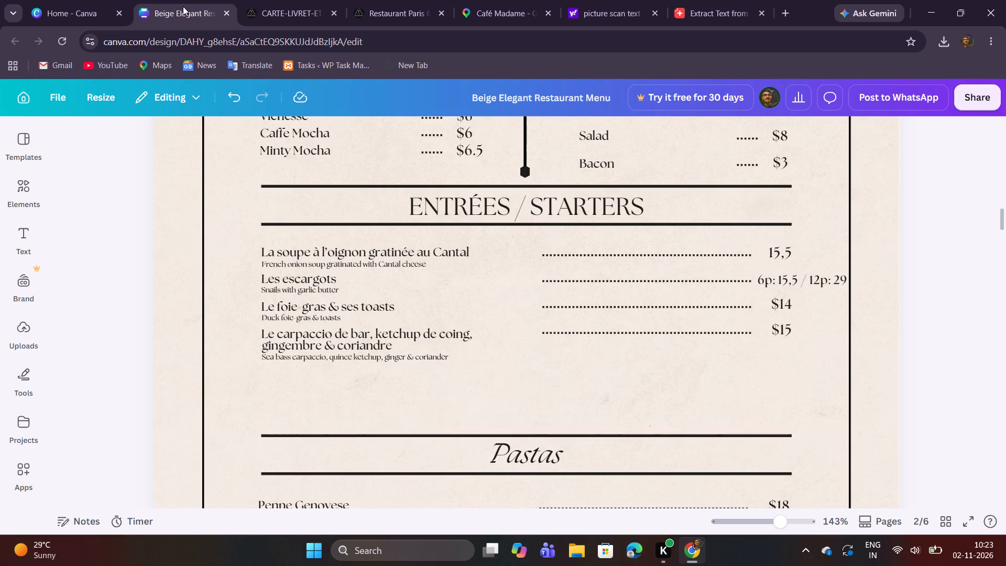
pyautogui.doubleClick(785, 307)
pyautogui.hotkey('ctrl', 'a')
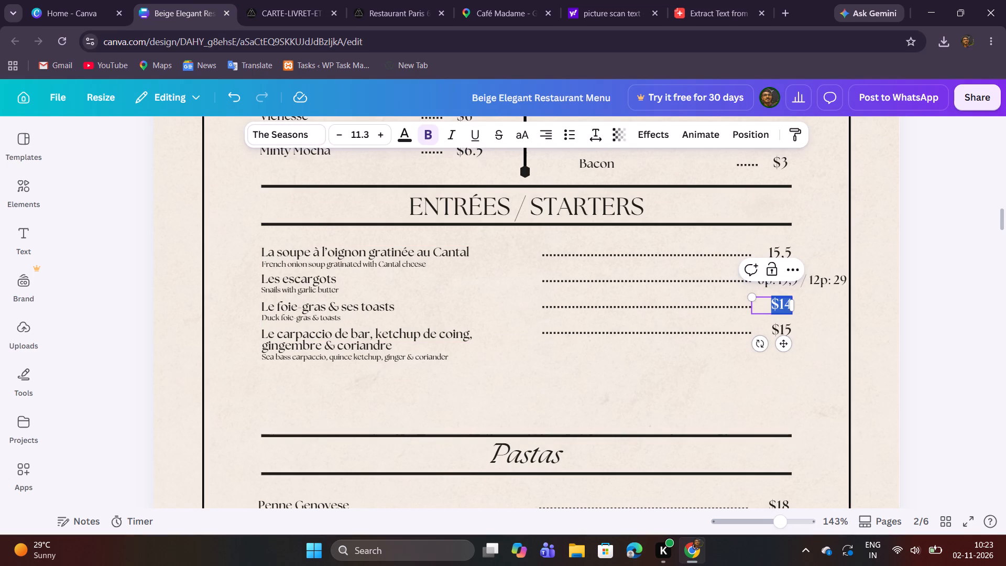
pyautogui.write('18')
pyautogui.write(',5')
pyautogui.click(752, 363)
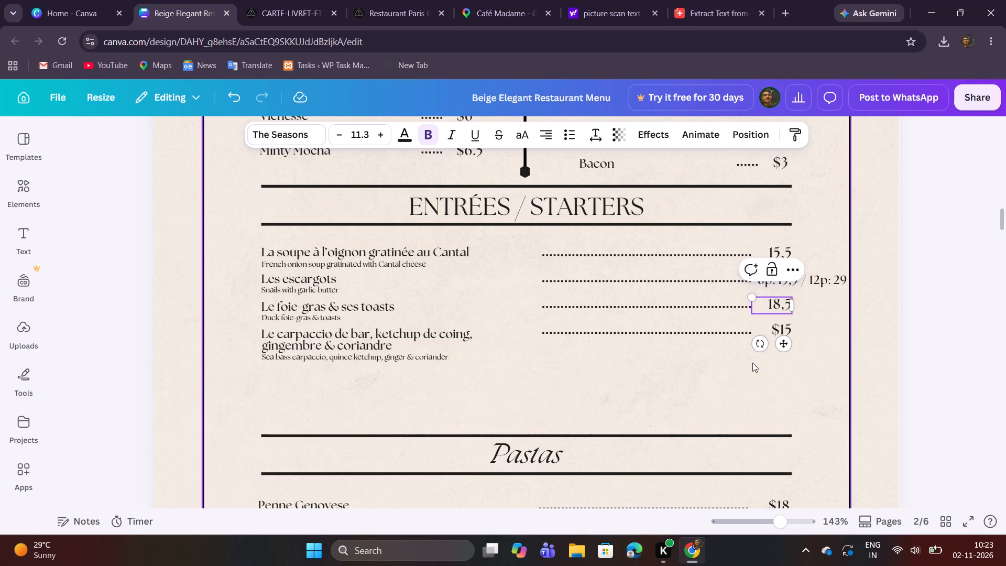
# Replace the price of Le carpaccio de bar in the Canva menu with 15,5, copied from the menu PDF.
pyautogui.click(289, 0)
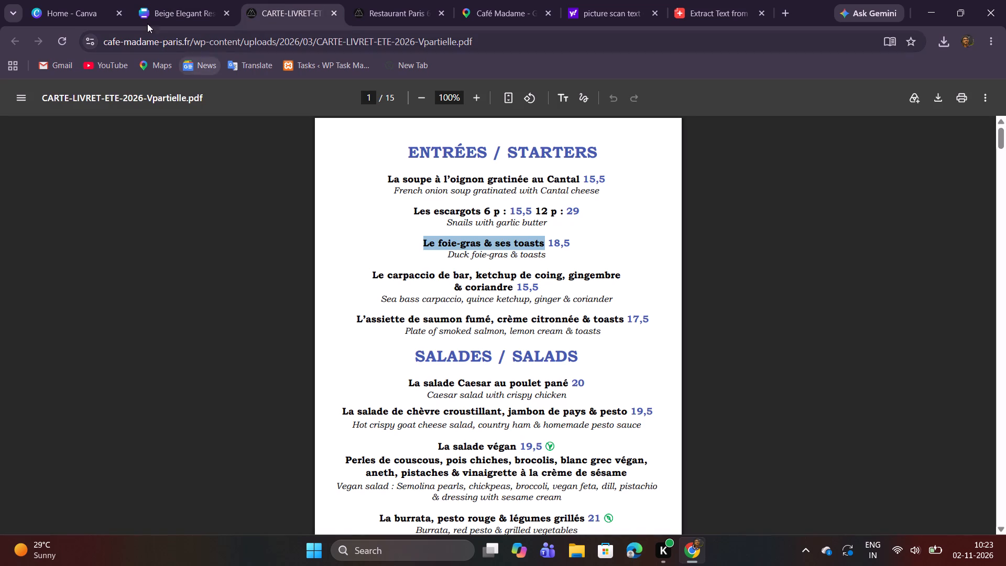
pyautogui.click(174, 12)
pyautogui.click(251, 0)
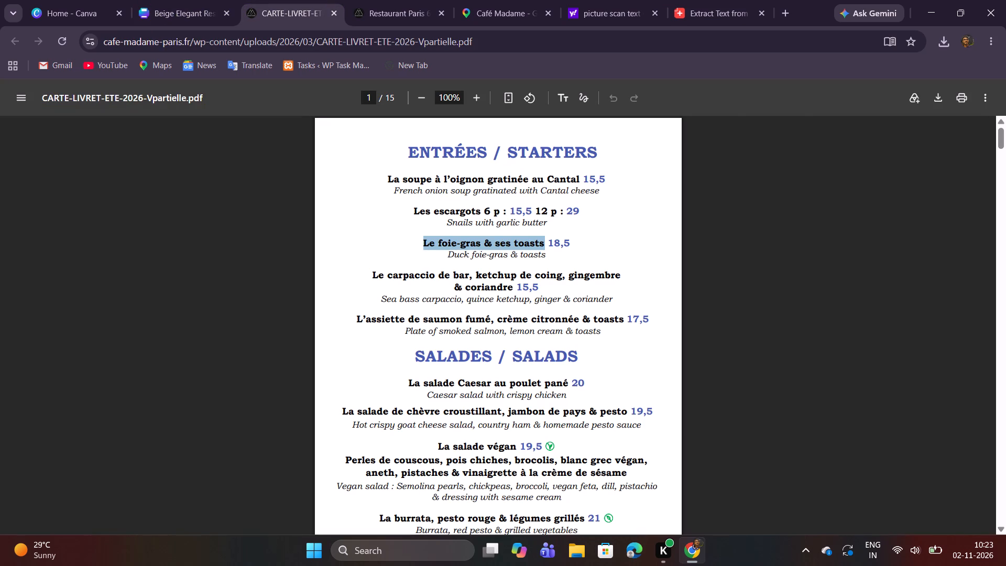
pyautogui.moveTo(519, 292); pyautogui.dragTo(537, 290)
pyautogui.rightClick(535, 290)
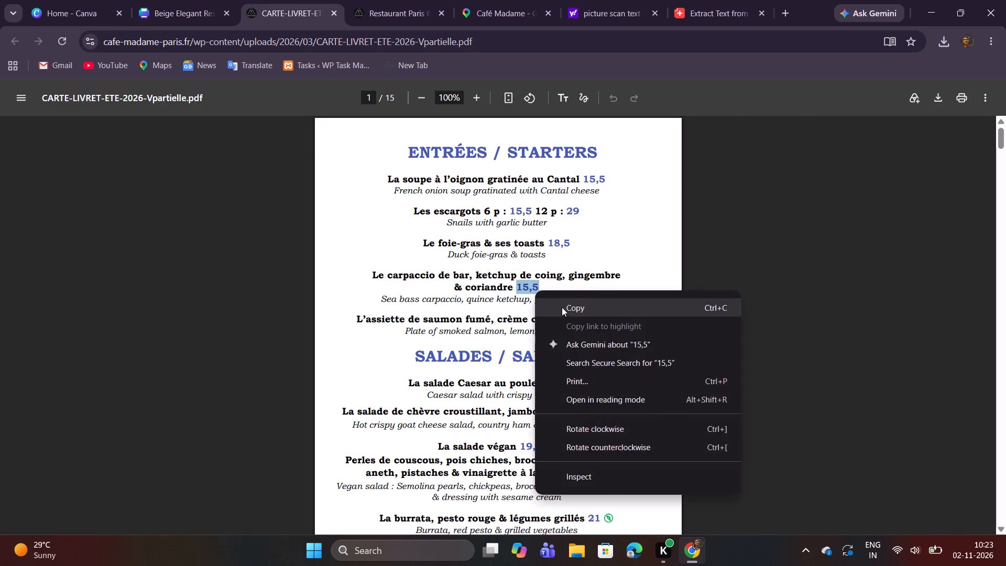
pyautogui.click(563, 308)
pyautogui.click(175, 0)
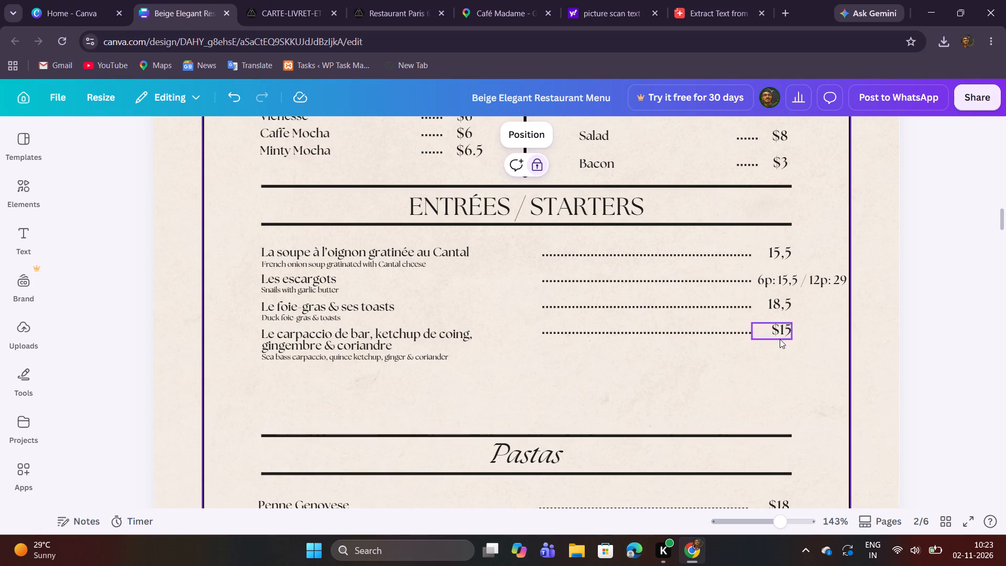
pyautogui.doubleClick(778, 332)
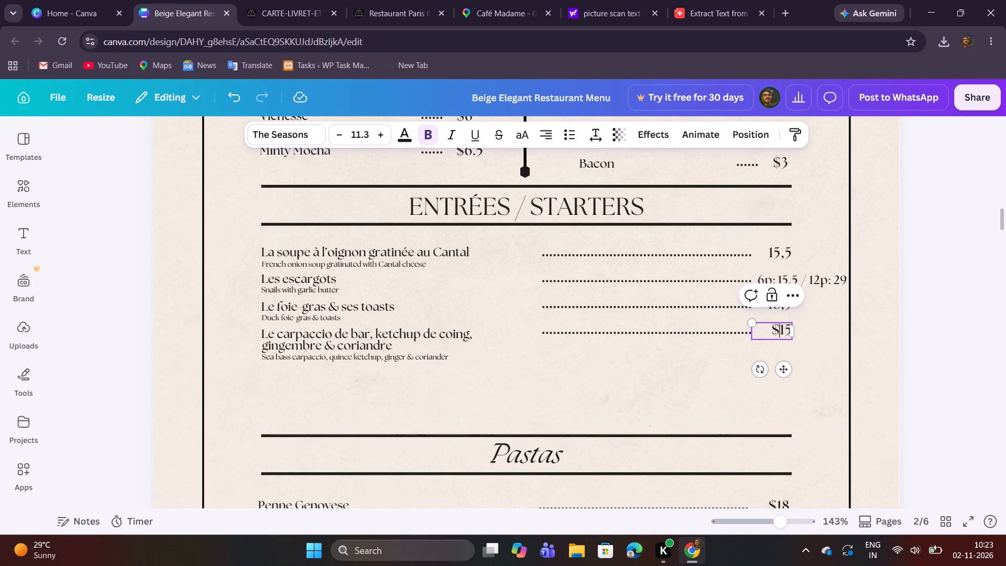
pyautogui.hotkey('ctrl', 'a')
pyautogui.hotkey('ctrl', 'v')
pyautogui.click(726, 378)
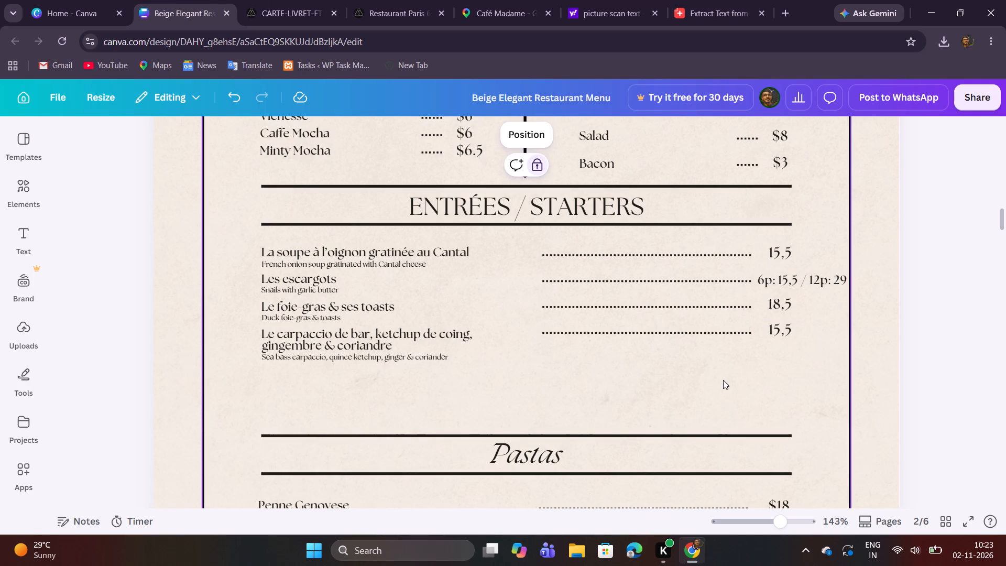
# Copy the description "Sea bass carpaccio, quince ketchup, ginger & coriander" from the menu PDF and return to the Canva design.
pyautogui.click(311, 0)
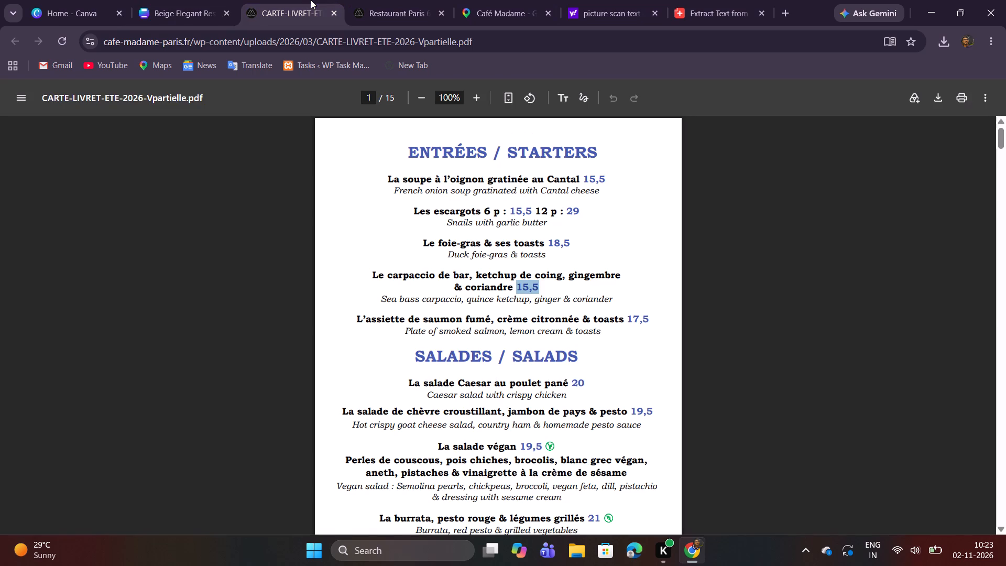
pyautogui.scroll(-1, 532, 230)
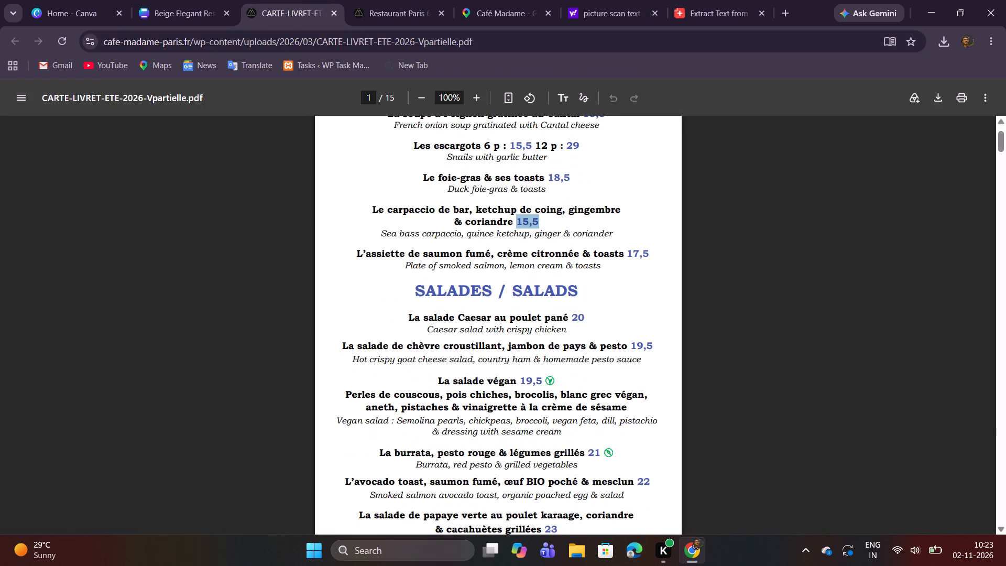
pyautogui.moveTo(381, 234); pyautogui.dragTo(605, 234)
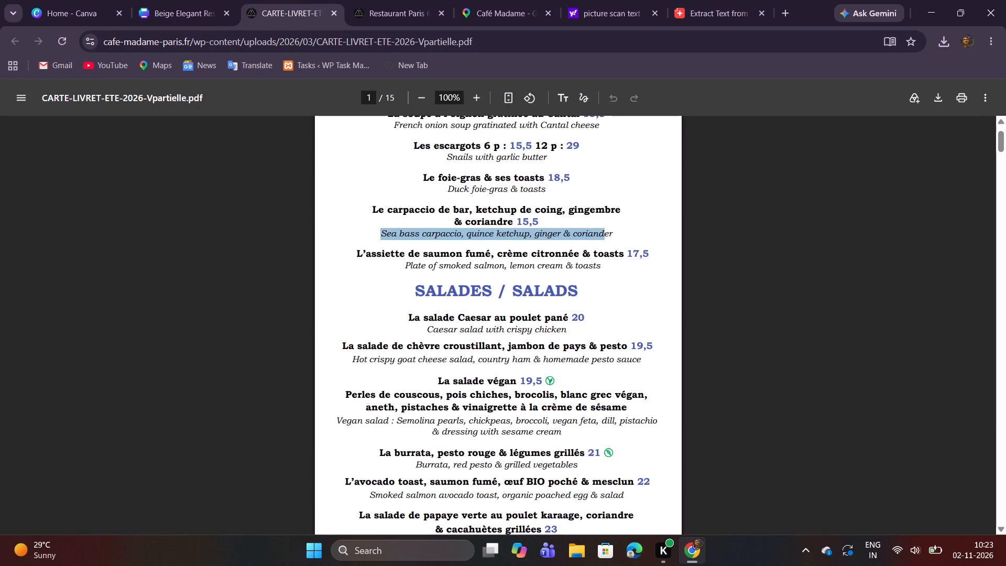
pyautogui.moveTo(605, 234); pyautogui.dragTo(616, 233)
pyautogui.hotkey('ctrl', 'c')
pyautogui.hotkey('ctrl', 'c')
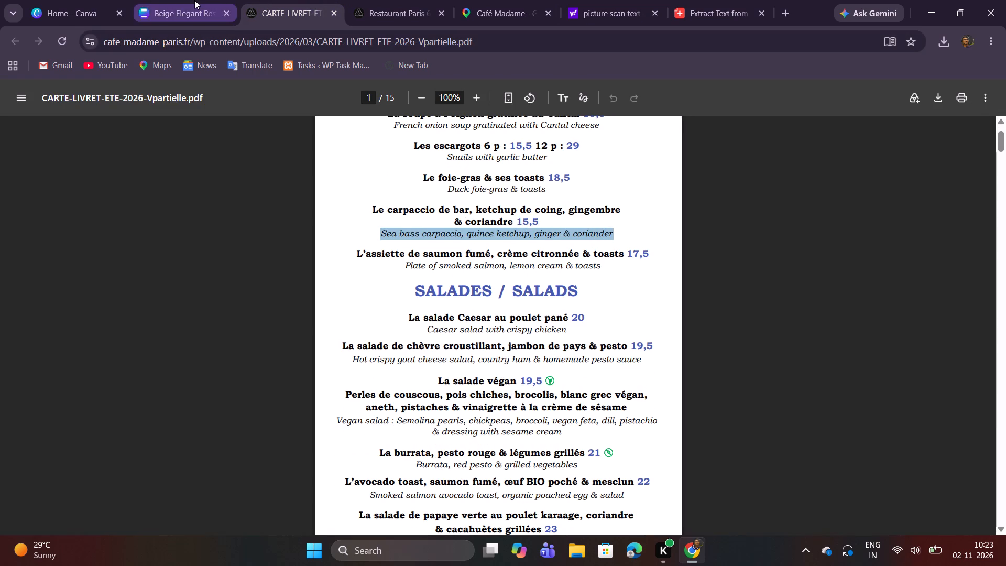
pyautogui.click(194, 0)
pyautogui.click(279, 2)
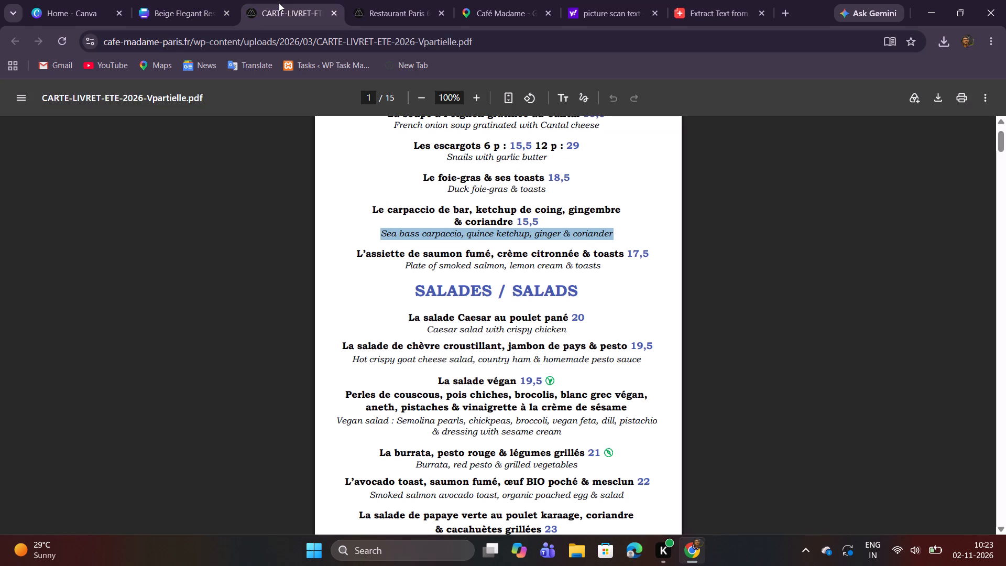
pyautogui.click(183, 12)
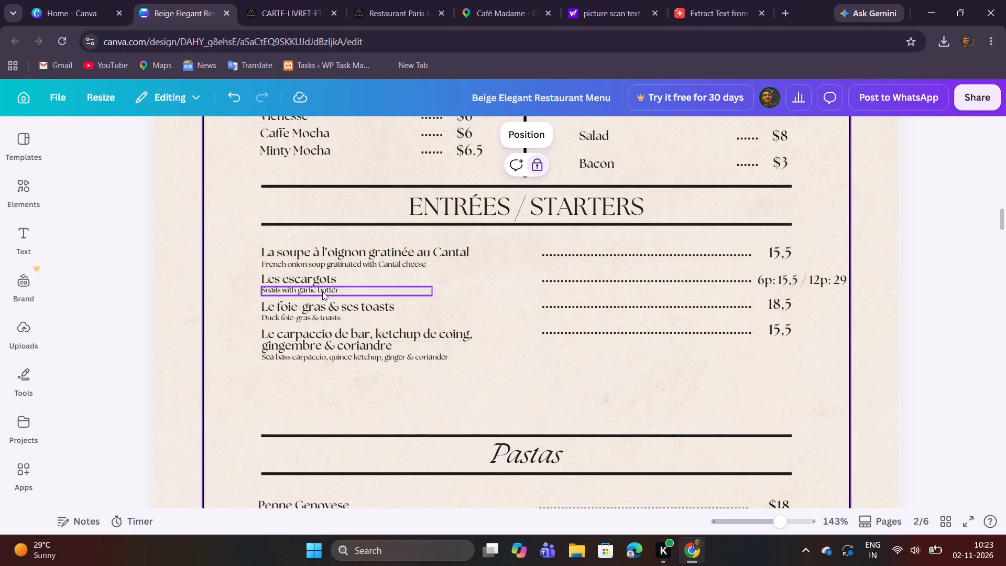
# Duplicate the "gingembre & coriandre" text line and place the copy left-aligned below the sea bass carpaccio description.
pyautogui.moveTo(330, 386); pyautogui.dragTo(475, 330)
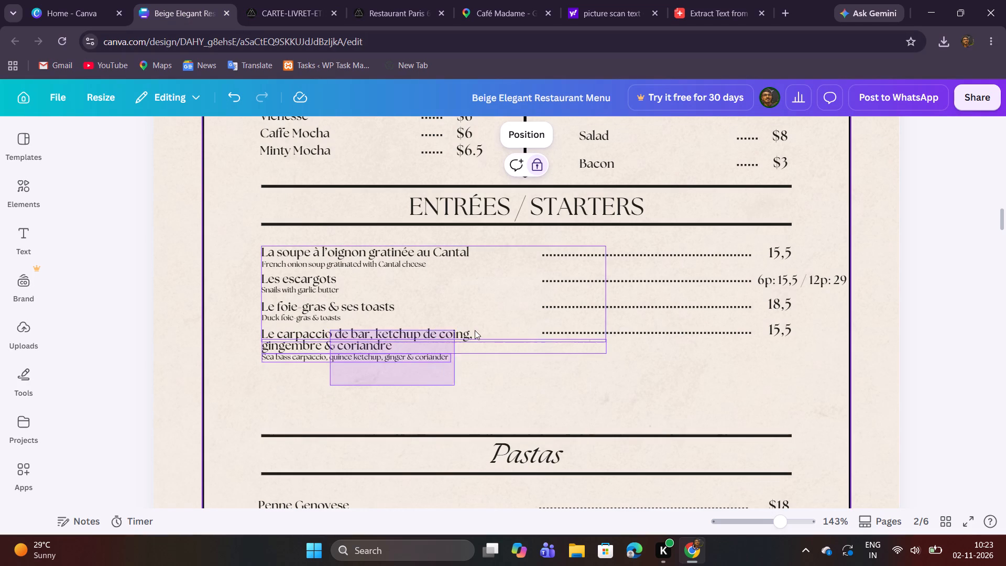
pyautogui.moveTo(475, 330); pyautogui.dragTo(460, 372)
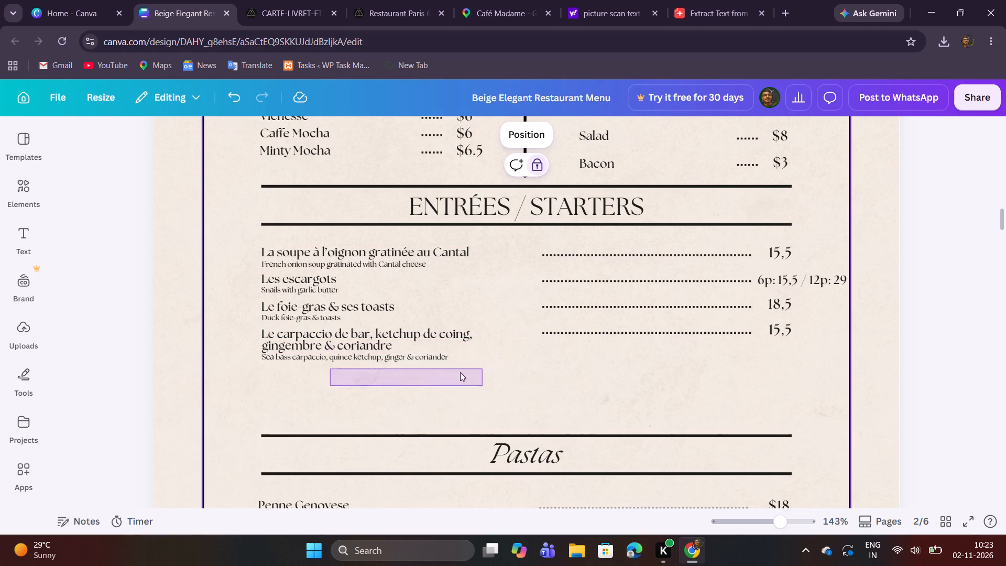
pyautogui.moveTo(460, 372); pyautogui.dragTo(457, 372)
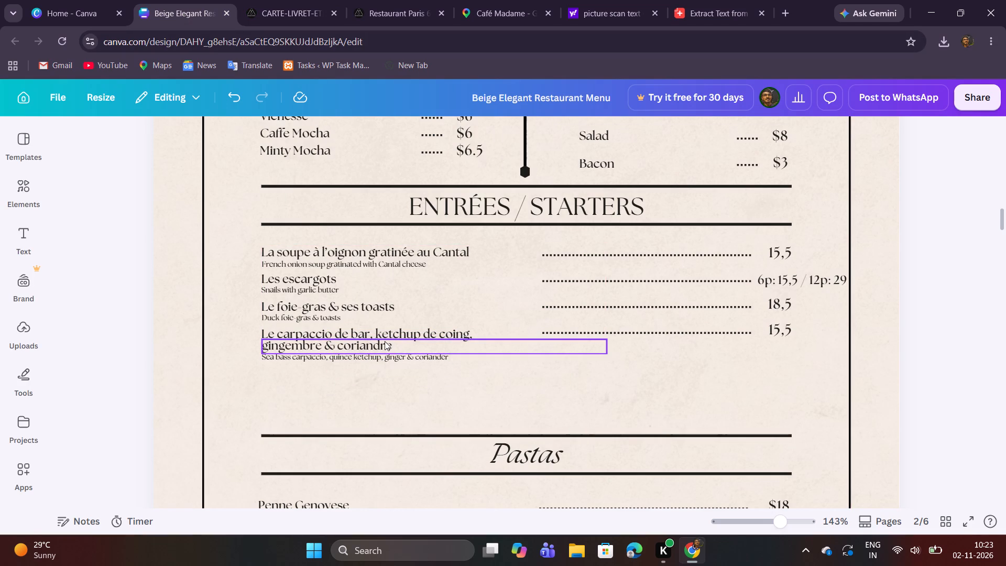
pyautogui.click(390, 343)
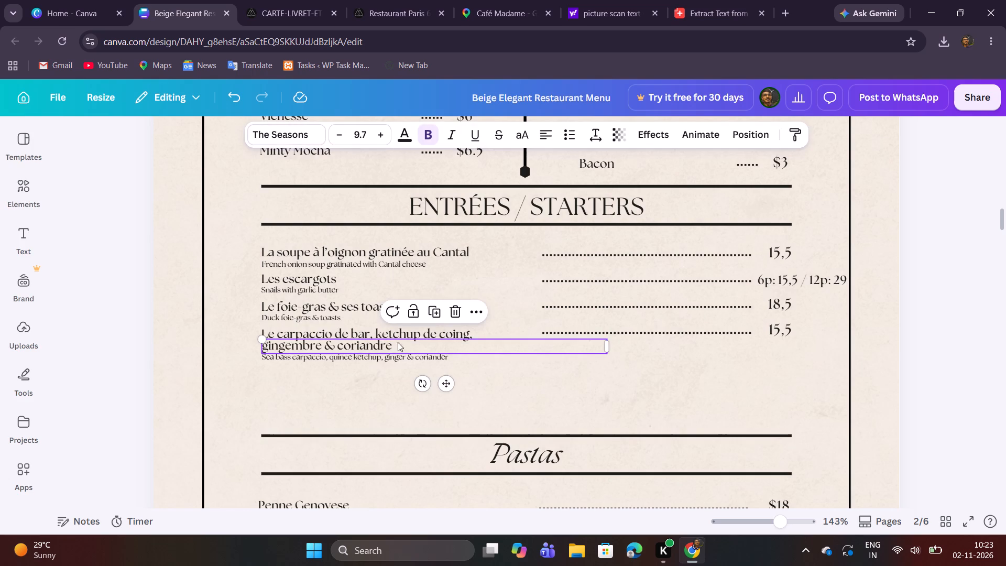
pyautogui.click(436, 319)
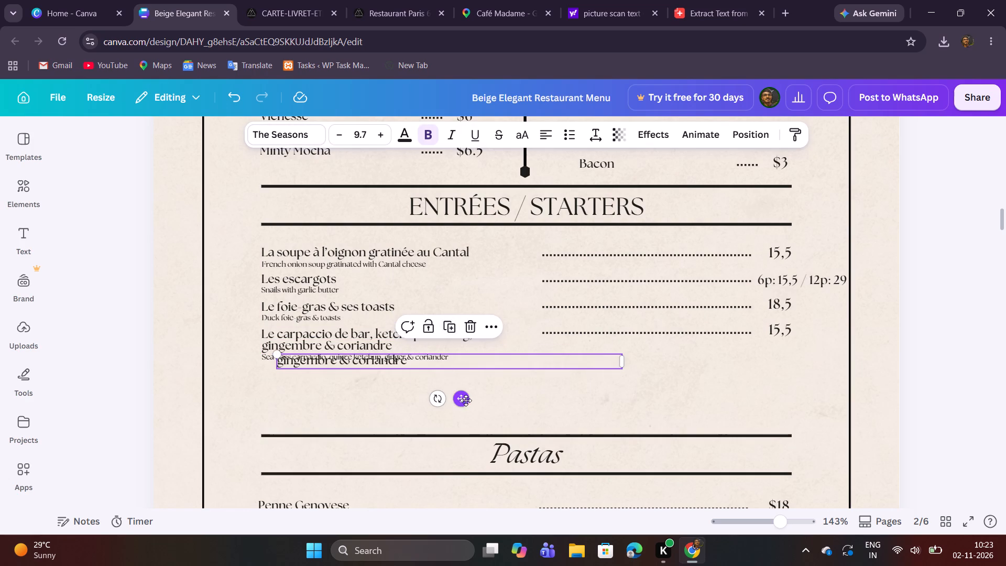
pyautogui.moveTo(466, 400); pyautogui.dragTo(454, 415)
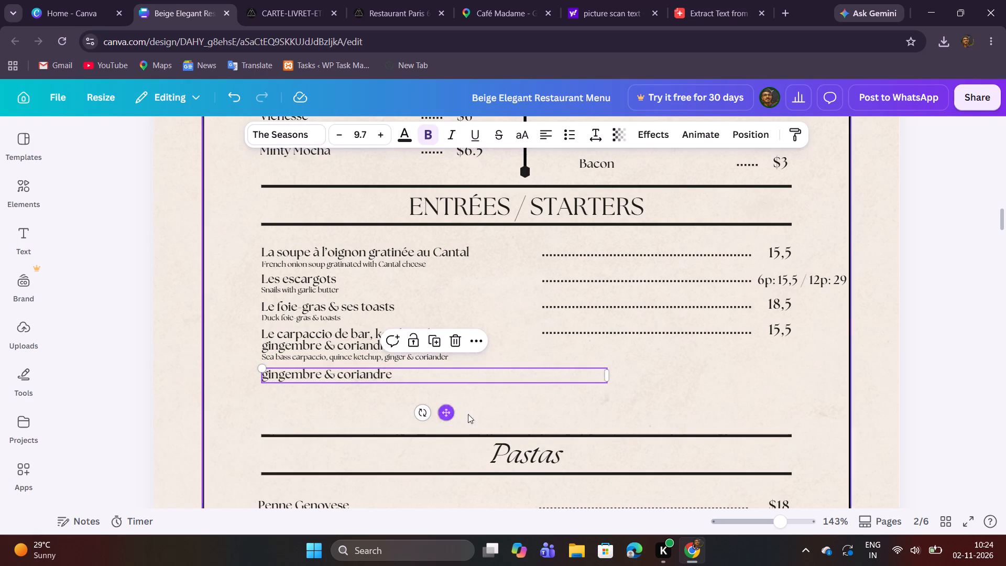
pyautogui.click(521, 410)
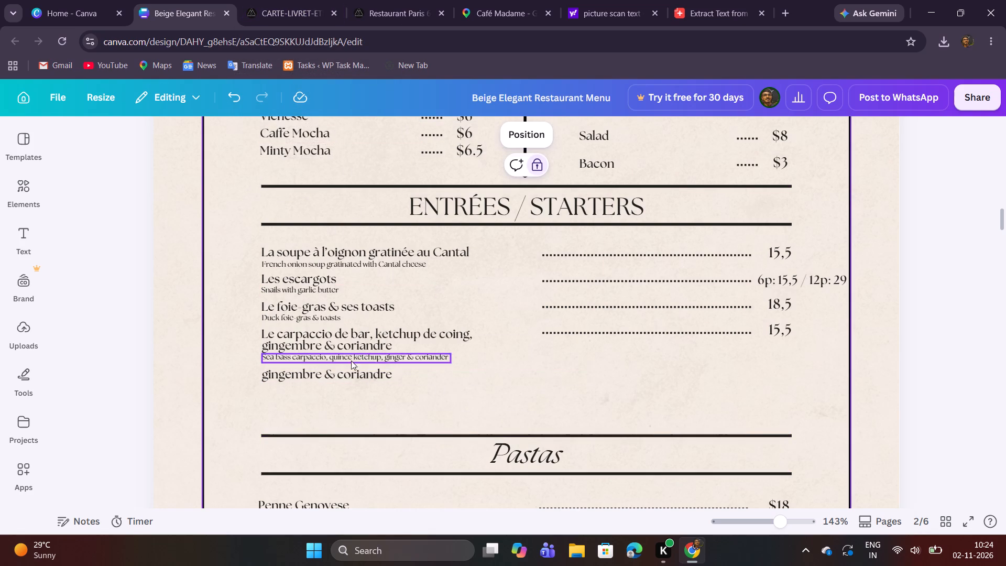
# Duplicate the lower "gingembre & coriandre" line and place the new copy directly beneath it with the same left alignment.
pyautogui.click(355, 379)
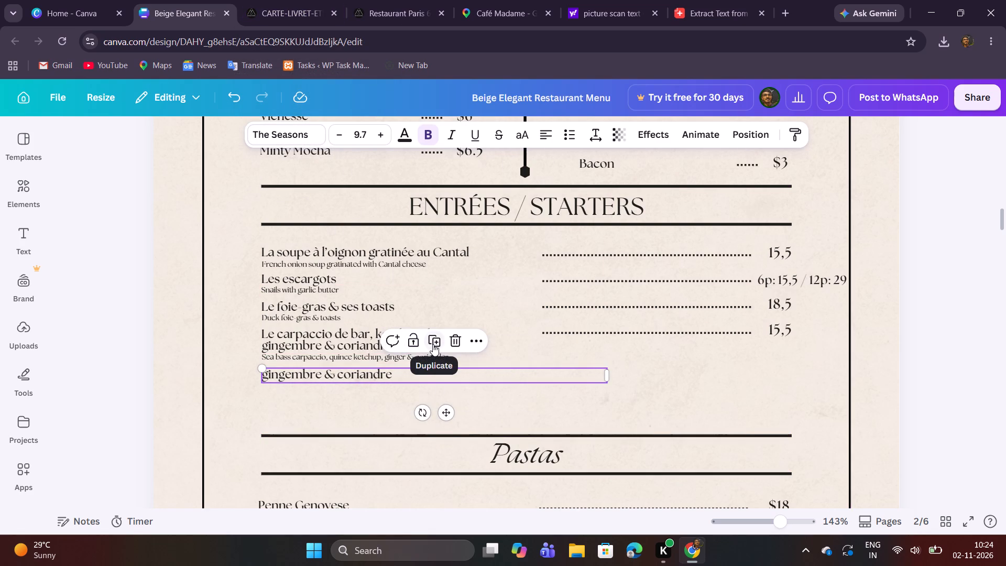
pyautogui.click(433, 344)
pyautogui.moveTo(444, 446); pyautogui.dragTo(444, 442)
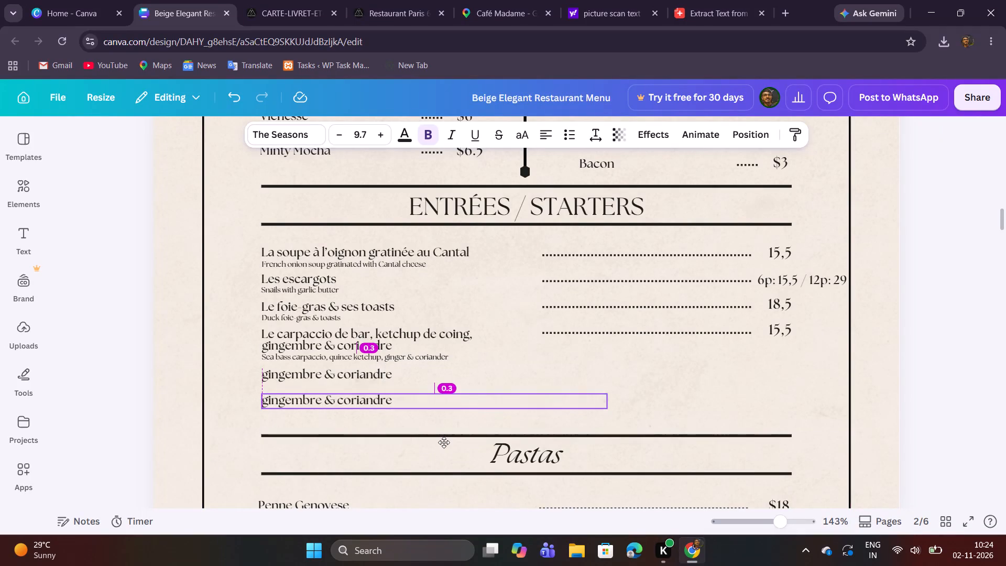
pyautogui.moveTo(444, 442); pyautogui.dragTo(444, 431)
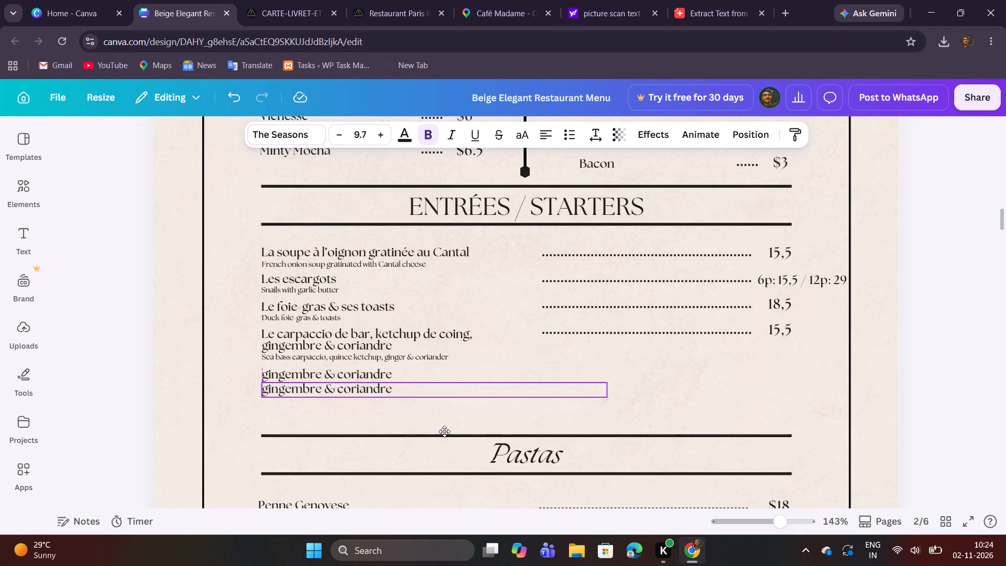
pyautogui.moveTo(444, 431); pyautogui.dragTo(444, 431)
pyautogui.click(480, 428)
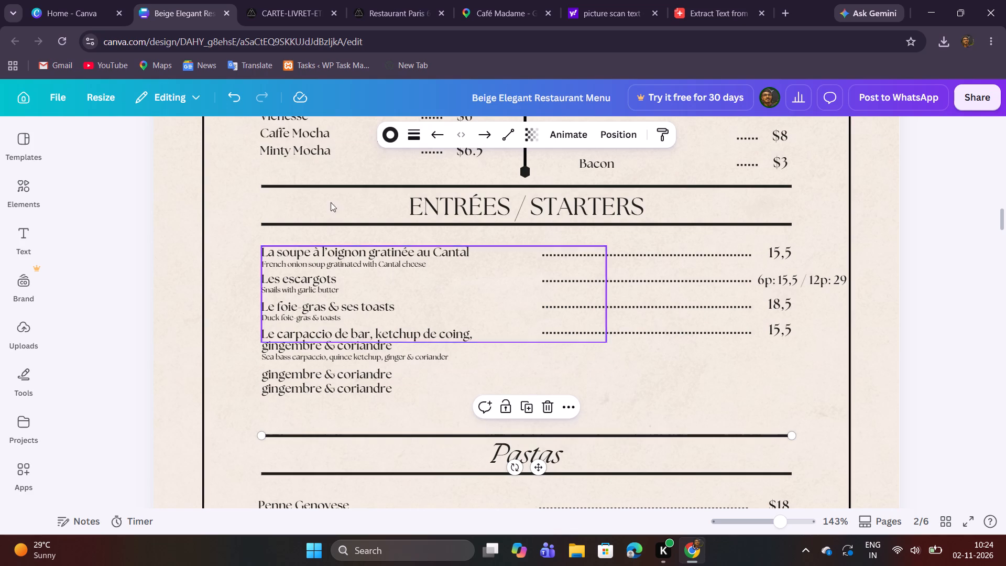
# Replace the upper duplicated "gingembre & coriandre" line with "L'assiette de saumon fumé, crème citronnée & toasts", copied from the menu PDF.
pyautogui.click(300, 3)
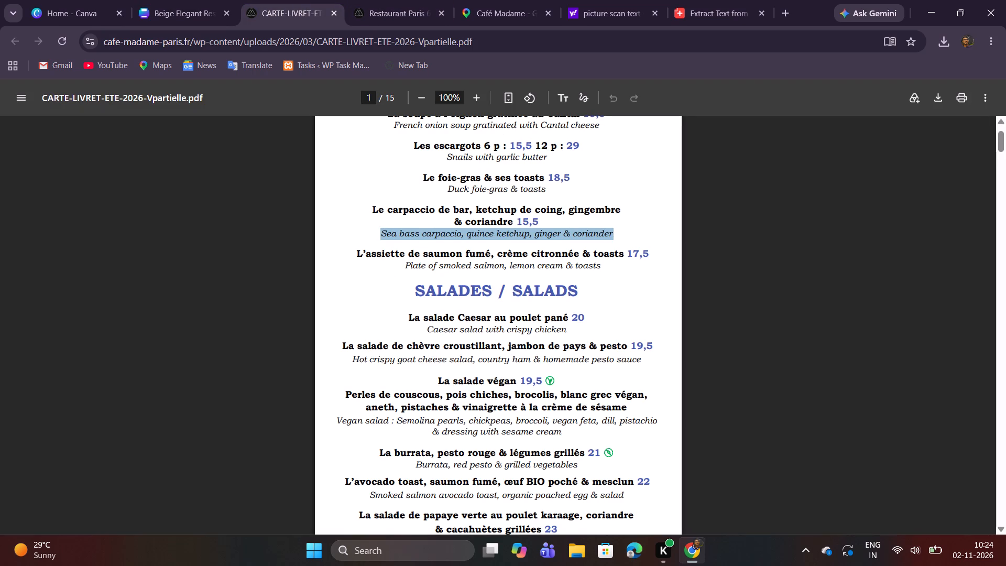
pyautogui.moveTo(356, 256); pyautogui.dragTo(627, 253)
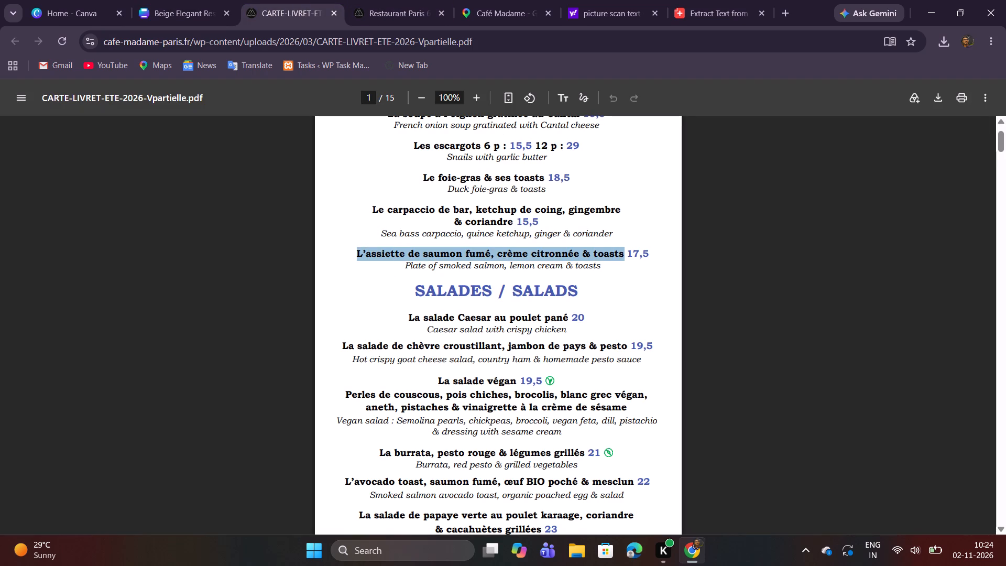
pyautogui.hotkey('ctrl', 'c')
pyautogui.hotkey('ctrl', 'c')
pyautogui.click(171, 4)
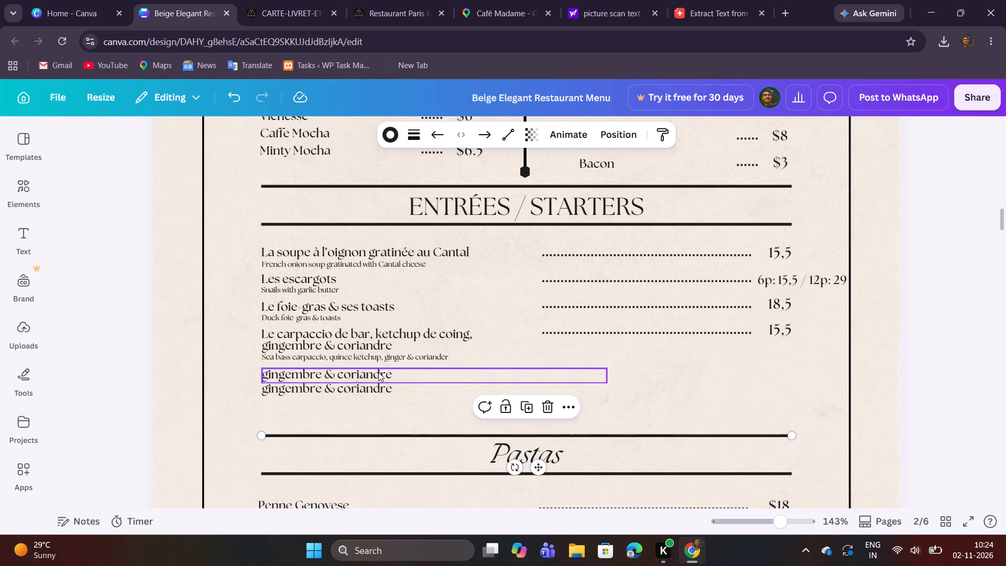
pyautogui.doubleClick(378, 372)
pyautogui.hotkey('ctrl', 'v')
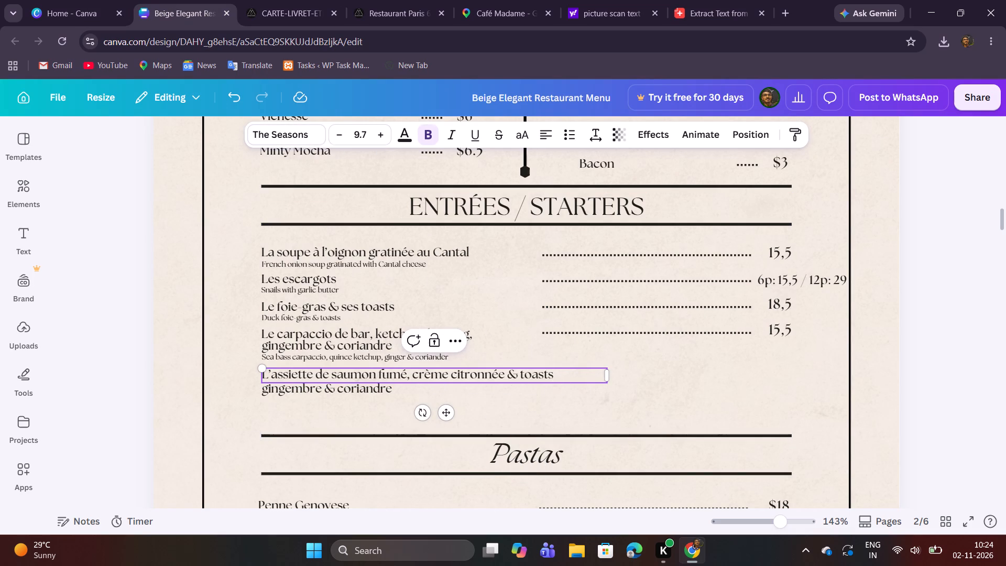
# Move "& toasts" from the end of the L'assiette de saumon fumé line into the text line below, replacing its placeholder text.
pyautogui.moveTo(506, 375); pyautogui.dragTo(555, 370)
pyautogui.hotkey('ctrl', 'c')
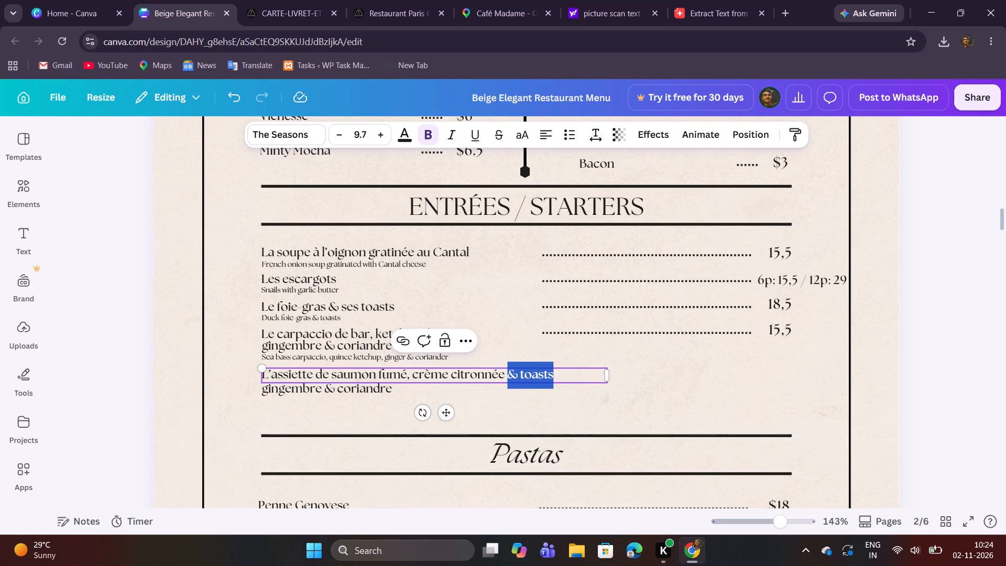
pyautogui.hotkey('ctrl', 'x')
pyautogui.doubleClick(356, 390)
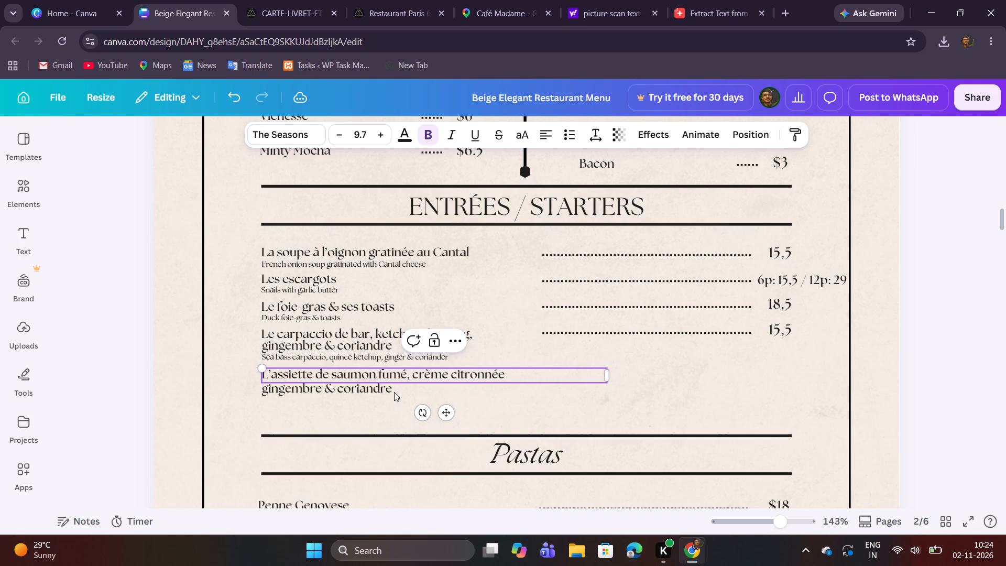
pyautogui.click(394, 392)
pyautogui.click(381, 407)
pyautogui.doubleClick(381, 390)
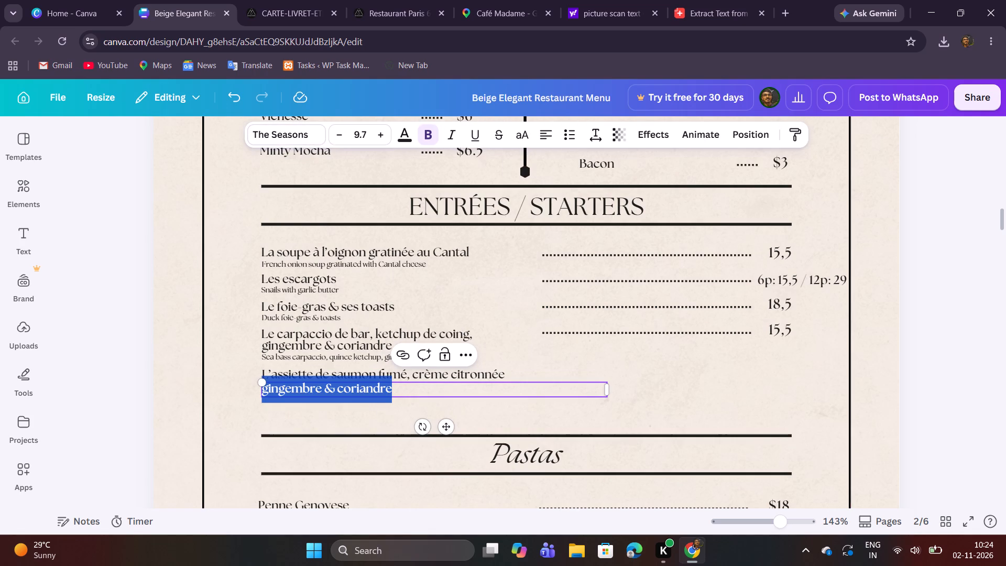
pyautogui.hotkey('ctrl', 'v')
pyautogui.click(365, 418)
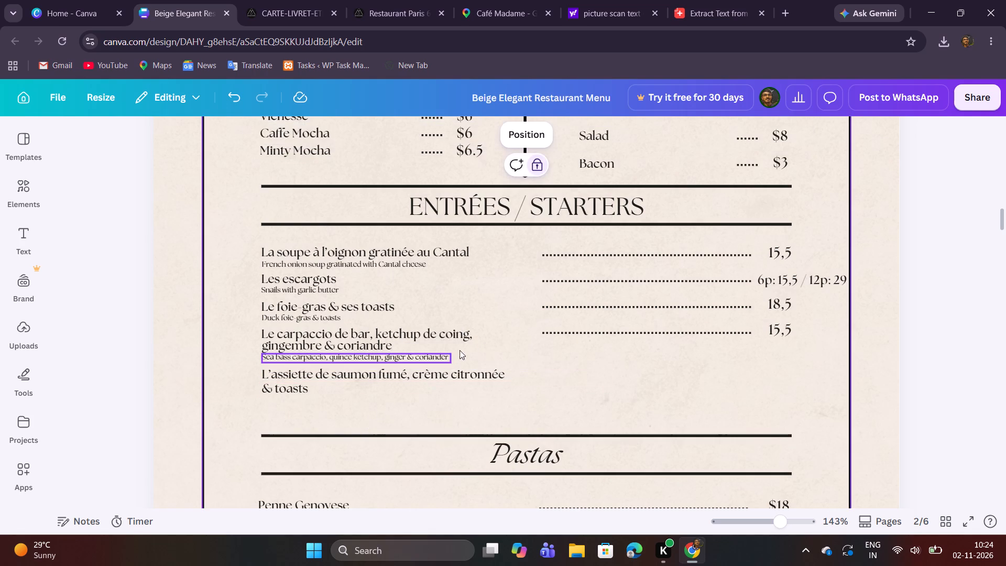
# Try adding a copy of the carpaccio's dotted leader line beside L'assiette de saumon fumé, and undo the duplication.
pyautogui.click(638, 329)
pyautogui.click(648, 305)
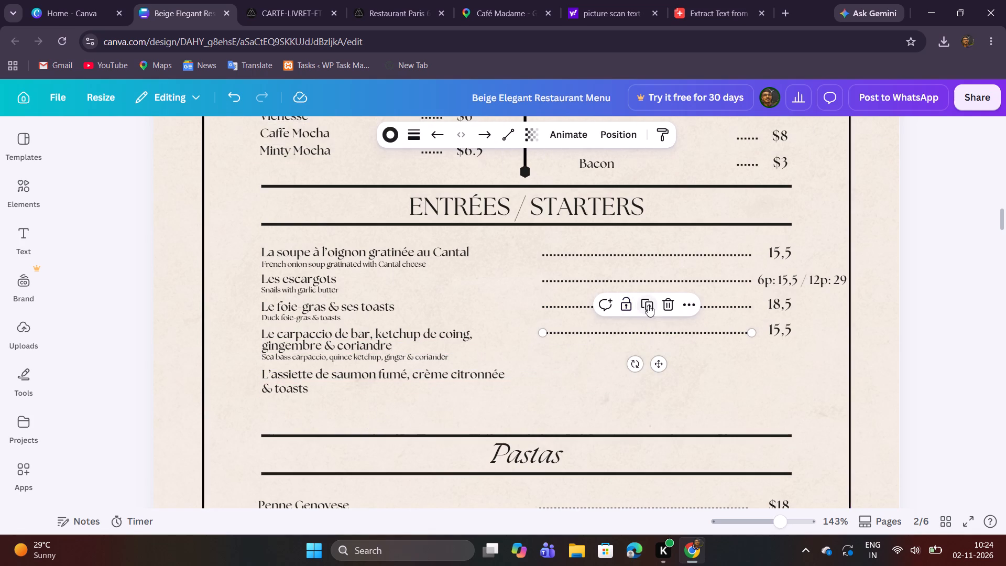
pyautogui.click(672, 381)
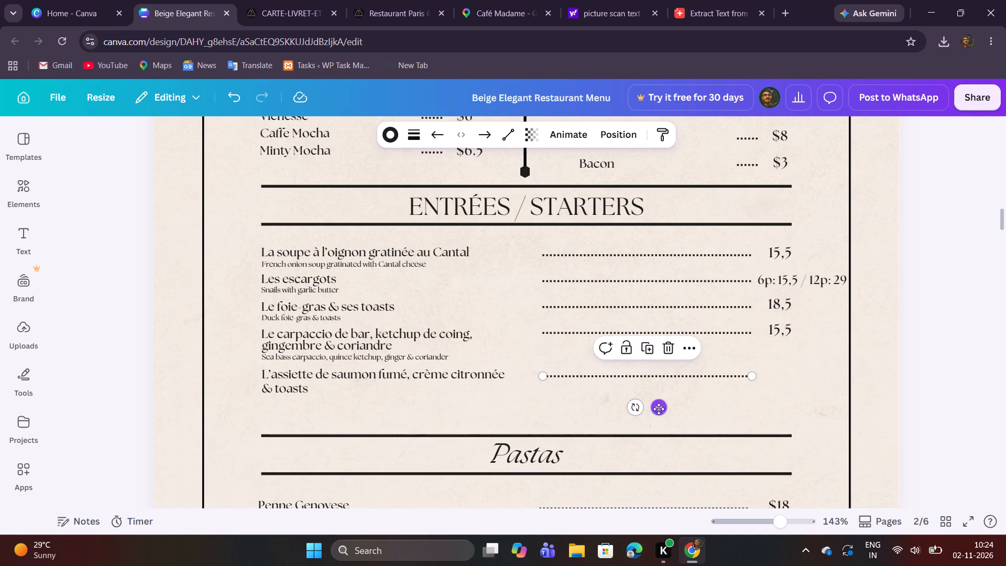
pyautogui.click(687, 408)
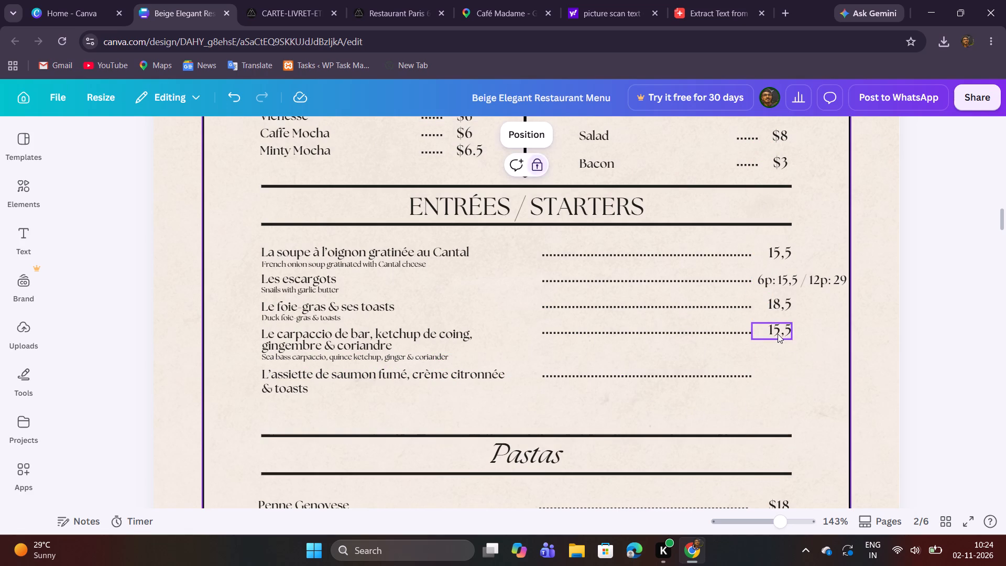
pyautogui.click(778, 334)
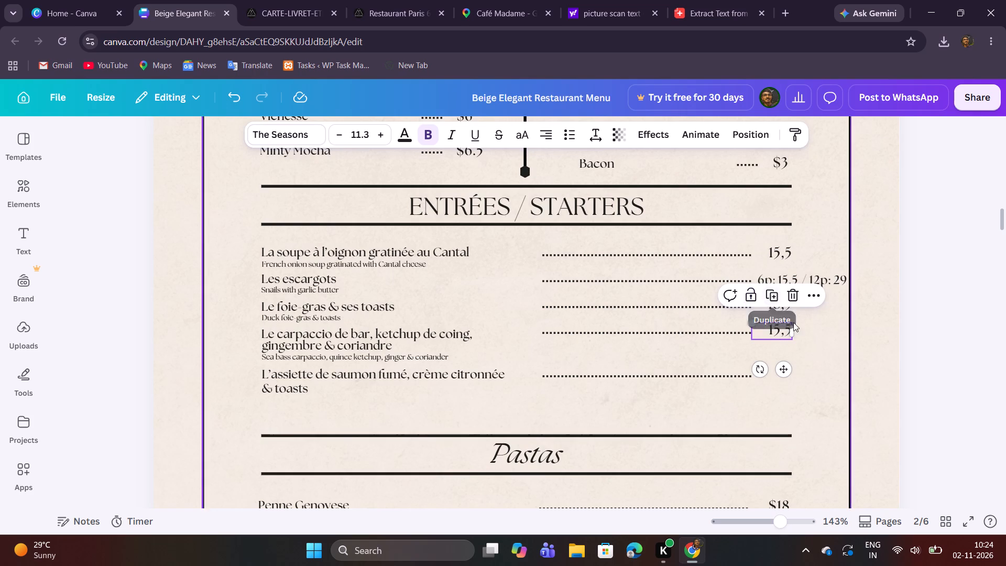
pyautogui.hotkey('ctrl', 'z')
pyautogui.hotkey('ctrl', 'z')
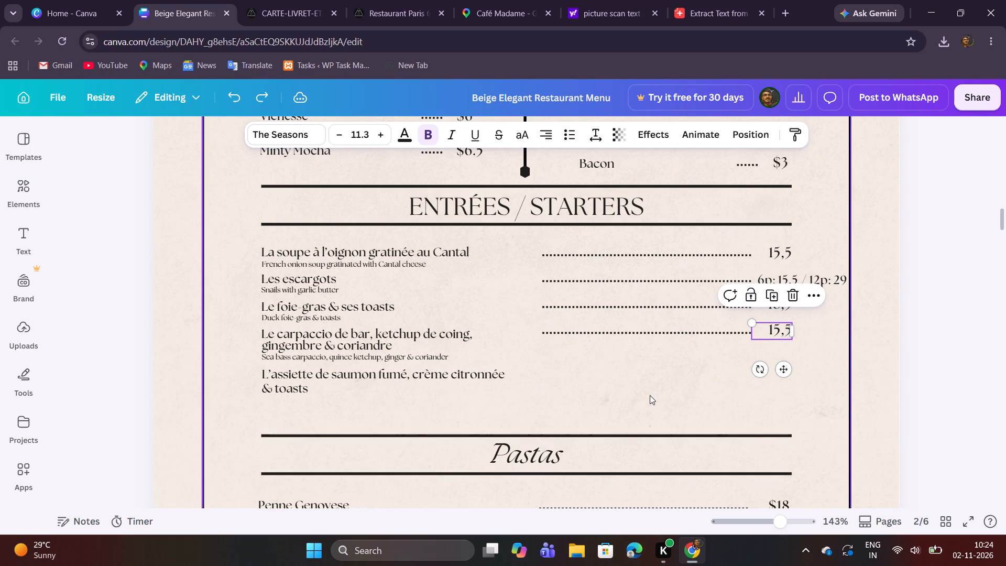
# Duplicate the carpaccio's dotted leader line together with its price and align the copies beside L'assiette de saumon fumé.
pyautogui.click(648, 396)
pyautogui.click(614, 340)
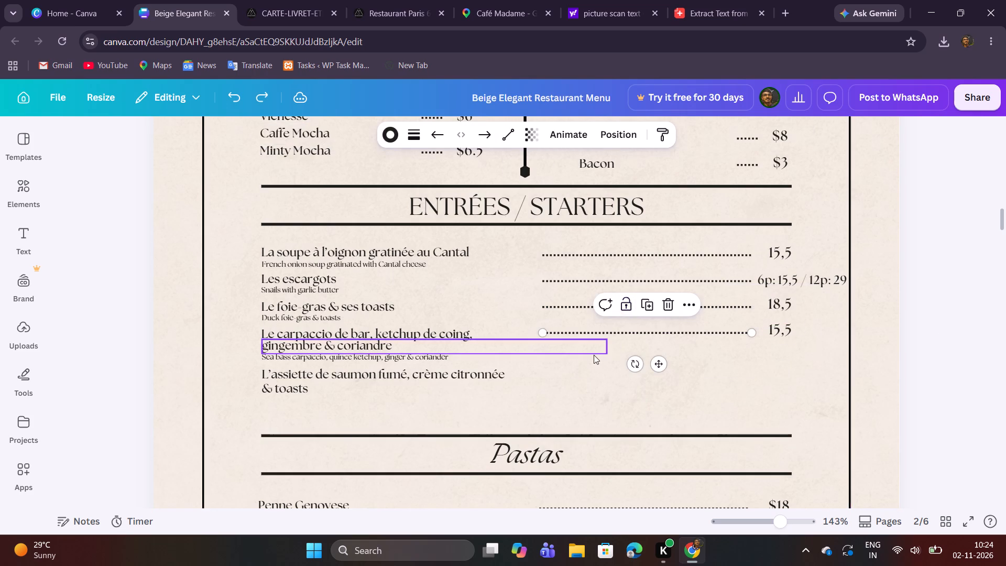
pyautogui.click(594, 355)
pyautogui.click(834, 206)
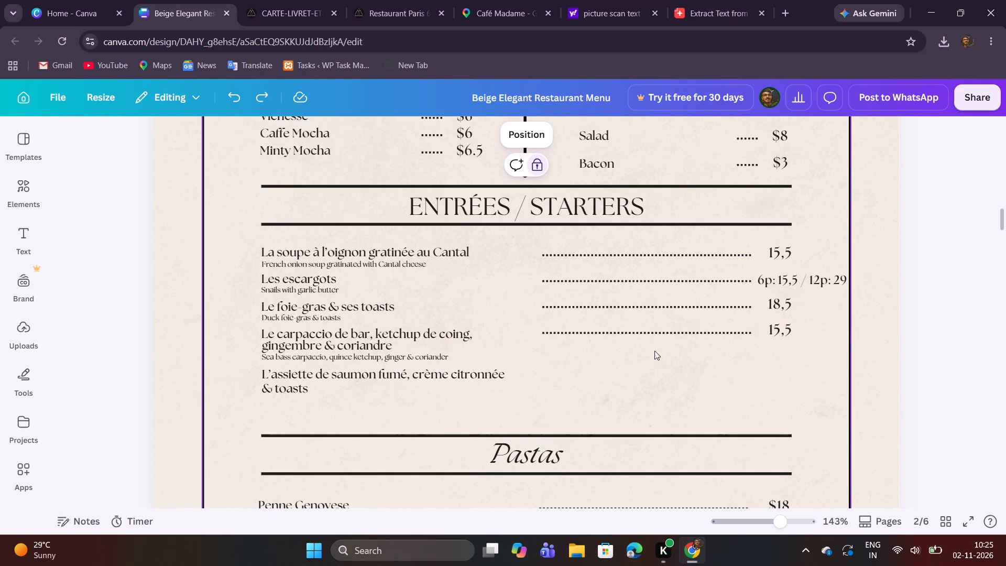
pyautogui.moveTo(820, 331); pyautogui.dragTo(714, 339)
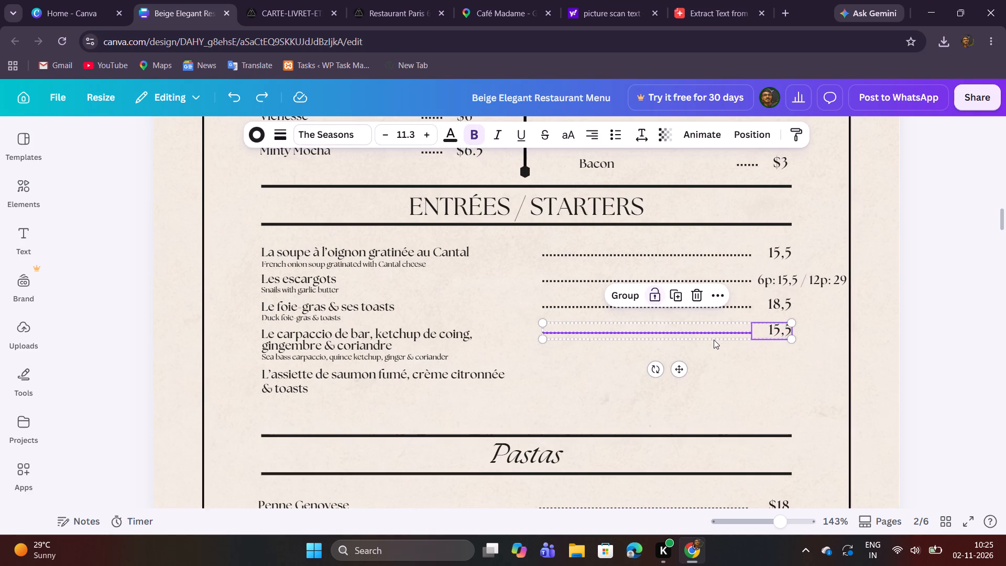
pyautogui.click(675, 299)
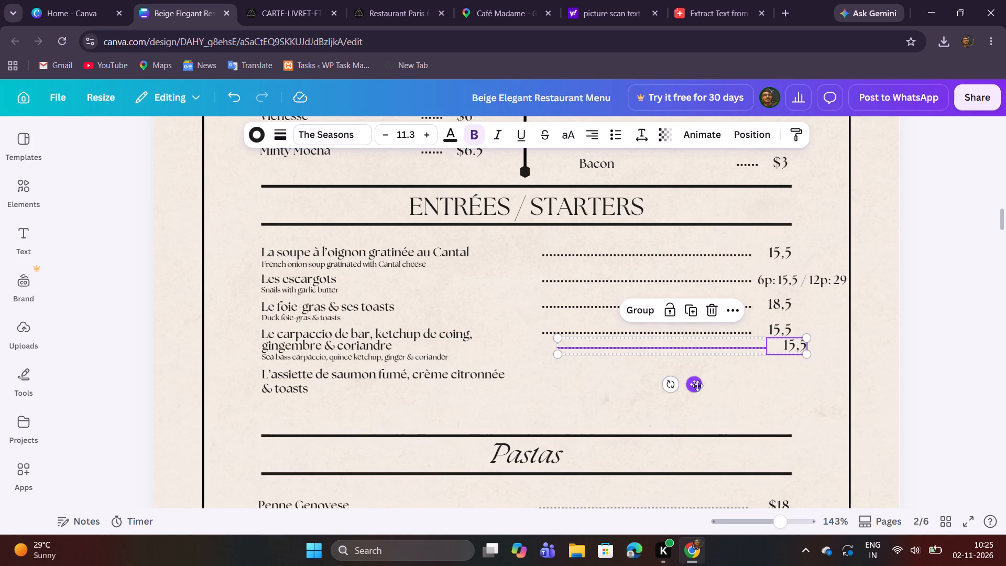
pyautogui.moveTo(697, 385); pyautogui.dragTo(682, 410)
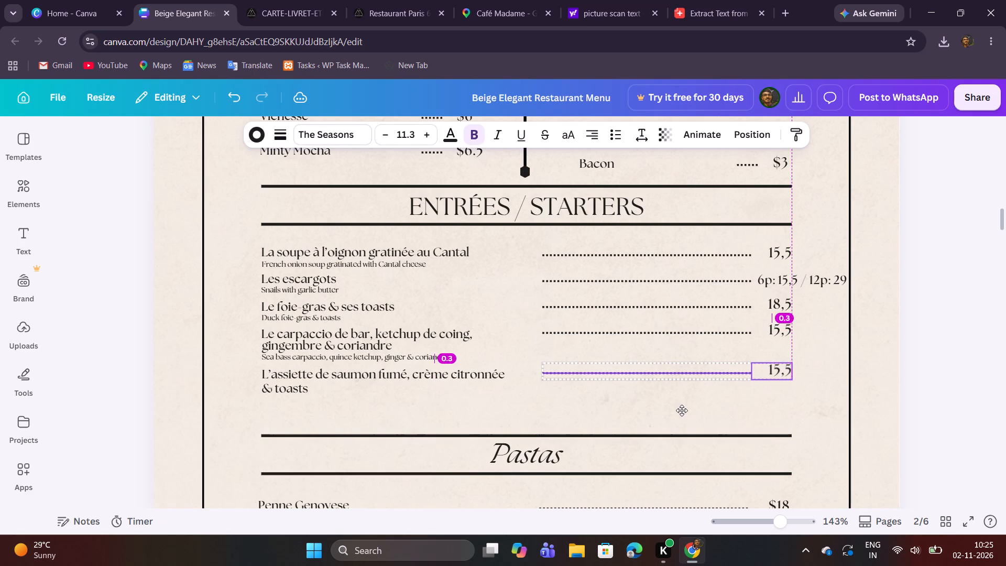
pyautogui.moveTo(682, 410); pyautogui.dragTo(683, 411)
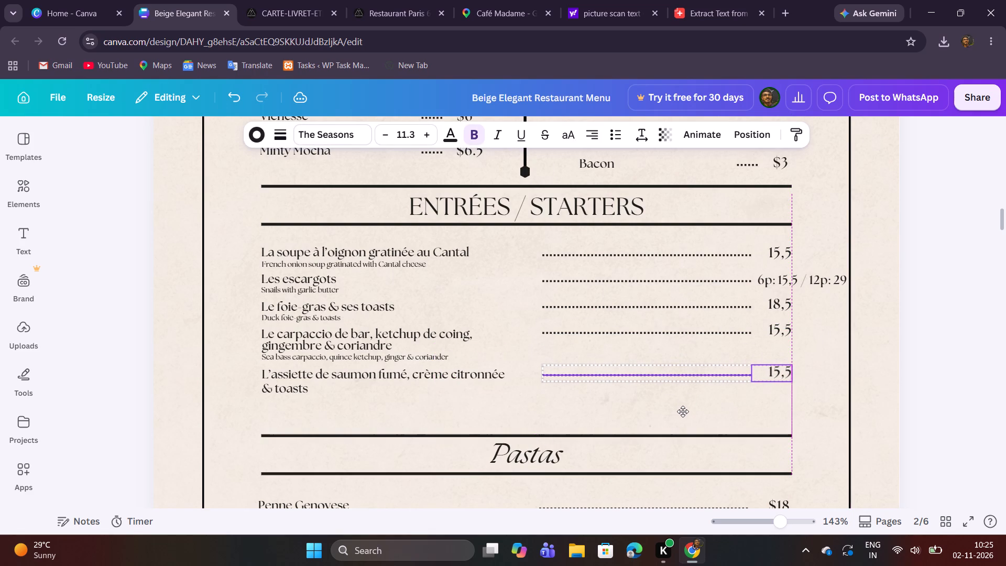
pyautogui.moveTo(683, 411); pyautogui.dragTo(682, 411)
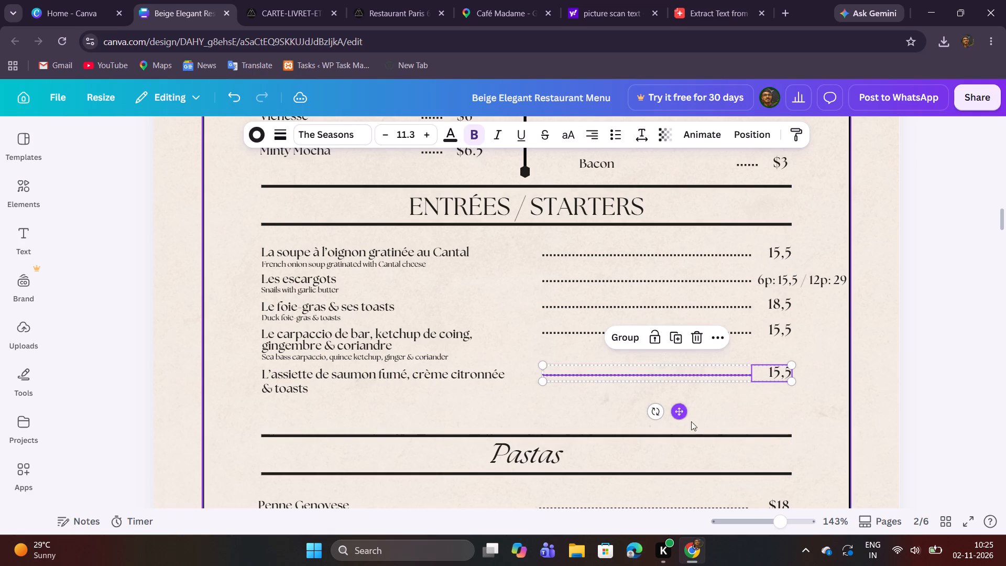
pyautogui.click(723, 413)
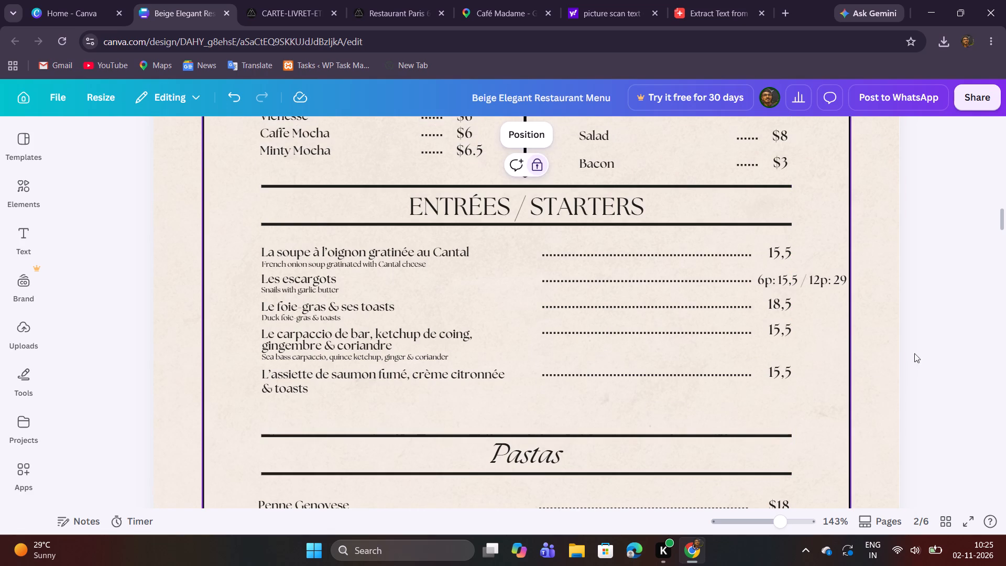
# Add "Plate of smoked salmon, lemon cream & toasts" from the menu PDF below "& toasts", using a duplicate of the carpaccio's description line.
pyautogui.click(276, 13)
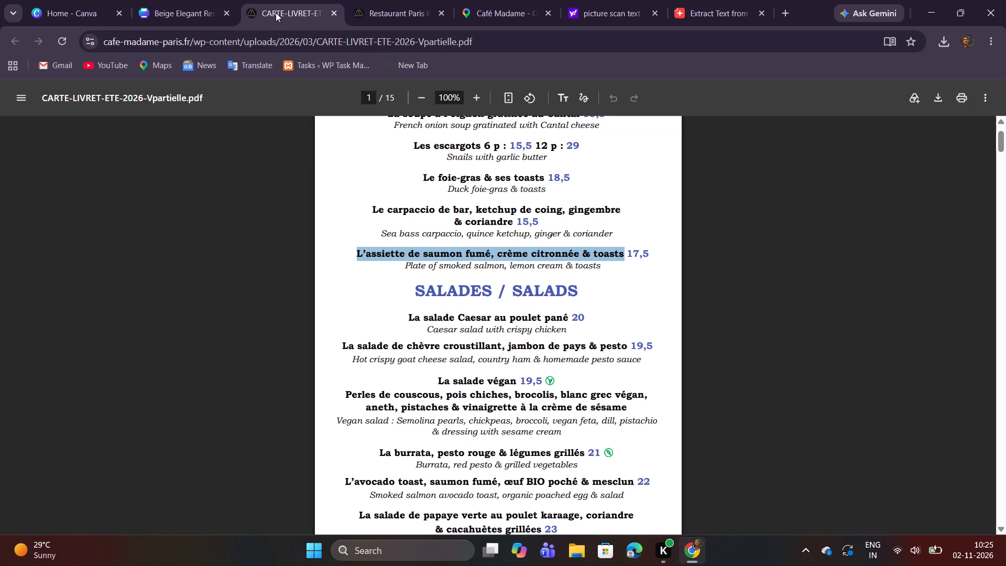
pyautogui.moveTo(405, 266); pyautogui.dragTo(509, 262)
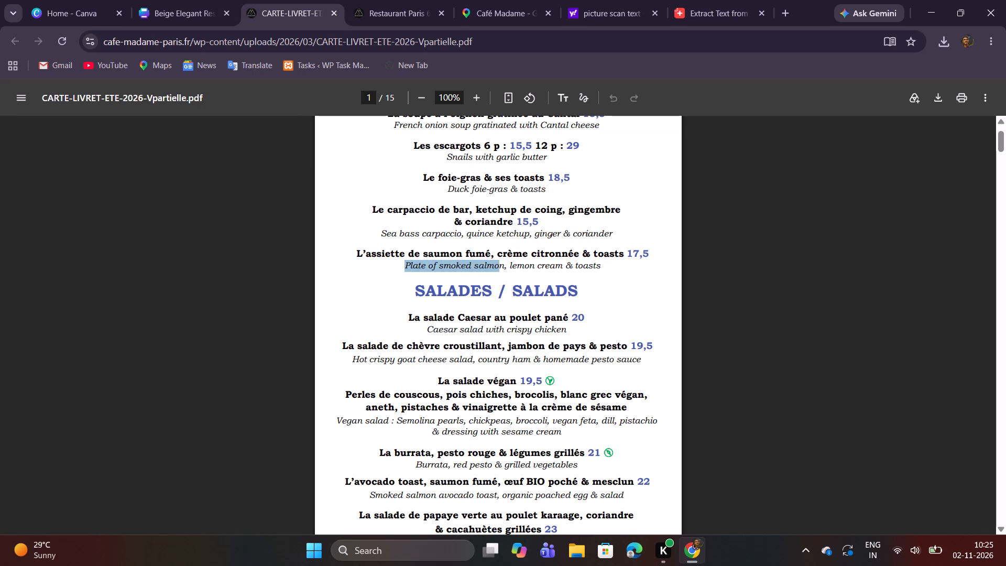
pyautogui.moveTo(509, 262); pyautogui.dragTo(607, 270)
pyautogui.hotkey('ctrl', 'c')
pyautogui.hotkey('ctrl', 'c')
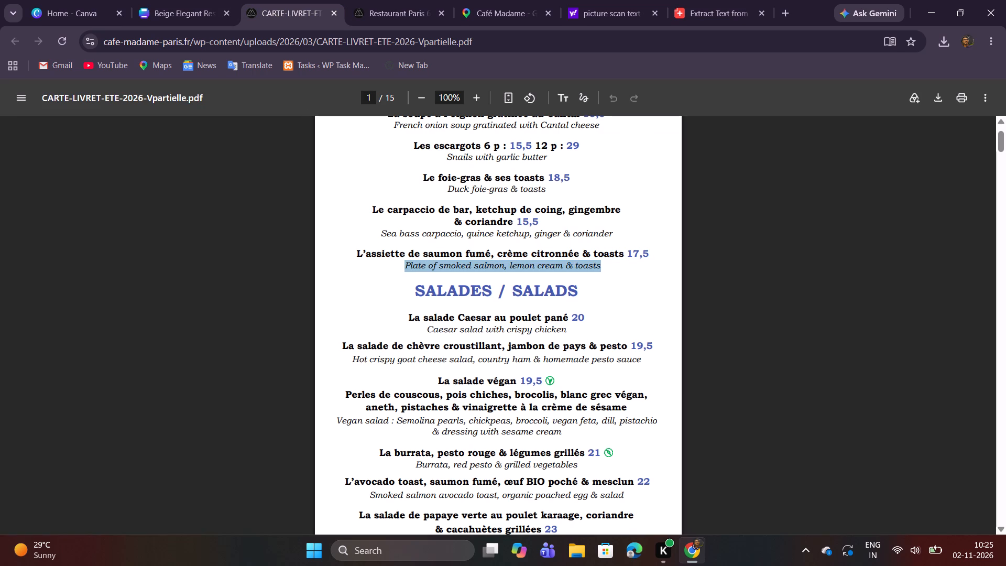
pyautogui.click(182, 3)
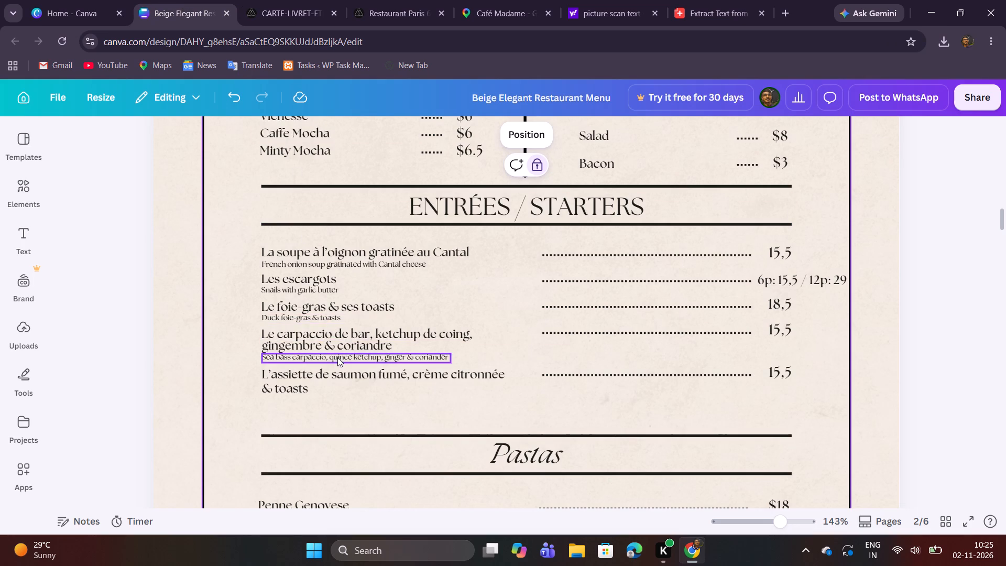
pyautogui.click(337, 357)
pyautogui.click(358, 323)
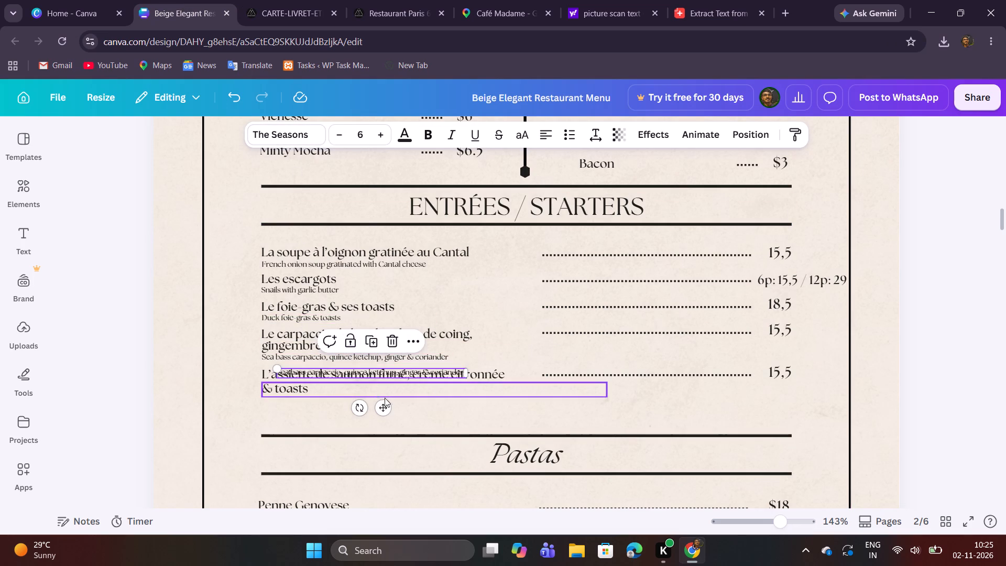
pyautogui.moveTo(384, 405); pyautogui.dragTo(369, 433)
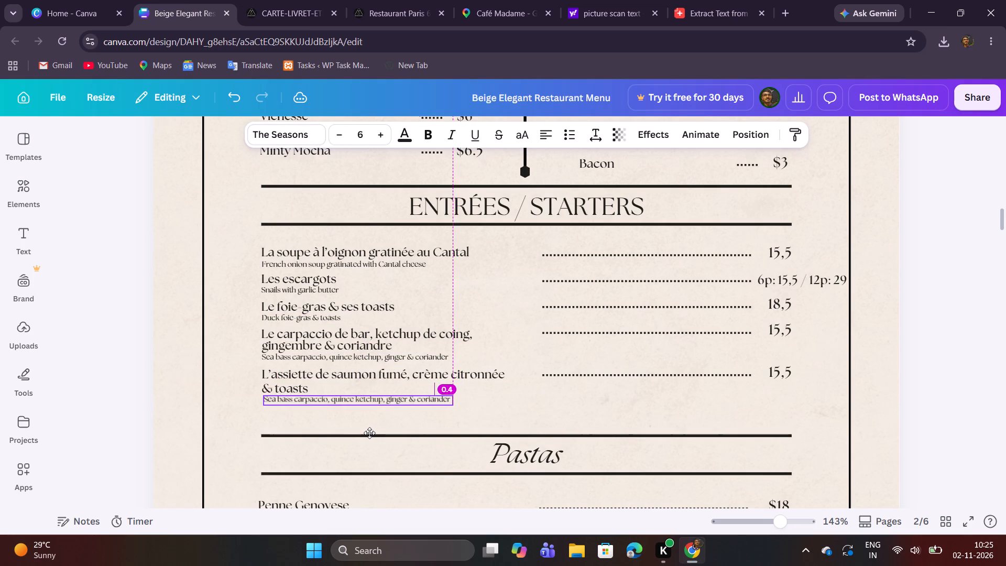
pyautogui.moveTo(369, 433); pyautogui.dragTo(368, 433)
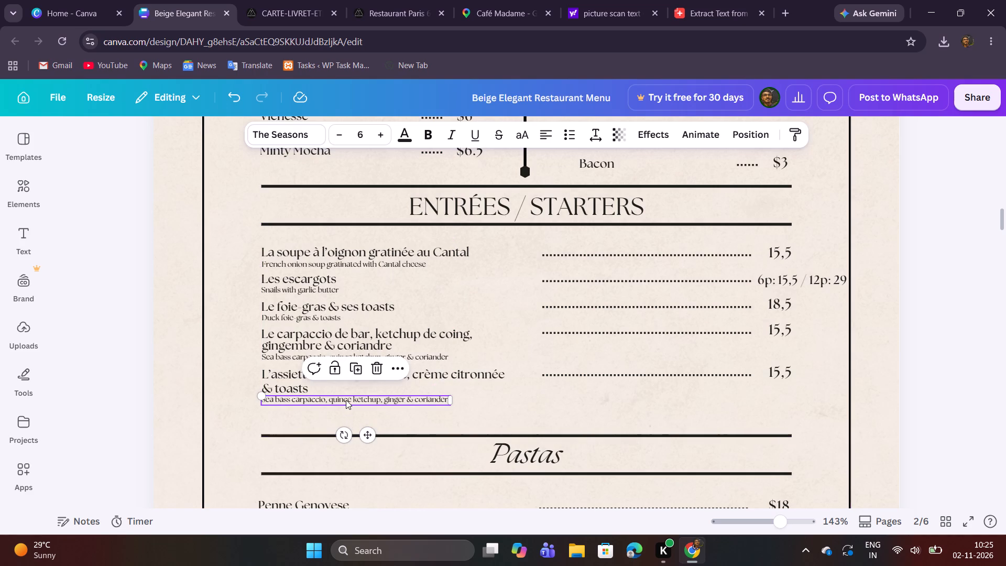
pyautogui.doubleClick(346, 400)
pyautogui.hotkey('ctrl', 'v')
pyautogui.click(420, 423)
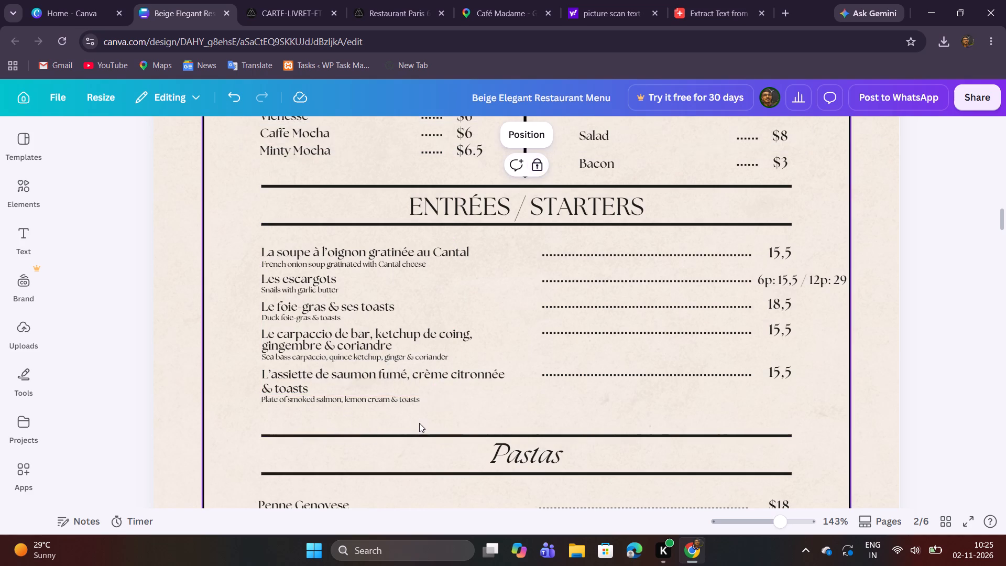
# Replace the price beside L'assiette de saumon fumé with 17,5, copied from the menu PDF.
pyautogui.click(306, 1)
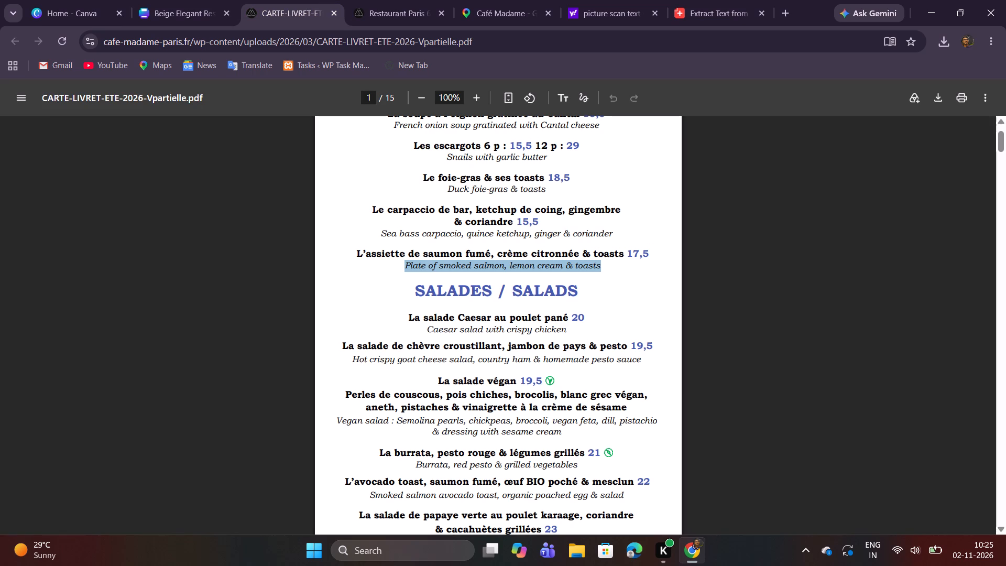
pyautogui.moveTo(627, 256); pyautogui.dragTo(648, 256)
pyautogui.hotkey('ctrl', 'c')
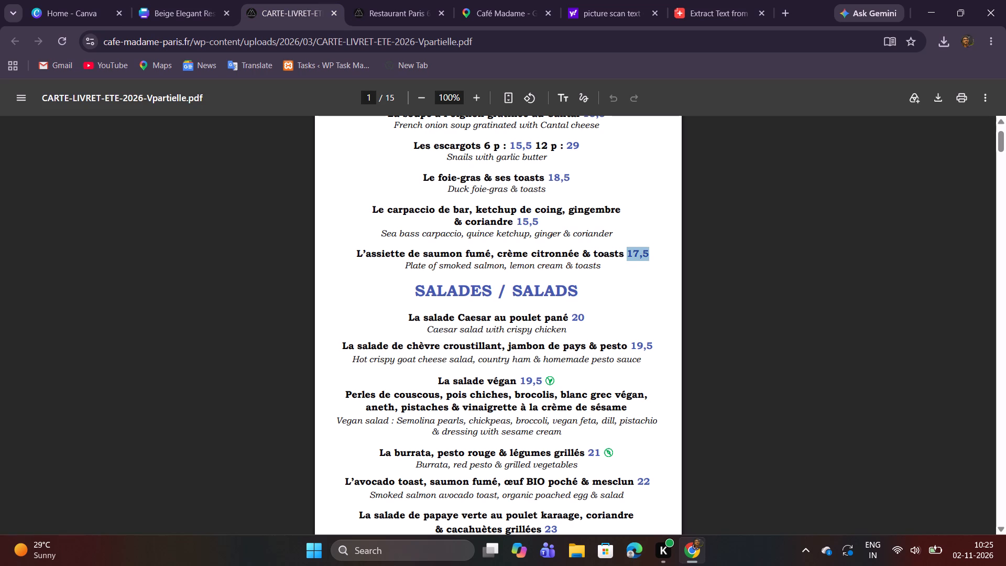
pyautogui.click(190, 0)
pyautogui.doubleClick(779, 375)
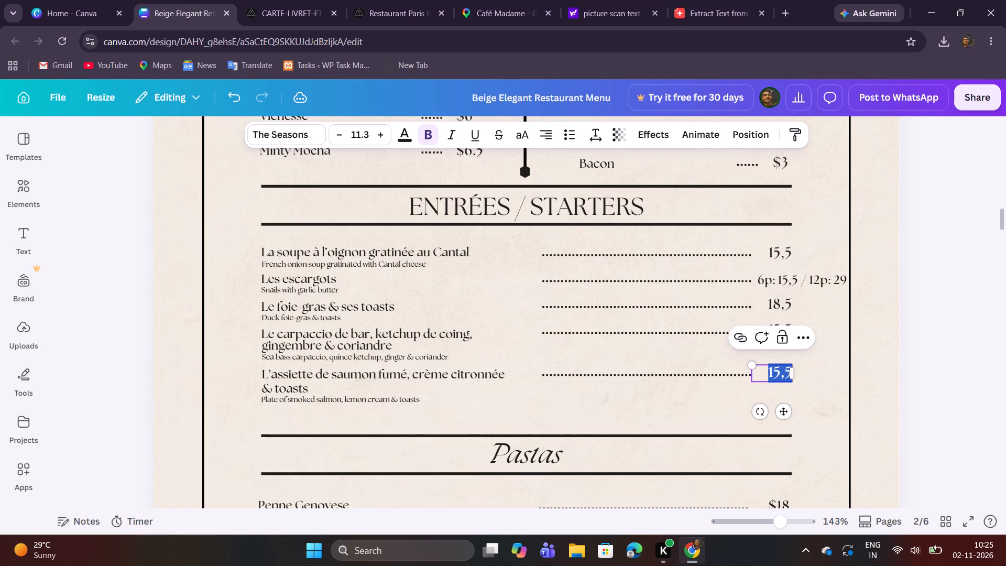
pyautogui.hotkey('ctrl', 'v')
pyautogui.click(686, 421)
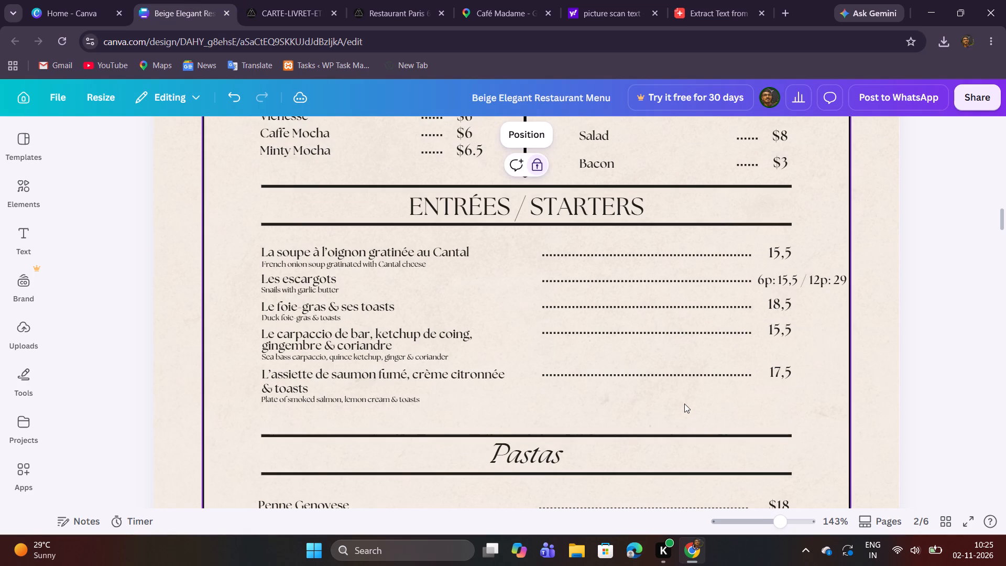
# Examine the SALADES / SALADS section in the menu PDF against the Pastas section of the Canva design.
pyautogui.click(278, 4)
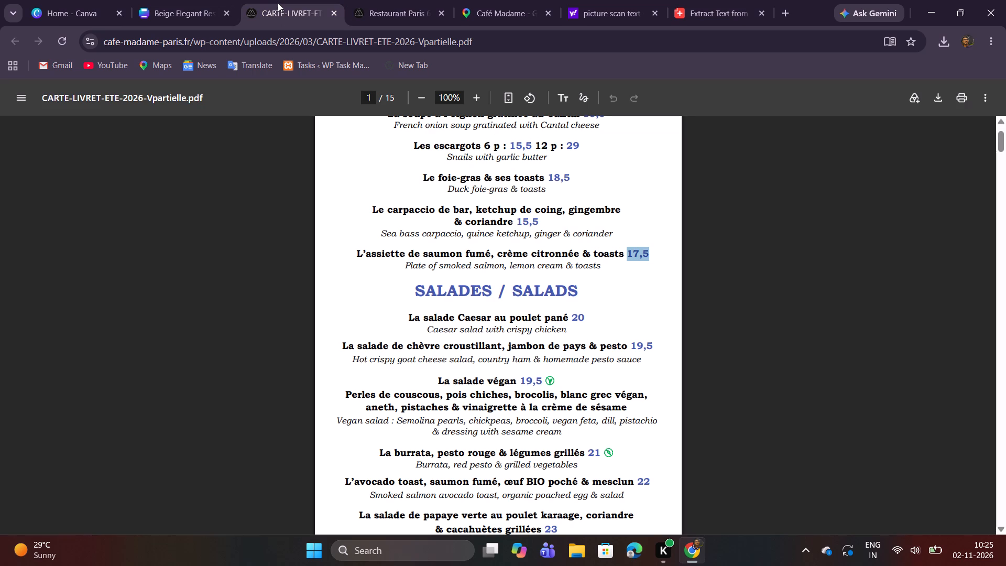
pyautogui.scroll(1, 508, 284)
pyautogui.click(180, 6)
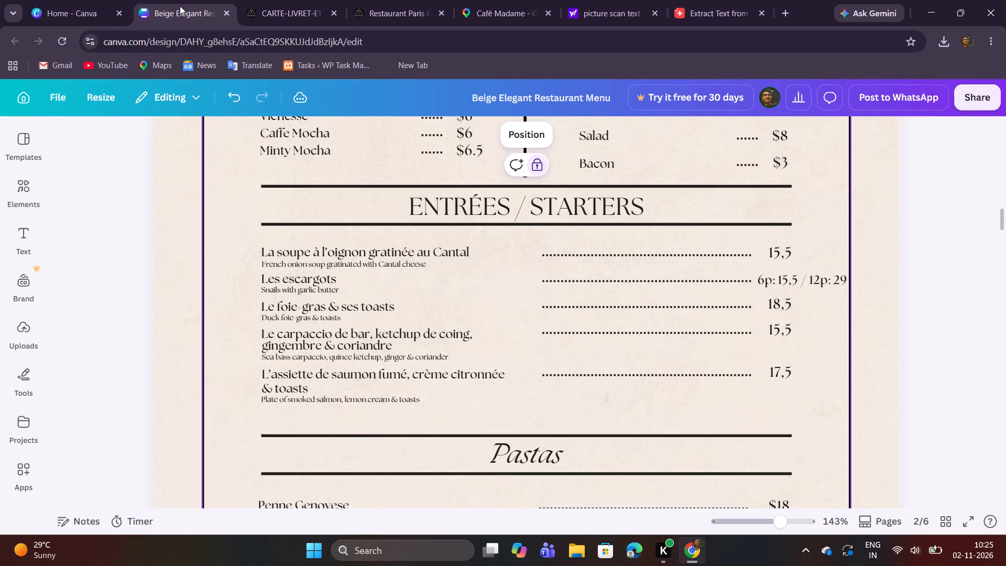
pyautogui.scroll(-1, 516, 316)
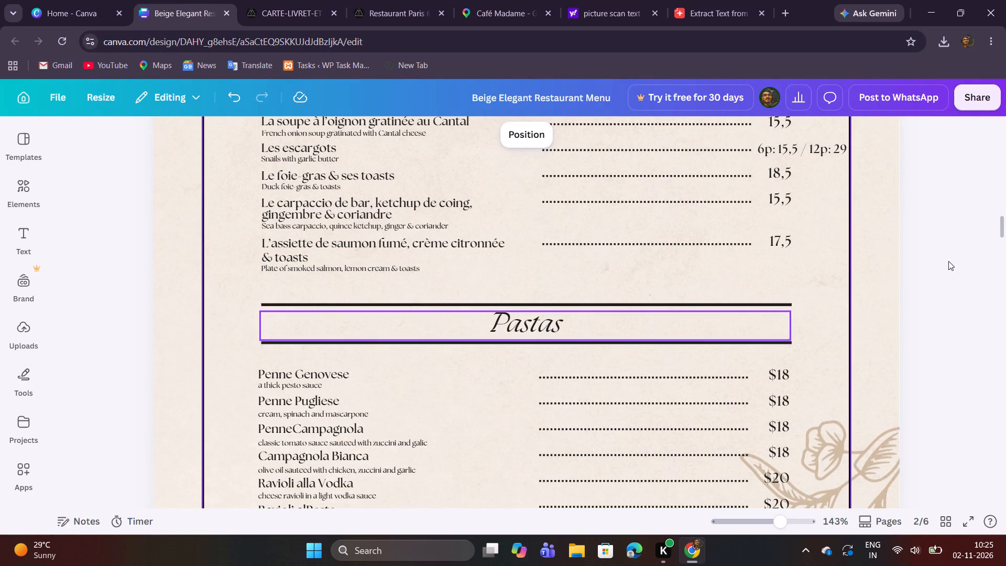
pyautogui.click(965, 258)
pyautogui.scroll(2, 964, 260)
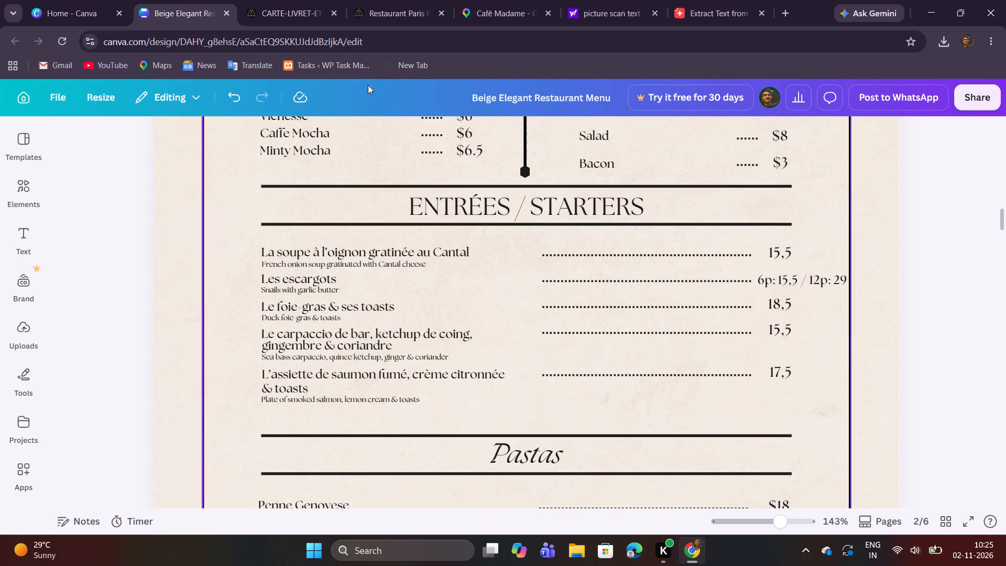
pyautogui.click(296, 0)
pyautogui.scroll(-3, 465, 248)
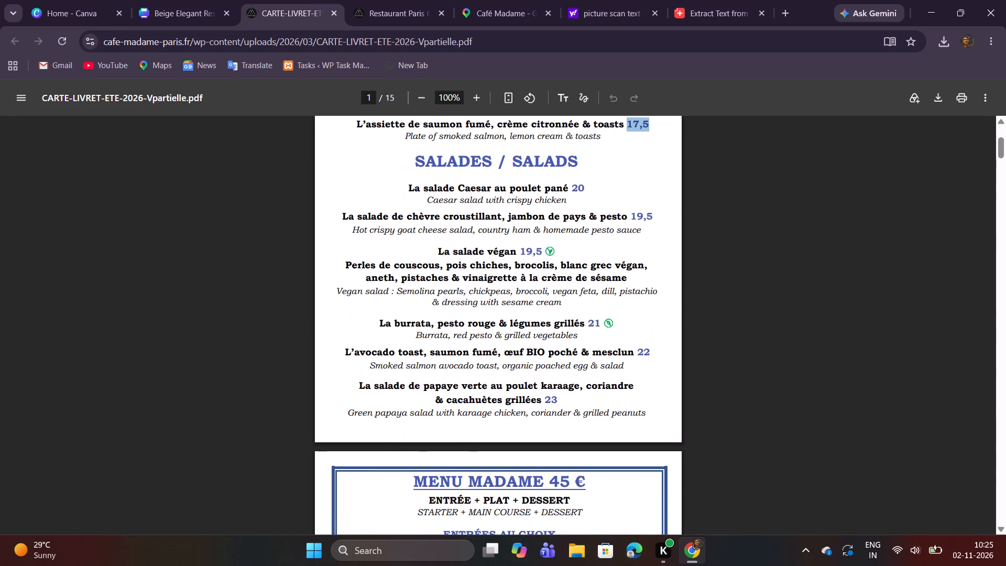
pyautogui.moveTo(417, 164); pyautogui.dragTo(586, 157)
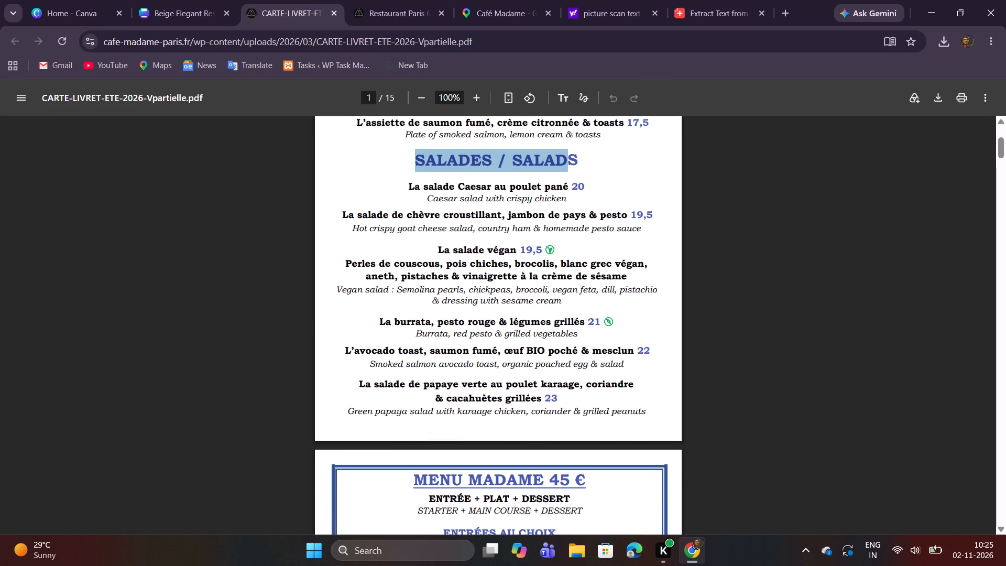
pyautogui.click(172, 0)
# Delete the Coffees, Starters and Sides sections, including the vertical divider between them, above ENTRÉES / STARTERS on page 2.
pyautogui.scroll(-2, 801, 247)
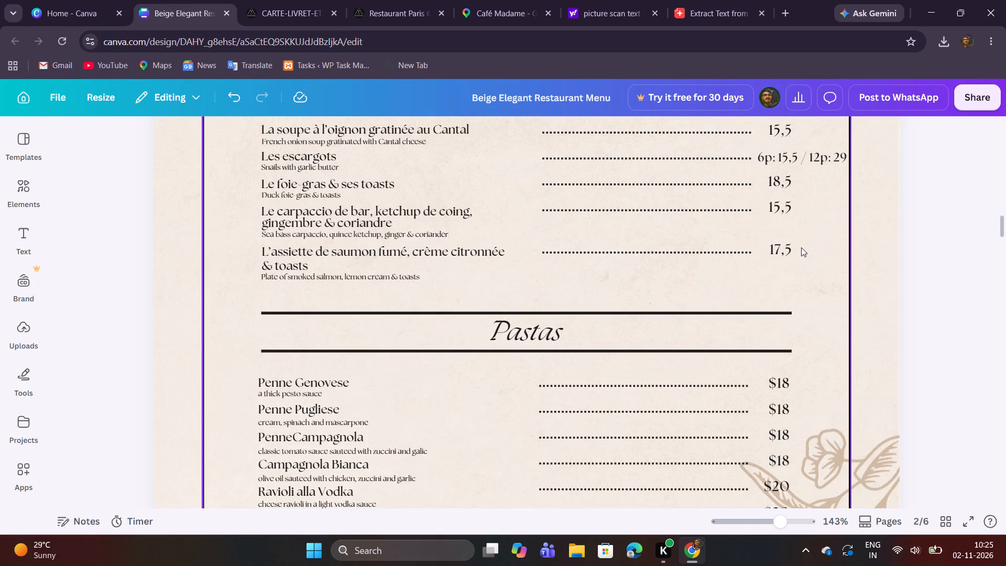
pyautogui.scroll(-2, 801, 245)
pyautogui.scroll(8, 801, 245)
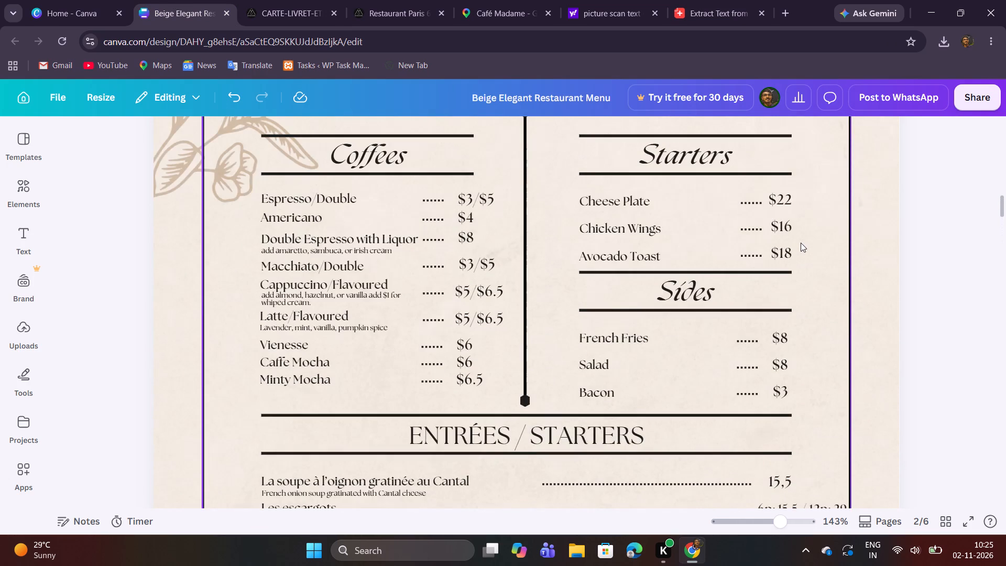
pyautogui.scroll(-3, 800, 241)
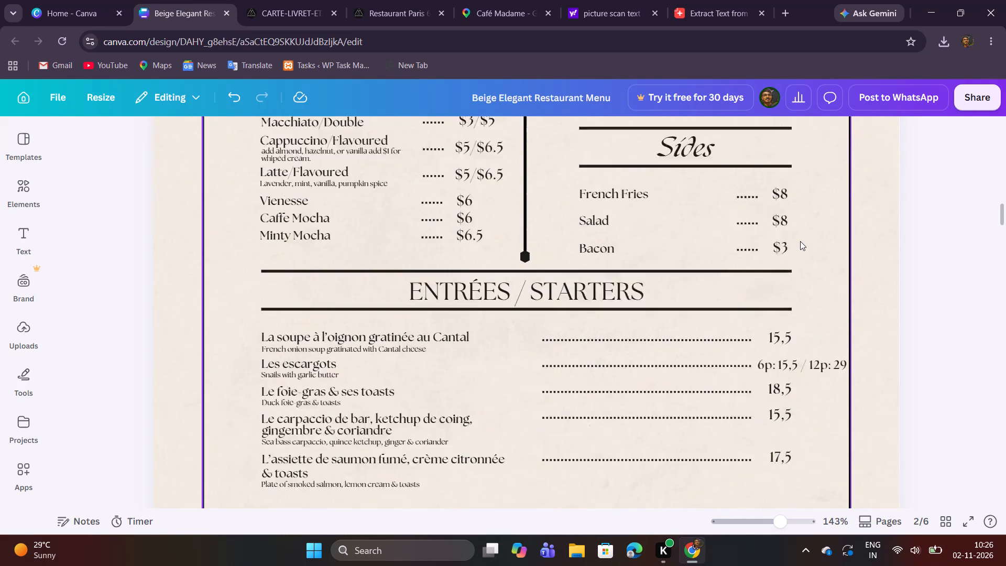
pyautogui.scroll(-11, 800, 241)
pyautogui.scroll(5, 800, 241)
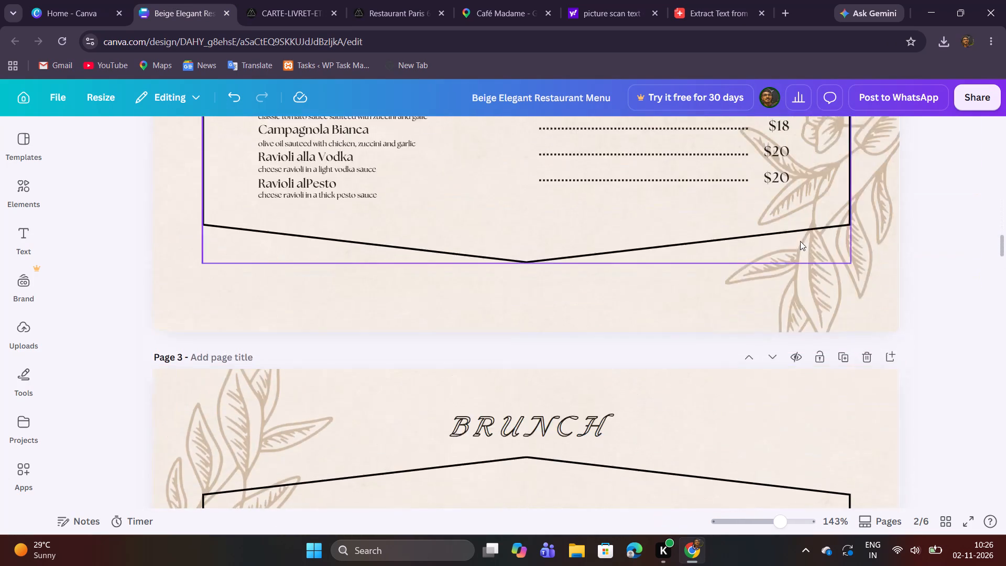
pyautogui.scroll(12, 800, 241)
pyautogui.scroll(-3, 800, 241)
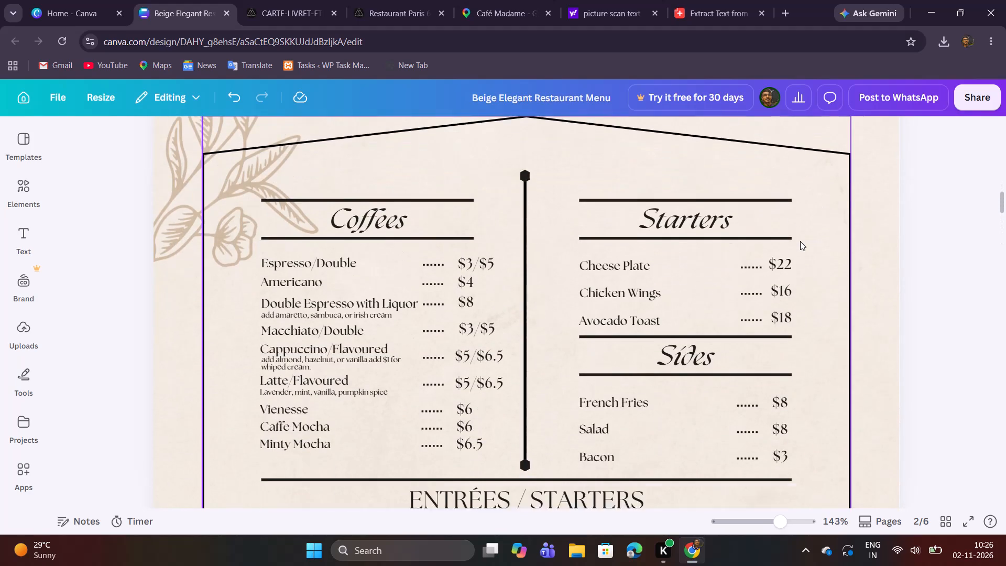
pyautogui.scroll(-1, 800, 241)
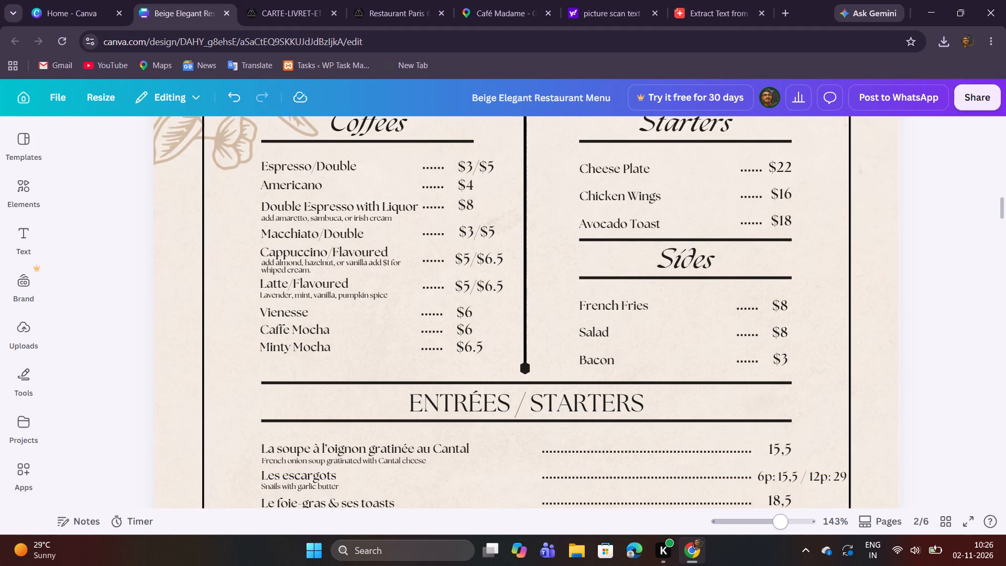
pyautogui.moveTo(782, 524); pyautogui.dragTo(774, 527)
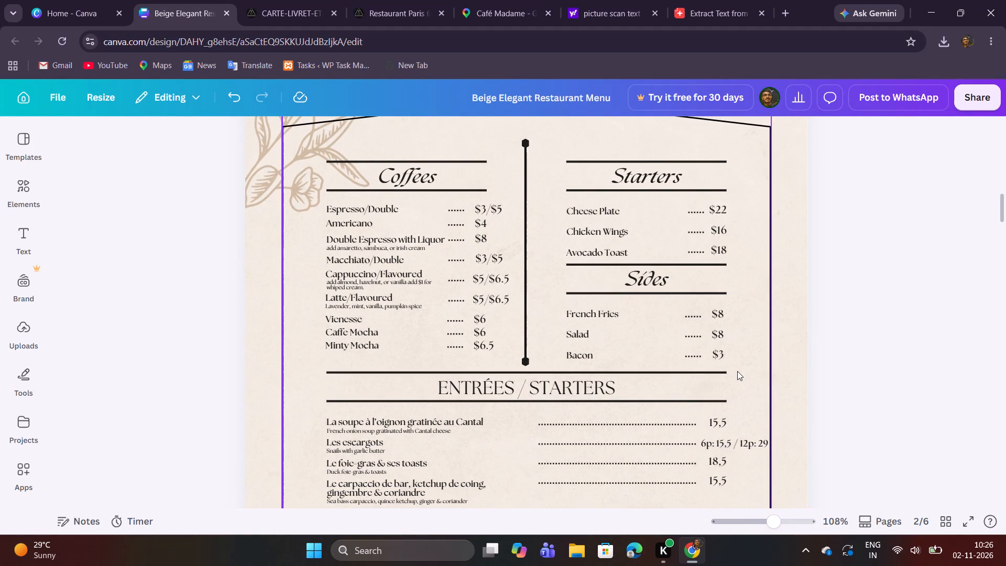
pyautogui.moveTo(740, 361); pyautogui.dragTo(310, 337)
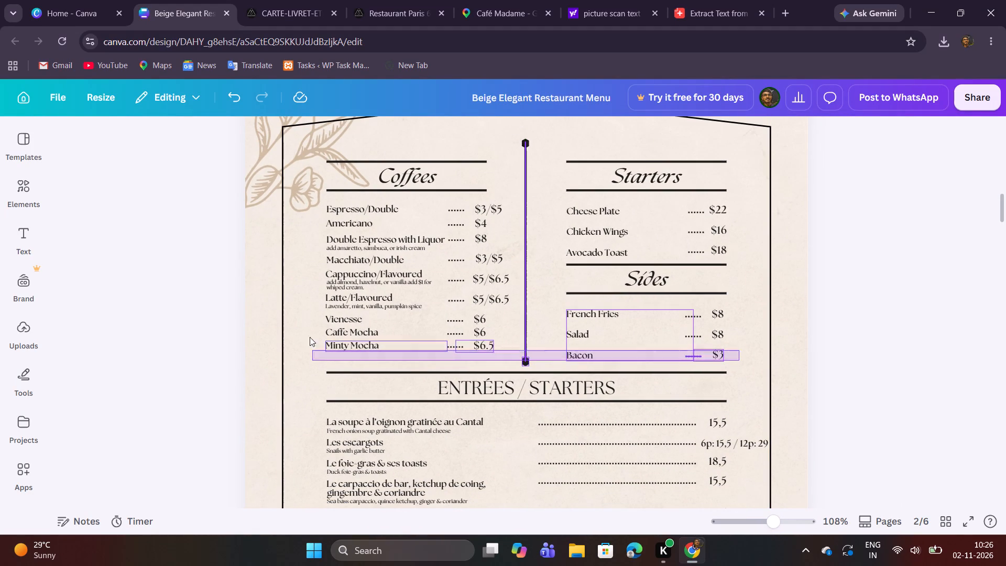
pyautogui.moveTo(310, 337); pyautogui.dragTo(320, 142)
pyautogui.click(552, 394)
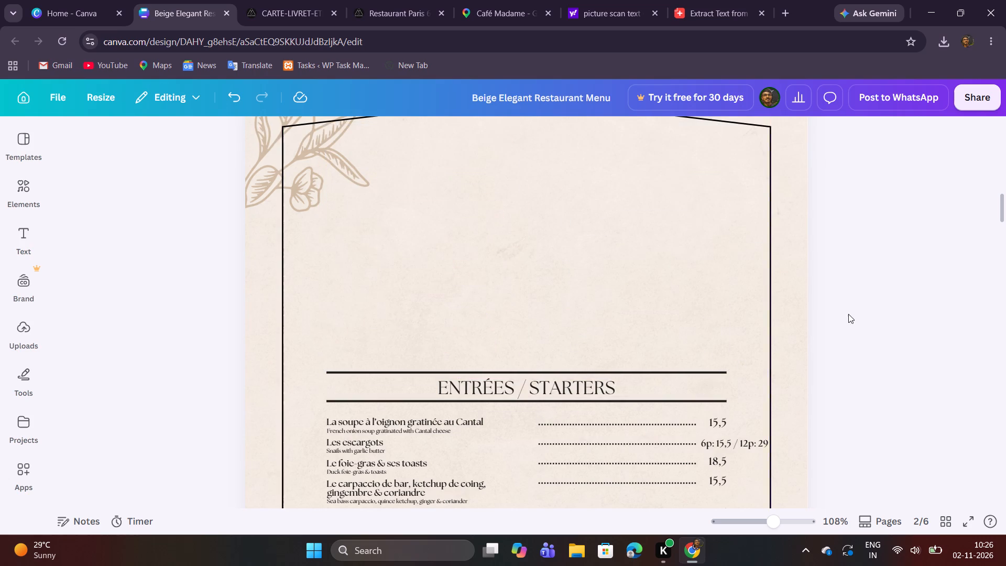
# Move the whole ENTRÉES / STARTERS section, with its heading, dishes and prices, up to just below the frame's peak on page 2.
pyautogui.scroll(-2, 849, 312)
pyautogui.scroll(2, 849, 312)
pyautogui.scroll(-2, 849, 312)
pyautogui.scroll(2, 849, 312)
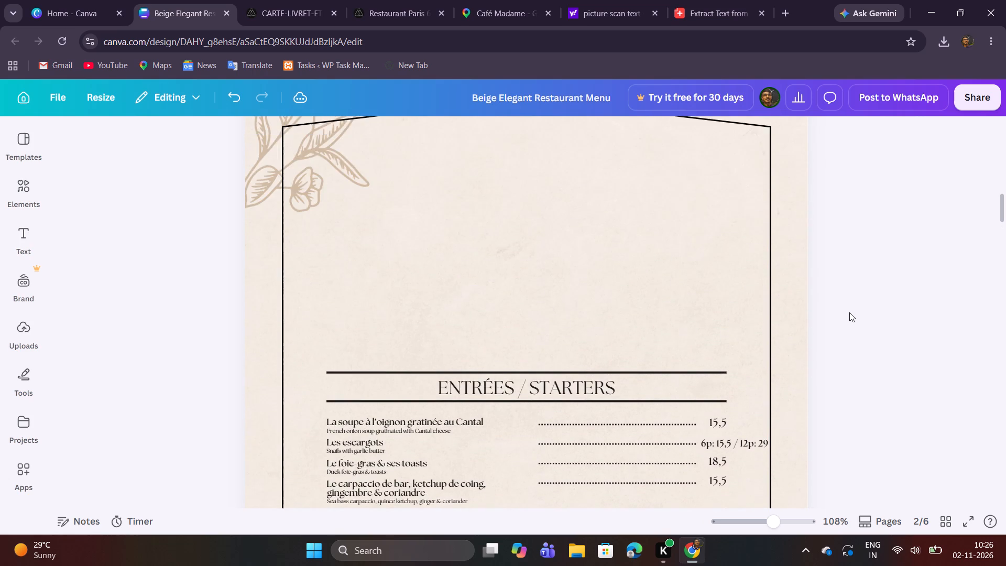
pyautogui.scroll(-1, 849, 312)
pyautogui.click(740, 472)
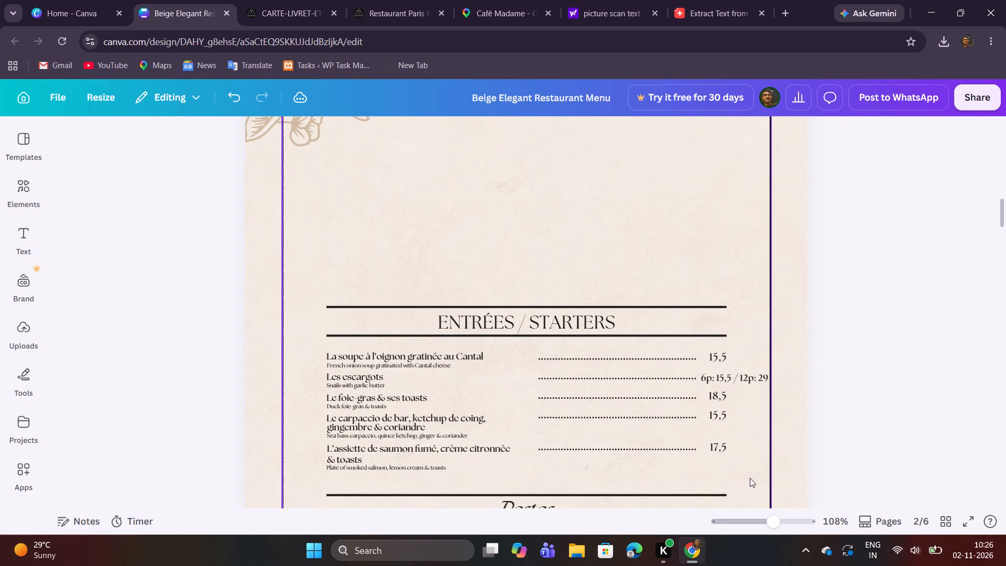
pyautogui.moveTo(752, 480); pyautogui.dragTo(414, 305)
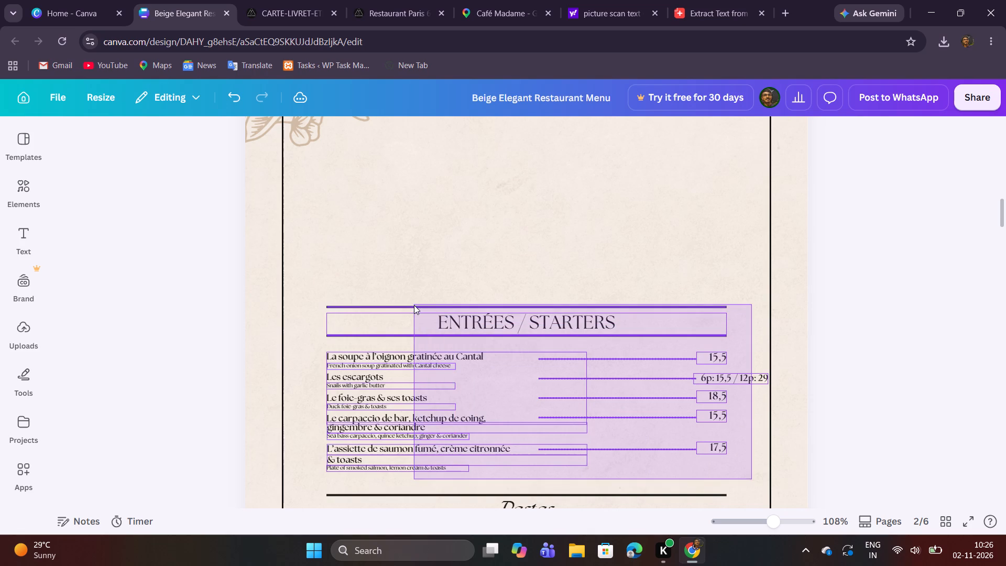
pyautogui.moveTo(414, 305); pyautogui.dragTo(412, 304)
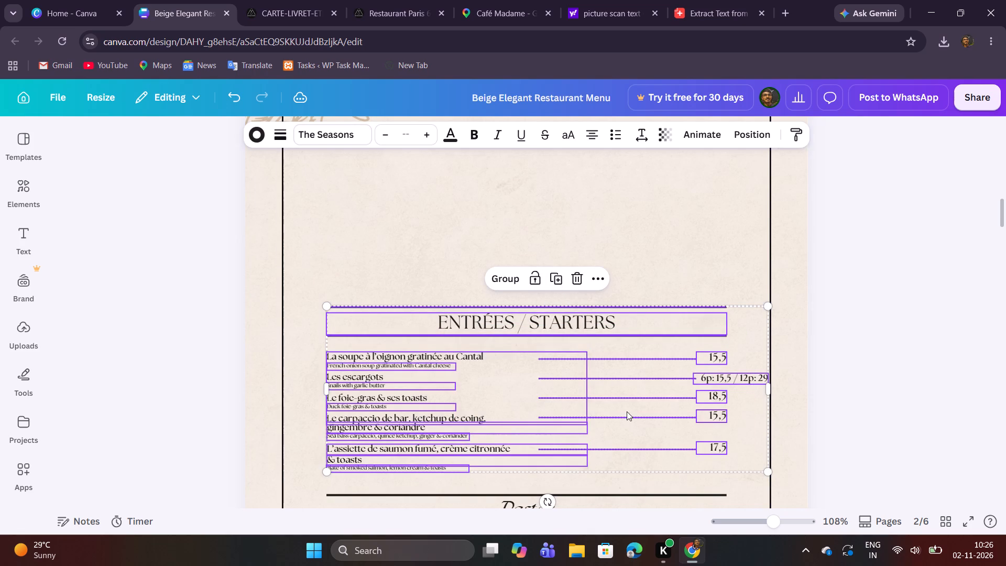
pyautogui.moveTo(627, 411); pyautogui.dragTo(623, 390)
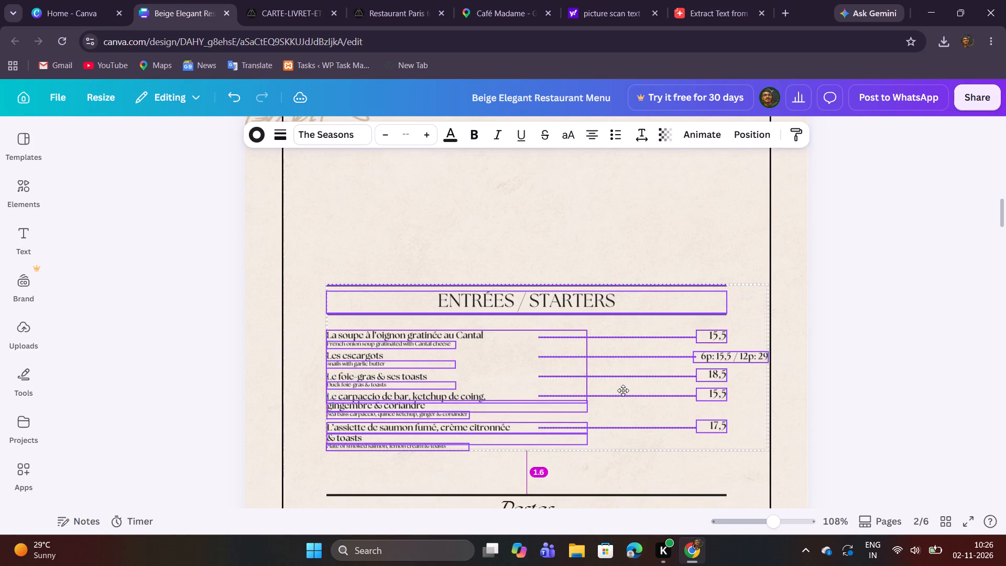
pyautogui.moveTo(623, 390); pyautogui.dragTo(618, 380)
pyautogui.keyDown('shift'); pyautogui.scroll(4, 623, 390); pyautogui.keyUp('shift')
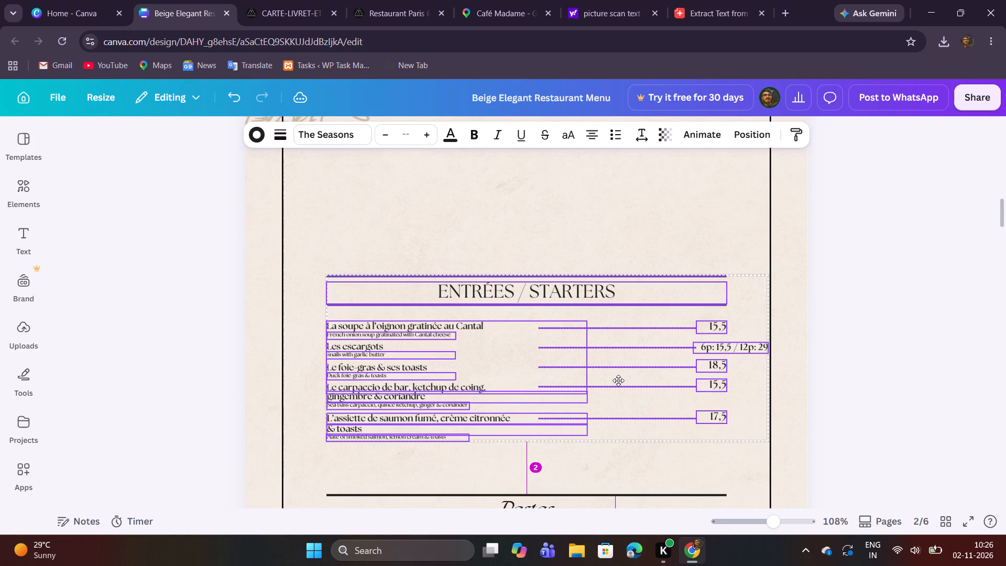
pyautogui.moveTo(618, 380); pyautogui.dragTo(585, 276)
pyautogui.keyDown('shift'); pyautogui.scroll(2, 618, 380); pyautogui.keyUp('shift')
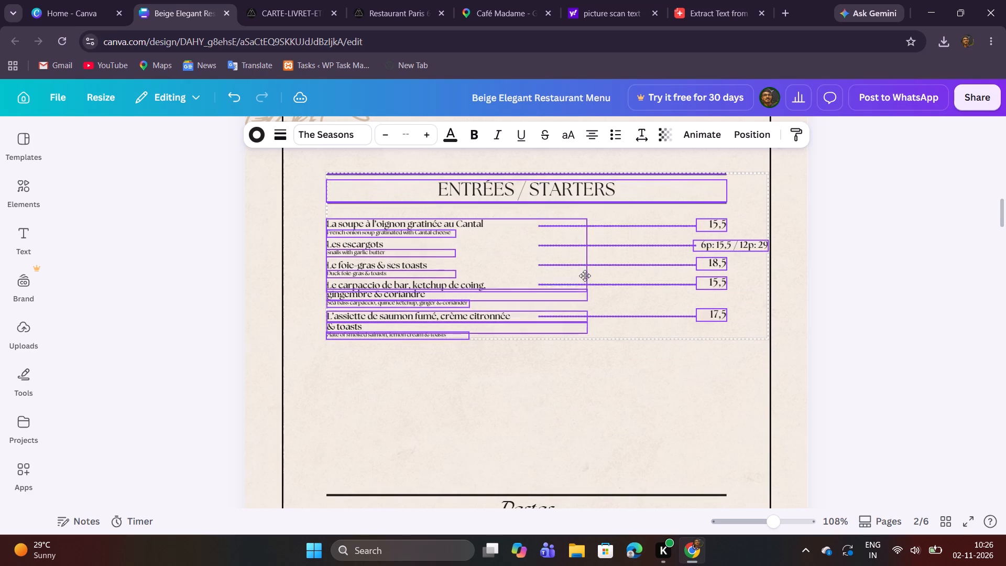
pyautogui.moveTo(585, 276); pyautogui.dragTo(583, 262)
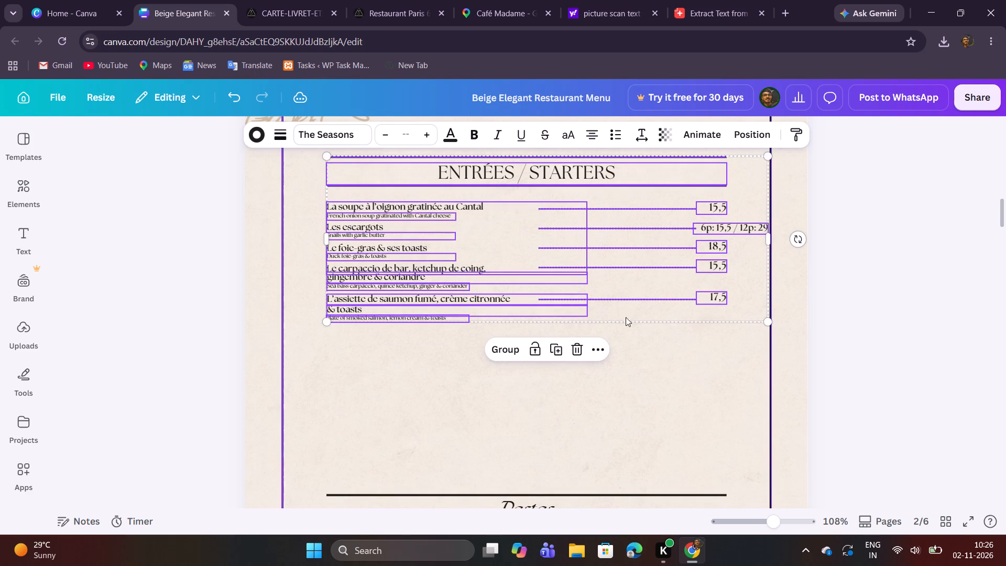
pyautogui.keyDown('shift'); pyautogui.click(655, 395); pyautogui.keyUp('shift')
pyautogui.click(658, 396)
pyautogui.scroll(2, 662, 423)
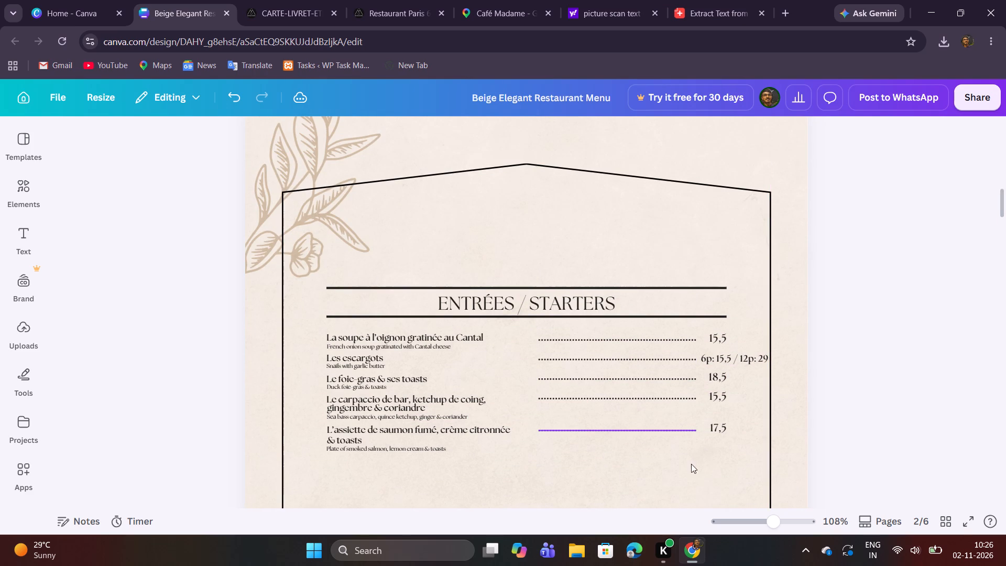
pyautogui.moveTo(721, 473); pyautogui.dragTo(396, 282)
pyautogui.keyDown('shift'); pyautogui.click(490, 355); pyautogui.keyUp('shift')
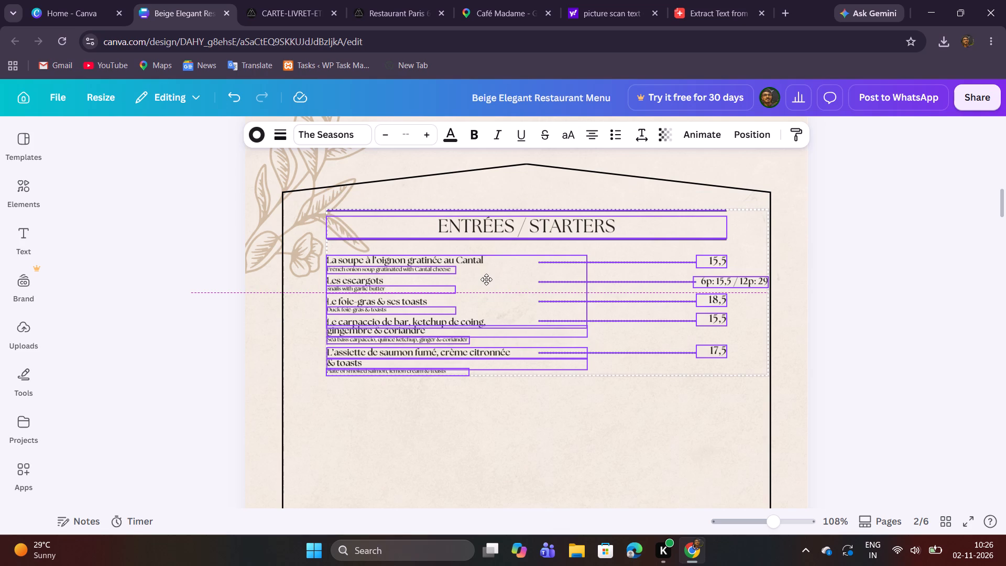
pyautogui.keyDown('shift'); pyautogui.click(571, 437); pyautogui.keyUp('shift')
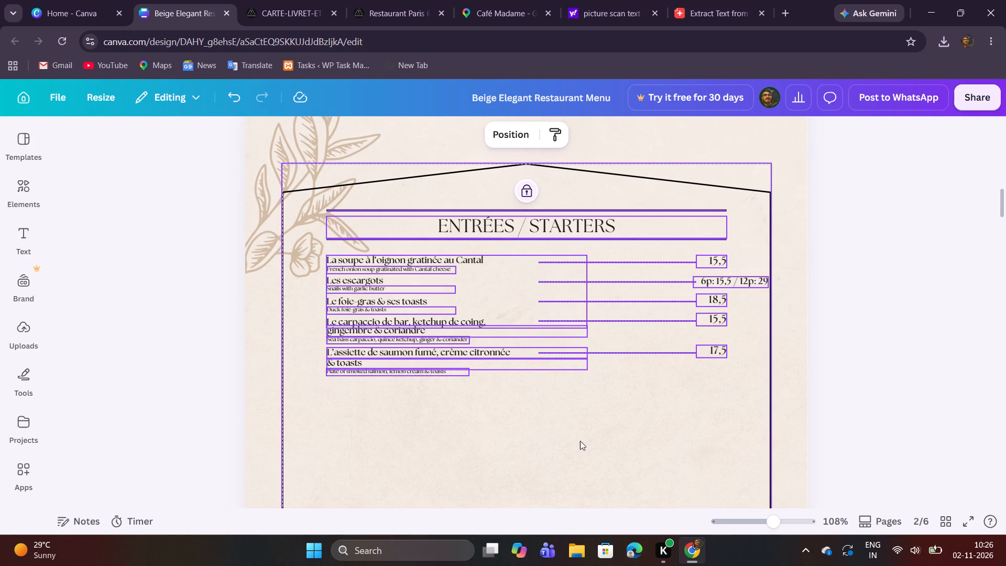
pyautogui.click(607, 442)
pyautogui.click(618, 444)
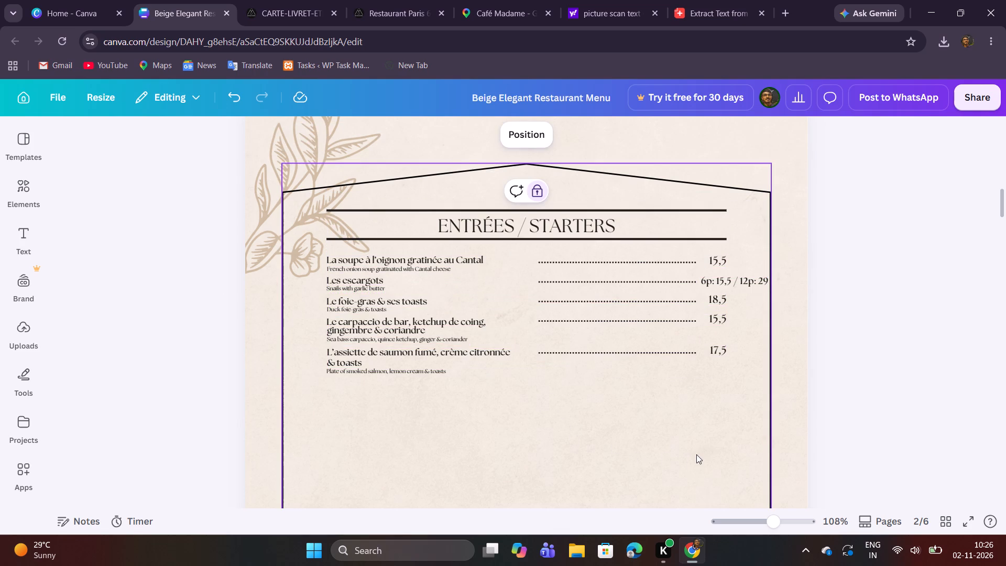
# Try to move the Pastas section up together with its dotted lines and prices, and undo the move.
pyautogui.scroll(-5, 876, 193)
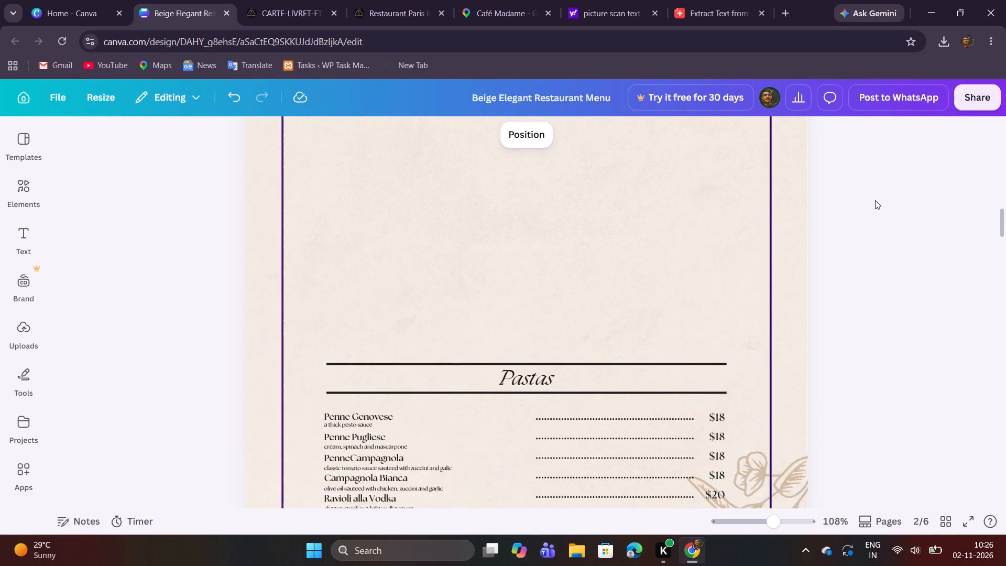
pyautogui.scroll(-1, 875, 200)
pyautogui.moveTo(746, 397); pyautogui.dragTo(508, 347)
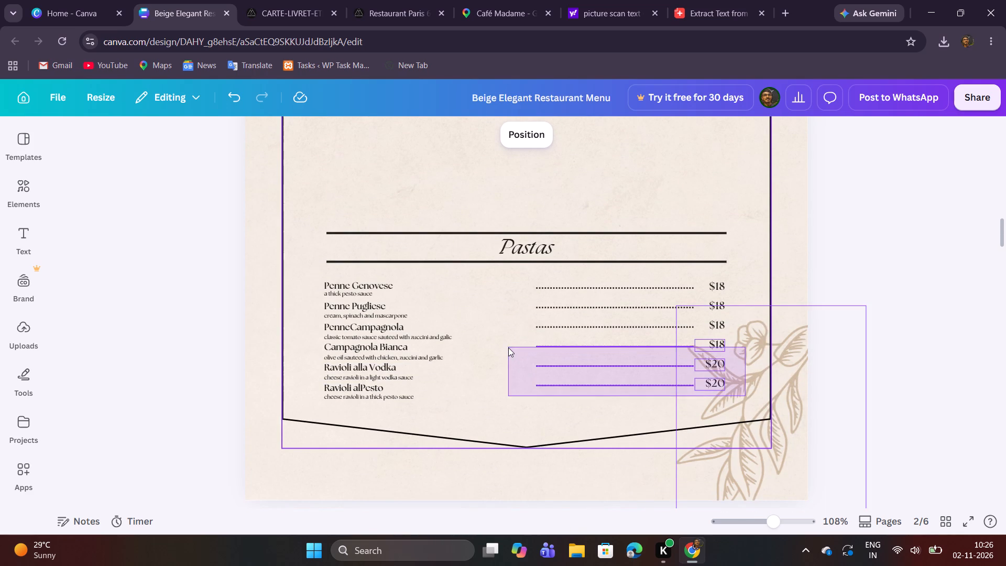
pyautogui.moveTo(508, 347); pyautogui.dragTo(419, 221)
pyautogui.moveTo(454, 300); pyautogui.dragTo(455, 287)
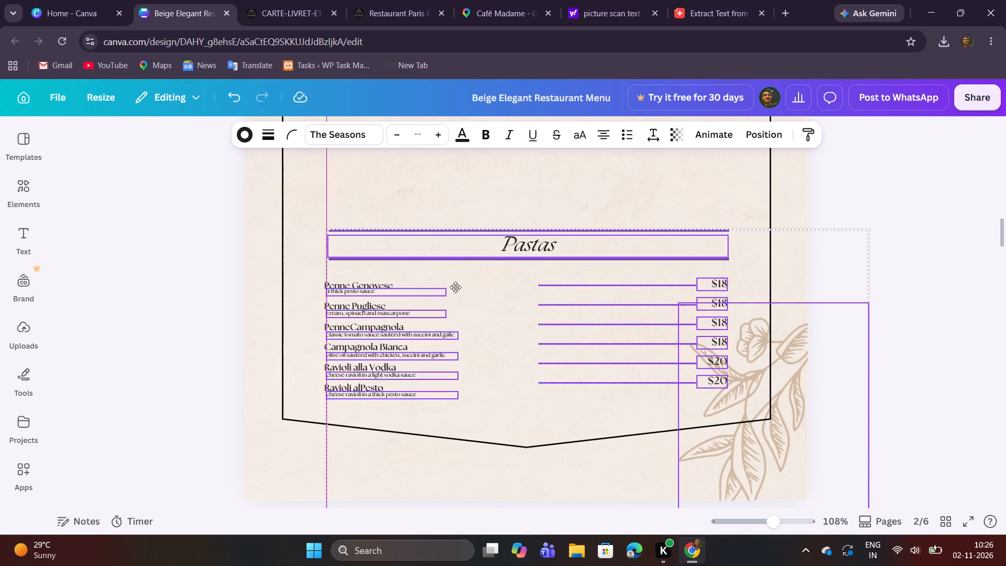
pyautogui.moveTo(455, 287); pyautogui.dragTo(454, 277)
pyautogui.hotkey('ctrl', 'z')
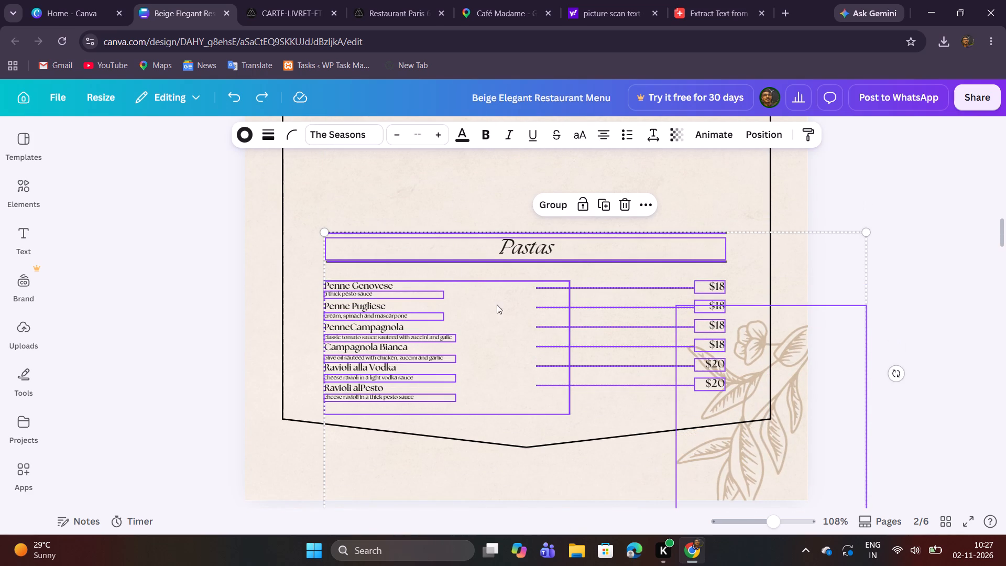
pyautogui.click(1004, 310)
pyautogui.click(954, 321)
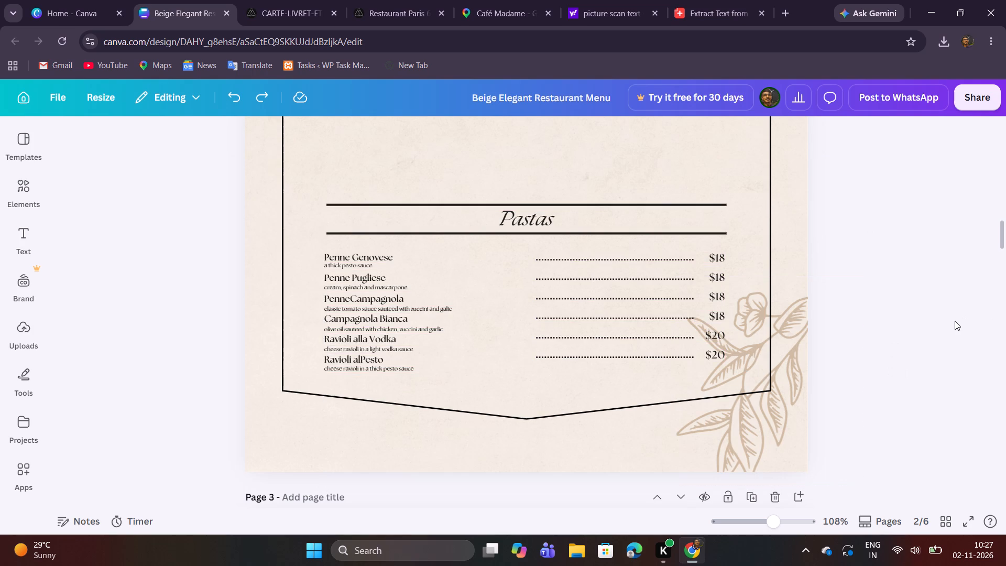
# Lock the floral illustration in the lower corner of page 2, beside the Pastas prices.
pyautogui.click(794, 350)
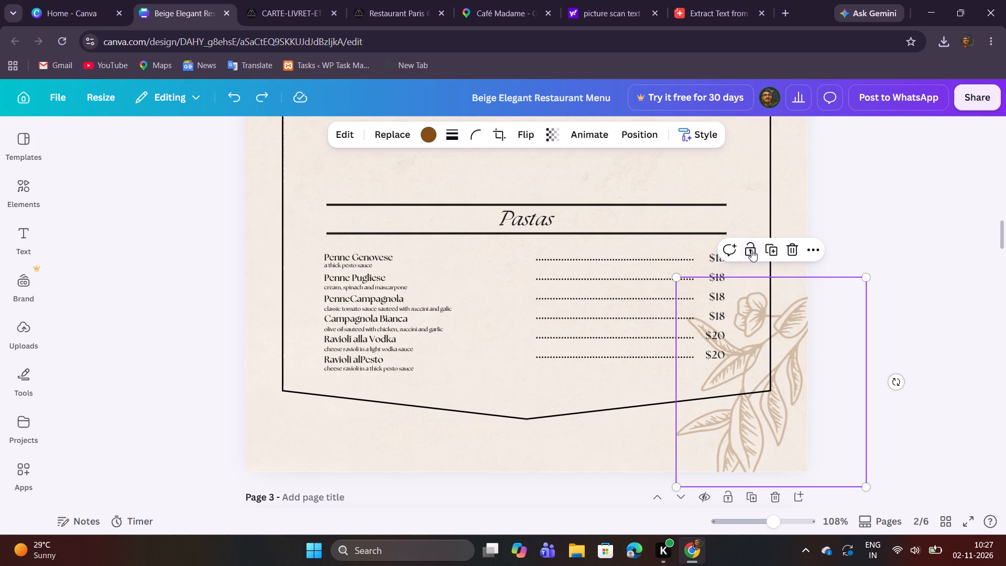
pyautogui.click(751, 250)
pyautogui.click(892, 248)
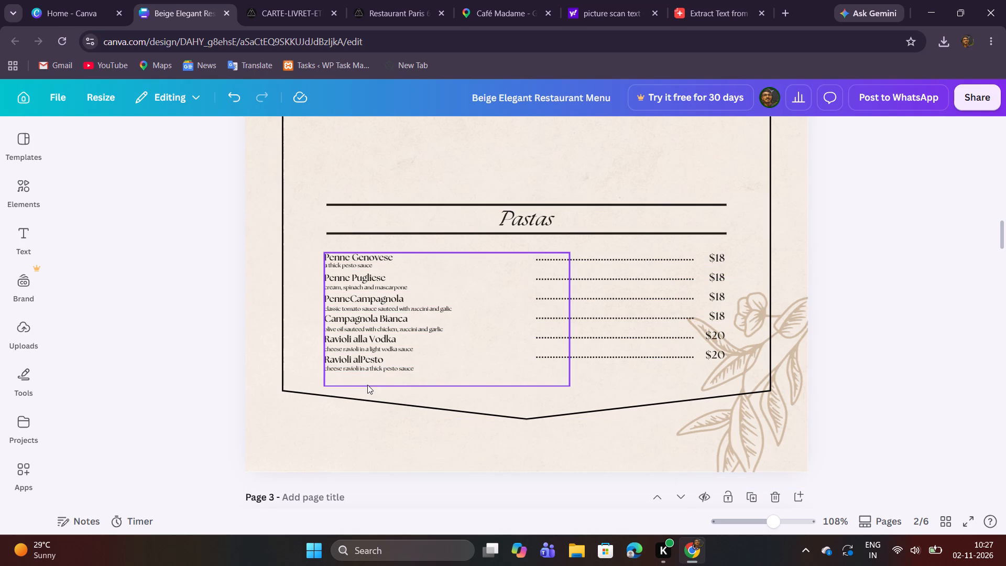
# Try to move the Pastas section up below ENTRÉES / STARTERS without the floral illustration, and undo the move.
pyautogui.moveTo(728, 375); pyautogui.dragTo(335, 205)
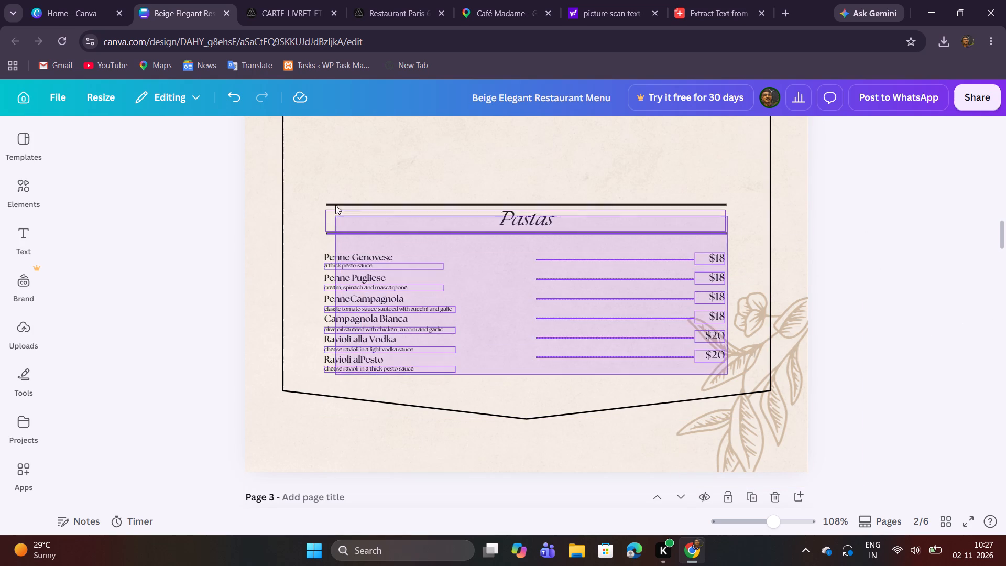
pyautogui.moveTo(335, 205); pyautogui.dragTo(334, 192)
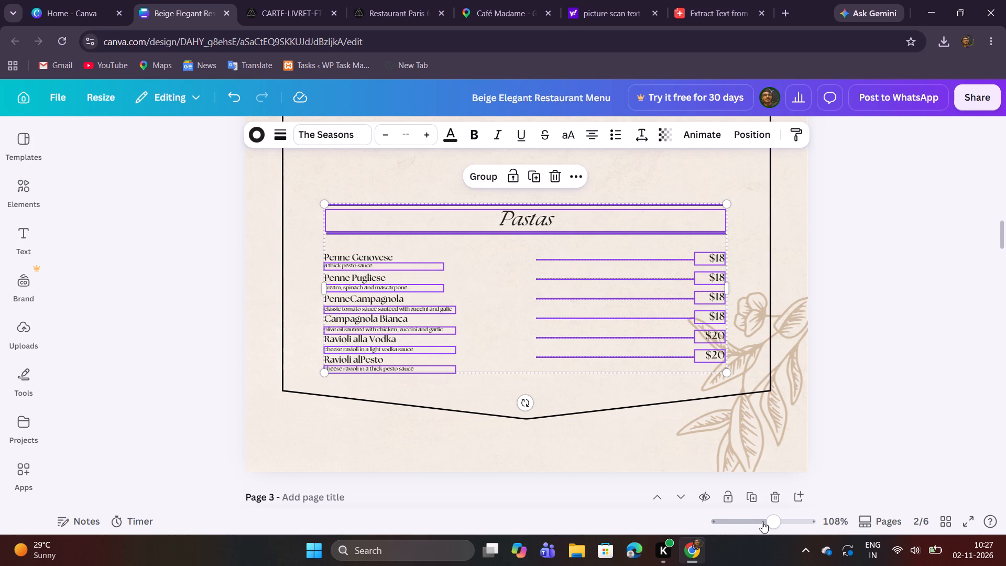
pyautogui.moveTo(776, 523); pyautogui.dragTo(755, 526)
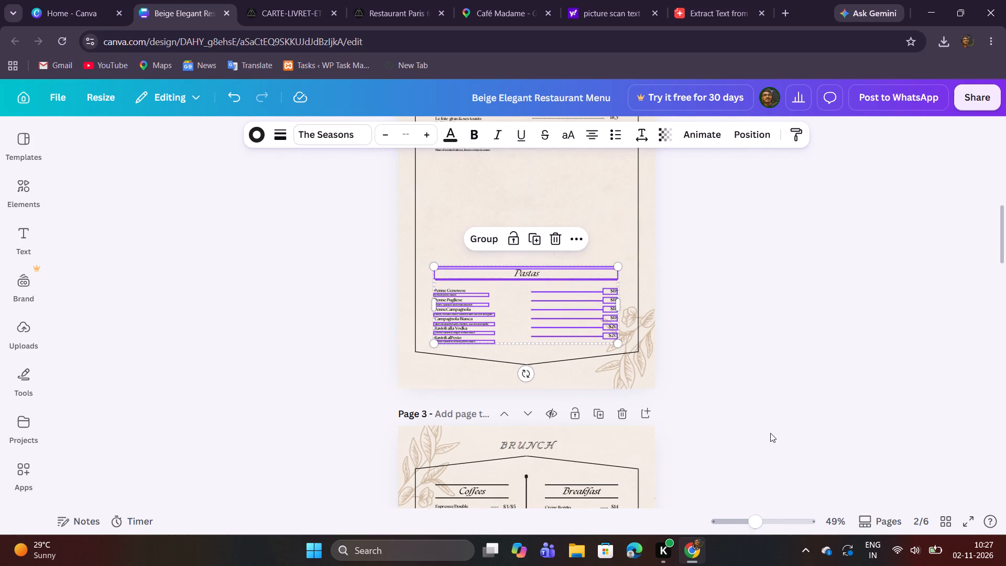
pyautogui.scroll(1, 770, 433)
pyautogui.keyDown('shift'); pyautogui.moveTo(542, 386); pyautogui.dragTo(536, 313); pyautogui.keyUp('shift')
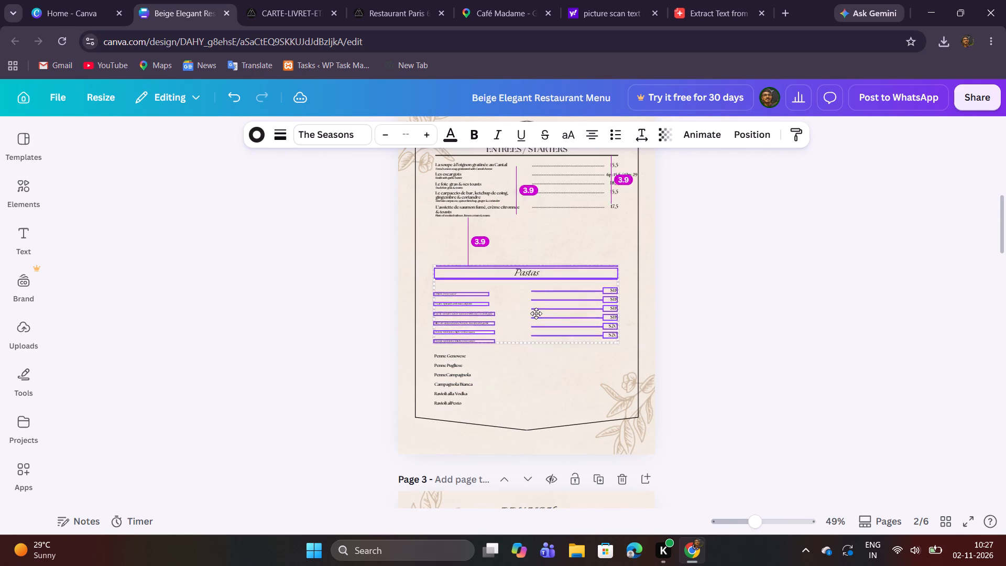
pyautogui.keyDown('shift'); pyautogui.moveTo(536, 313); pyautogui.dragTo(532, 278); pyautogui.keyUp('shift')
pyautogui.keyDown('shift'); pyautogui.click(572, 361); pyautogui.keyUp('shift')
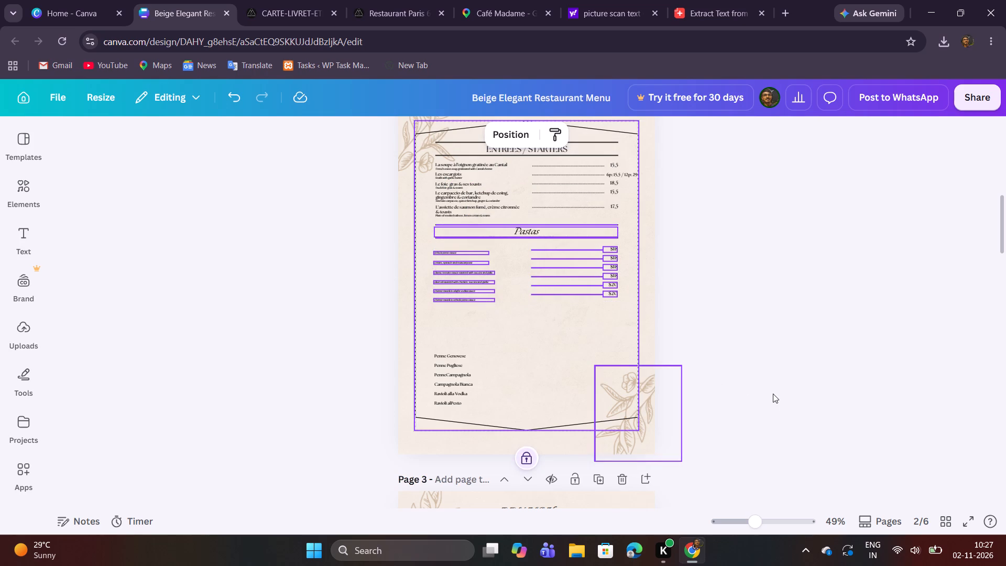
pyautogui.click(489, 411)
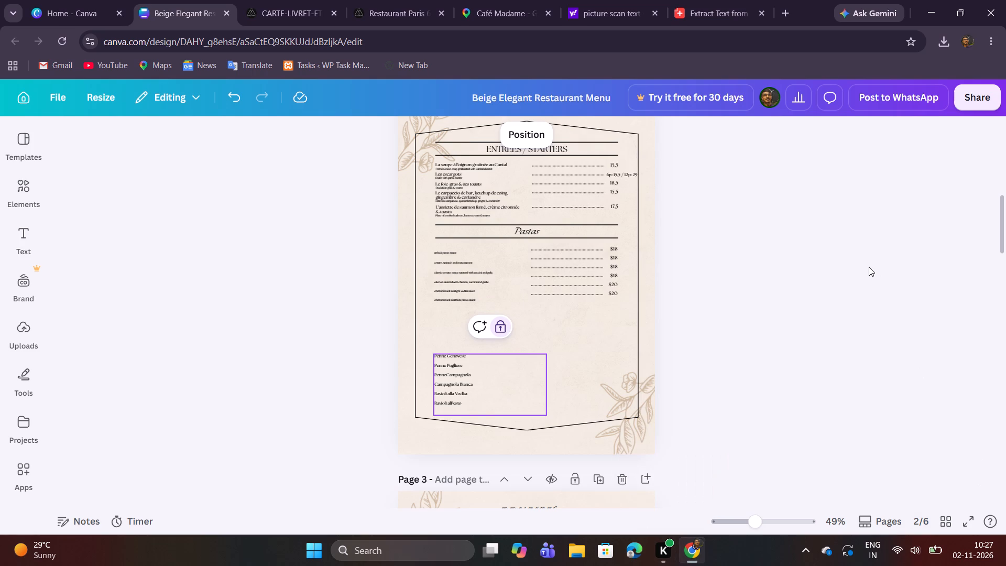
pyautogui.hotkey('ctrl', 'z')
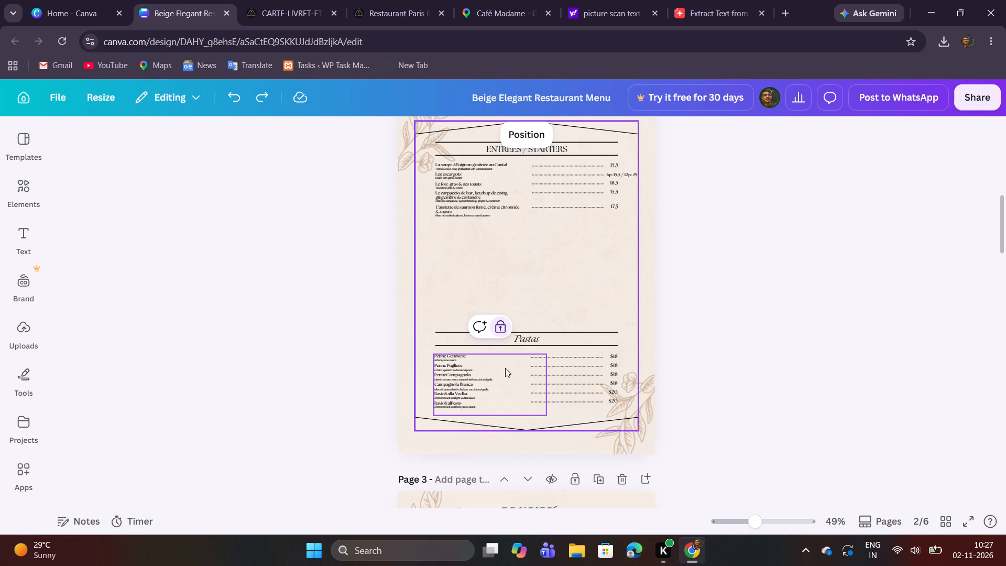
# Unlock the text box holding the Pastas dish names.
pyautogui.click(500, 328)
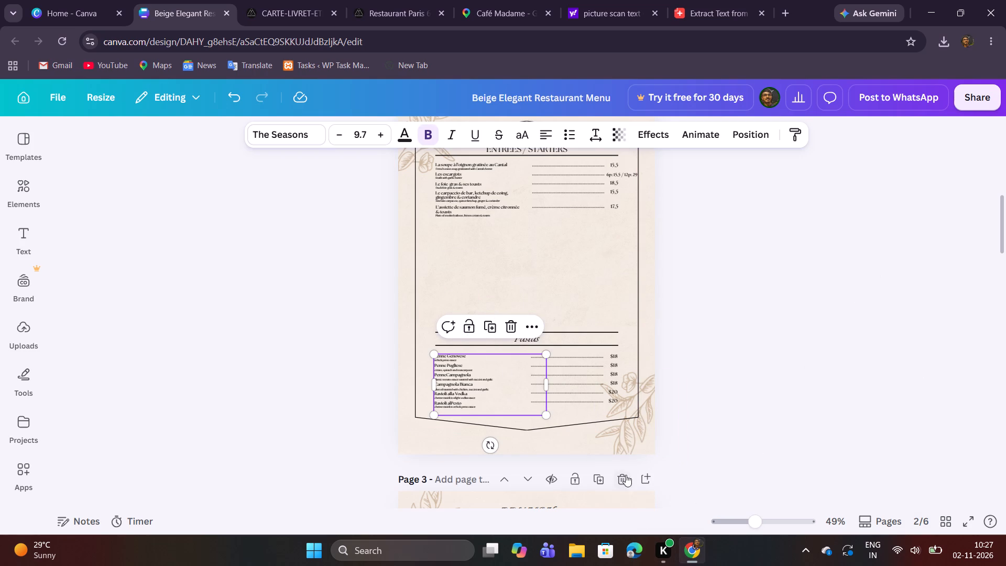
# Move the complete Pastas section, including its dish names, up directly below ENTRÉES / STARTERS, leaving a gap of about 0.6.
pyautogui.moveTo(621, 409); pyautogui.dragTo(440, 366)
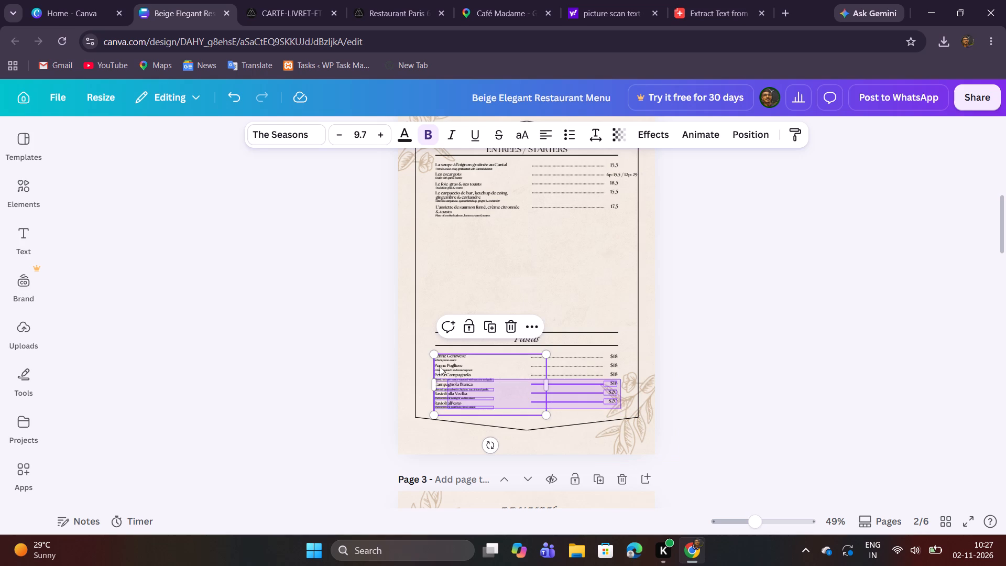
pyautogui.moveTo(440, 366); pyautogui.dragTo(431, 314)
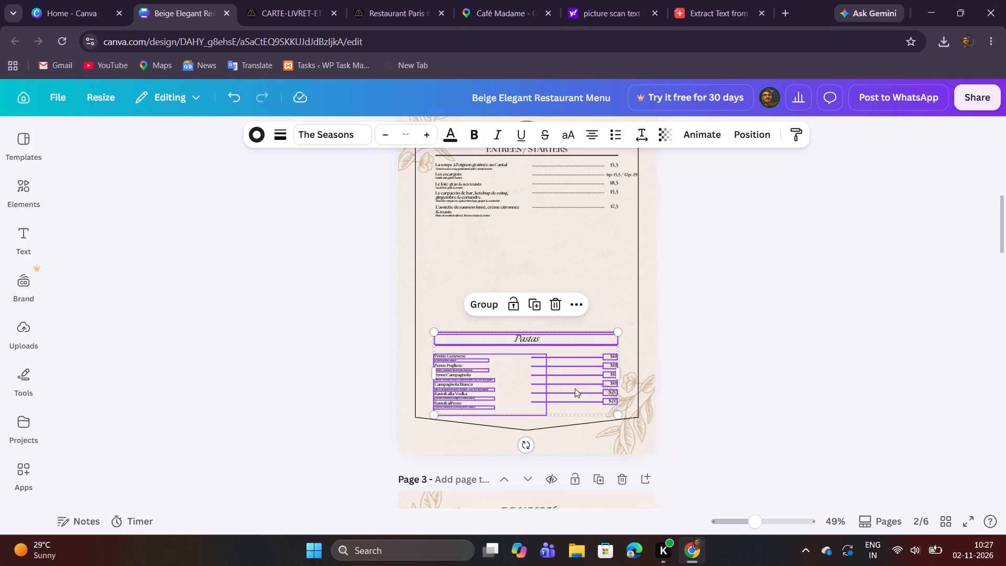
pyautogui.keyDown('shift'); pyautogui.moveTo(574, 388); pyautogui.dragTo(569, 285); pyautogui.keyUp('shift')
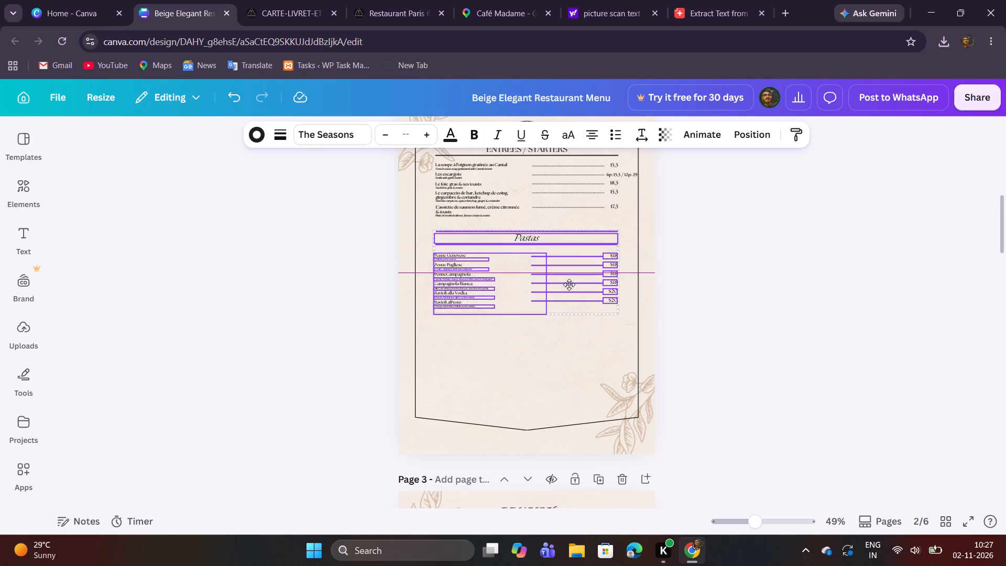
pyautogui.keyDown('shift'); pyautogui.moveTo(569, 285); pyautogui.dragTo(569, 281); pyautogui.keyUp('shift')
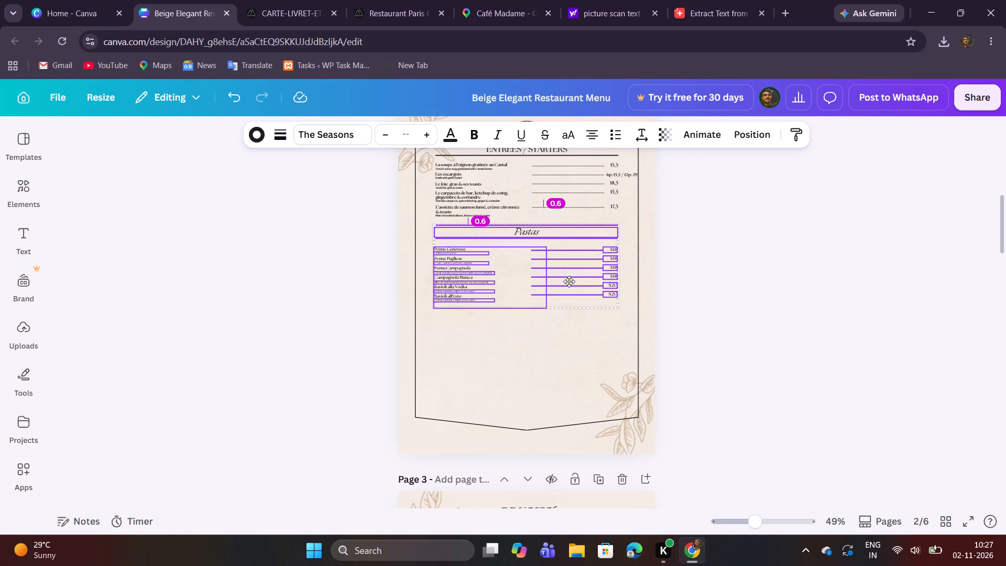
pyautogui.keyDown('shift'); pyautogui.moveTo(569, 281); pyautogui.dragTo(568, 282); pyautogui.keyUp('shift')
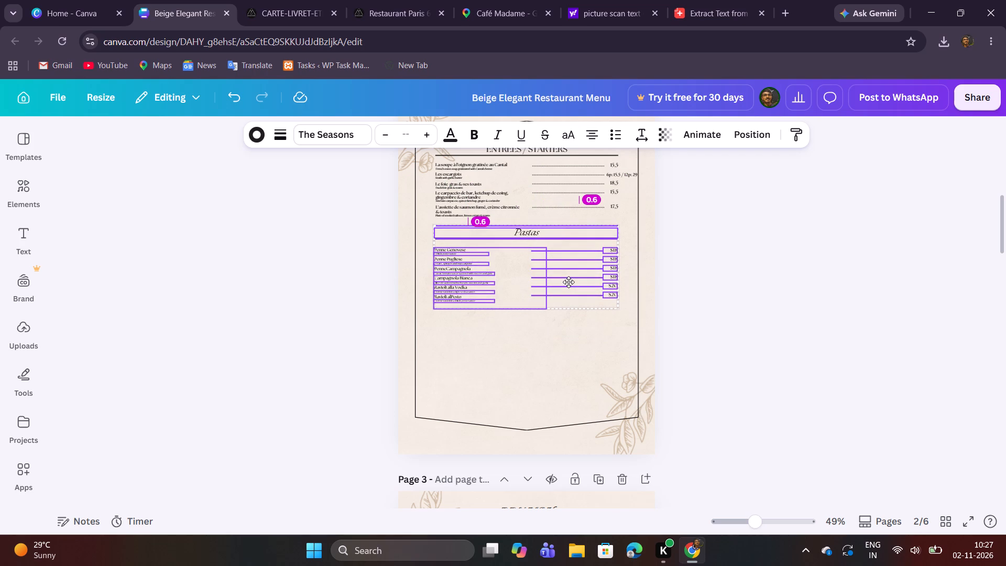
pyautogui.keyDown('shift'); pyautogui.moveTo(568, 282); pyautogui.dragTo(568, 281); pyautogui.keyUp('shift')
pyautogui.keyDown('shift'); pyautogui.click(570, 349); pyautogui.keyUp('shift')
pyautogui.keyDown('shift'); pyautogui.click(573, 358); pyautogui.keyUp('shift')
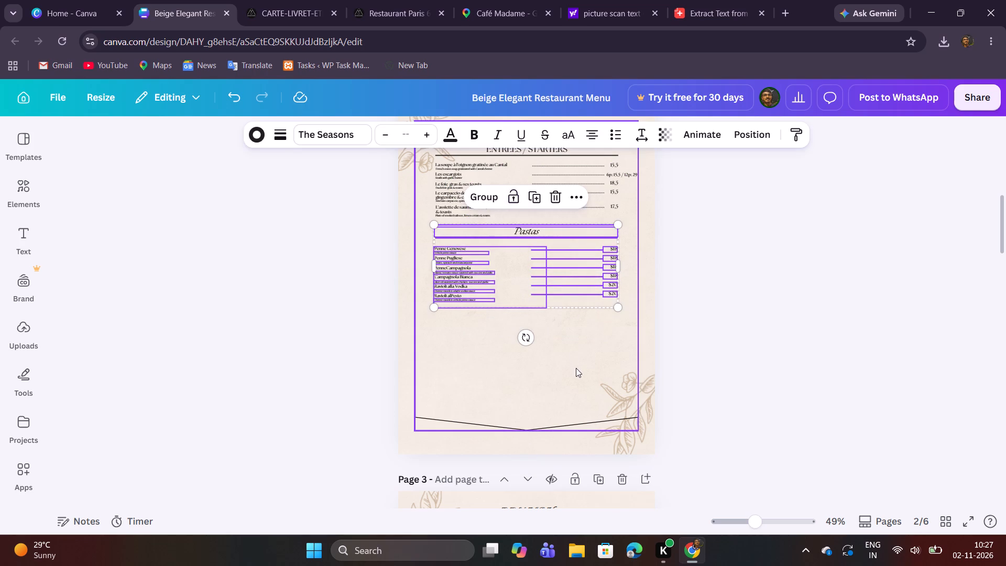
pyautogui.click(577, 369)
pyautogui.moveTo(760, 521); pyautogui.dragTo(761, 521)
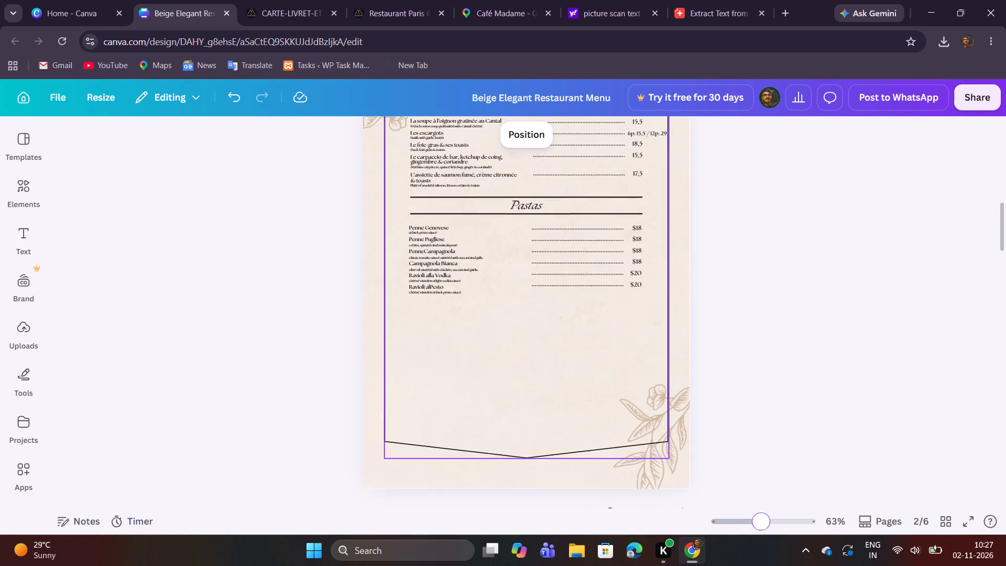
pyautogui.moveTo(761, 521); pyautogui.dragTo(781, 527)
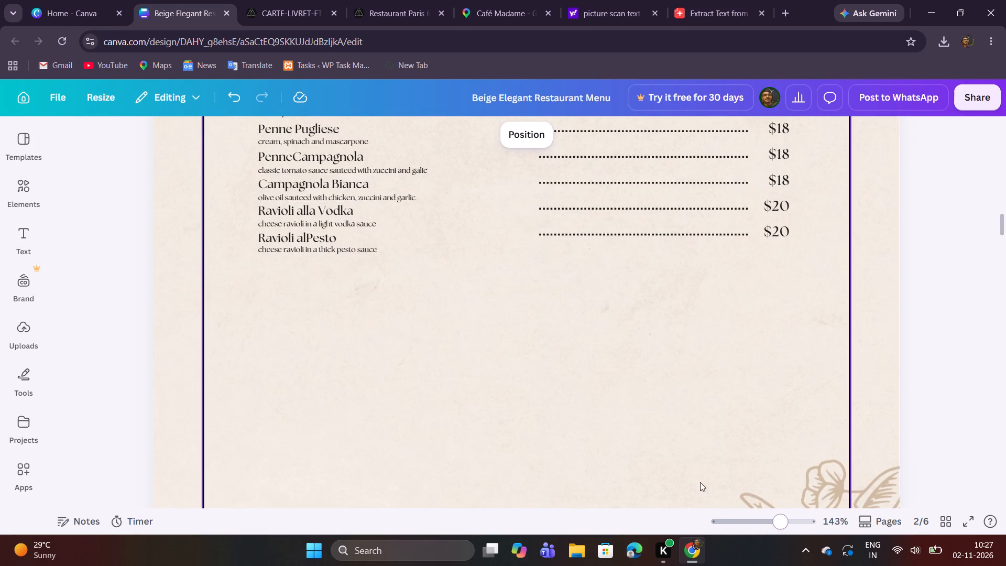
# Replace all the Pastas dish names with "La salade Caesar au poulet pané", copied from the SALADES / SALADS section of the menu PDF.
pyautogui.scroll(6, 641, 438)
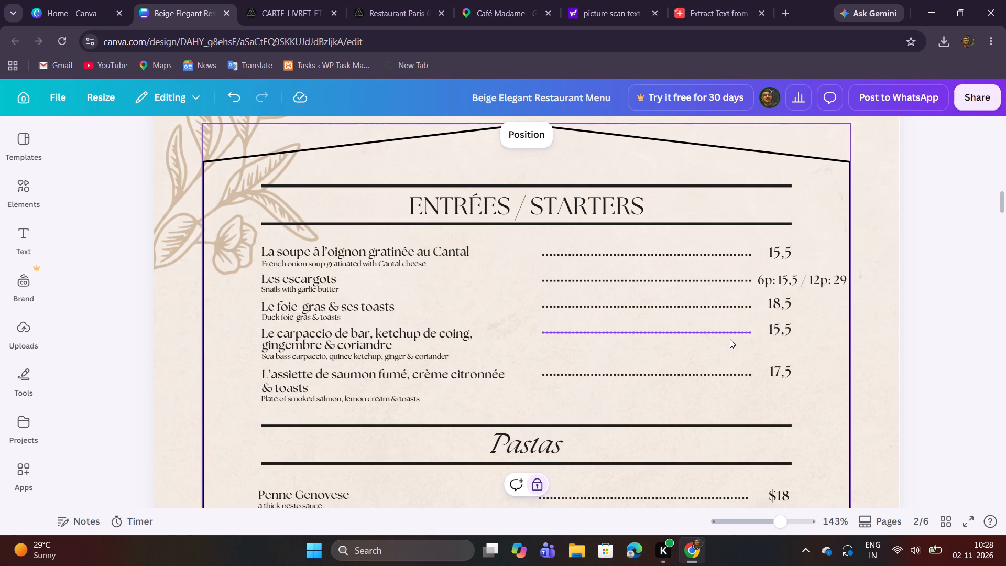
pyautogui.scroll(-5, 730, 339)
pyautogui.scroll(1, 694, 340)
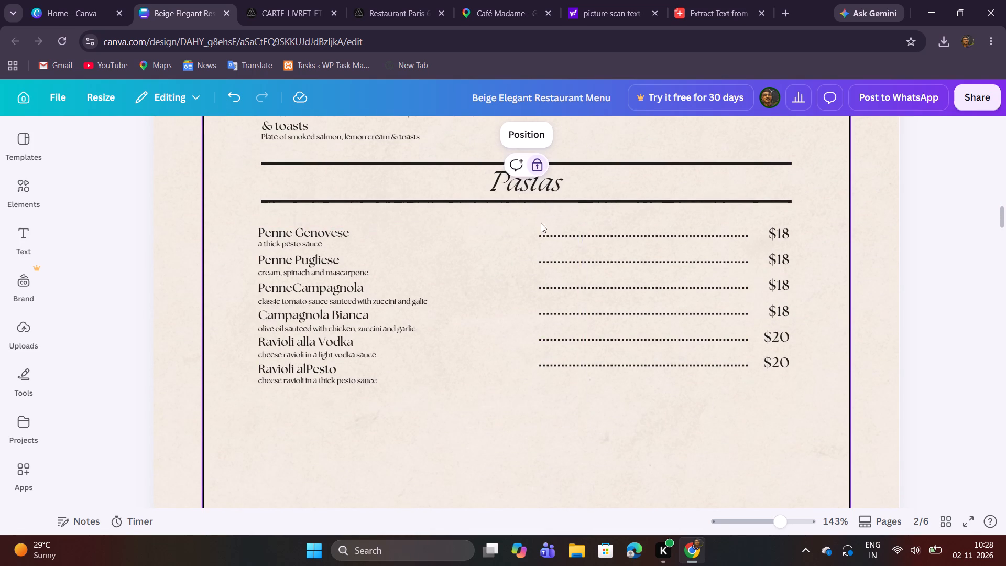
pyautogui.click(633, 406)
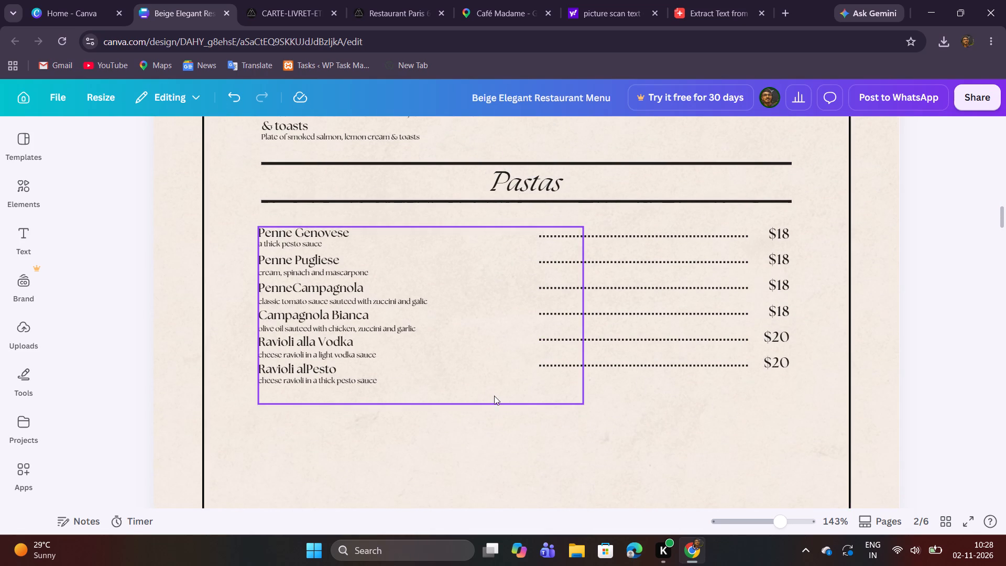
pyautogui.click(290, 10)
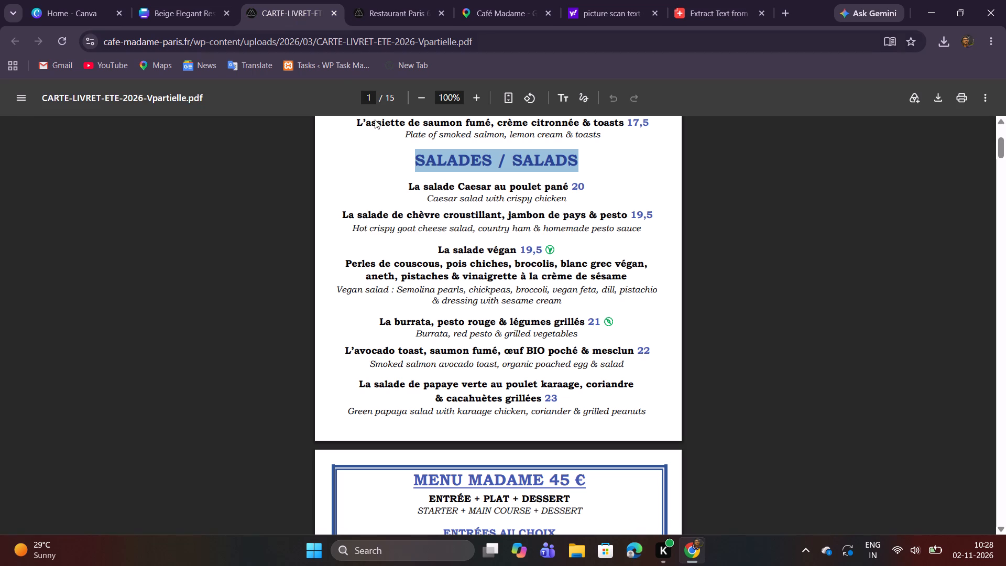
pyautogui.moveTo(409, 186); pyautogui.dragTo(465, 184)
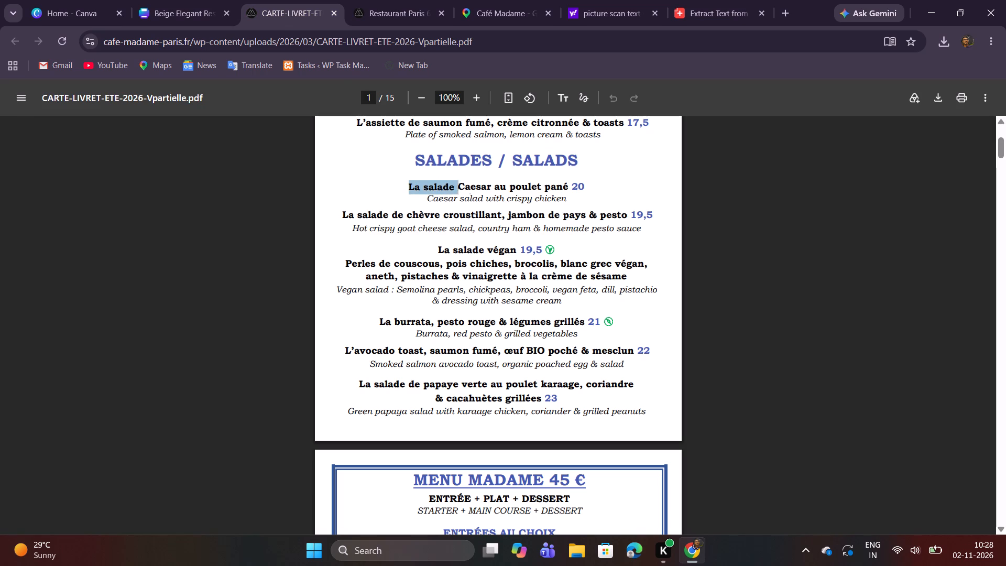
pyautogui.moveTo(465, 184); pyautogui.dragTo(568, 183)
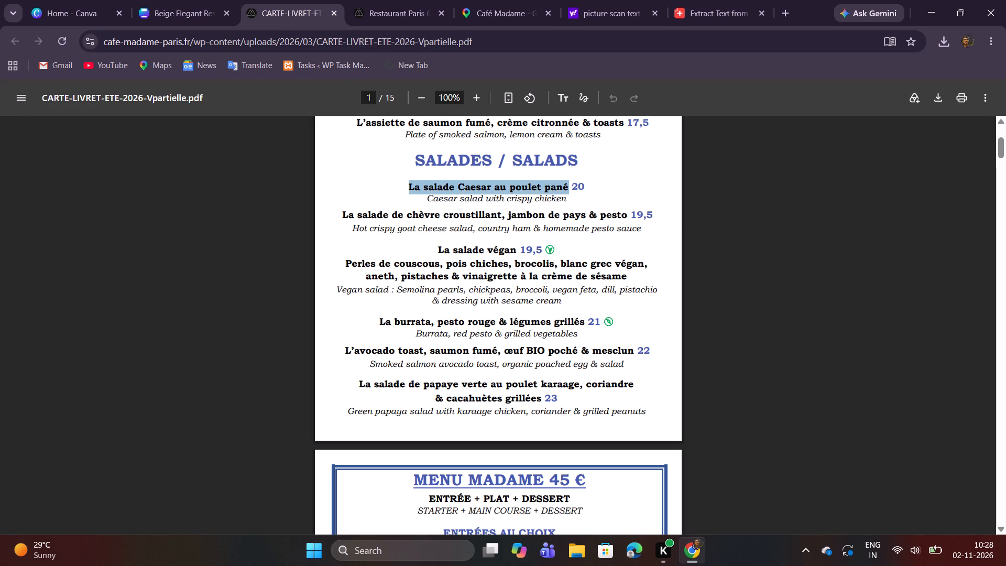
pyautogui.hotkey('ctrl', 'c')
pyautogui.hotkey('ctrl', 'c')
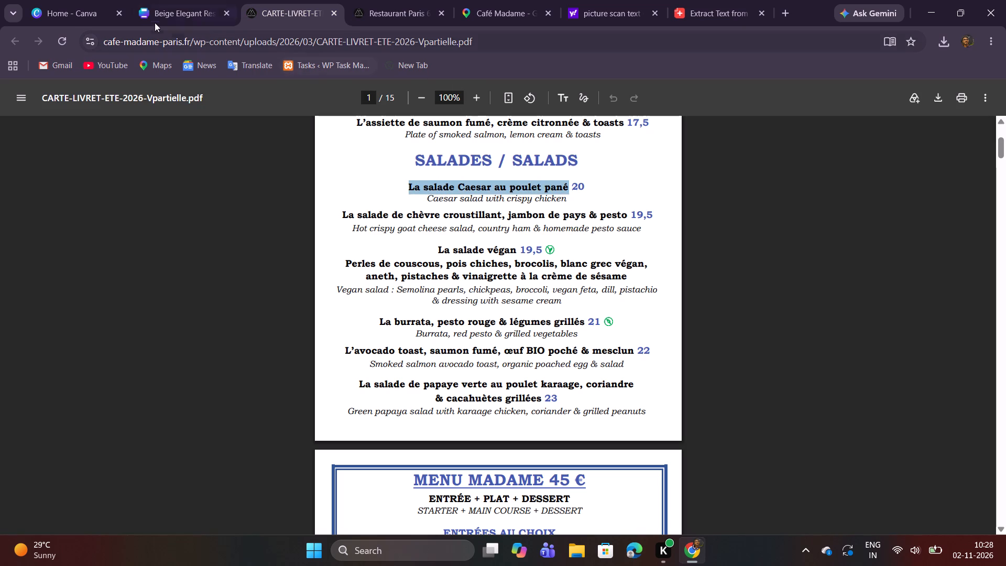
pyautogui.click(160, 15)
pyautogui.click(342, 331)
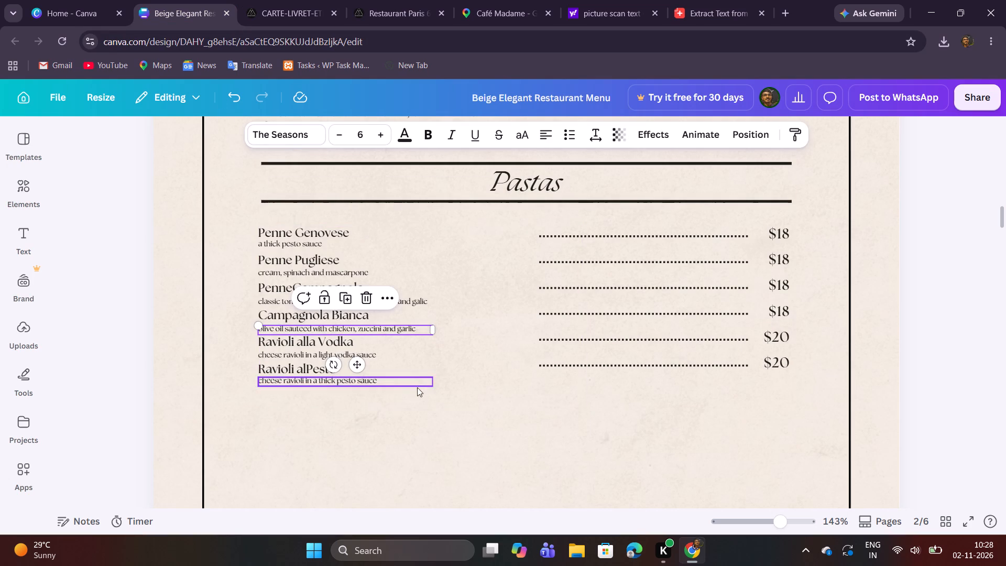
pyautogui.doubleClick(484, 381)
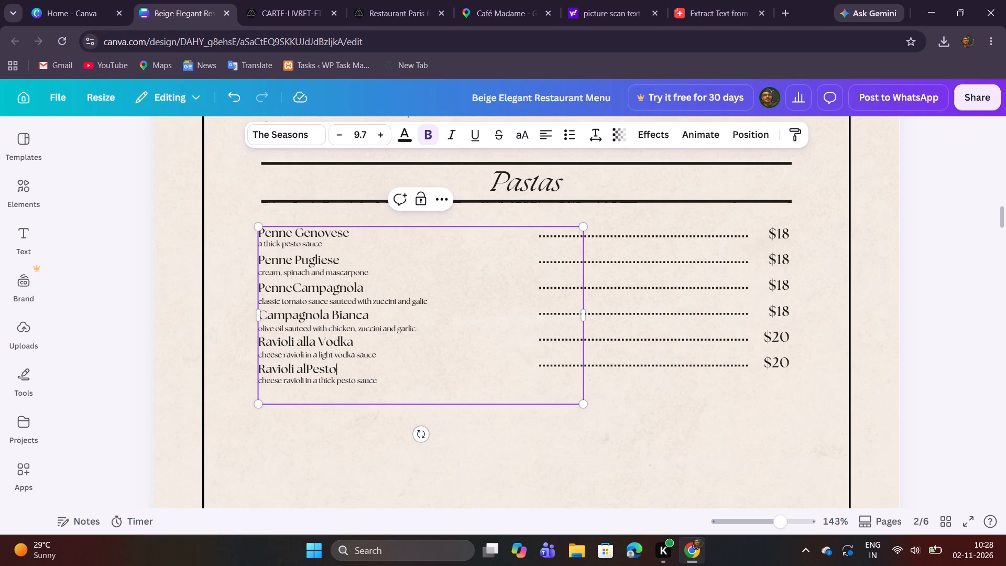
pyautogui.hotkey('ctrl', 'a')
pyautogui.hotkey('ctrl', 'v')
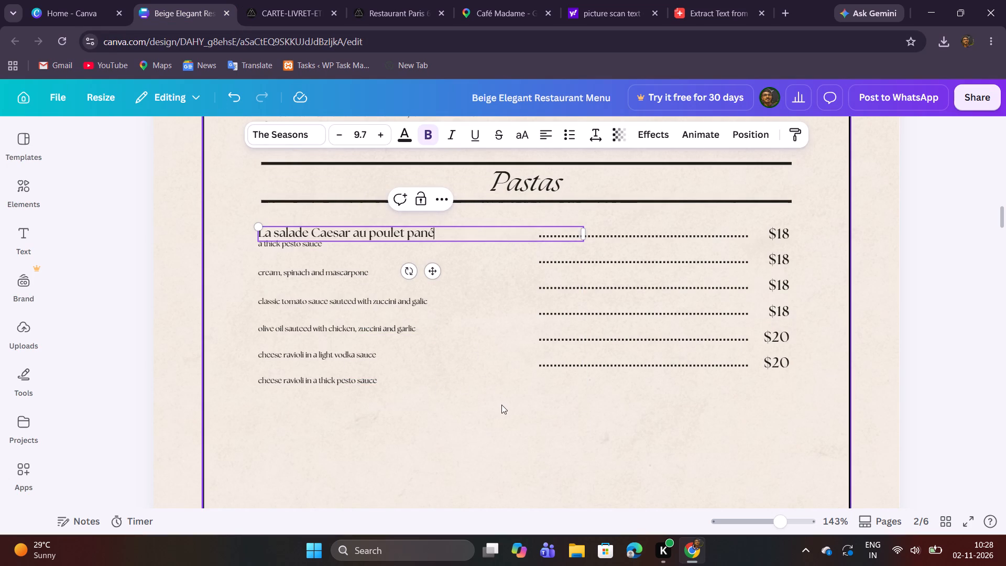
pyautogui.click(501, 405)
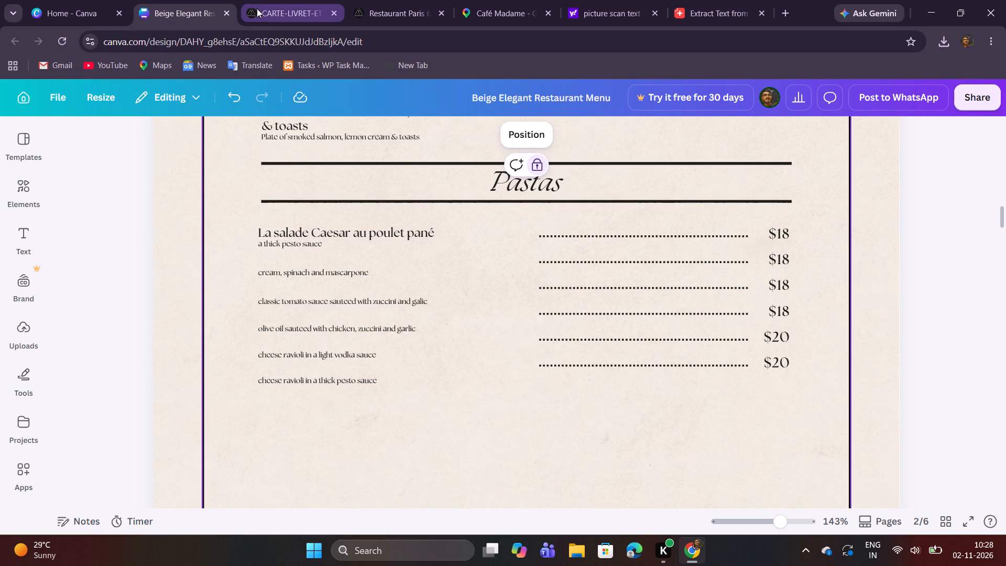
# Replace the first Pastas description with "Caesar salad with crispy chicken", copied from the menu PDF.
pyautogui.click(259, 10)
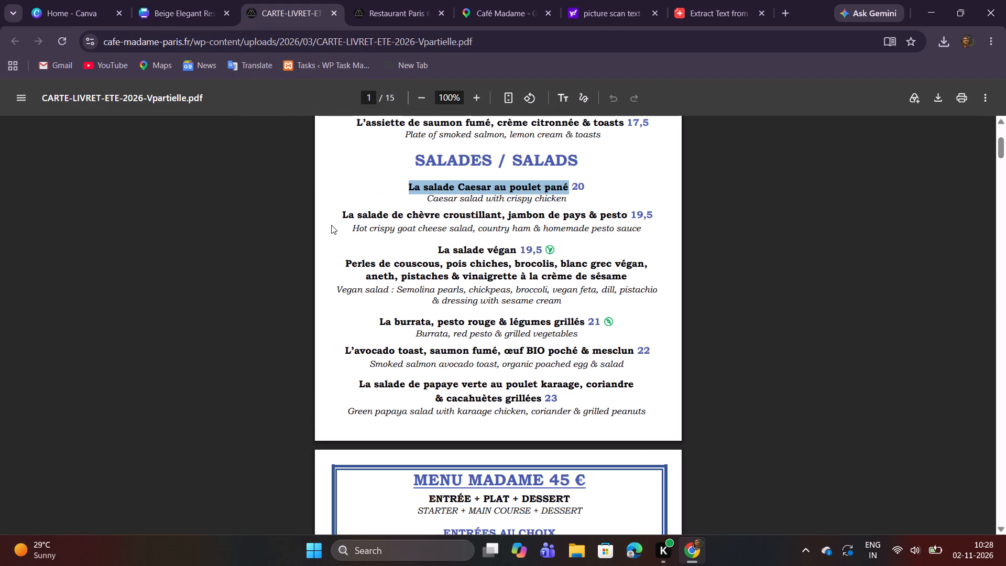
pyautogui.moveTo(428, 200); pyautogui.dragTo(573, 194)
pyautogui.click(574, 194)
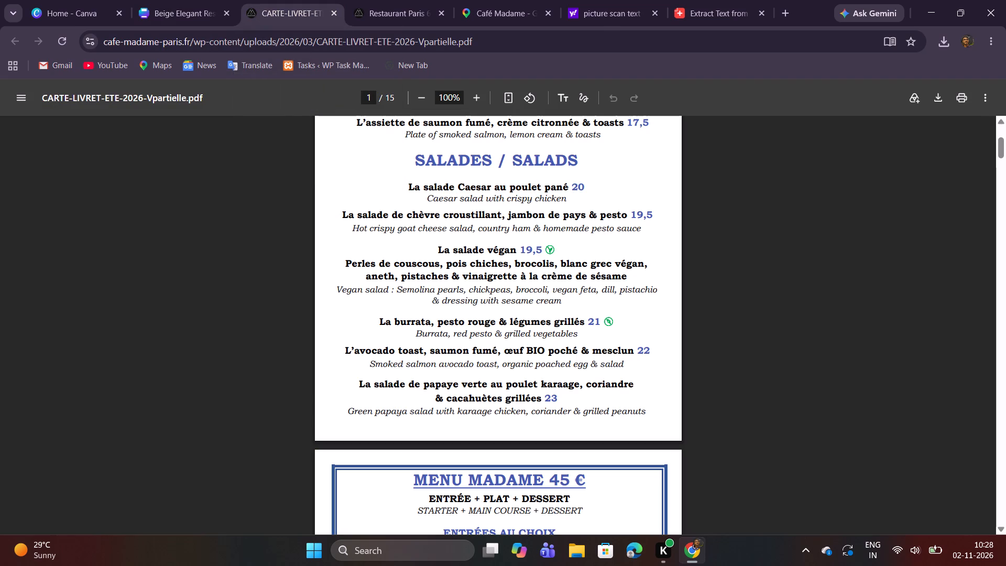
pyautogui.moveTo(427, 199); pyautogui.dragTo(582, 199)
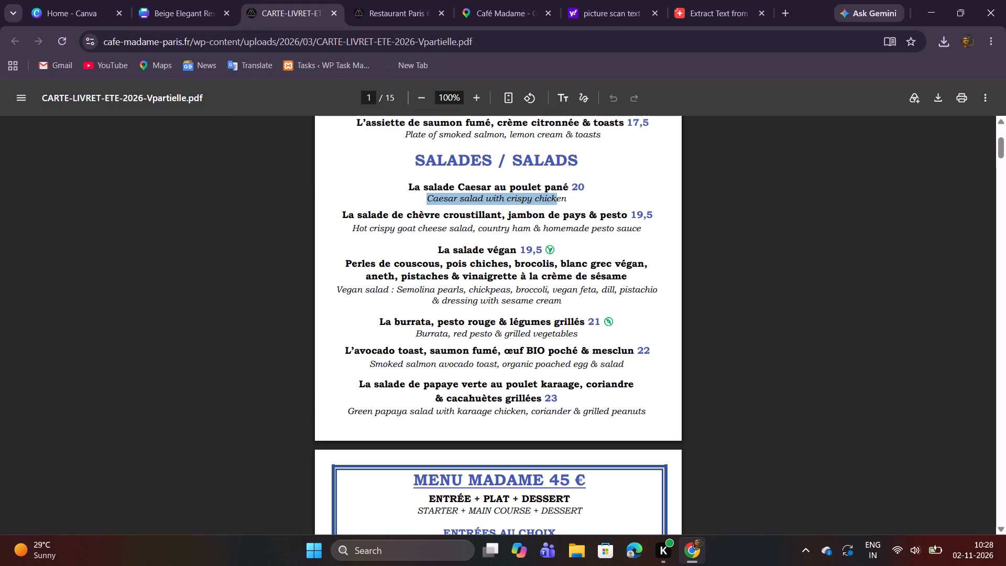
pyautogui.hotkey('ctrl', 'c')
pyautogui.hotkey('ctrl', 'c')
pyautogui.click(167, 0)
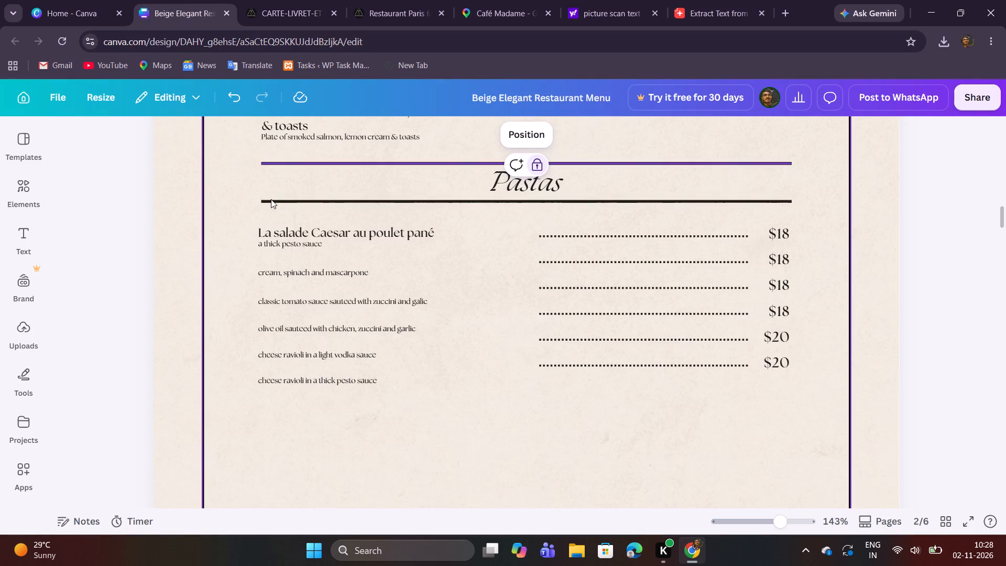
pyautogui.doubleClick(285, 242)
pyautogui.hotkey('ctrl', 'a')
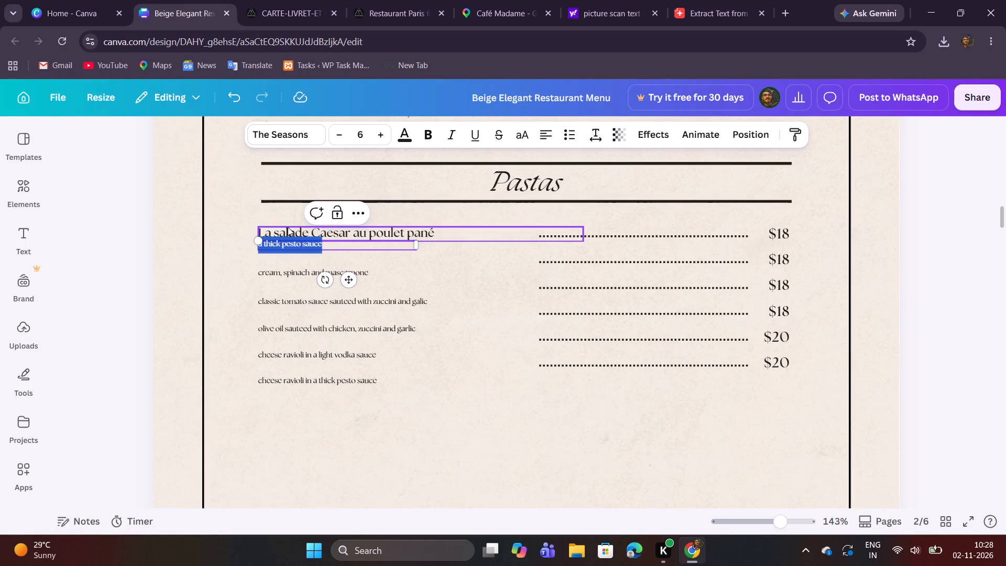
pyautogui.hotkey('ctrl', 'v')
pyautogui.click(365, 419)
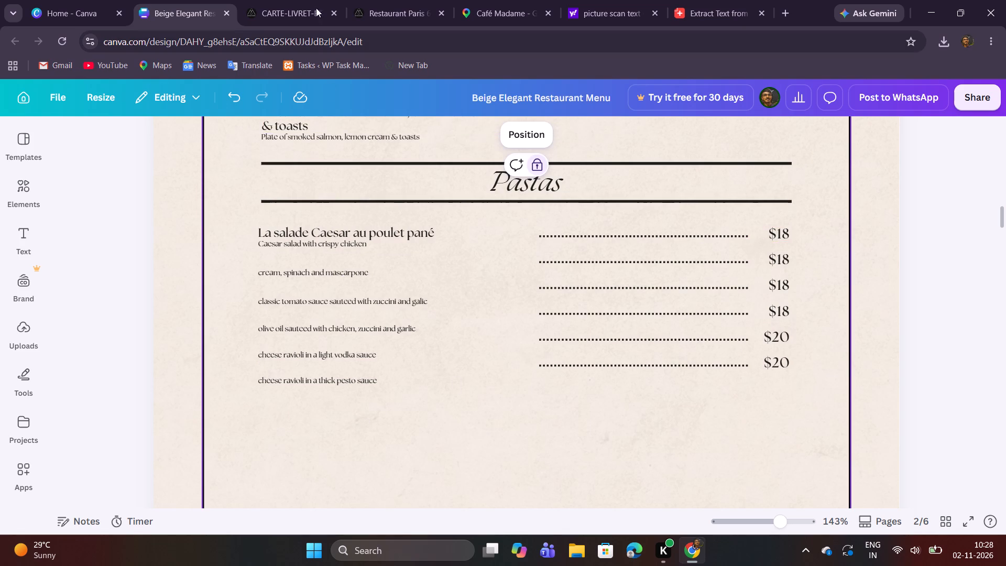
# Set the Caesar salad's price to 20, copied from the menu PDF.
pyautogui.click(297, 0)
pyautogui.moveTo(572, 190); pyautogui.dragTo(592, 190)
pyautogui.hotkey('ctrl', 'c')
pyautogui.hotkey('ctrl', 'c')
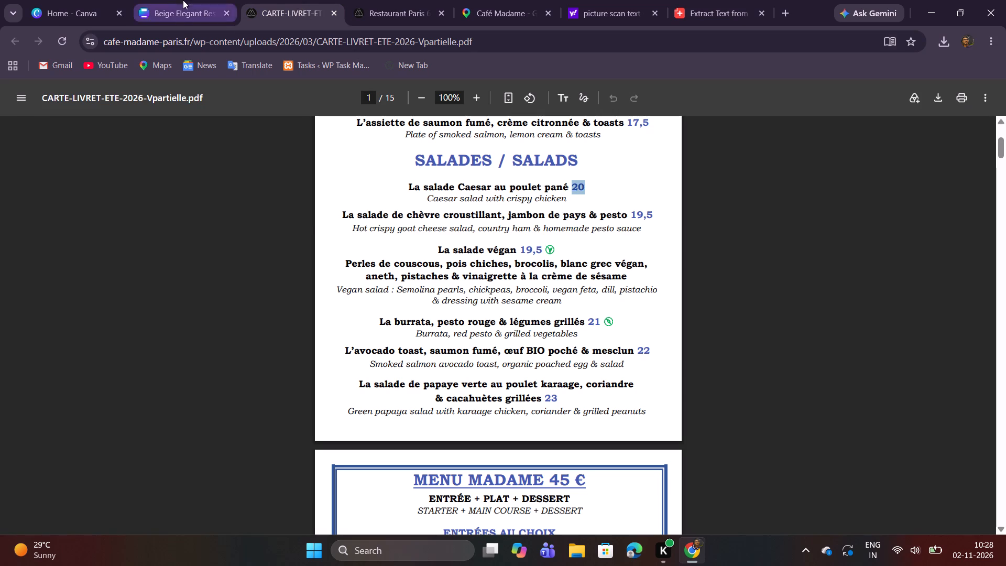
pyautogui.click(183, 0)
pyautogui.doubleClick(778, 233)
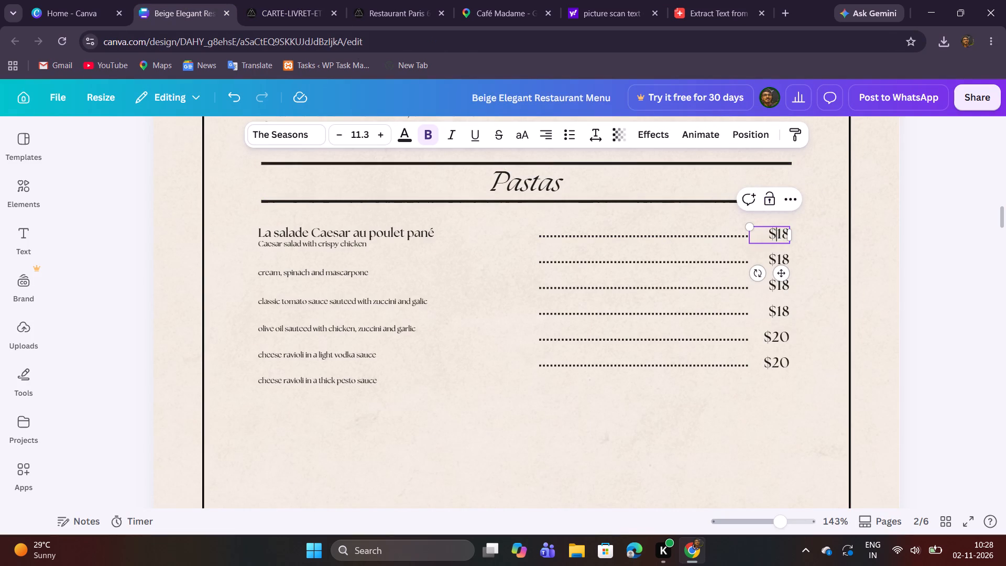
pyautogui.hotkey('ctrl', 'a')
pyautogui.hotkey('ctrl', 'v')
pyautogui.click(879, 249)
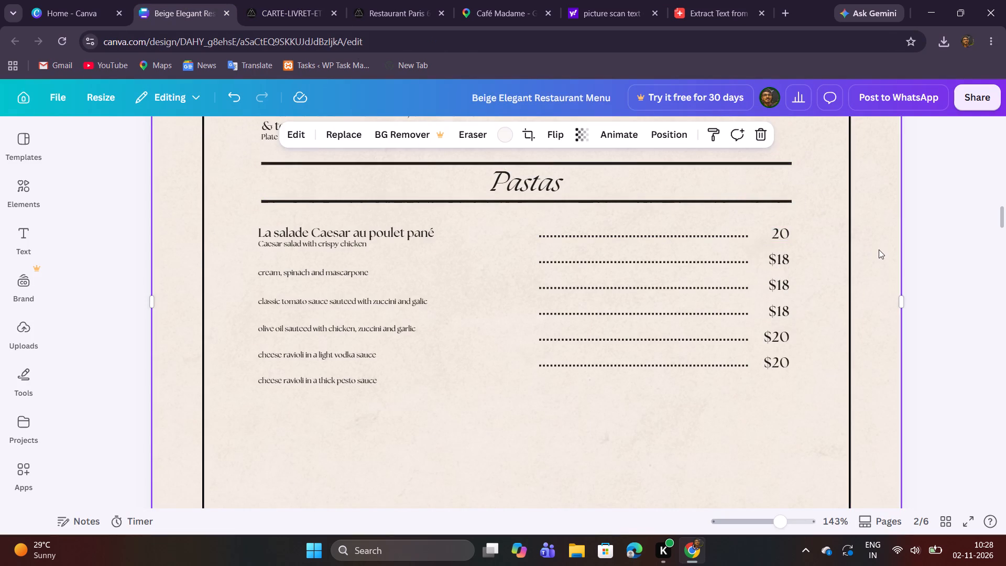
# Add "La salade de chèvre croustillant, jambon de pays & pesto" from the menu PDF on a new line below the Caesar salad name.
pyautogui.scroll(-1, 862, 249)
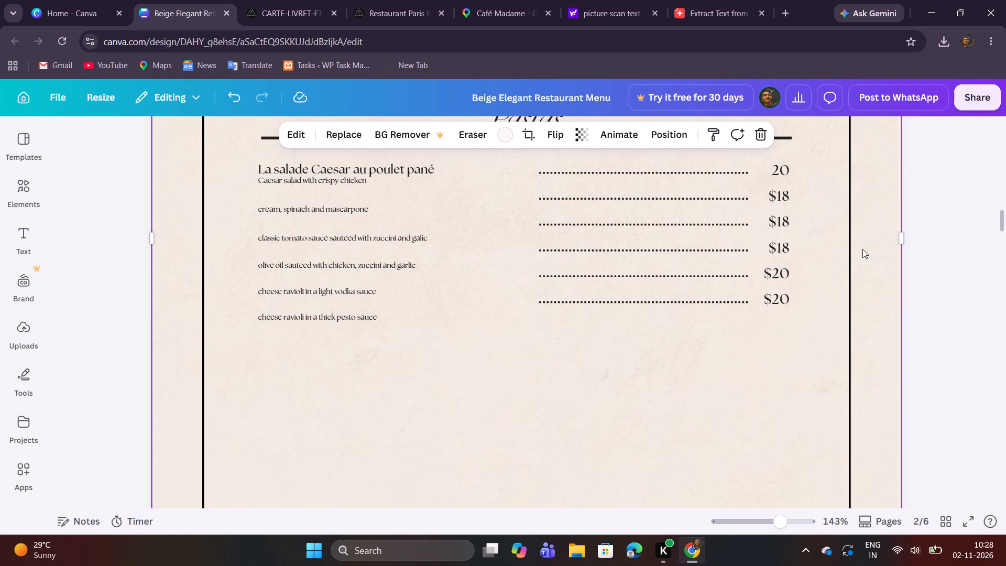
pyautogui.click(782, 523)
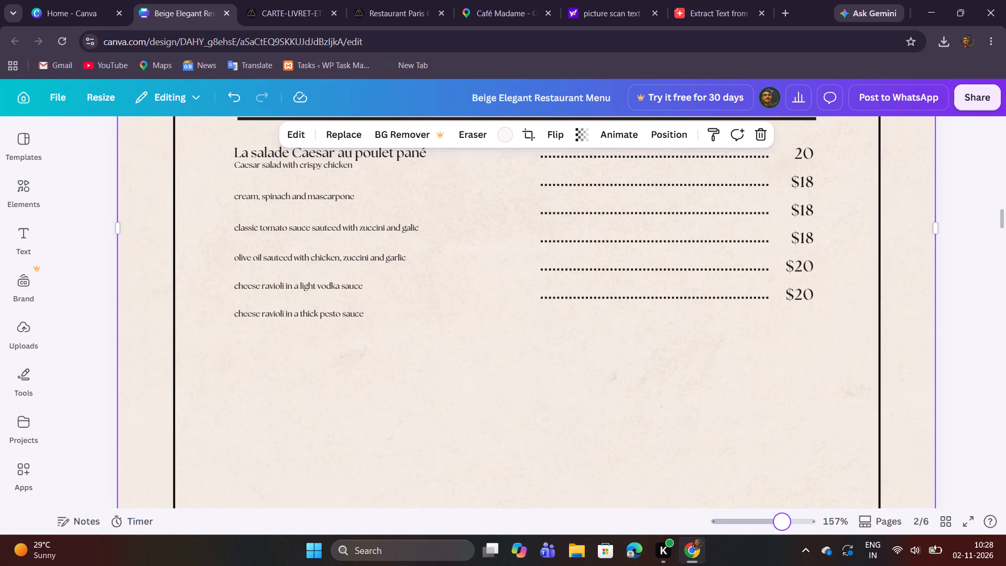
pyautogui.scroll(4, 704, 434)
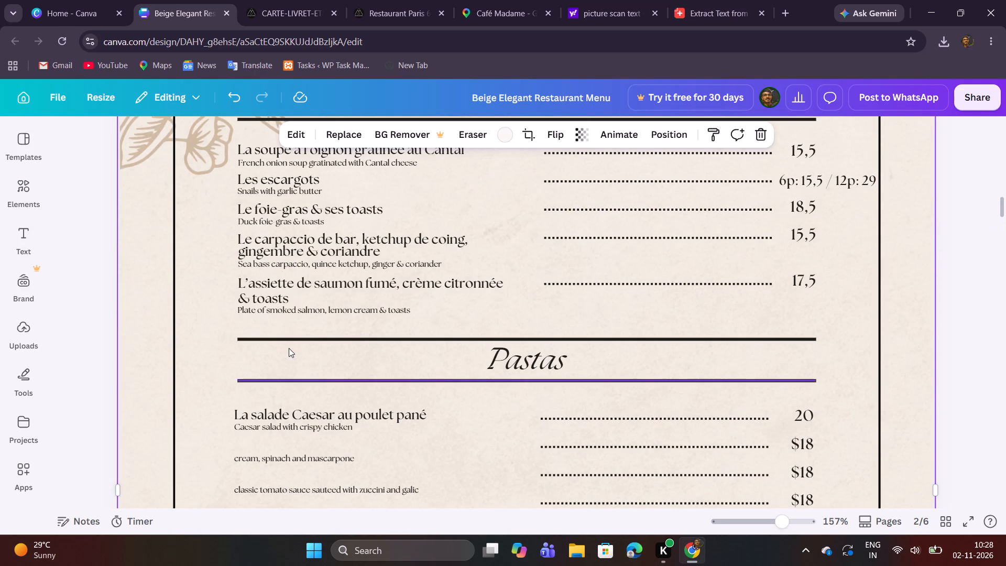
pyautogui.scroll(2, 488, 317)
pyautogui.scroll(-2, 489, 318)
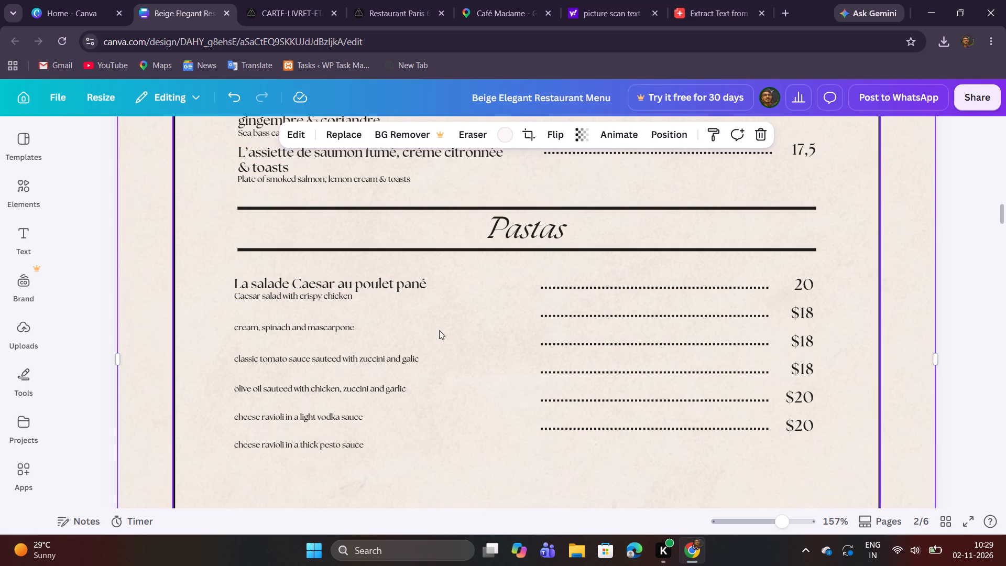
pyautogui.click(446, 289)
pyautogui.click(447, 283)
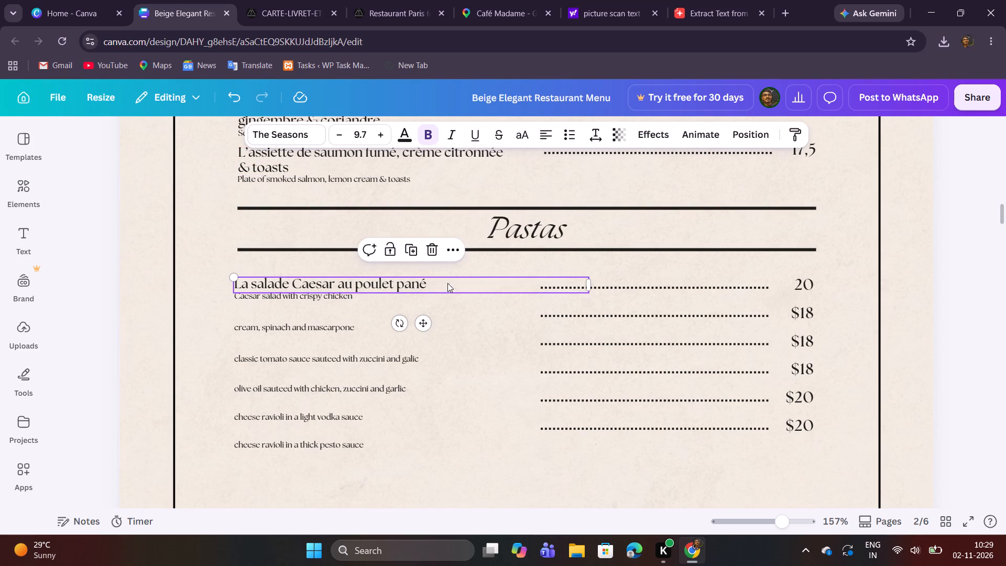
pyautogui.press('Return')
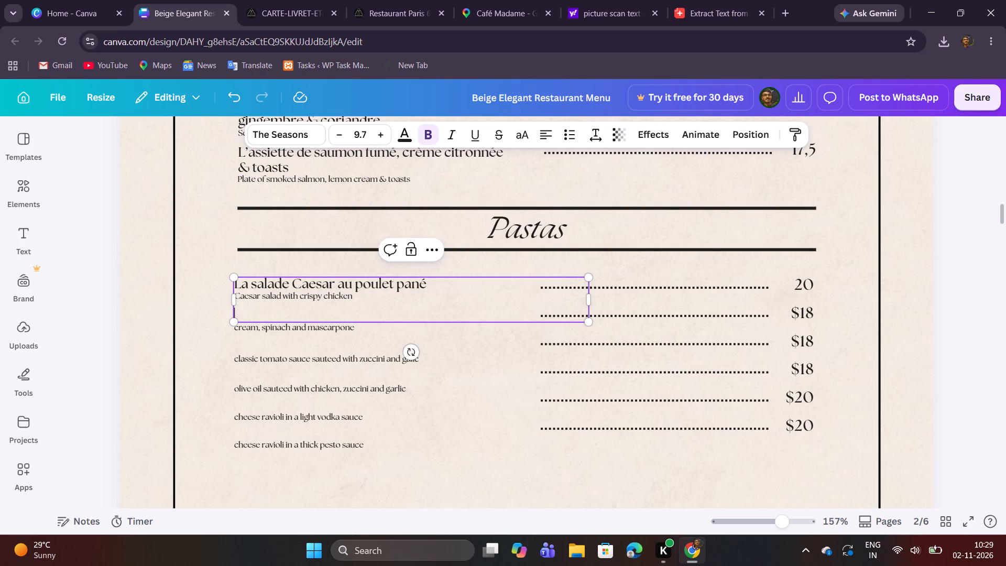
pyautogui.click(282, 15)
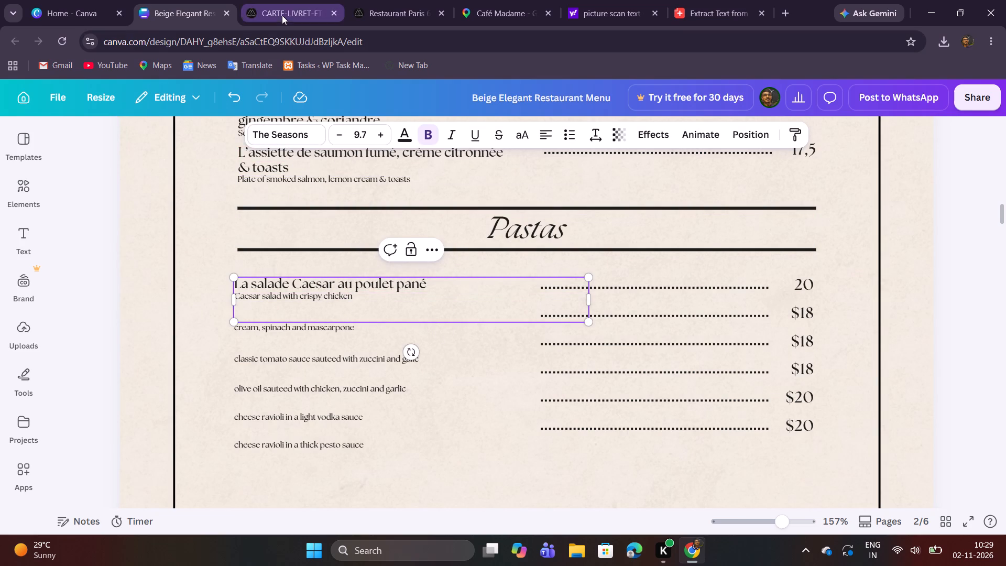
pyautogui.moveTo(344, 216); pyautogui.dragTo(626, 221)
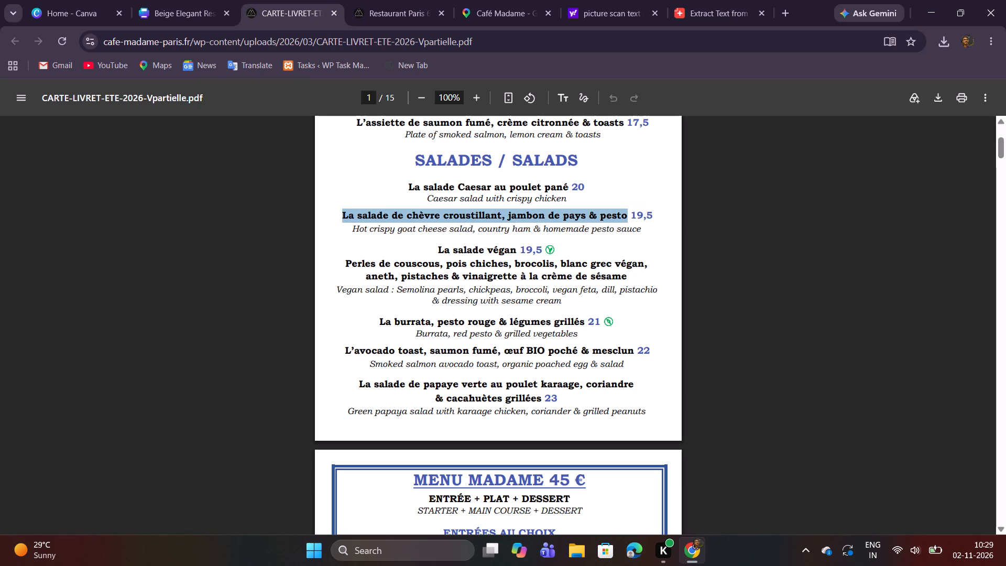
pyautogui.hotkey('ctrl', 'c')
pyautogui.hotkey('ctrl', 'c')
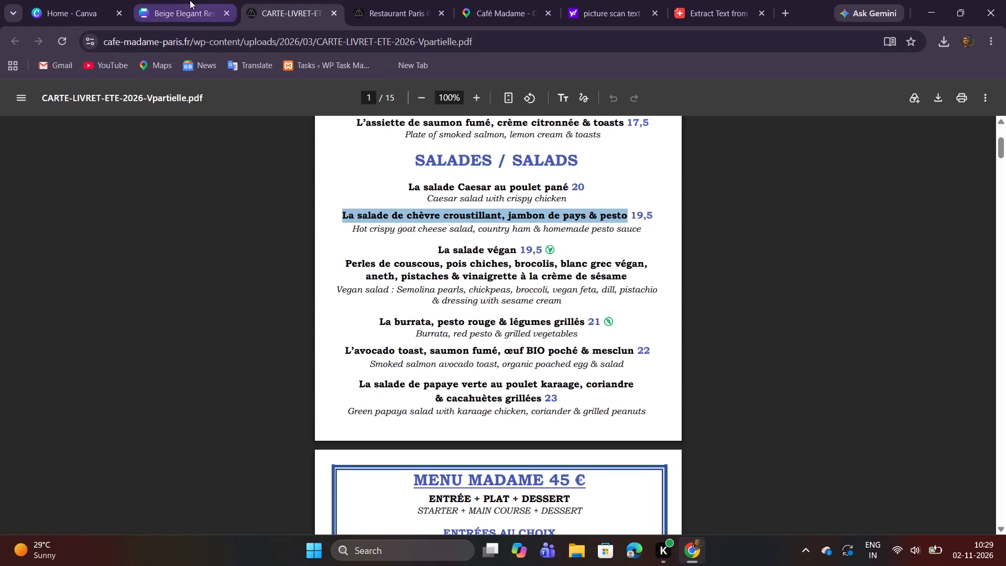
pyautogui.click(190, 0)
pyautogui.hotkey('ctrl', 'v')
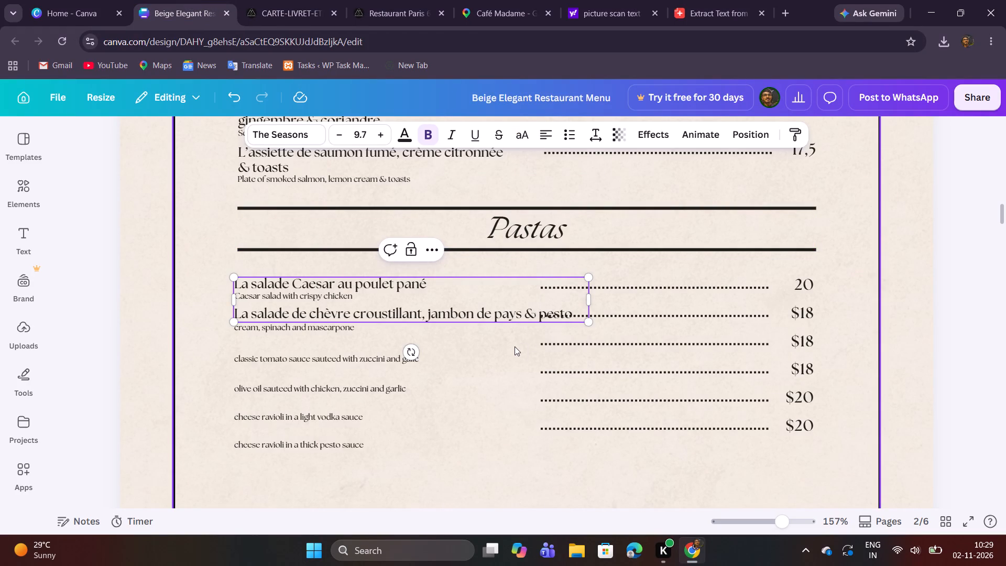
# Delete the five leftover pasta descriptions below the Caesar salad description, from "cream, spinach and mascarpone" to "cheese ravioli in a thick pesto sauce".
pyautogui.moveTo(315, 462); pyautogui.dragTo(292, 399)
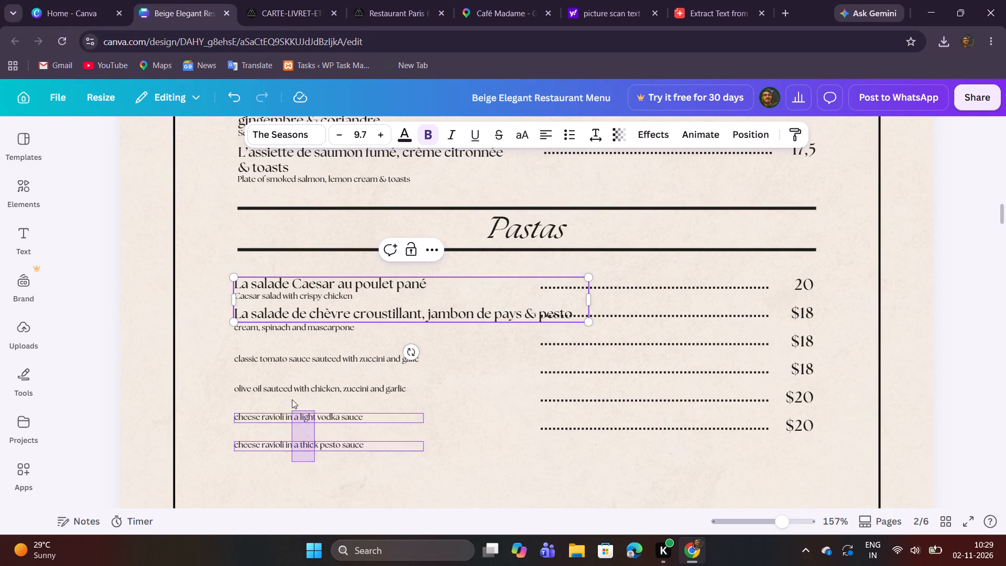
pyautogui.moveTo(292, 399); pyautogui.dragTo(293, 329)
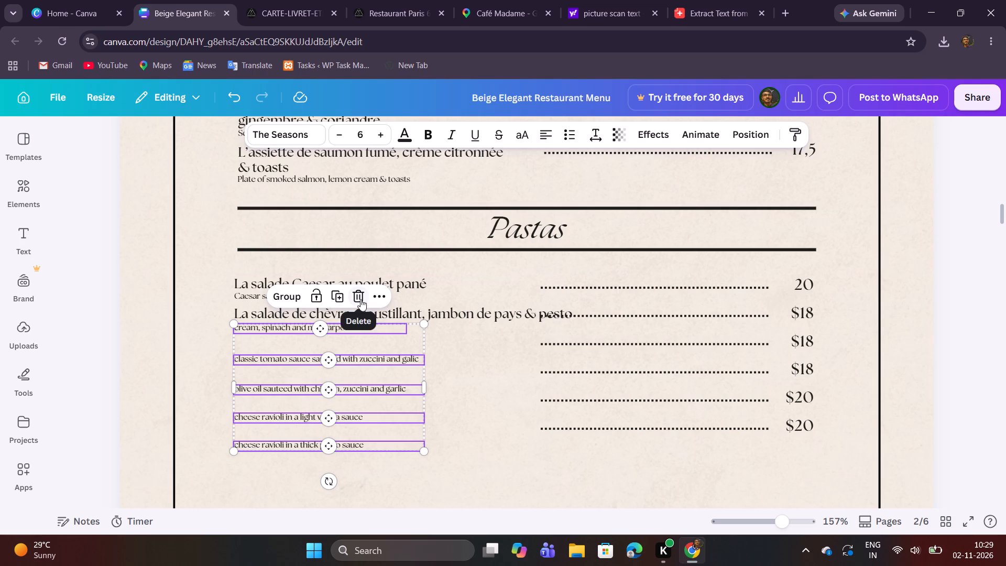
pyautogui.click(360, 299)
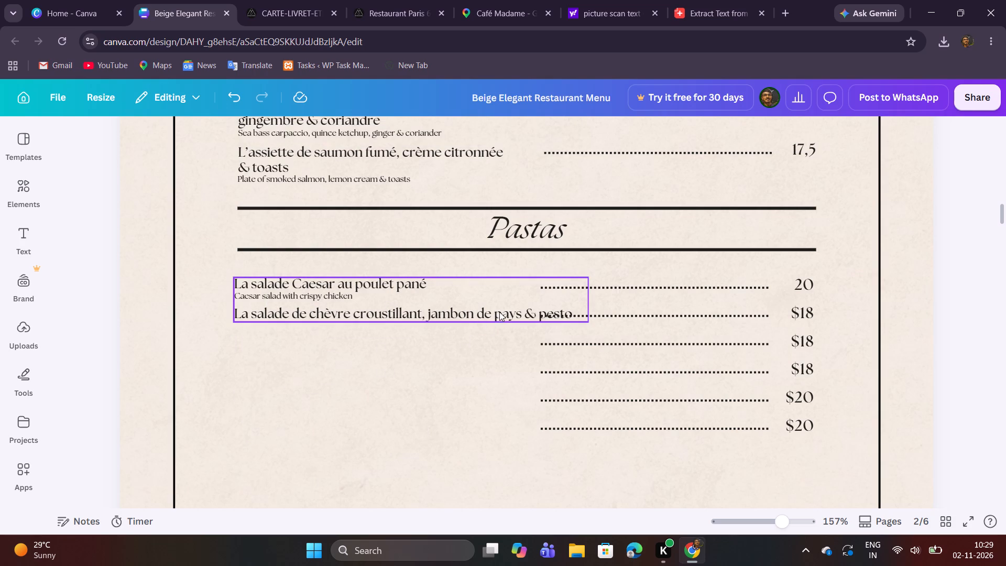
# Split "& pesto" off the goat cheese salad name into a duplicated text box aligned directly beneath that line.
pyautogui.click(496, 312)
pyautogui.click(524, 312)
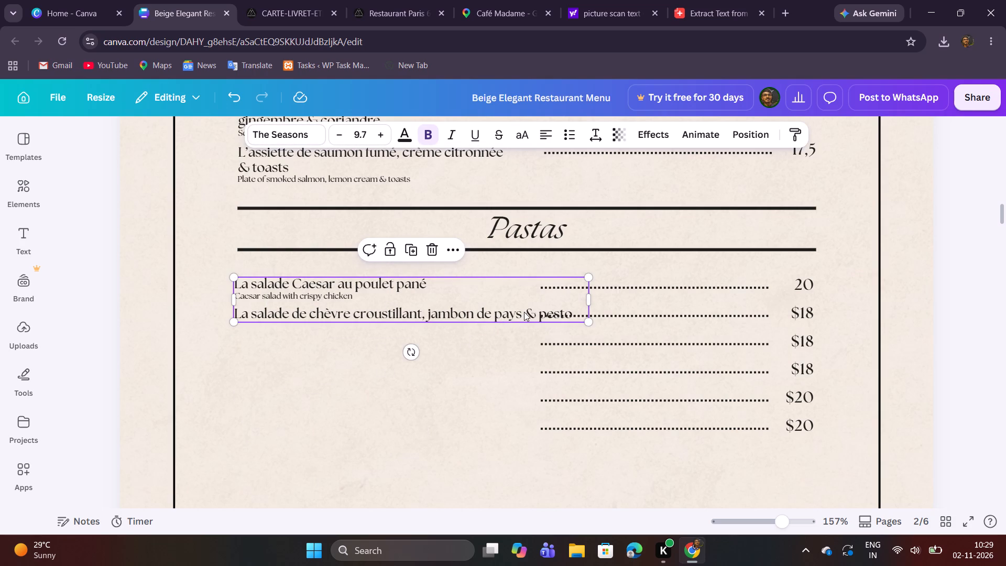
pyautogui.moveTo(527, 314); pyautogui.dragTo(571, 318)
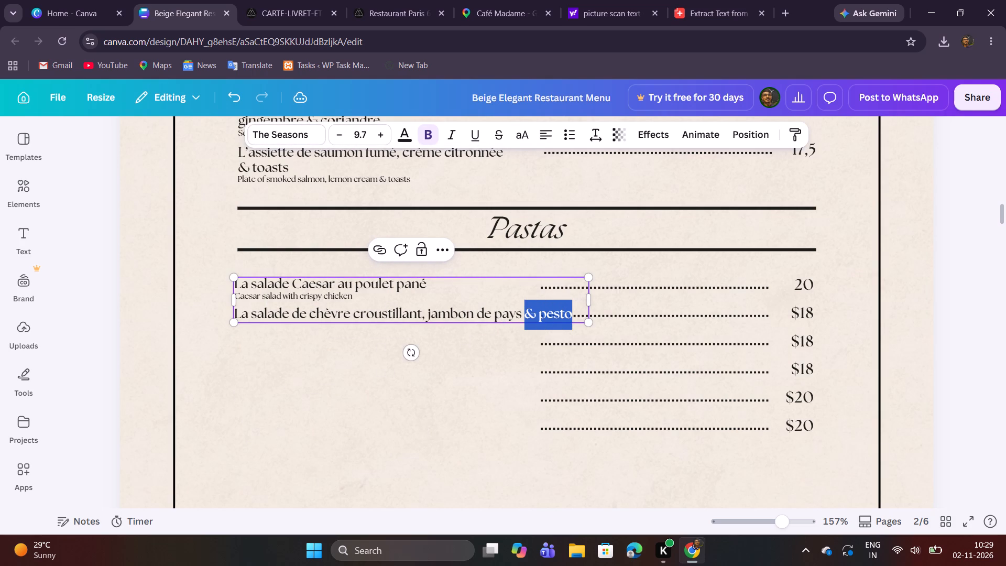
pyautogui.hotkey('ctrl', 'x')
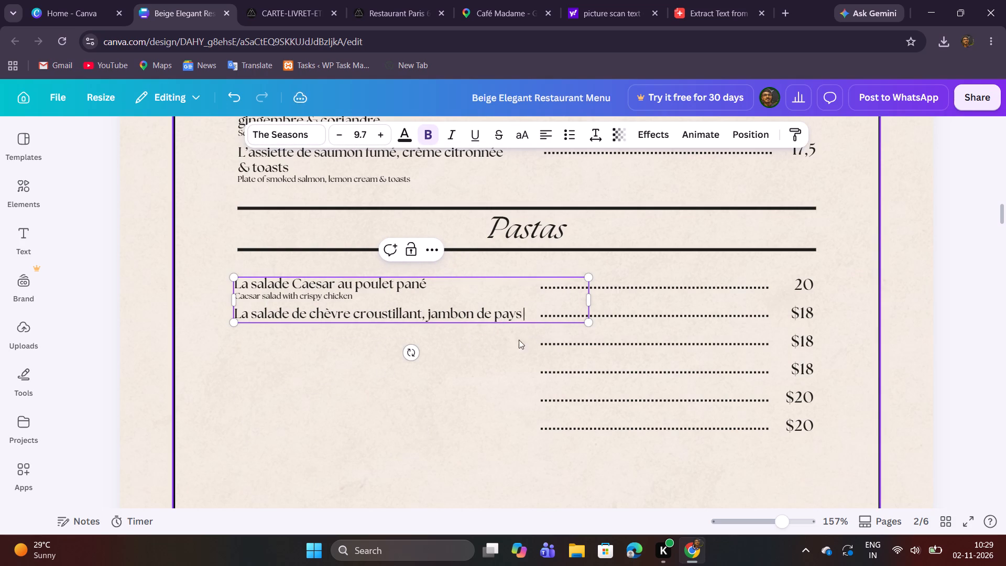
pyautogui.click(465, 362)
pyautogui.click(475, 323)
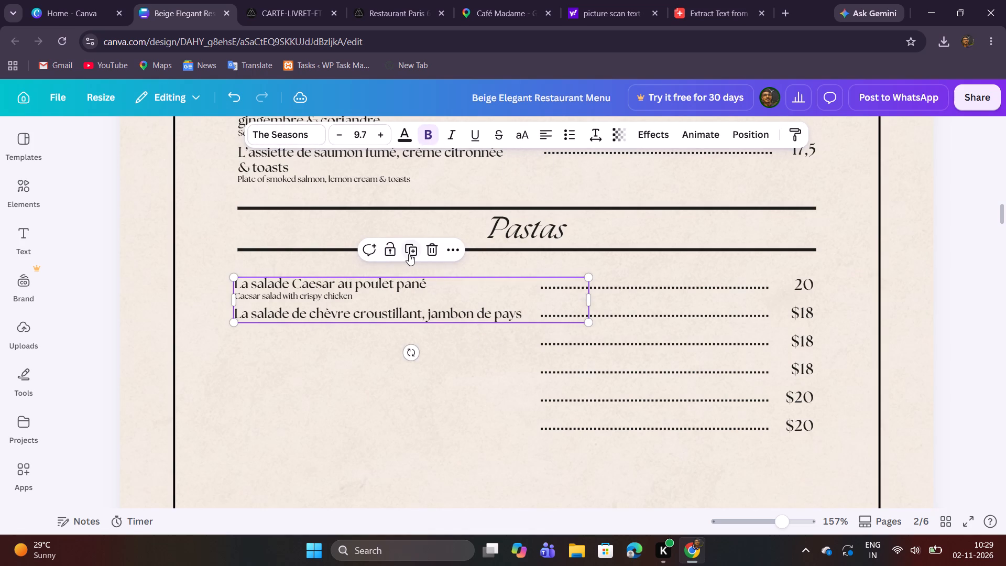
pyautogui.click(409, 253)
pyautogui.moveTo(451, 324); pyautogui.dragTo(436, 345)
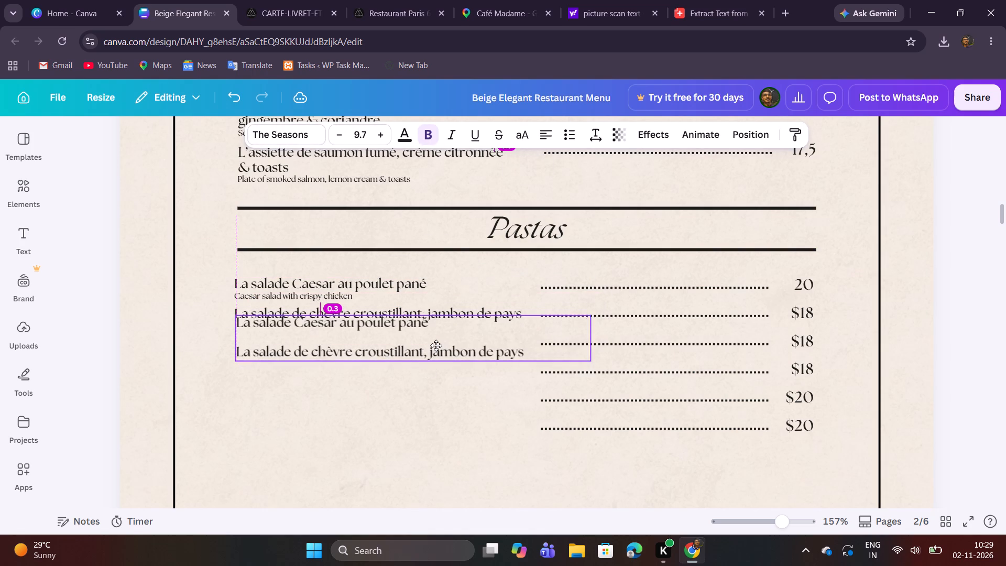
pyautogui.moveTo(436, 345); pyautogui.dragTo(434, 352)
pyautogui.doubleClick(434, 341)
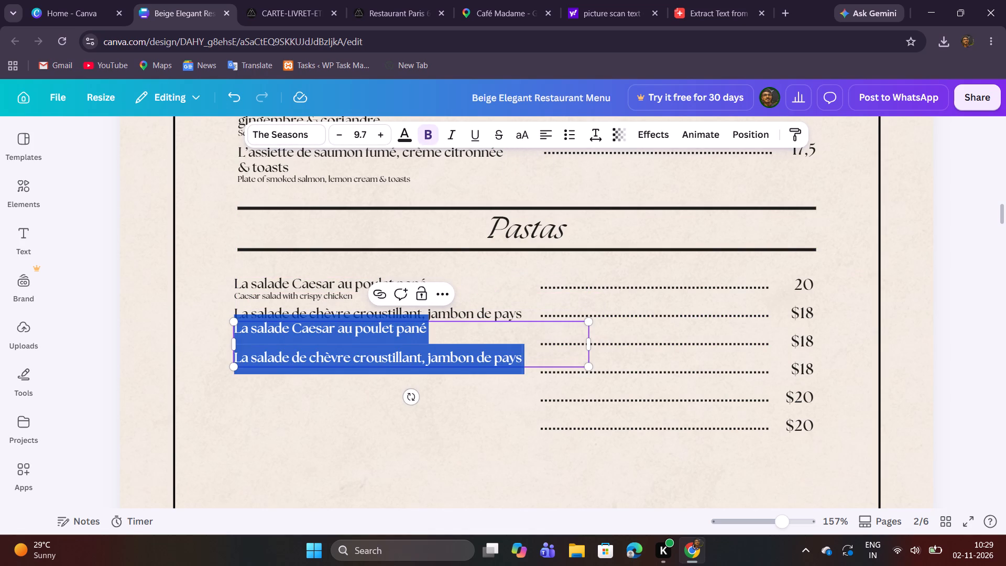
pyautogui.hotkey('ctrl', 'v')
pyautogui.click(449, 381)
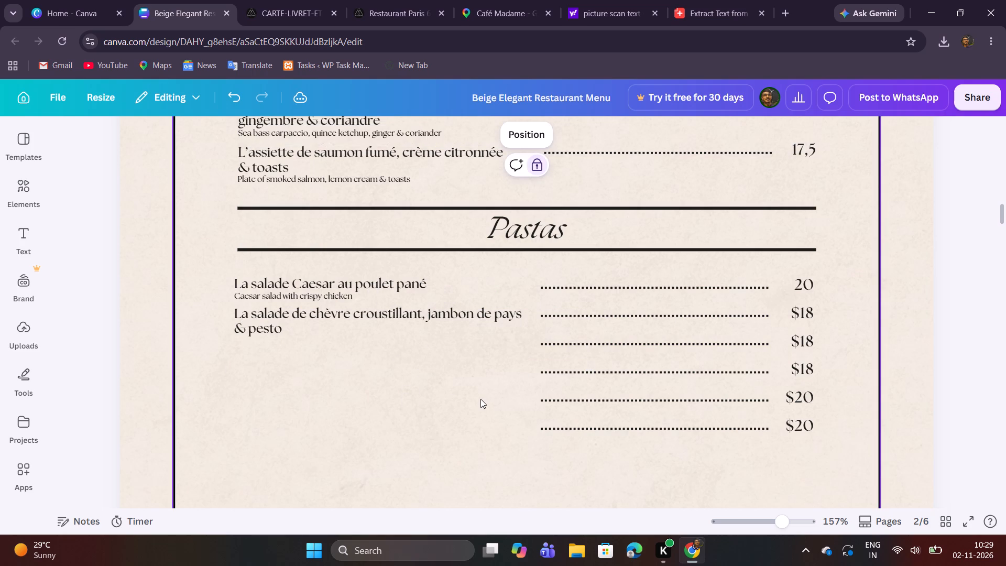
# Duplicate the "Caesar salad with crispy chicken" description and align the copy just below "& pesto".
pyautogui.click(281, 293)
pyautogui.click(324, 269)
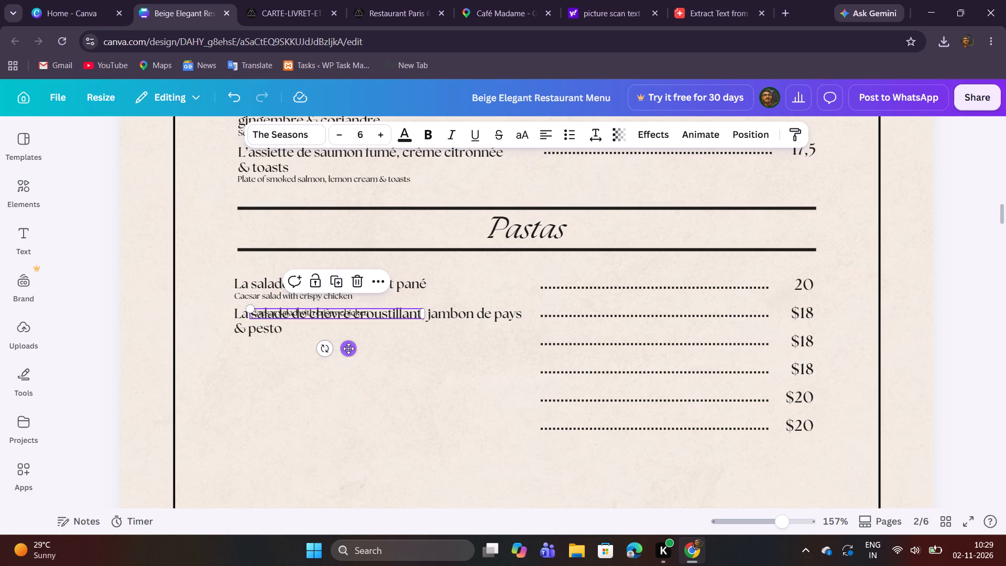
pyautogui.click(348, 349)
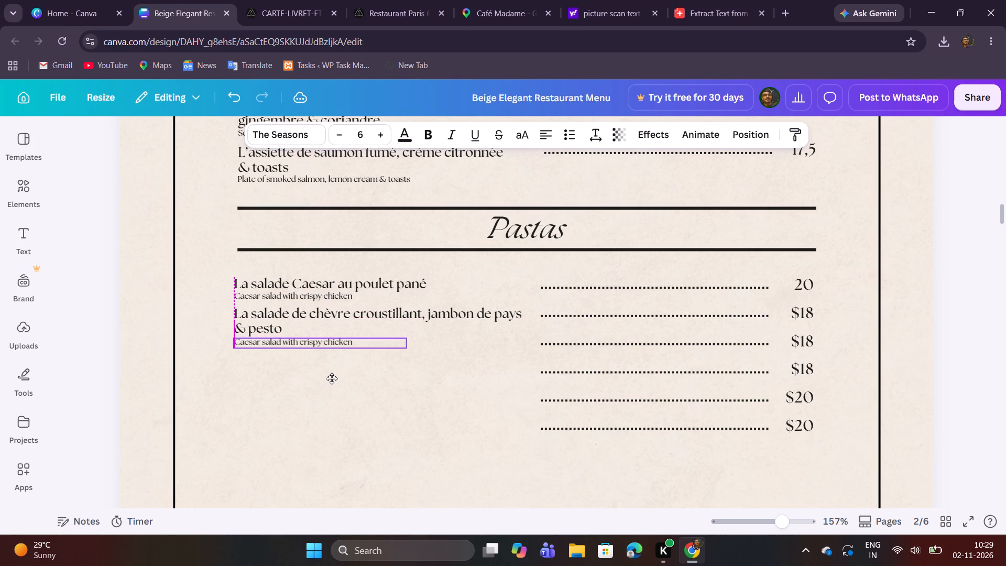
pyautogui.click(370, 380)
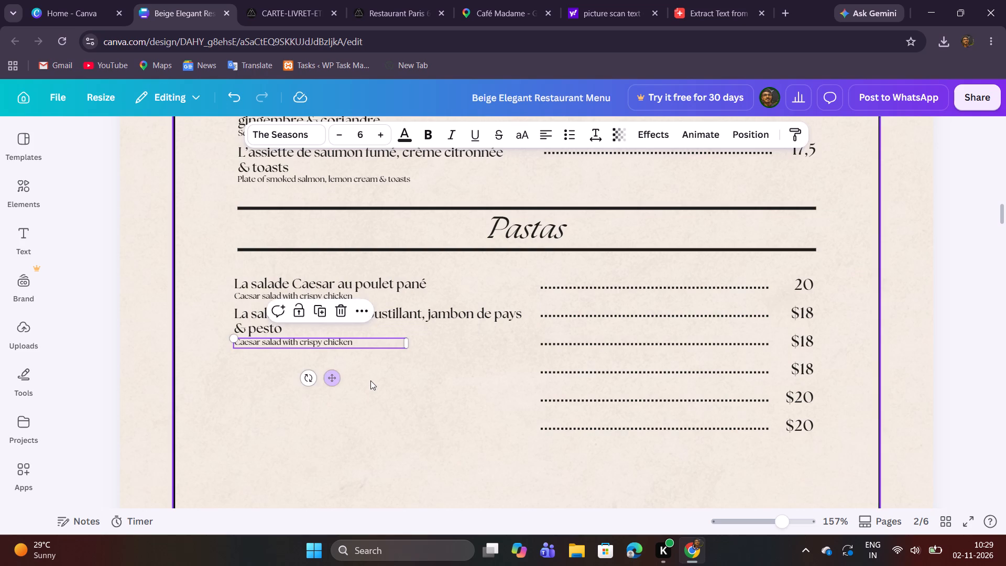
pyautogui.click(302, 345)
pyautogui.click(328, 381)
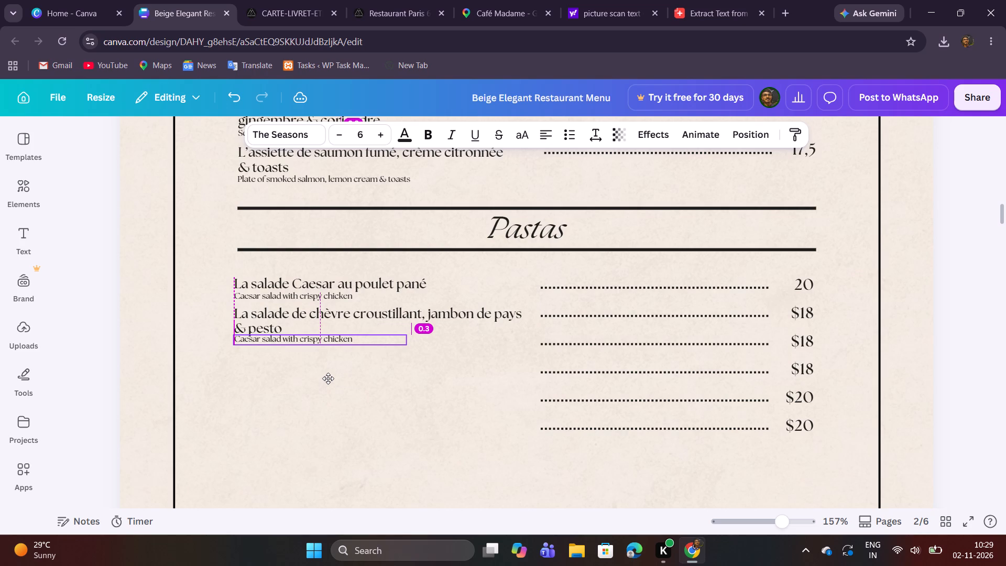
pyautogui.click(389, 380)
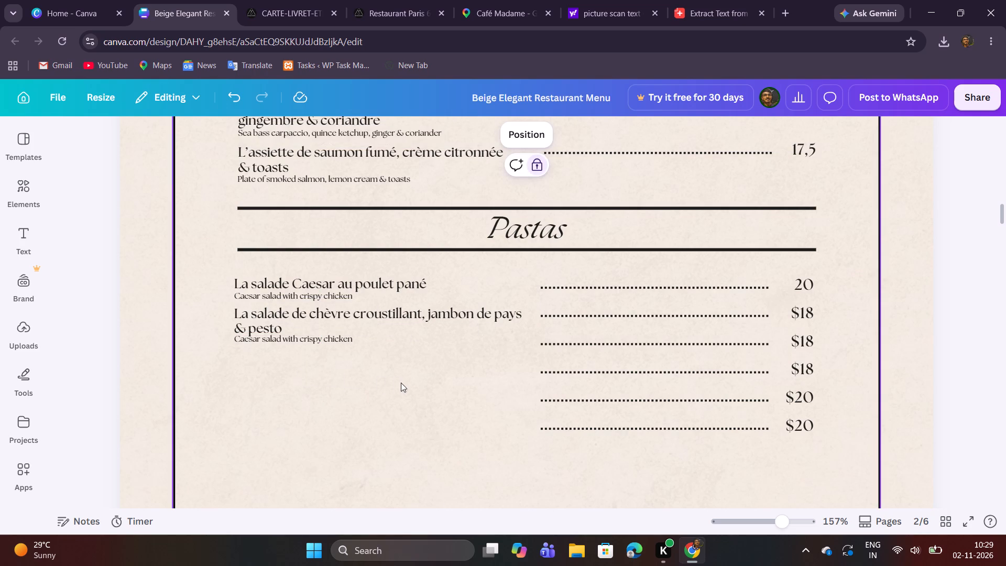
pyautogui.click(302, 346)
pyautogui.click(329, 375)
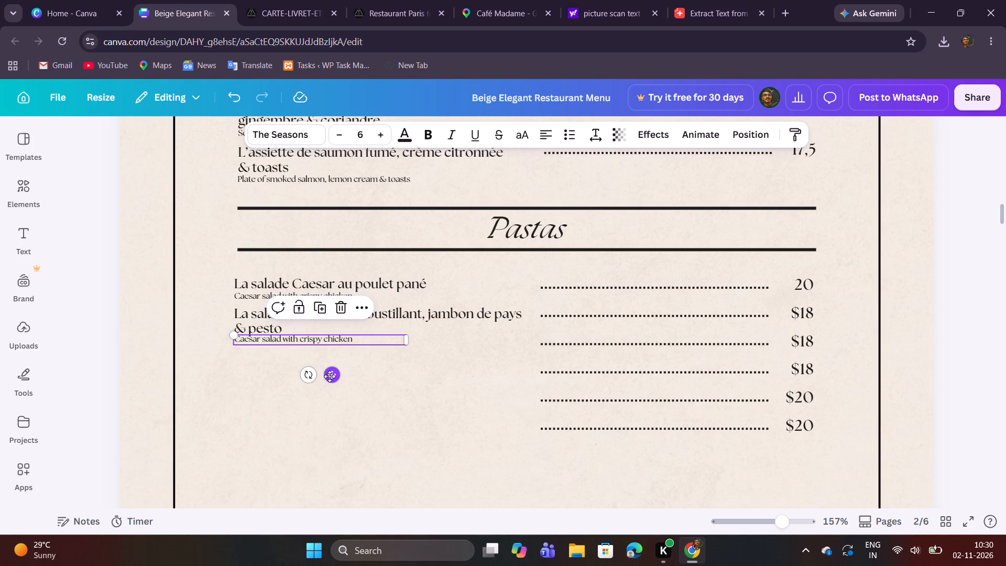
pyautogui.click(377, 369)
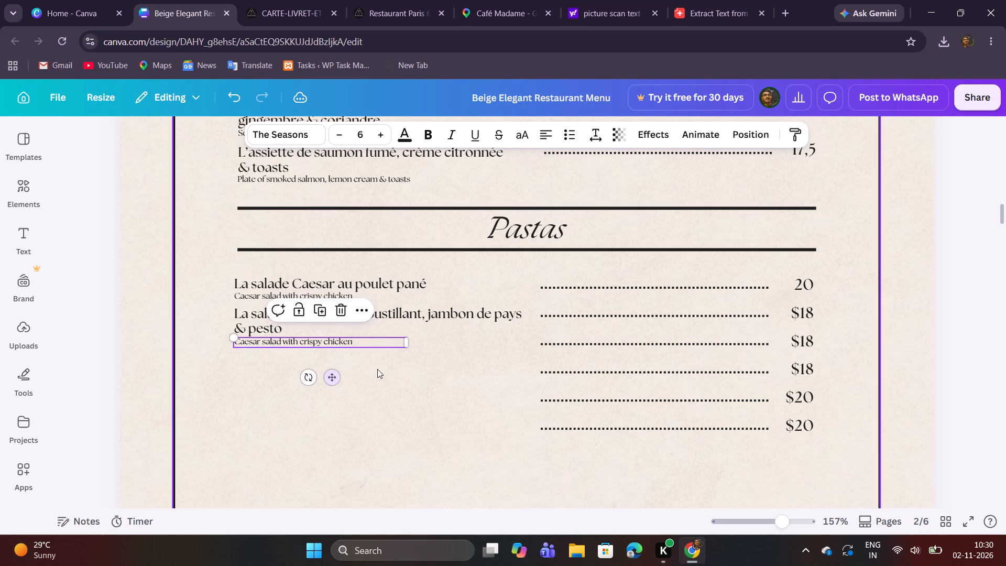
# Replace the copied description with "Hot crispy goat cheese salad, country ham & homemade pesto sauce" from the menu PDF, widening its box to one line.
pyautogui.click(258, 6)
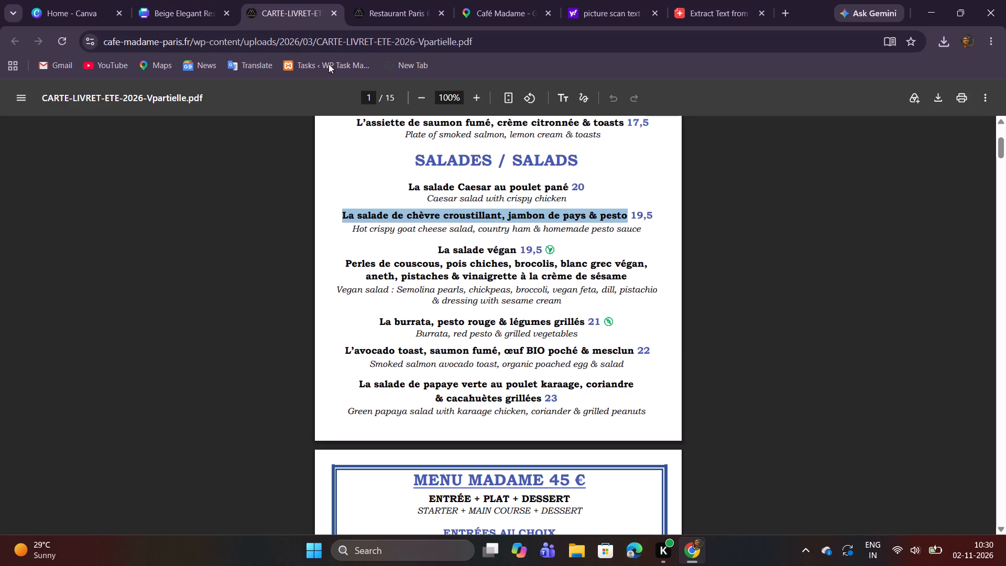
pyautogui.moveTo(355, 231); pyautogui.dragTo(555, 232)
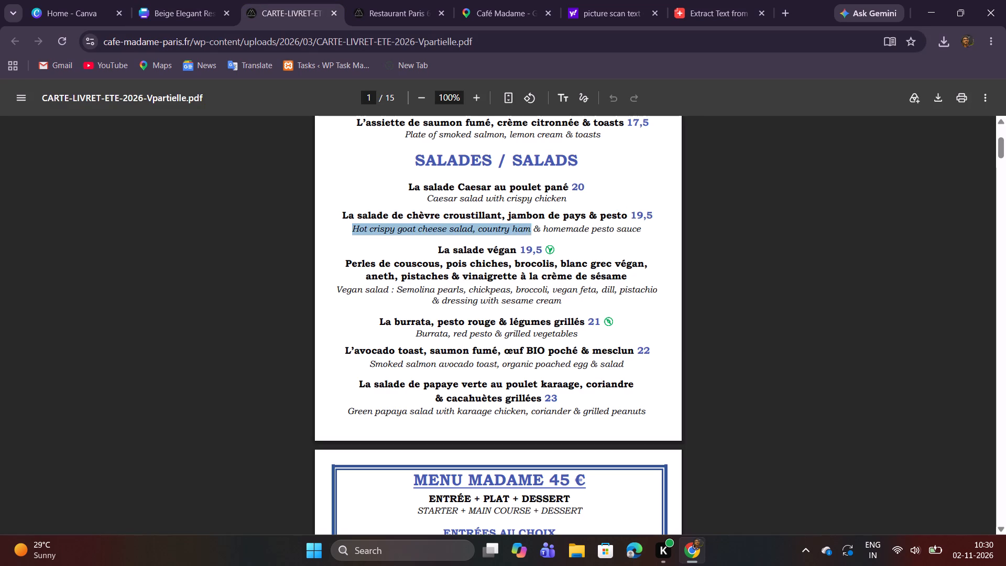
pyautogui.moveTo(555, 232); pyautogui.dragTo(645, 232)
pyautogui.hotkey('ctrl', 'c')
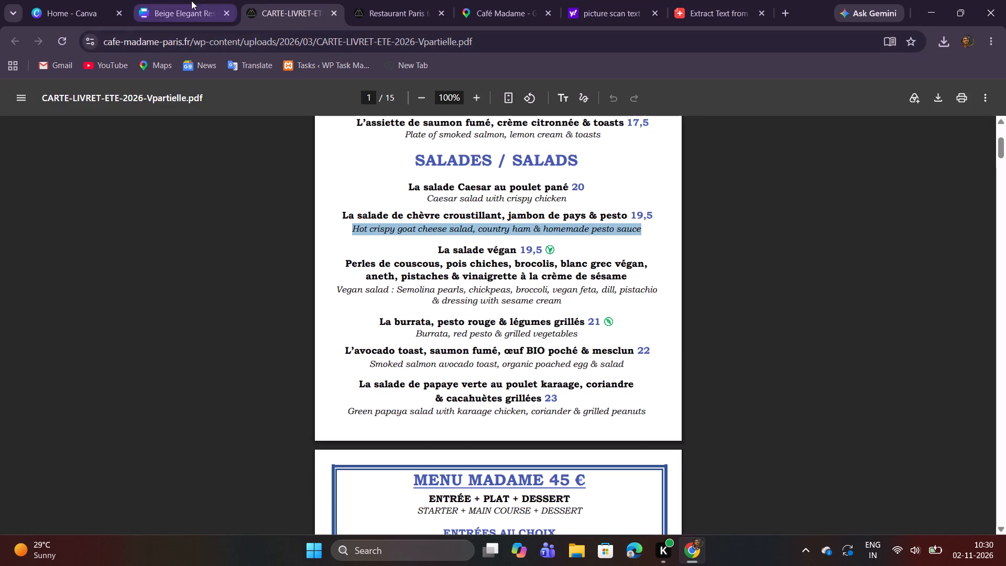
pyautogui.click(191, 0)
pyautogui.doubleClick(339, 343)
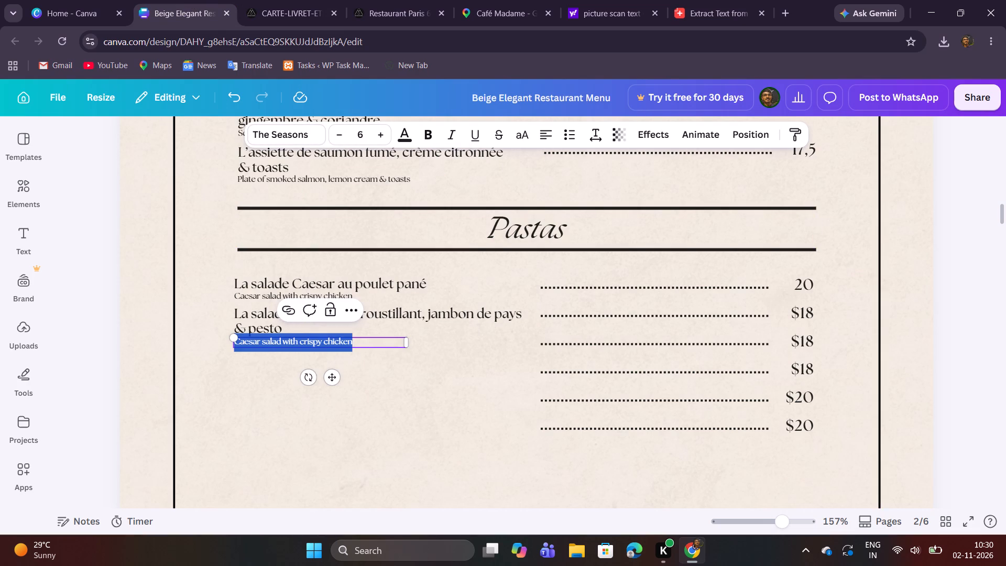
pyautogui.hotkey('ctrl', 'v')
pyautogui.moveTo(410, 352); pyautogui.dragTo(492, 342)
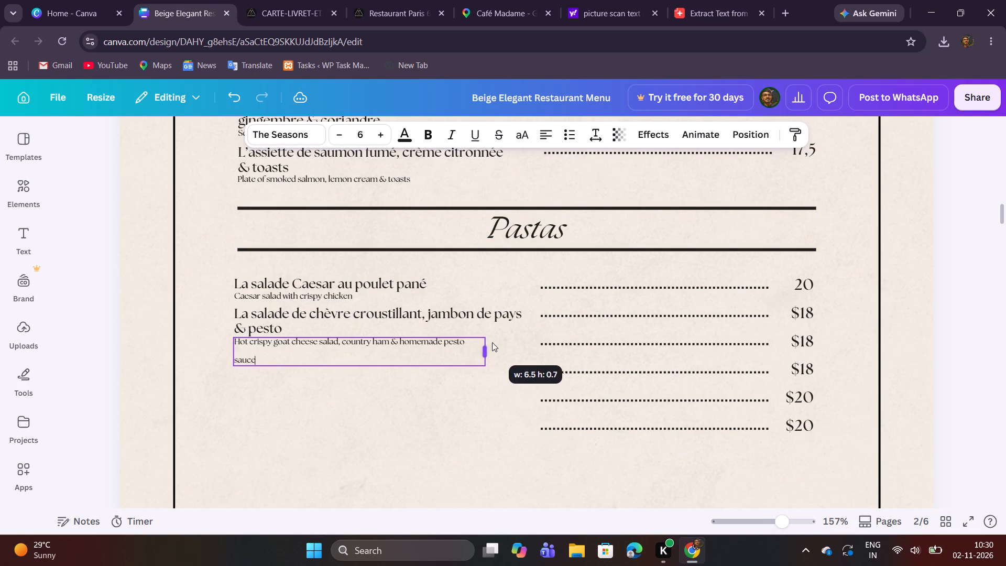
pyautogui.moveTo(492, 342); pyautogui.dragTo(496, 342)
pyautogui.click(496, 390)
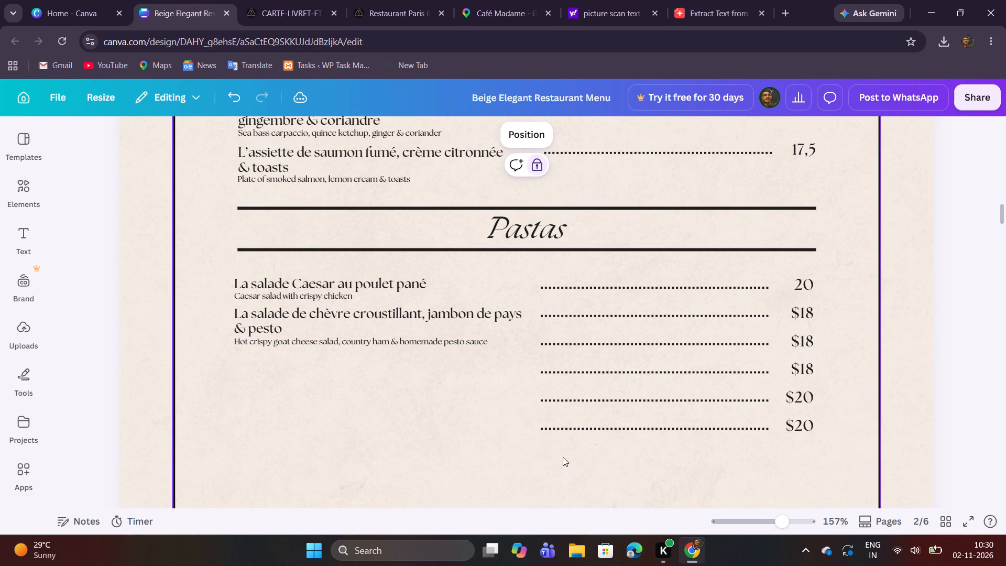
# Move the last four dotted lines and their prices down together, leaving a gap below the goat cheese salad's row.
pyautogui.moveTo(572, 460); pyautogui.dragTo(824, 340)
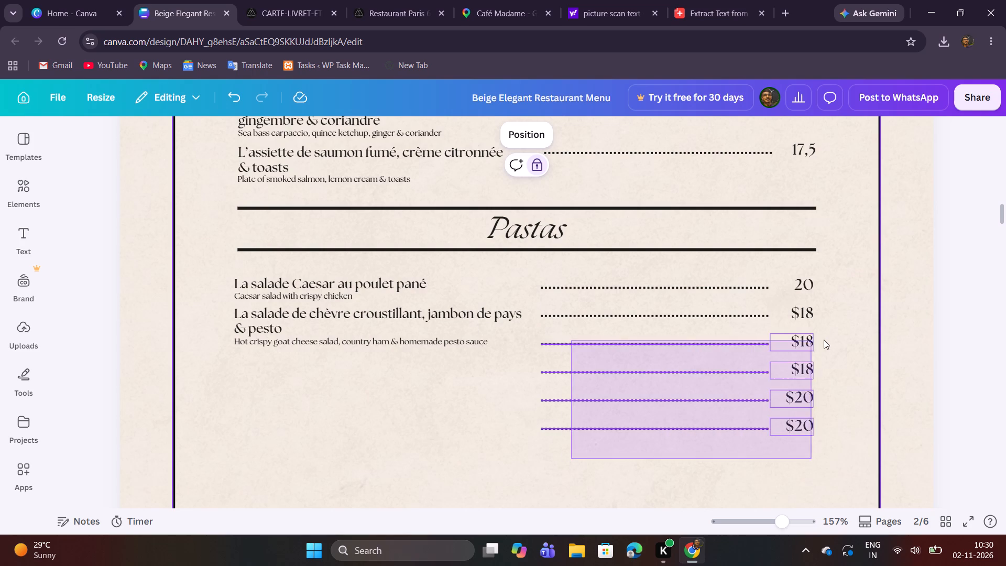
pyautogui.moveTo(824, 340); pyautogui.dragTo(828, 339)
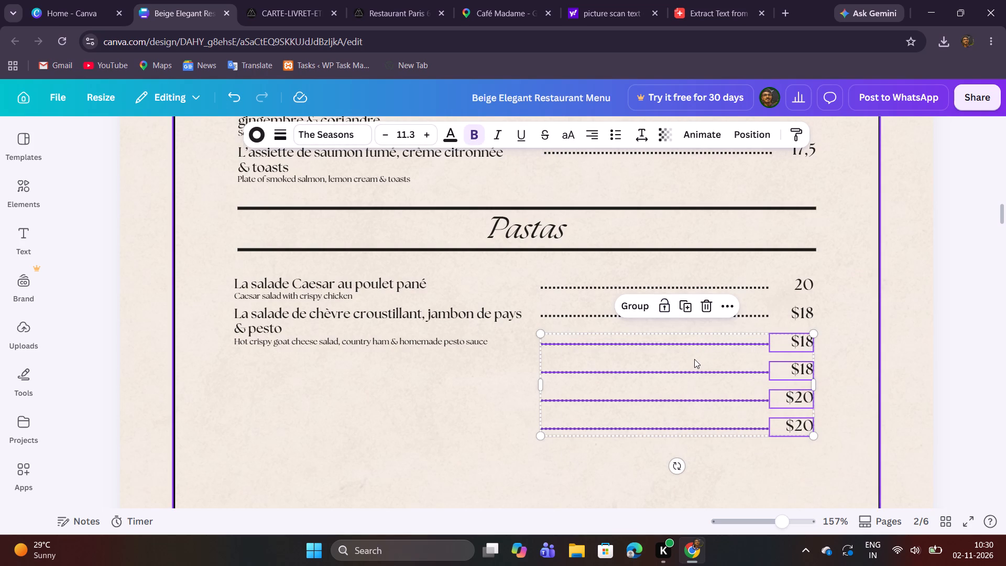
pyautogui.keyDown('shift'); pyautogui.moveTo(694, 359); pyautogui.dragTo(695, 366); pyautogui.keyUp('shift')
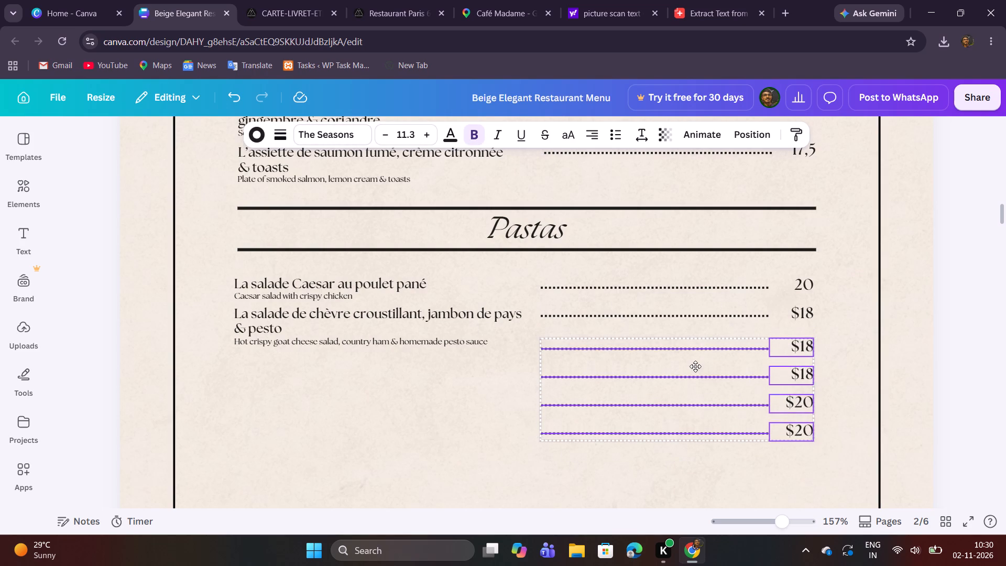
pyautogui.keyDown('shift'); pyautogui.moveTo(695, 366); pyautogui.dragTo(702, 408); pyautogui.keyUp('shift')
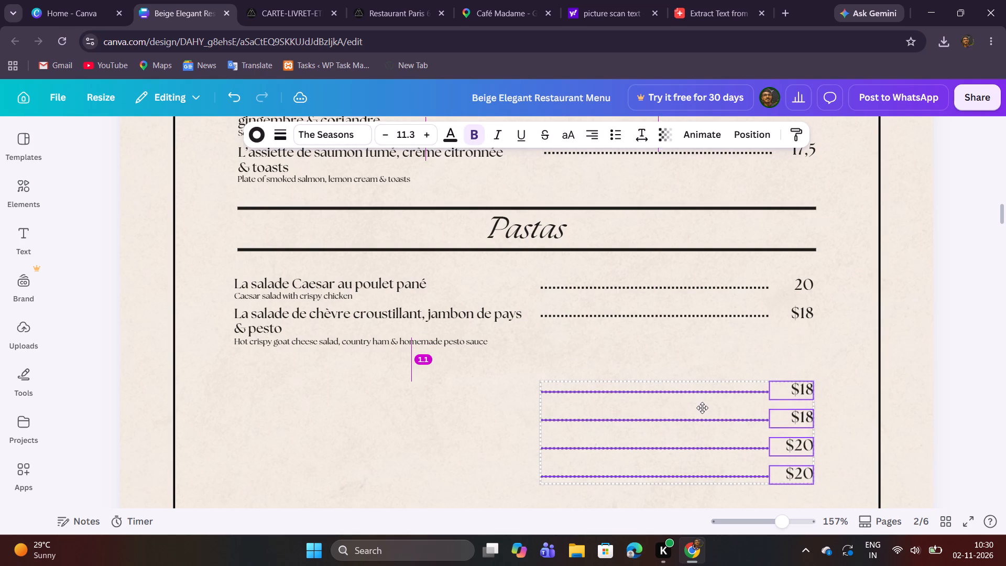
pyautogui.keyDown('shift'); pyautogui.moveTo(702, 408); pyautogui.dragTo(703, 408); pyautogui.keyUp('shift')
pyautogui.click(852, 359)
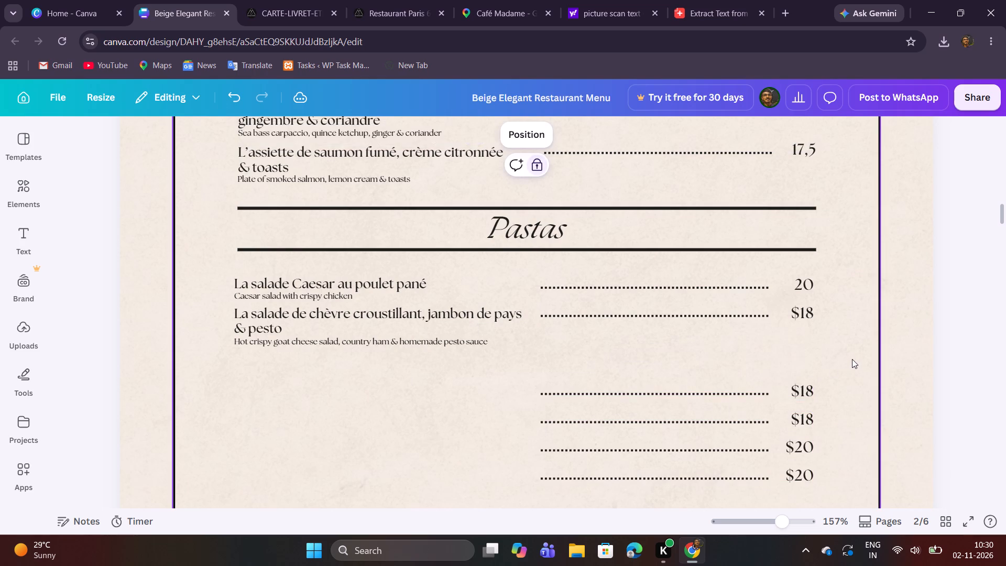
# Duplicate the "& pesto" line with its goat cheese salad description and align the copies just below the original description.
pyautogui.scroll(-1, 850, 360)
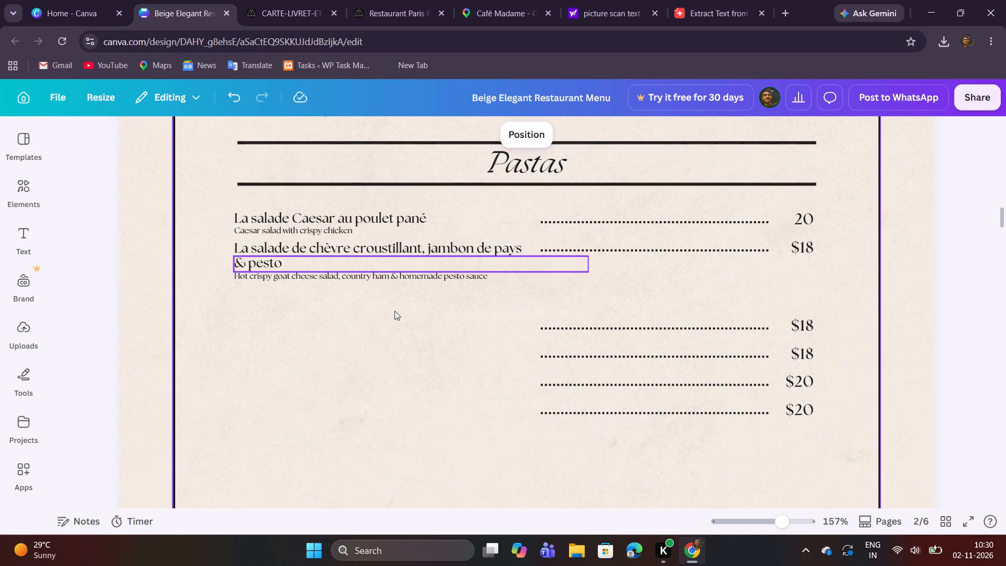
pyautogui.scroll(-1, 395, 311)
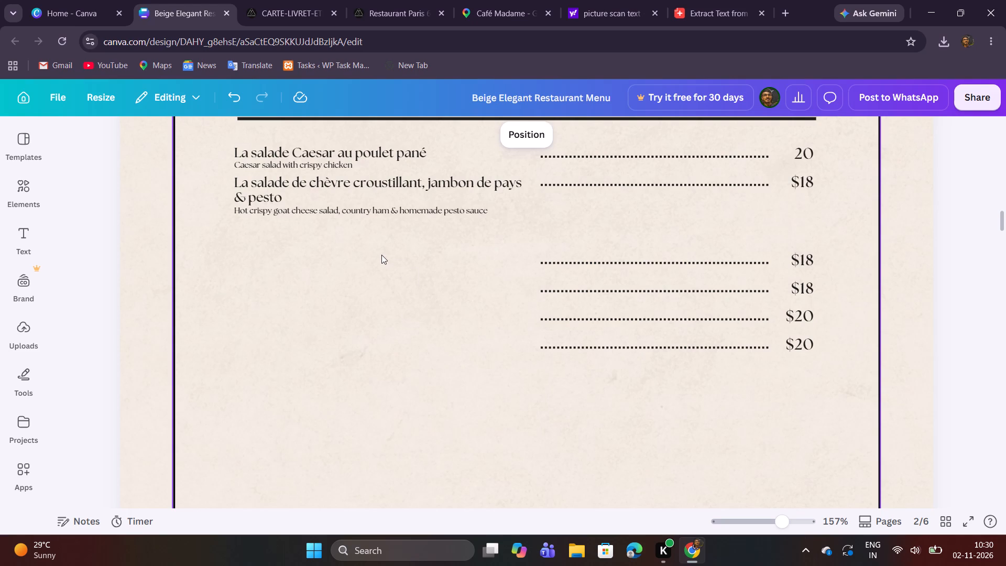
pyautogui.click(305, 0)
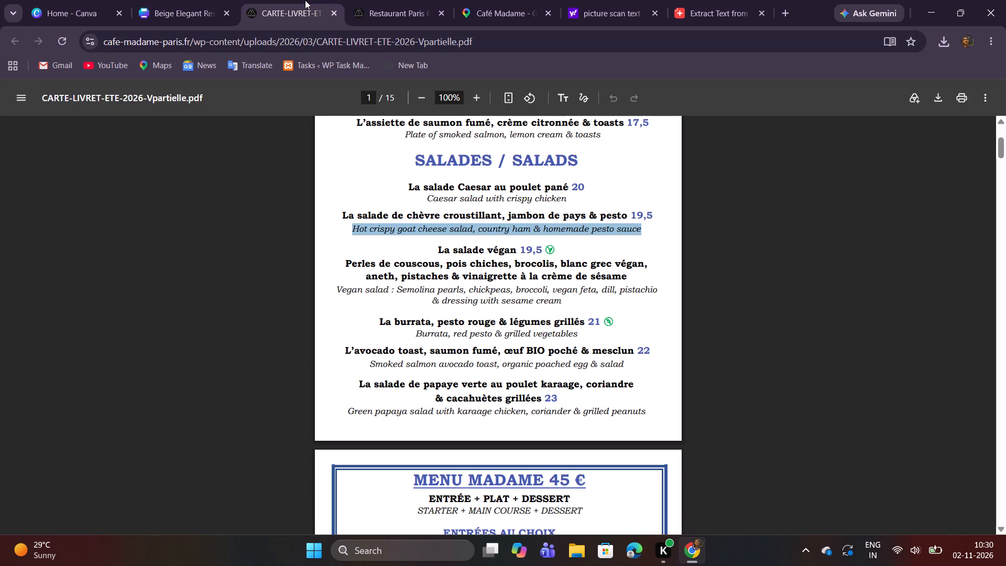
pyautogui.click(179, 0)
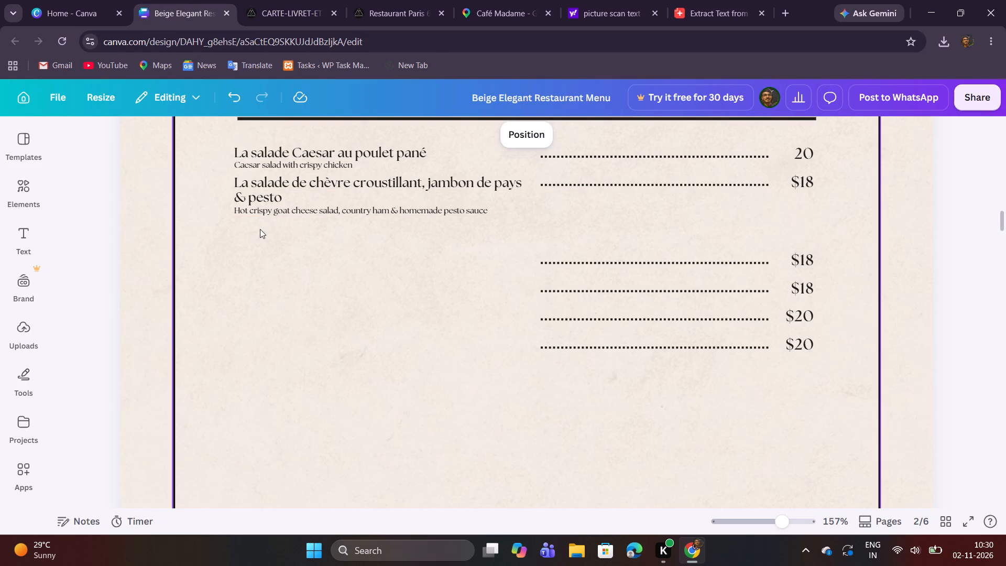
pyautogui.moveTo(260, 229); pyautogui.dragTo(275, 196)
pyautogui.click(419, 241)
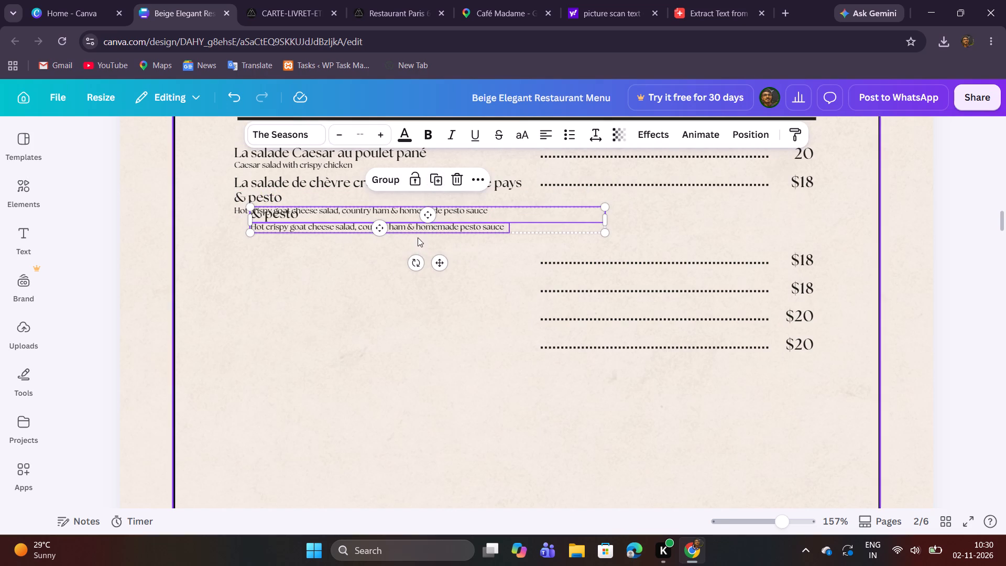
pyautogui.moveTo(433, 225); pyautogui.dragTo(420, 245)
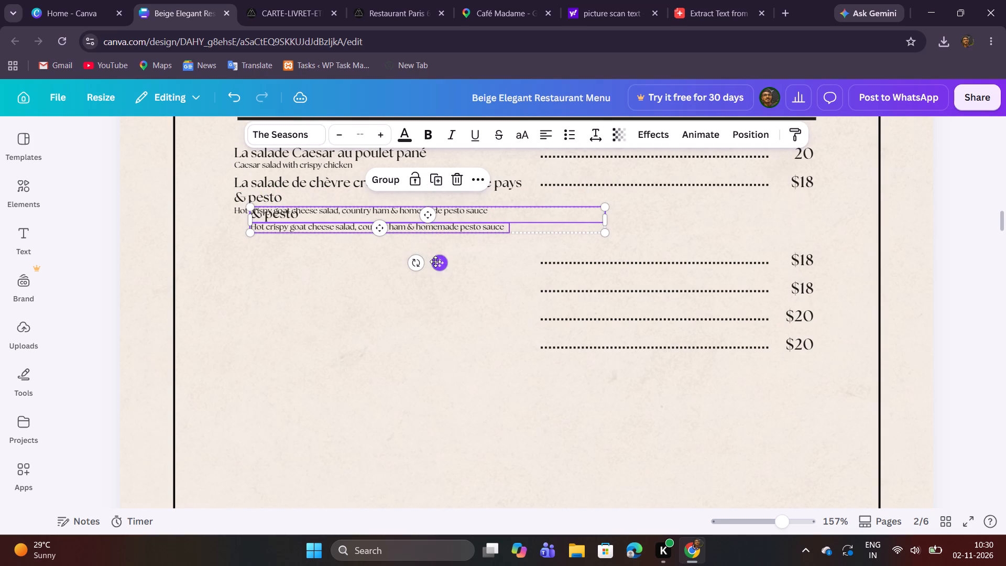
pyautogui.moveTo(435, 262); pyautogui.dragTo(418, 277)
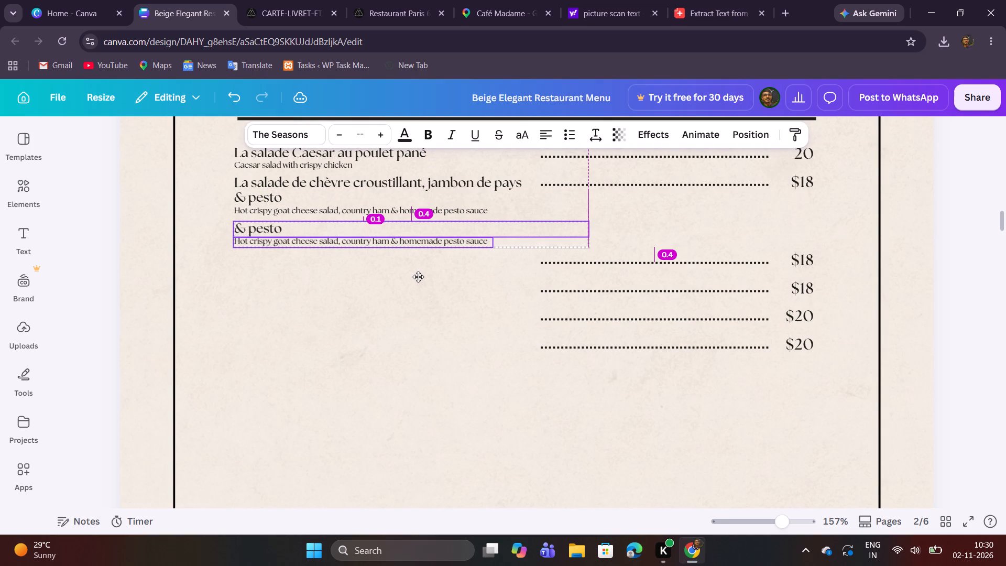
pyautogui.moveTo(418, 277); pyautogui.dragTo(419, 277)
pyautogui.moveTo(419, 277); pyautogui.dragTo(419, 277)
pyautogui.click(388, 300)
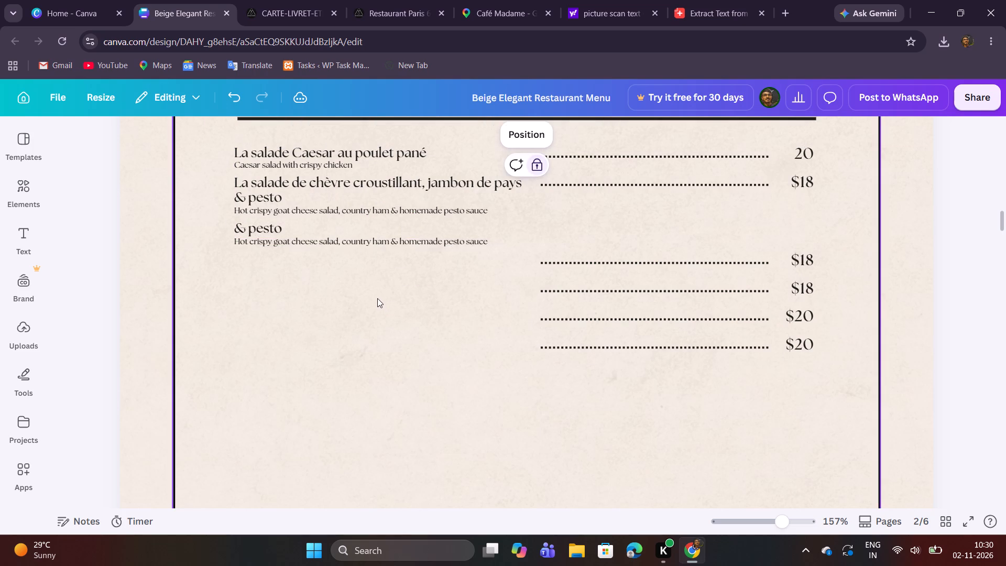
# Delete the duplicated goat cheese salad description and replace the copied "& pesto" with "La salade végan" from the menu PDF.
pyautogui.click(258, 1)
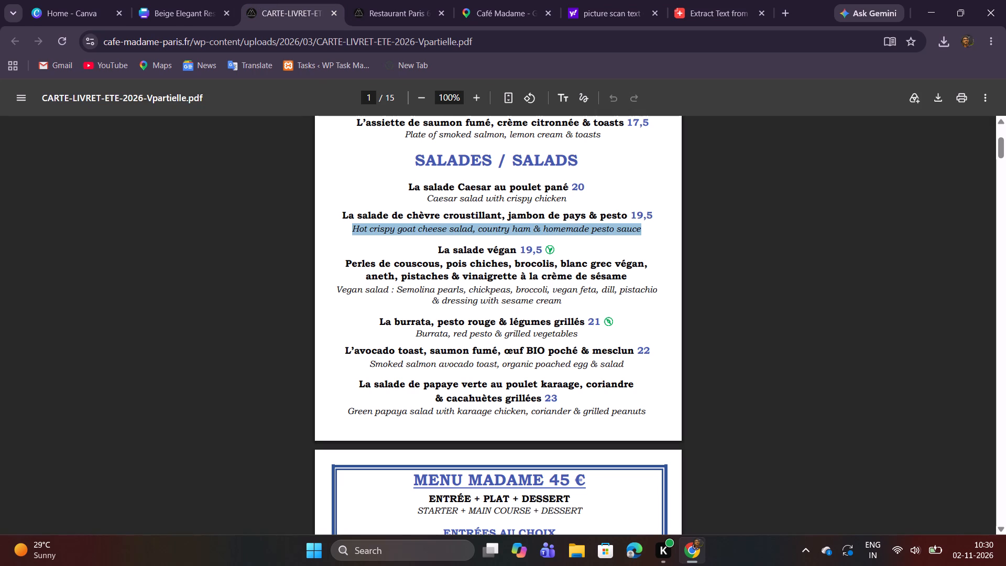
pyautogui.moveTo(345, 264); pyautogui.dragTo(570, 270)
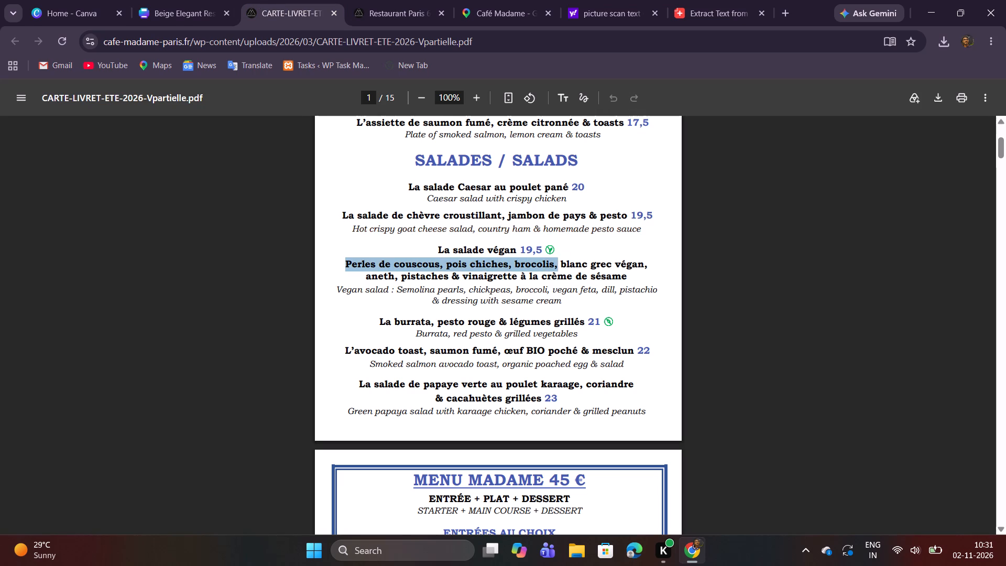
pyautogui.moveTo(570, 270); pyautogui.dragTo(638, 276)
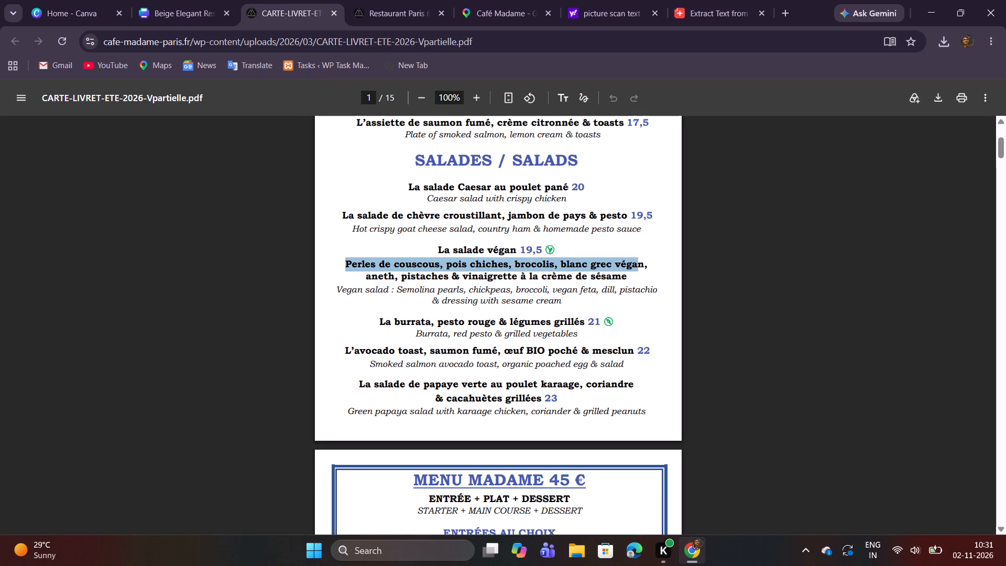
pyautogui.moveTo(638, 276); pyautogui.dragTo(630, 279)
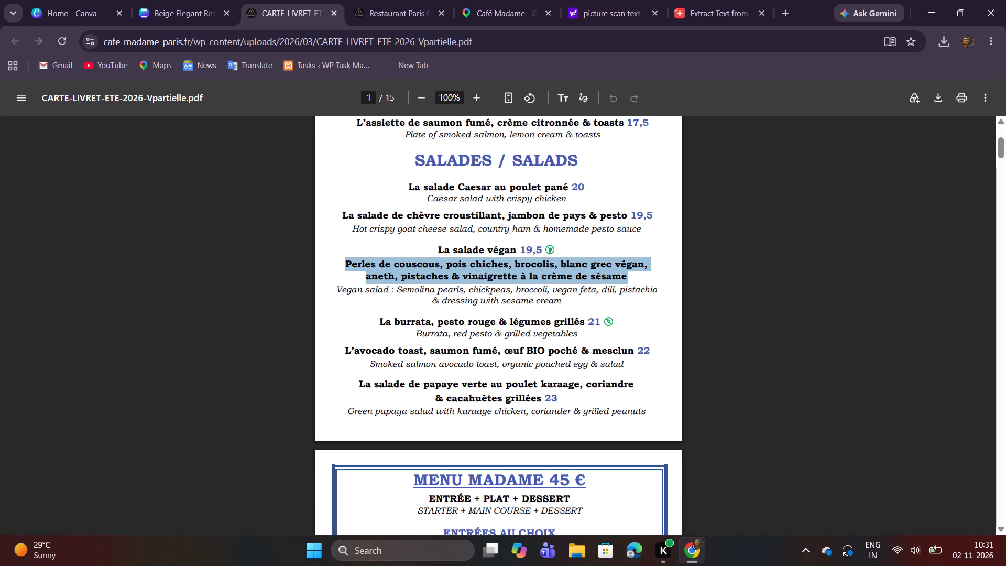
pyautogui.click(614, 315)
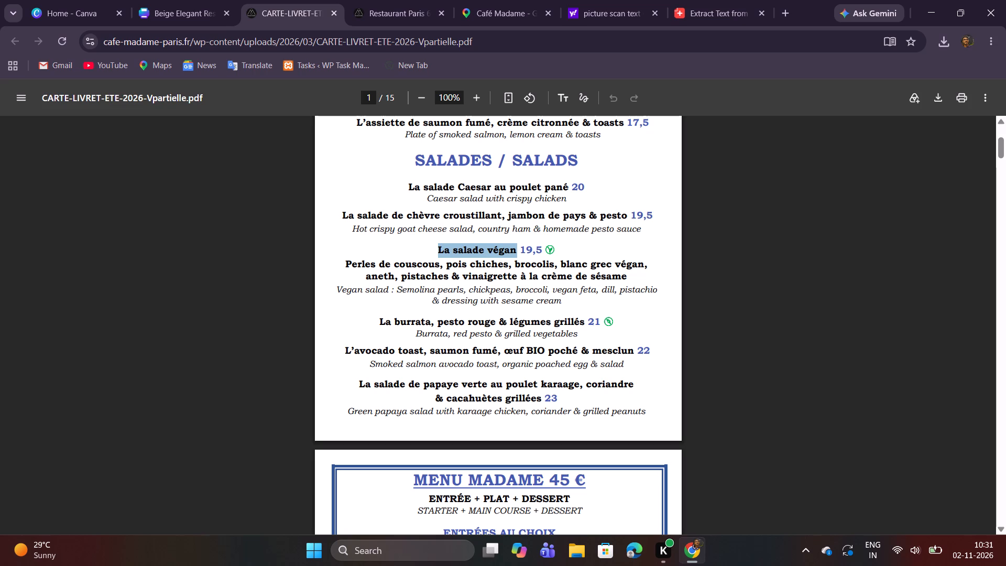
pyautogui.hotkey('ctrl', 'c')
pyautogui.click(177, 5)
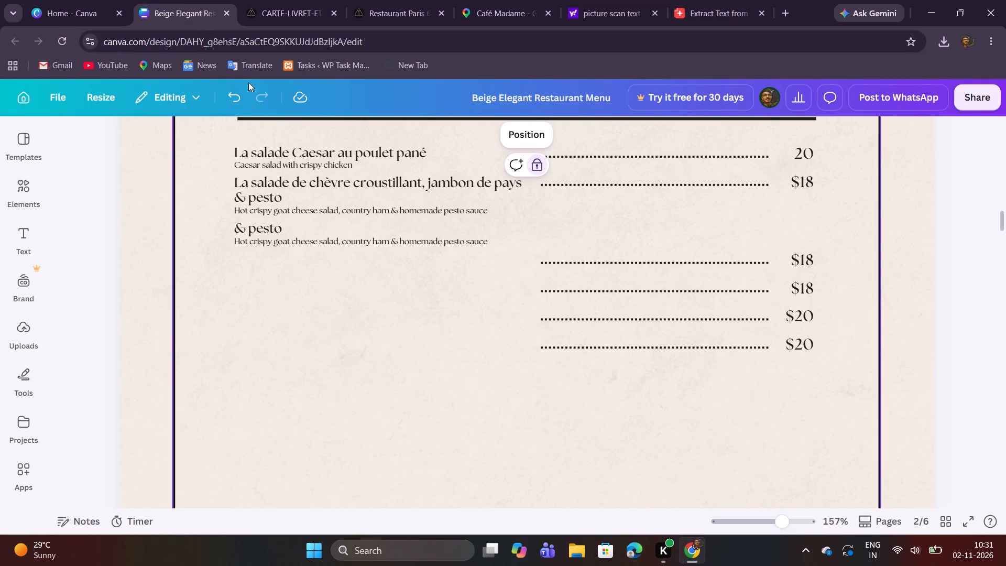
pyautogui.click(343, 228)
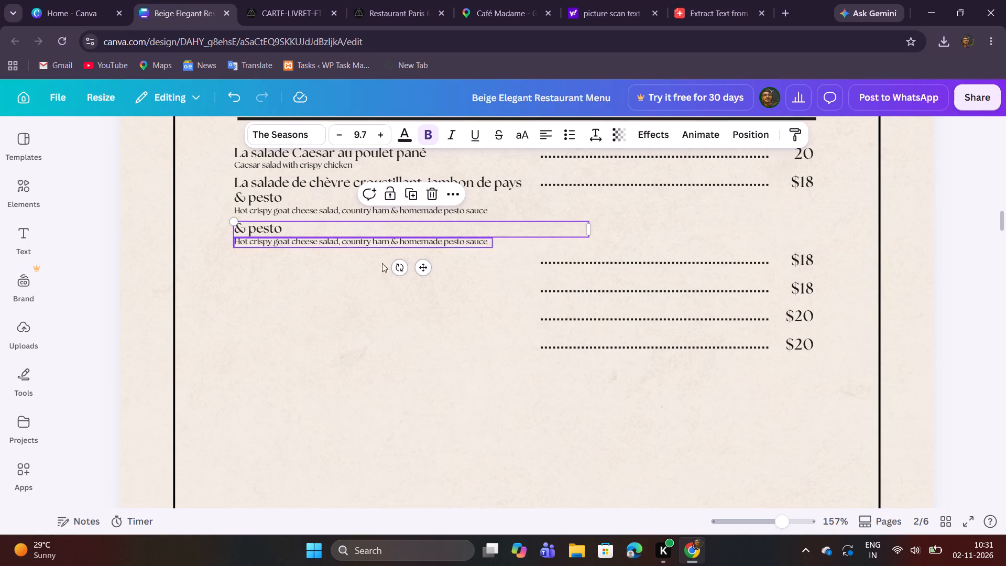
pyautogui.click(403, 242)
pyautogui.click(384, 214)
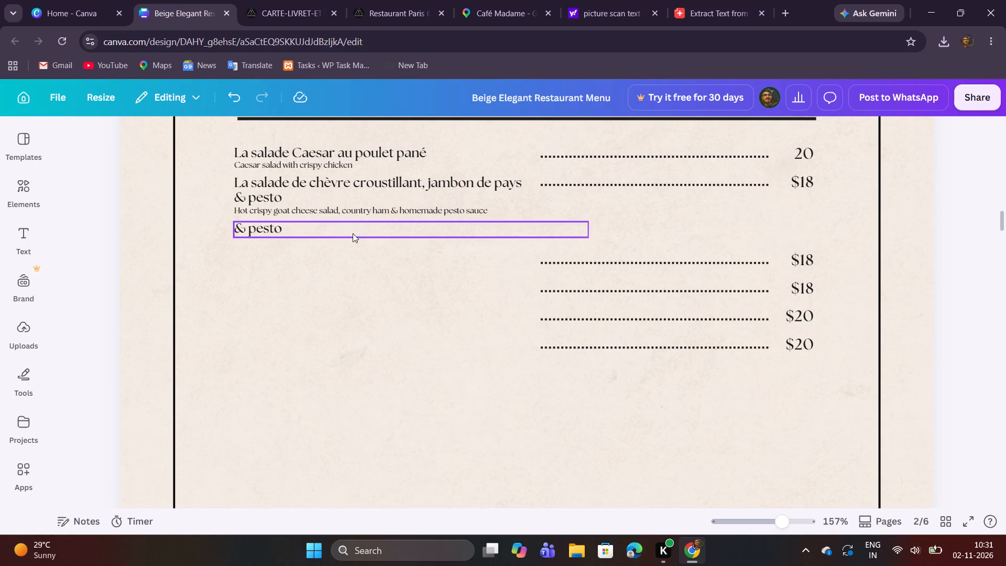
pyautogui.doubleClick(353, 233)
pyautogui.hotkey('ctrl', 'v')
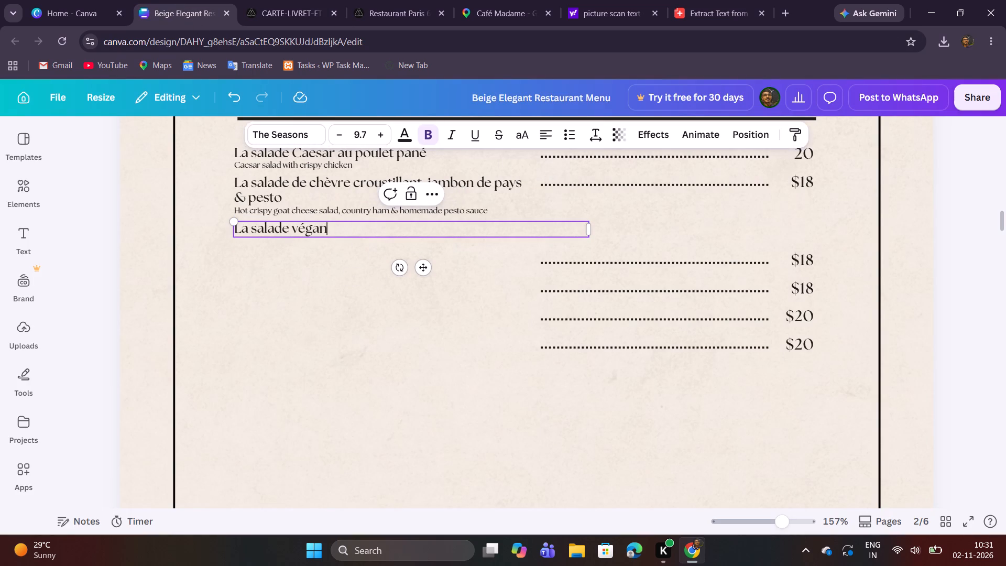
# Append the vegan salad's French ingredients from the menu PDF after its name, then cut the text from "brocolis," onward.
pyautogui.click(289, 0)
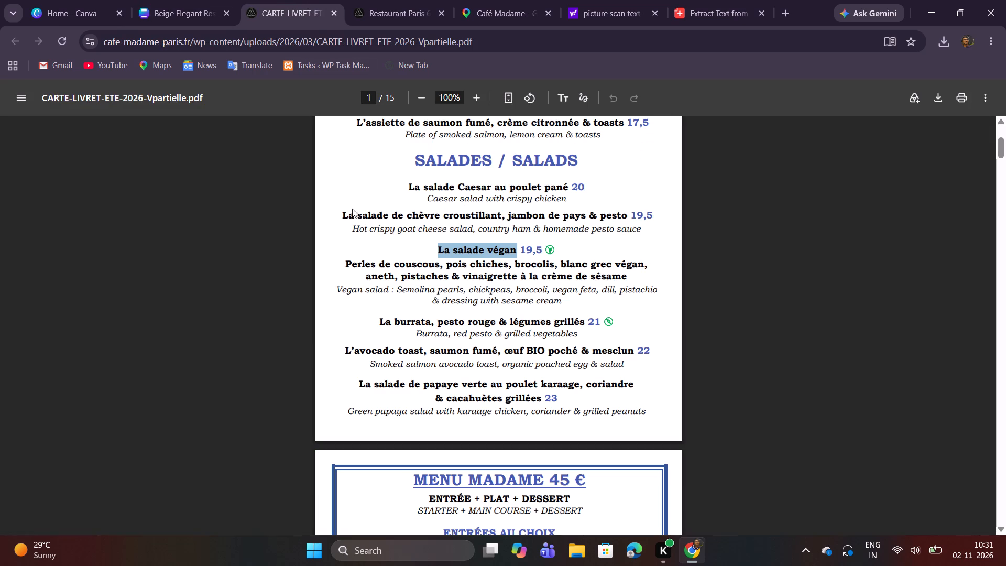
pyautogui.moveTo(345, 265); pyautogui.dragTo(605, 274)
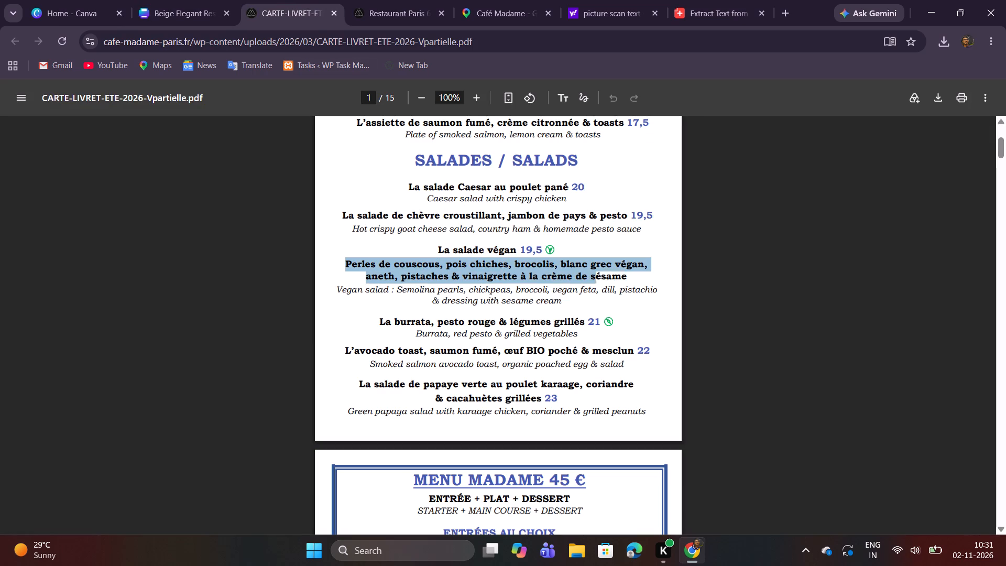
pyautogui.moveTo(605, 274); pyautogui.dragTo(627, 275)
pyautogui.hotkey('ctrl', 'c')
pyautogui.hotkey('ctrl', 'c')
pyautogui.click(141, 0)
pyautogui.press('space')
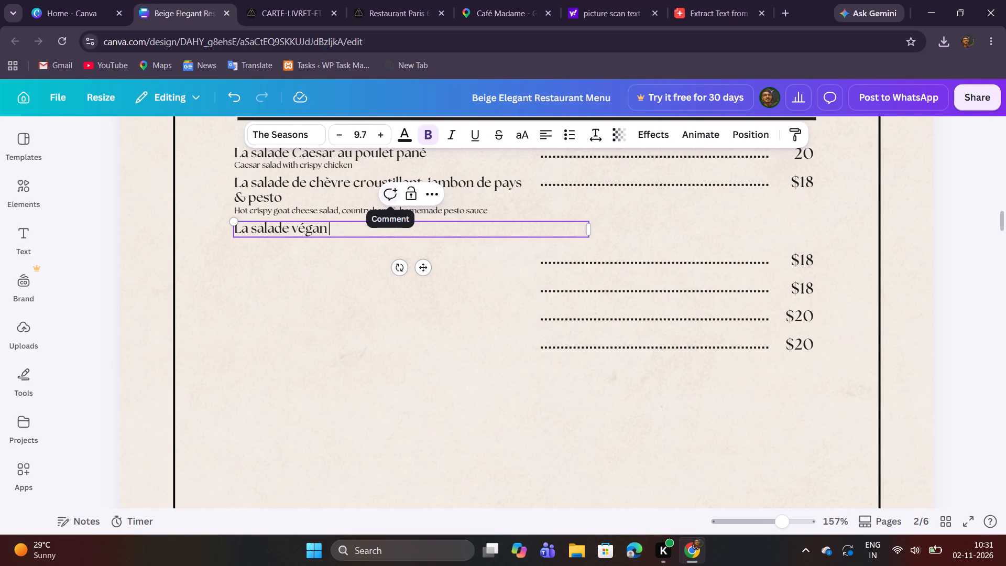
pyautogui.hotkey('ctrl', 'v')
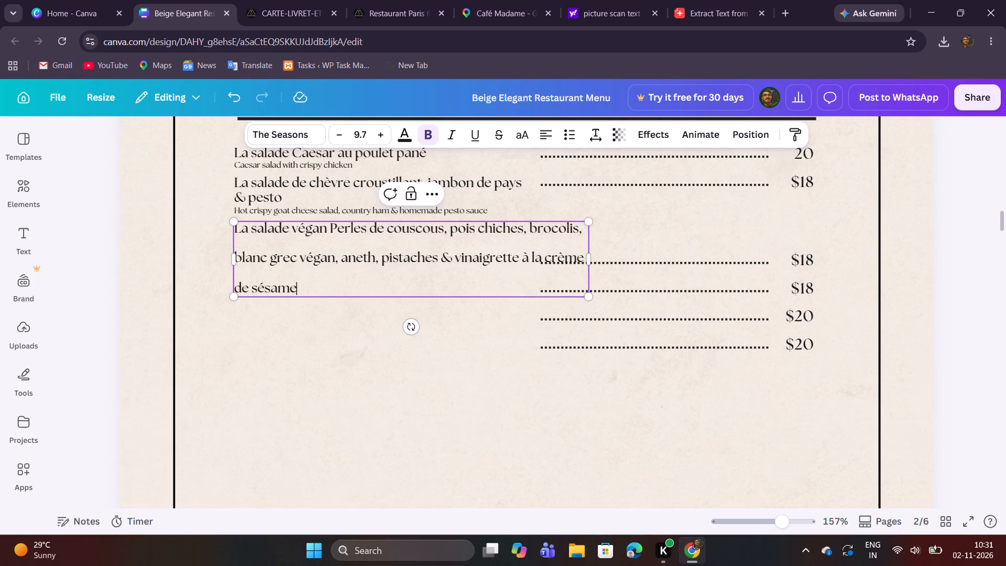
pyautogui.moveTo(530, 230); pyautogui.dragTo(568, 302)
pyautogui.hotkey('ctrl', 'x')
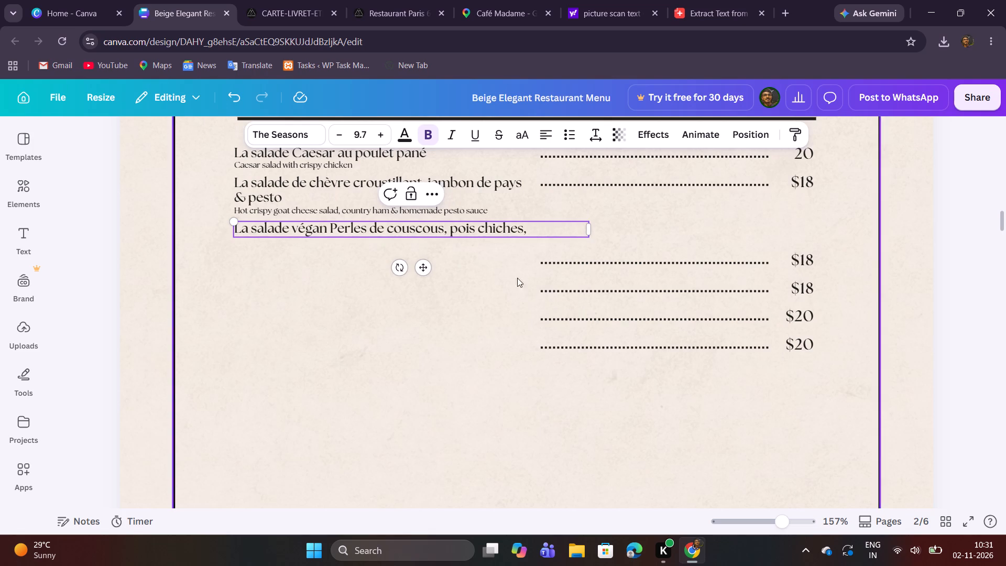
# Duplicate the "La salade végan Perles de couscous, pois chiches," line and align the copy just below the original.
pyautogui.click(336, 255)
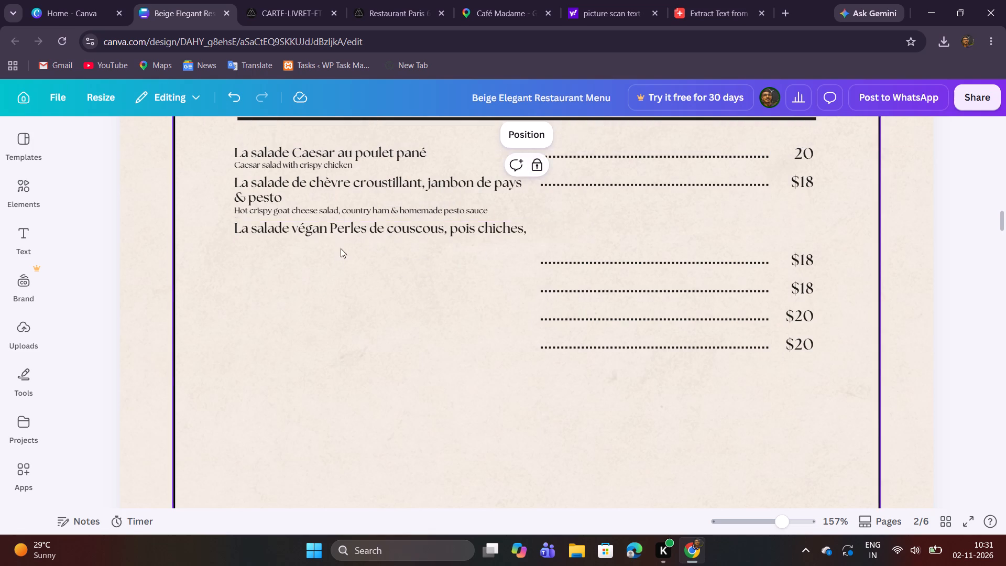
pyautogui.click(348, 234)
pyautogui.click(410, 194)
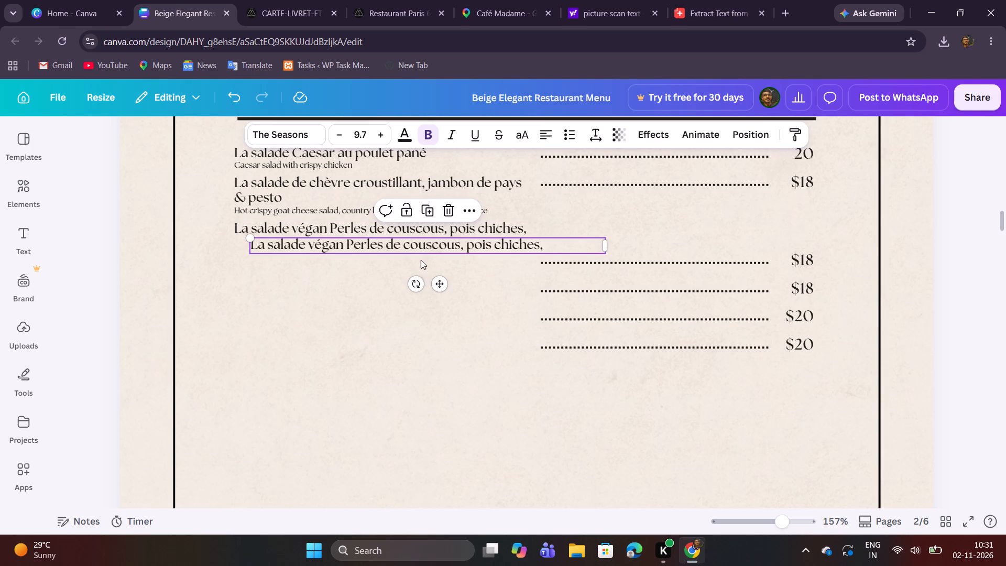
pyautogui.moveTo(442, 284); pyautogui.dragTo(427, 286)
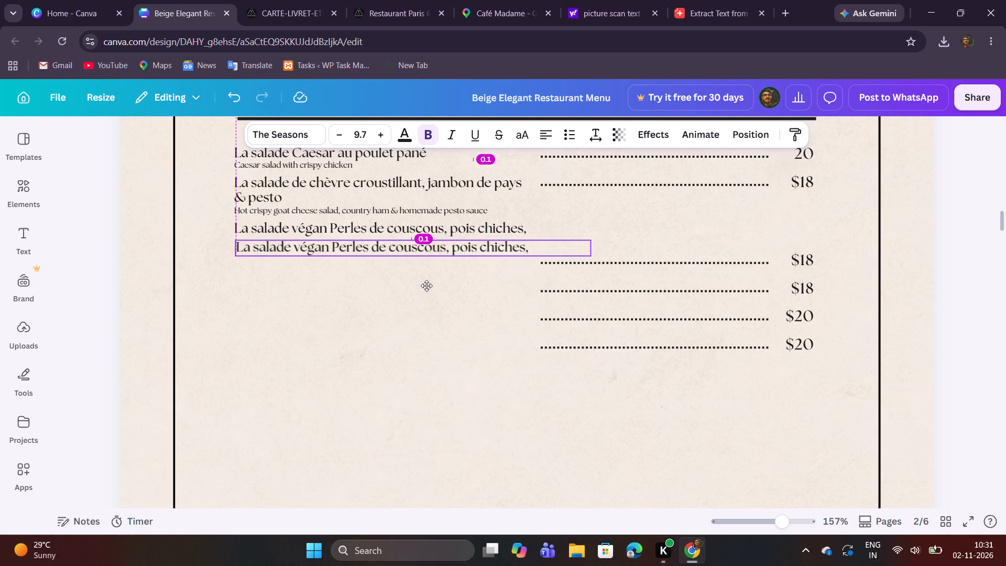
pyautogui.moveTo(427, 286); pyautogui.dragTo(424, 285)
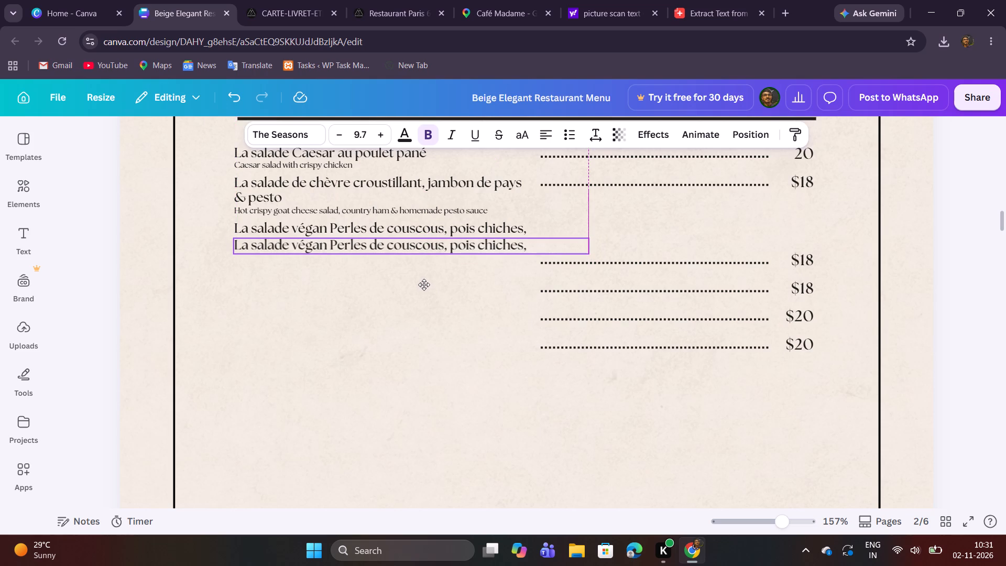
pyautogui.moveTo(424, 285); pyautogui.dragTo(425, 282)
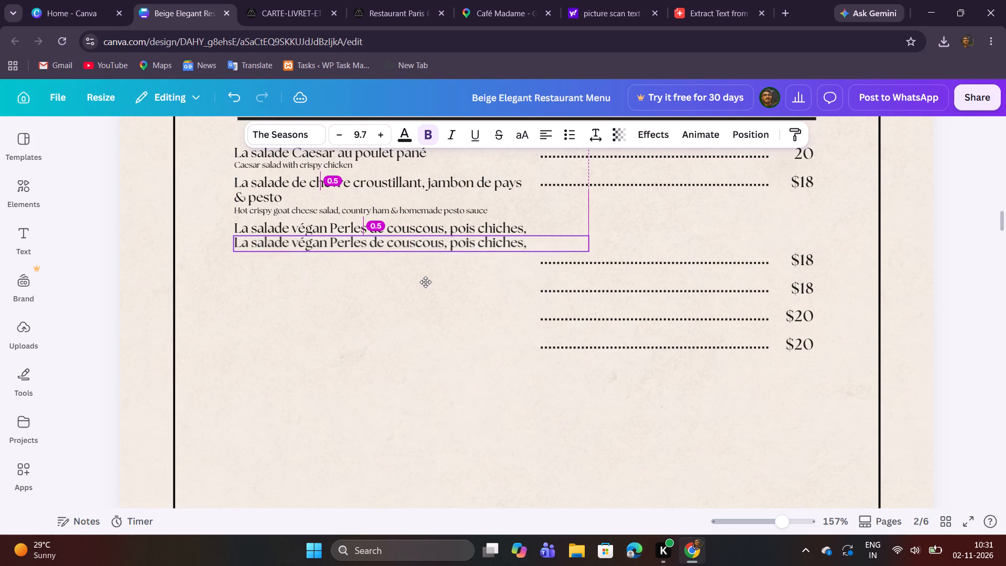
pyautogui.moveTo(425, 282); pyautogui.dragTo(425, 282)
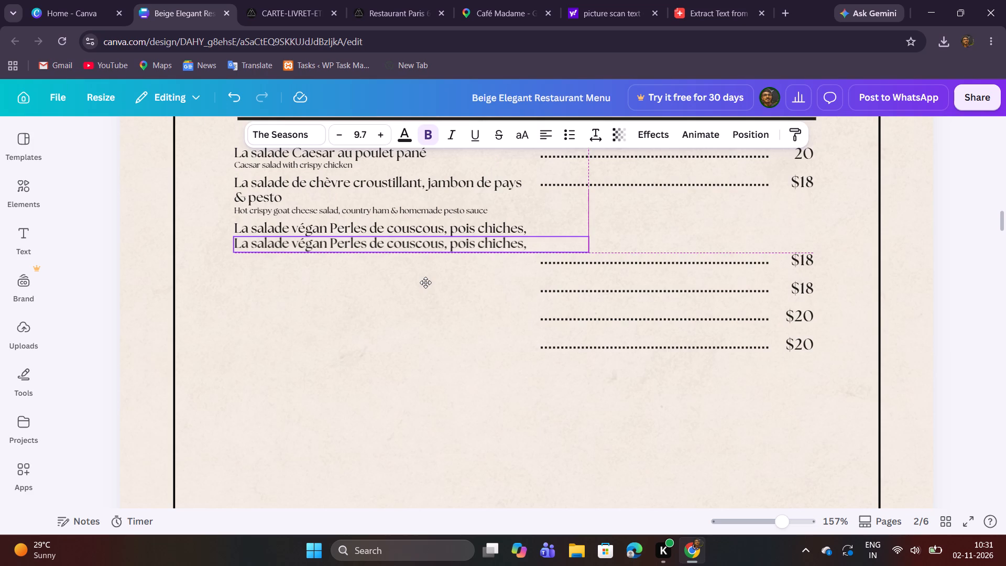
pyautogui.moveTo(425, 282); pyautogui.dragTo(425, 282)
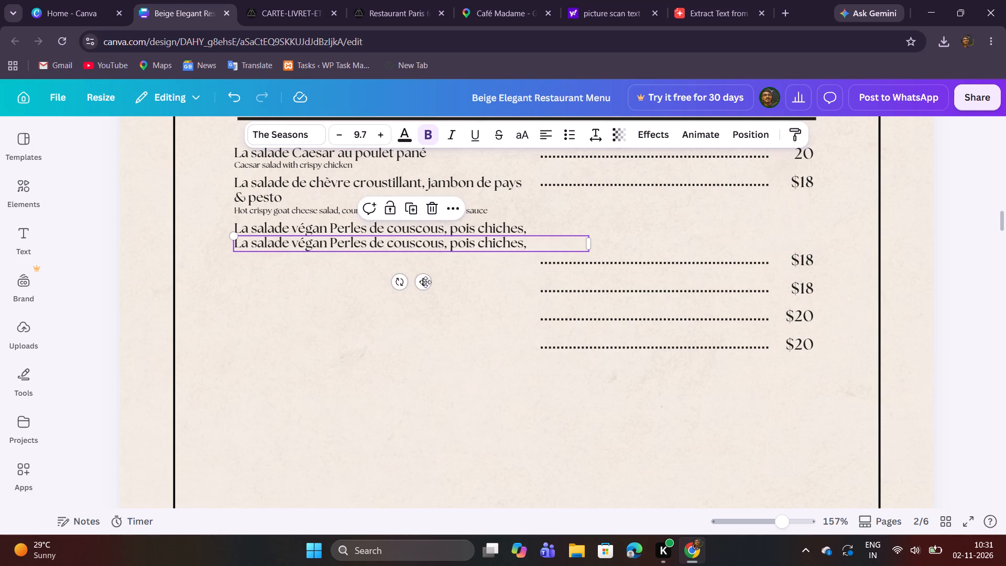
pyautogui.click(389, 302)
# Replace the copied line with "brocolis, blanc grec végan, aneth, pistaches", cutting the remaining "& vinaigrette à la crème de sésame".
pyautogui.doubleClick(350, 244)
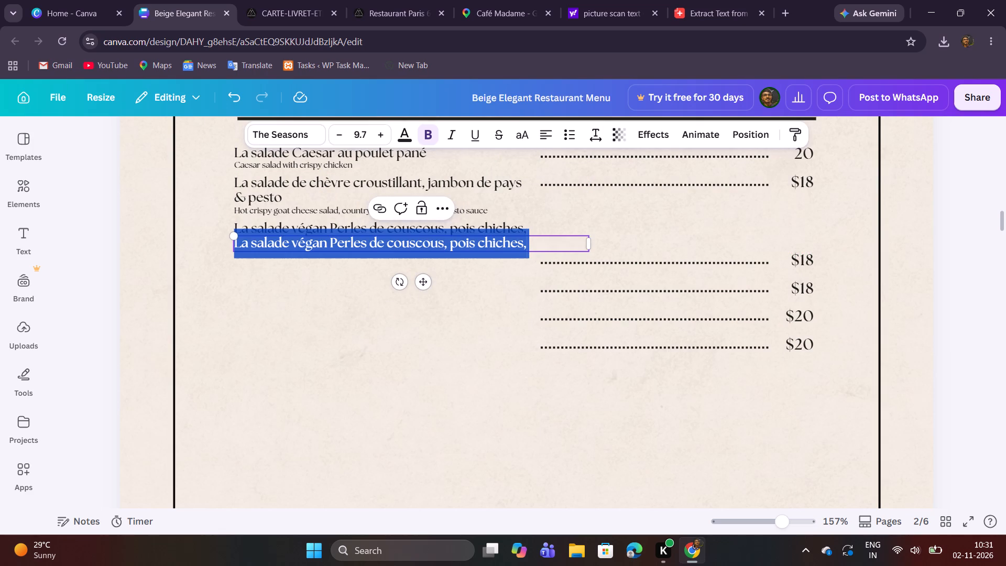
pyautogui.hotkey('ctrl', 'v')
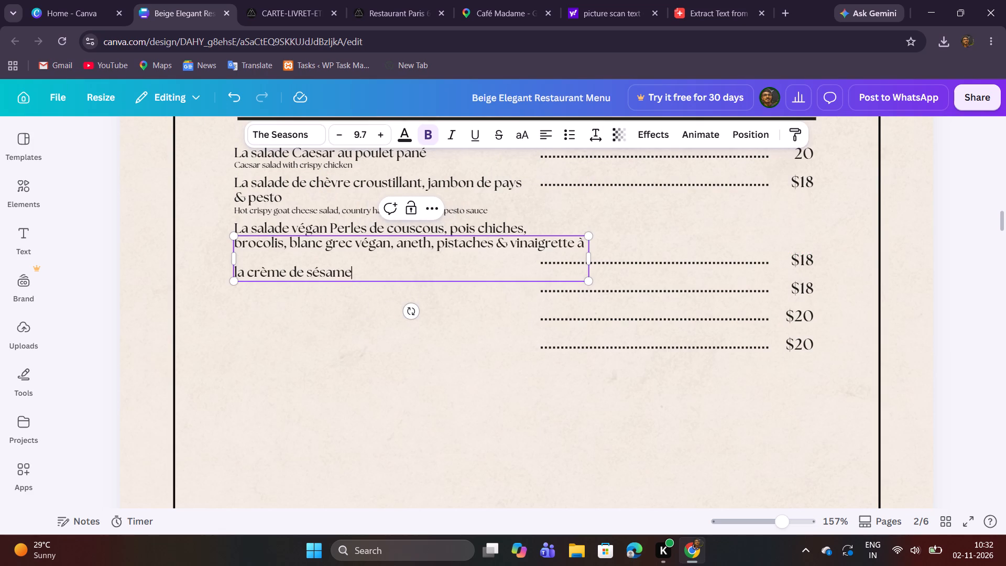
pyautogui.moveTo(496, 243); pyautogui.dragTo(506, 273)
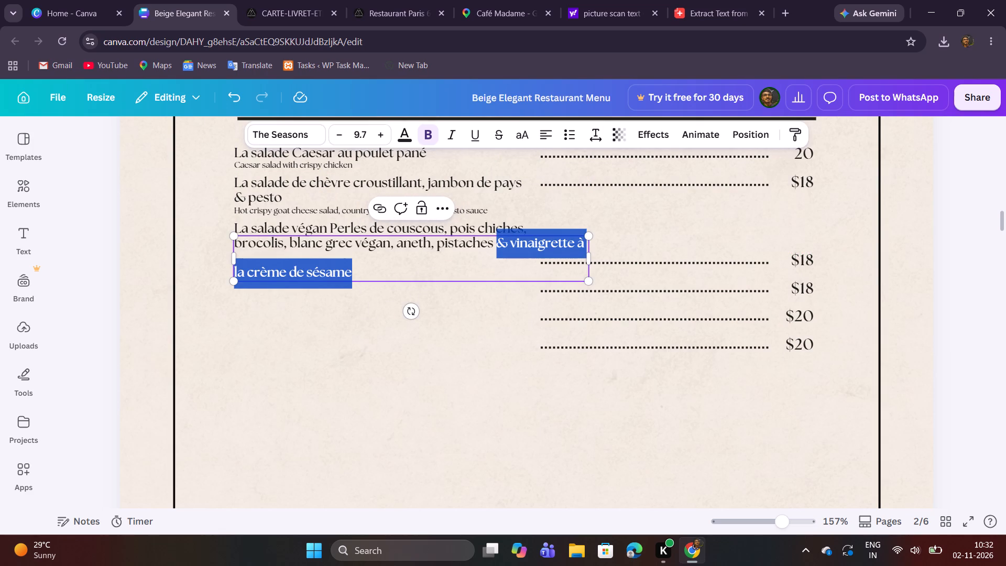
pyautogui.hotkey('ctrl', 'x')
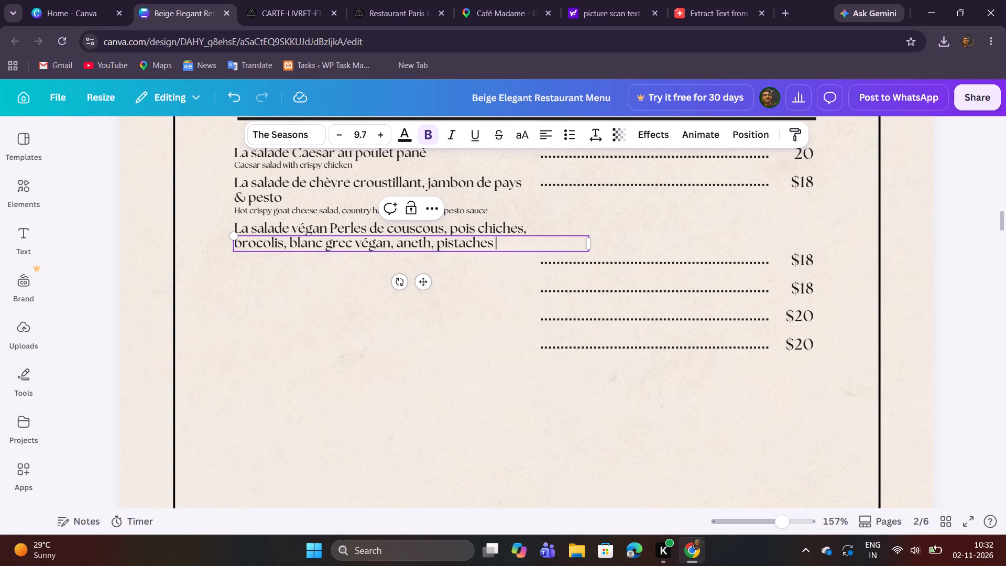
# Duplicate the "brocolis" line directly below itself and replace the copy's text with "& vinaigrette à la crème de sésame".
pyautogui.click(345, 270)
pyautogui.click(368, 244)
pyautogui.click(408, 216)
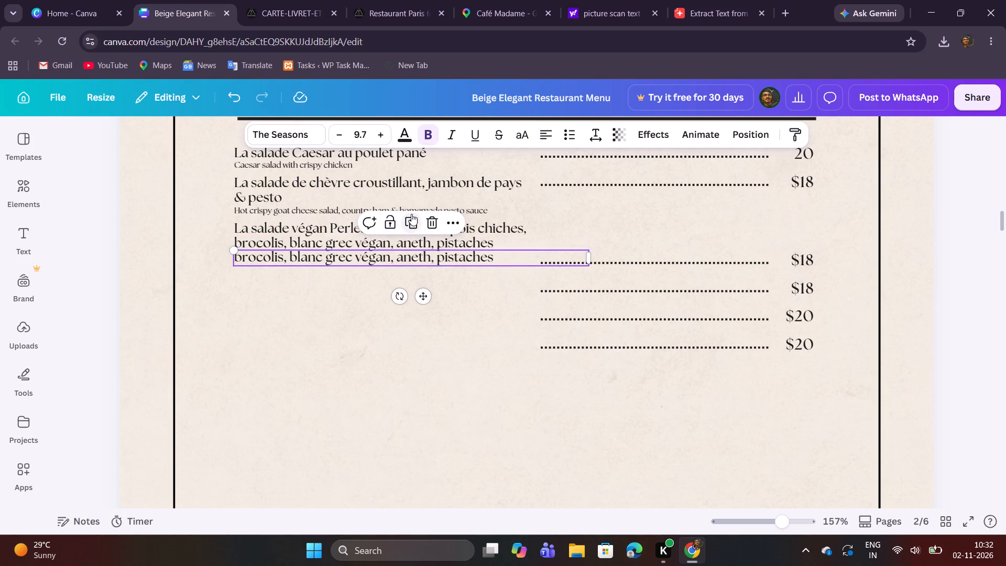
pyautogui.doubleClick(366, 259)
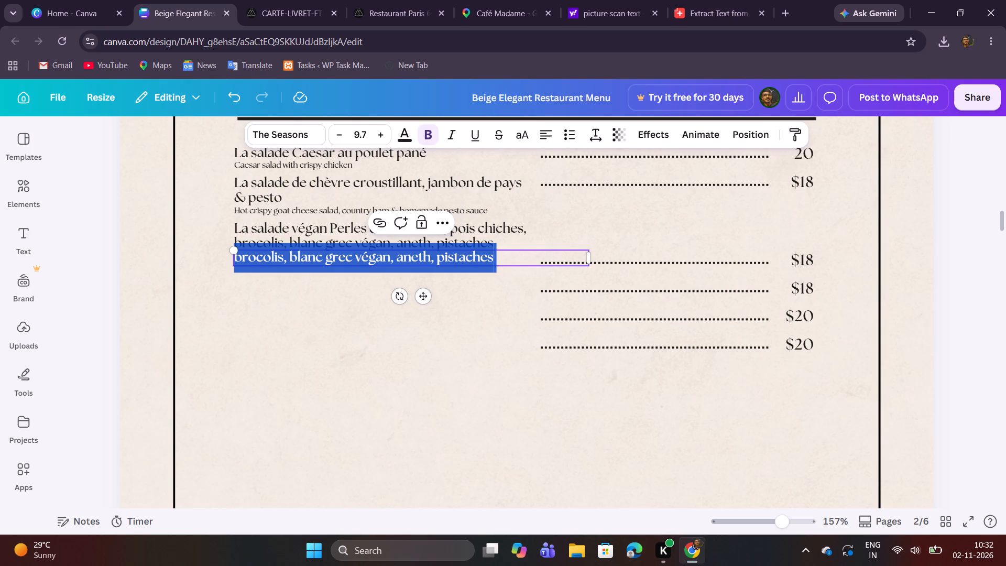
pyautogui.hotkey('ctrl', 'v')
pyautogui.click(287, 321)
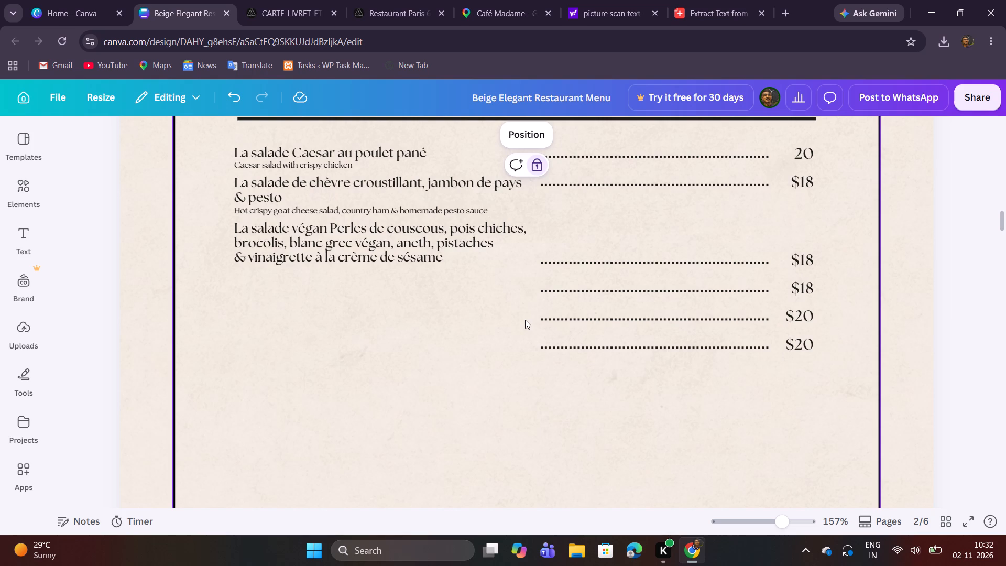
pyautogui.click(405, 315)
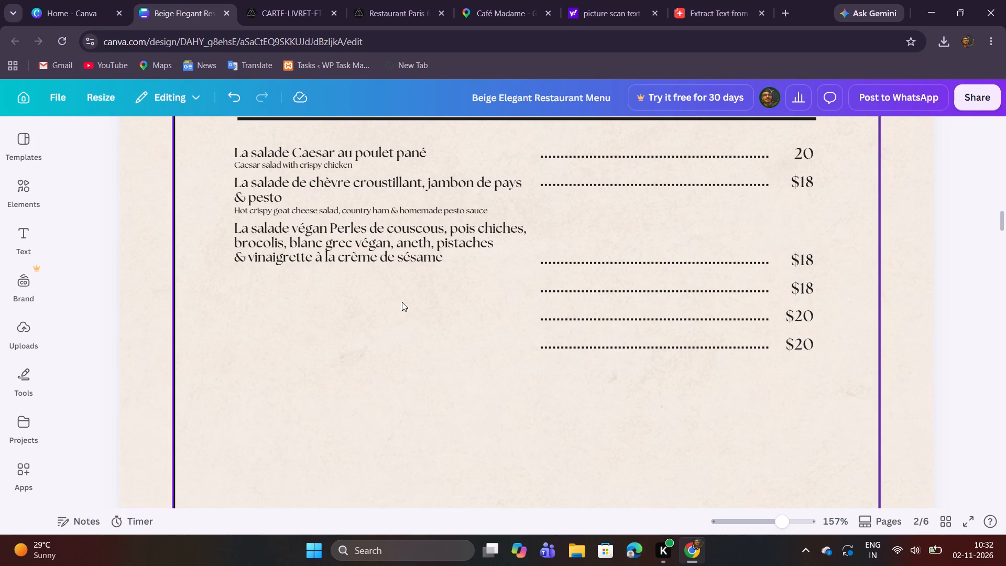
# Delete the last three dotted lines together with their prices.
pyautogui.moveTo(598, 384); pyautogui.dragTo(828, 288)
pyautogui.click(709, 257)
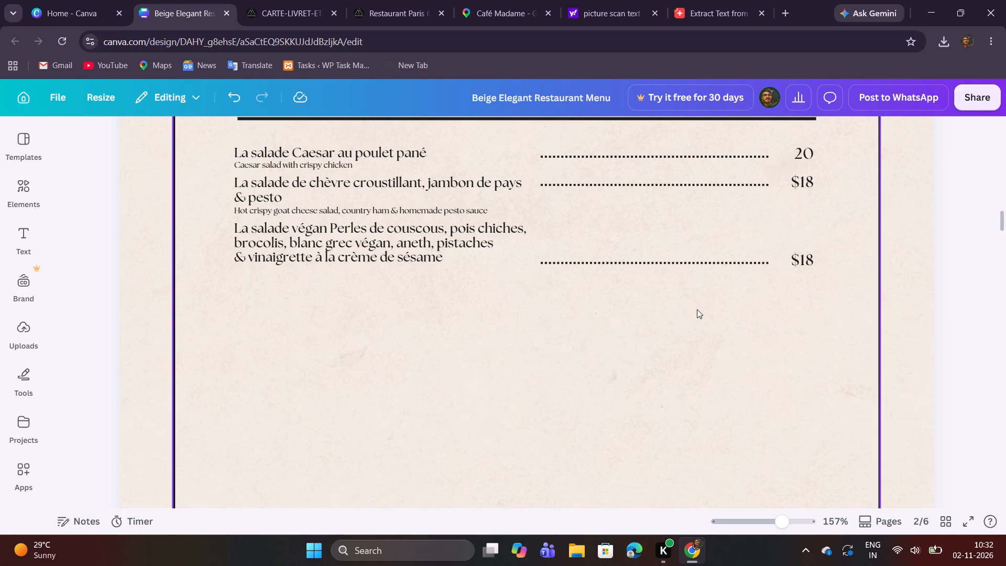
# Move the last dotted line and its price up so they sit level with the vegan salad's "brocolis" line.
pyautogui.moveTo(697, 309); pyautogui.dragTo(814, 262)
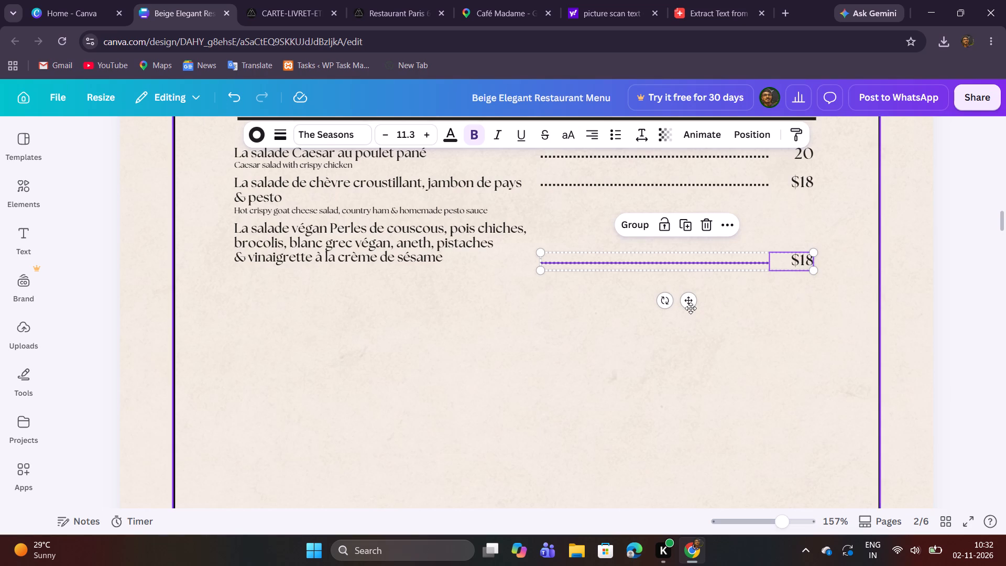
pyautogui.keyDown('shift'); pyautogui.moveTo(688, 304); pyautogui.dragTo(684, 278); pyautogui.keyUp('shift')
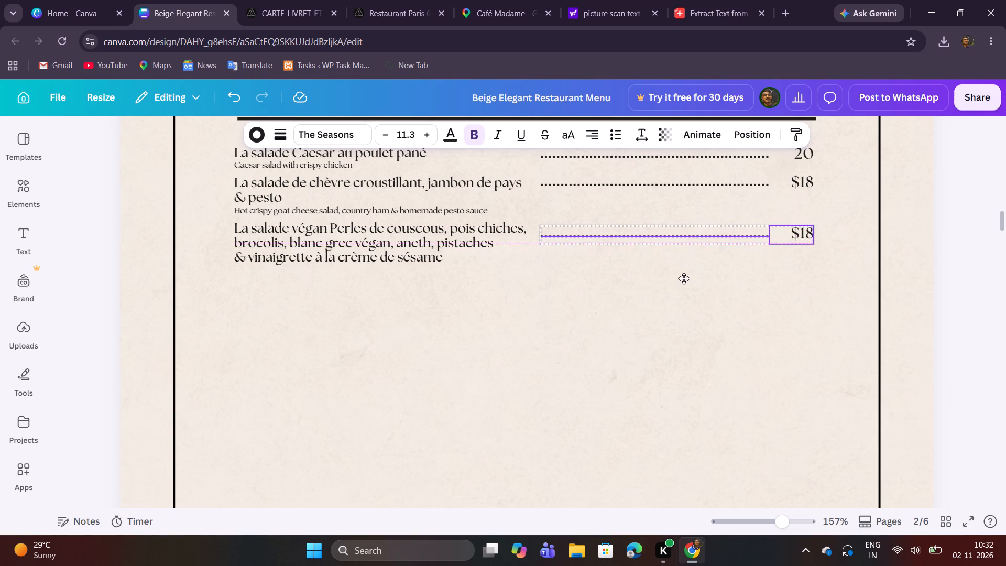
pyautogui.keyDown('shift'); pyautogui.moveTo(684, 278); pyautogui.dragTo(684, 285); pyautogui.keyUp('shift')
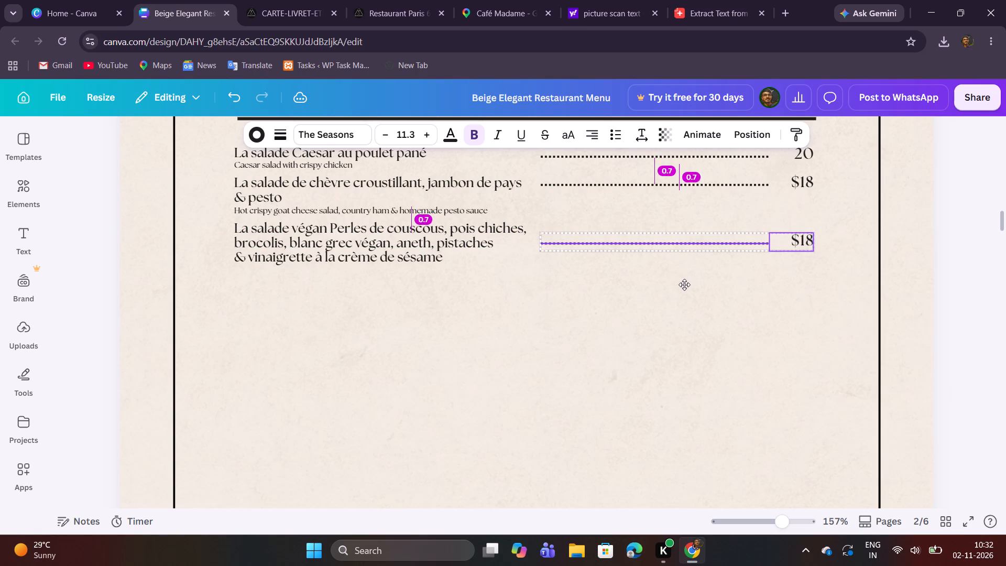
pyautogui.keyDown('shift'); pyautogui.moveTo(684, 285); pyautogui.dragTo(686, 283); pyautogui.keyUp('shift')
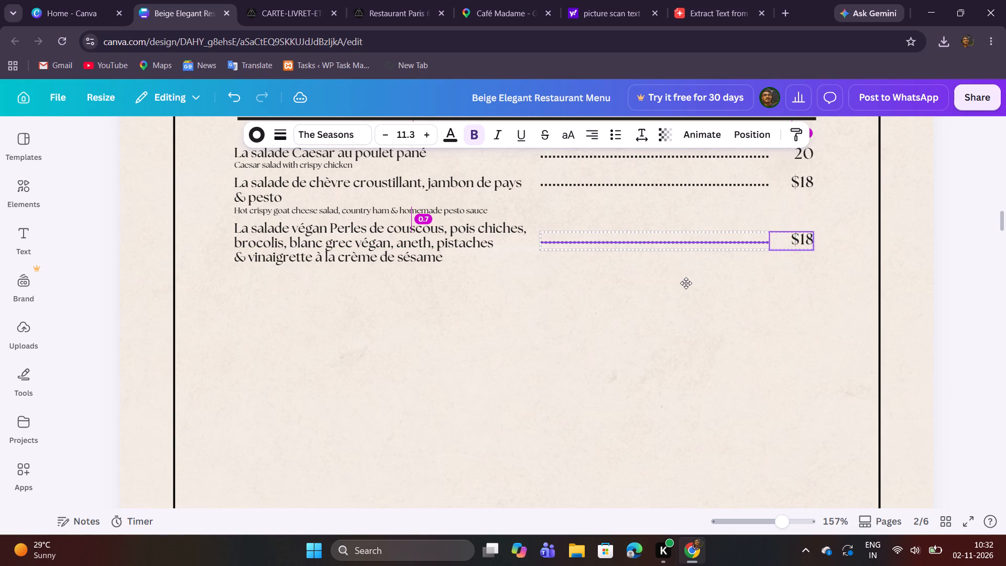
pyautogui.keyDown('shift'); pyautogui.moveTo(686, 283); pyautogui.dragTo(685, 281); pyautogui.keyUp('shift')
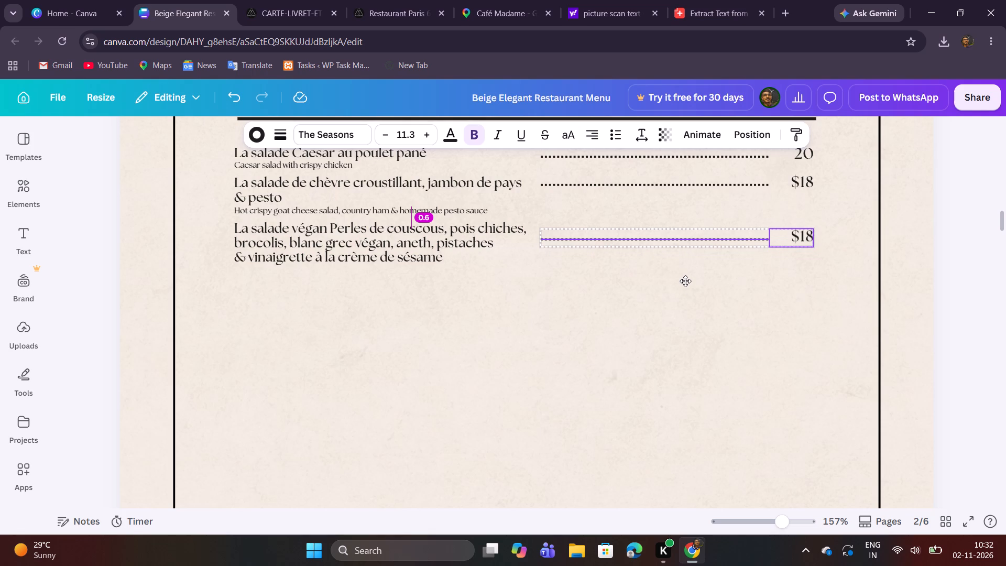
pyautogui.keyDown('shift'); pyautogui.moveTo(685, 281); pyautogui.dragTo(685, 282); pyautogui.keyUp('shift')
pyautogui.keyDown('shift'); pyautogui.click(698, 307); pyautogui.keyUp('shift')
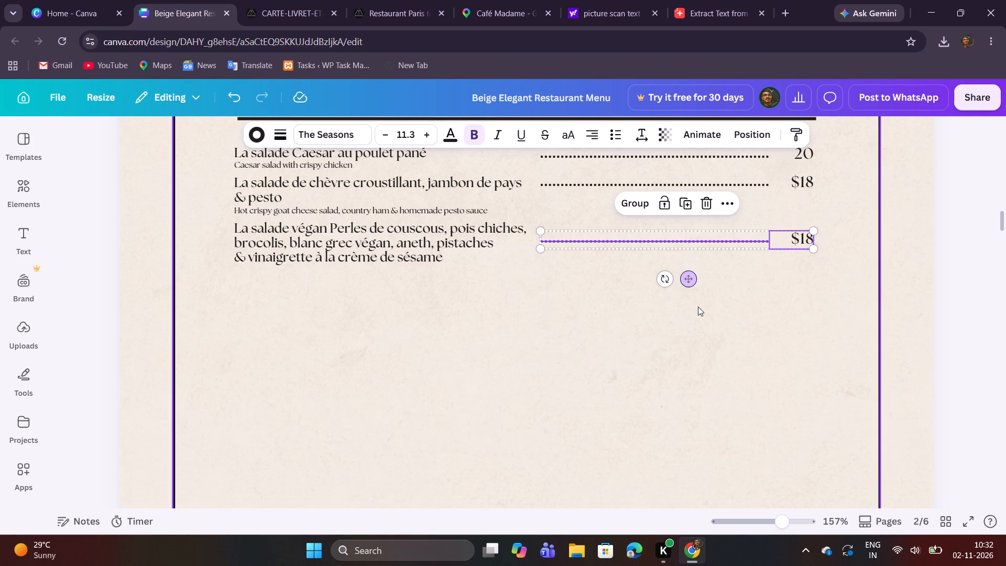
pyautogui.scroll(1, 710, 333)
pyautogui.click(700, 380)
pyautogui.click(660, 398)
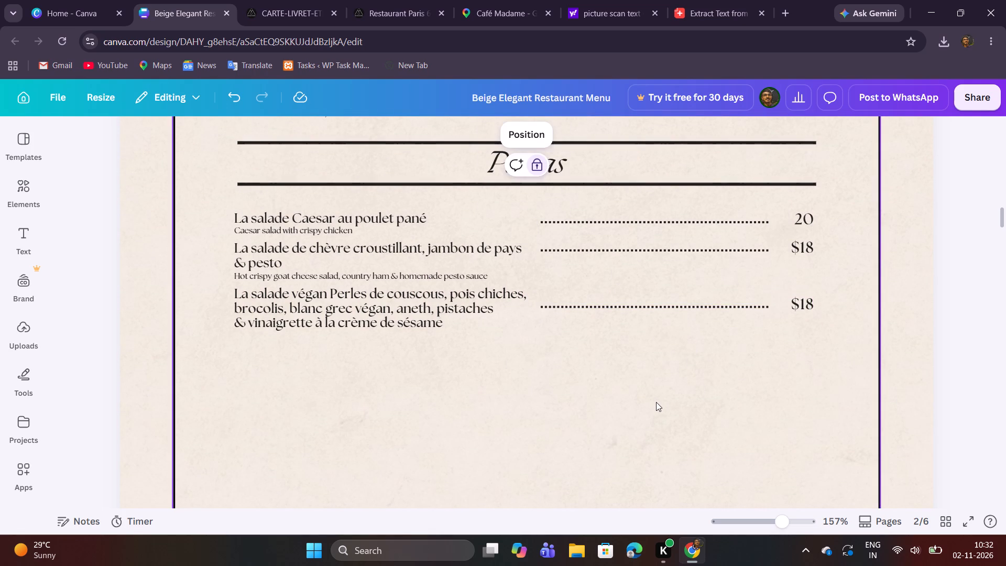
# Duplicate the "Hot crispy goat cheese salad" description and align the copy directly below the vegan salad's last line.
pyautogui.scroll(-1, 652, 405)
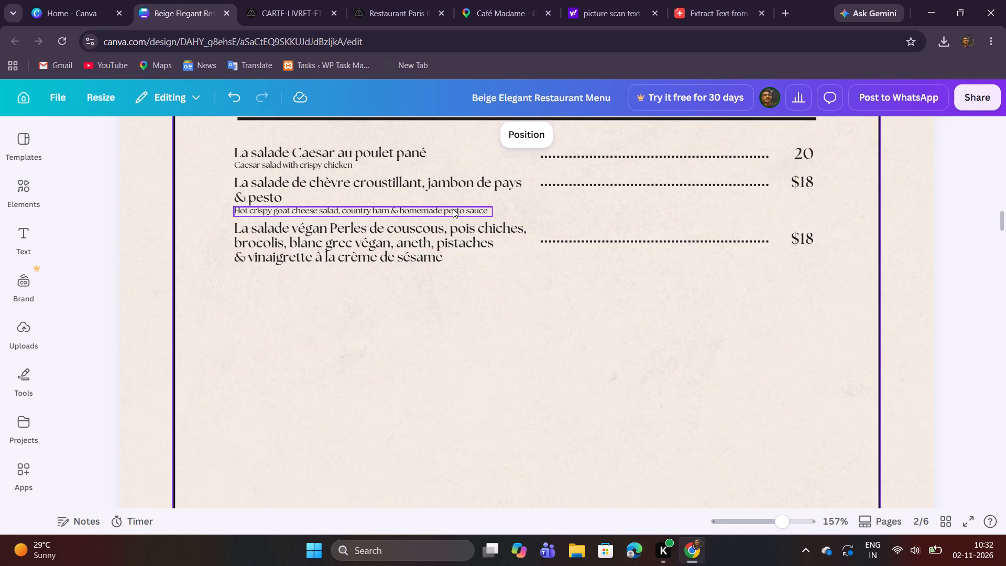
pyautogui.click(453, 209)
pyautogui.click(362, 181)
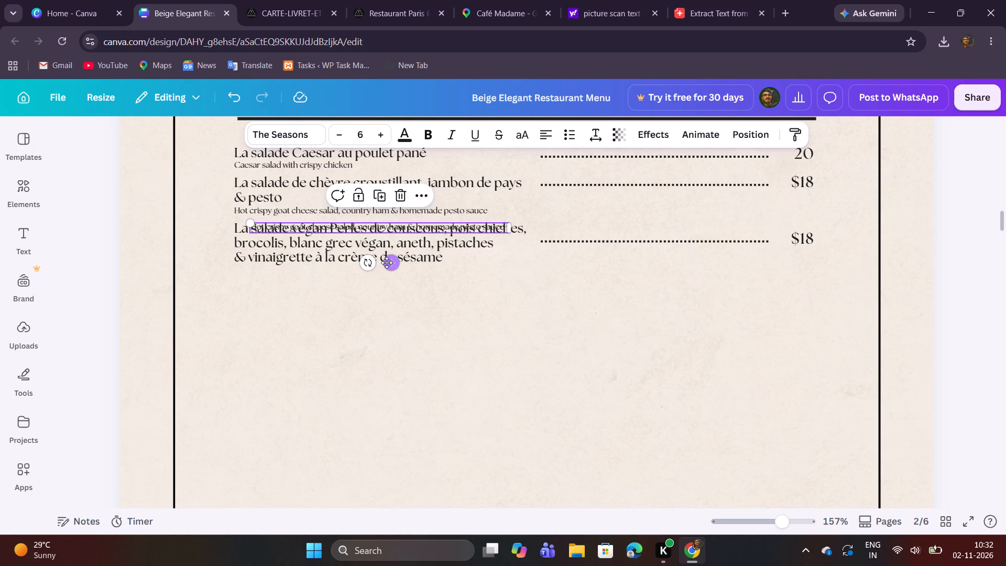
pyautogui.moveTo(387, 263); pyautogui.dragTo(375, 306)
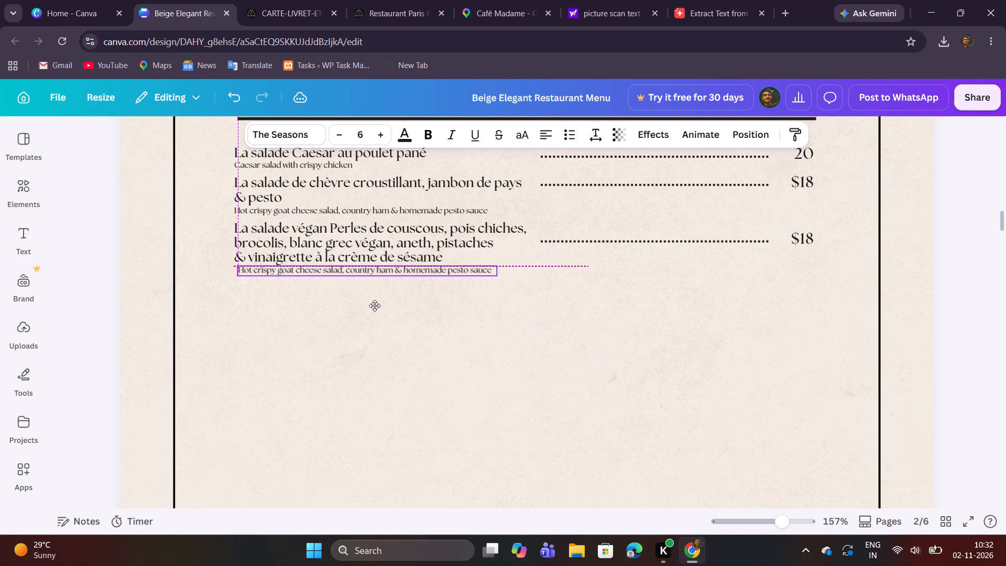
pyautogui.moveTo(375, 306); pyautogui.dragTo(371, 306)
pyautogui.click(464, 326)
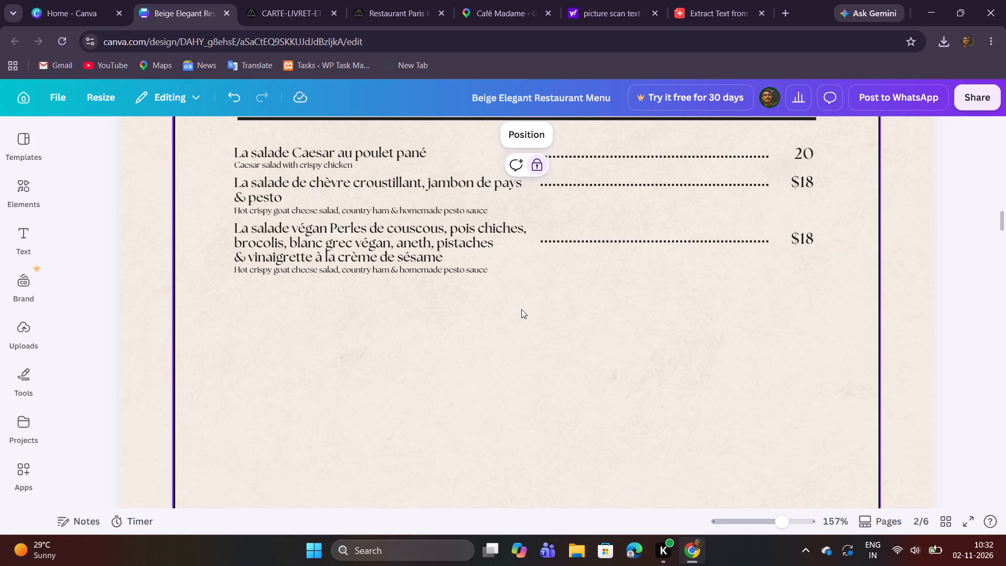
pyautogui.scroll(1, 524, 304)
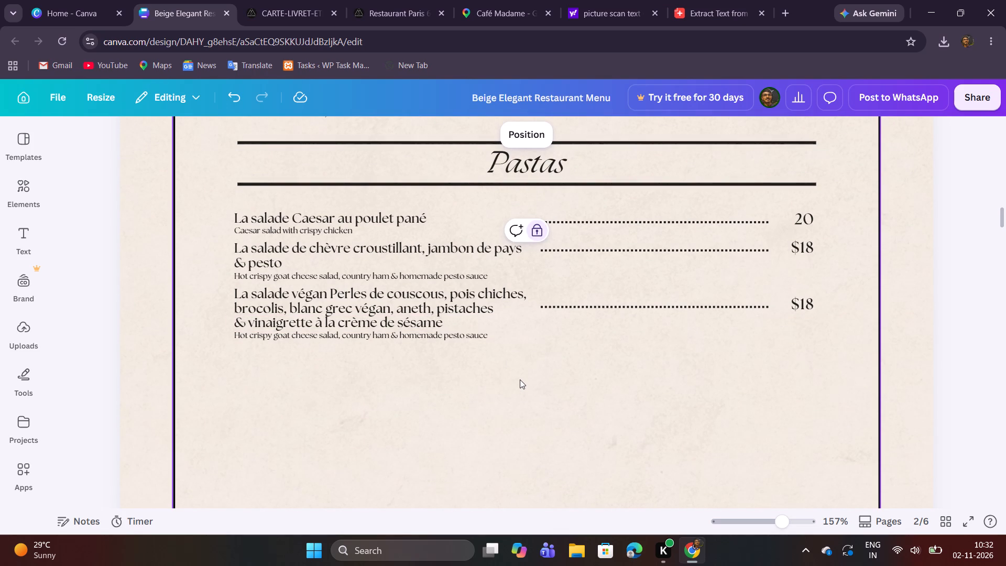
pyautogui.click(557, 376)
pyautogui.click(606, 385)
pyautogui.click(607, 379)
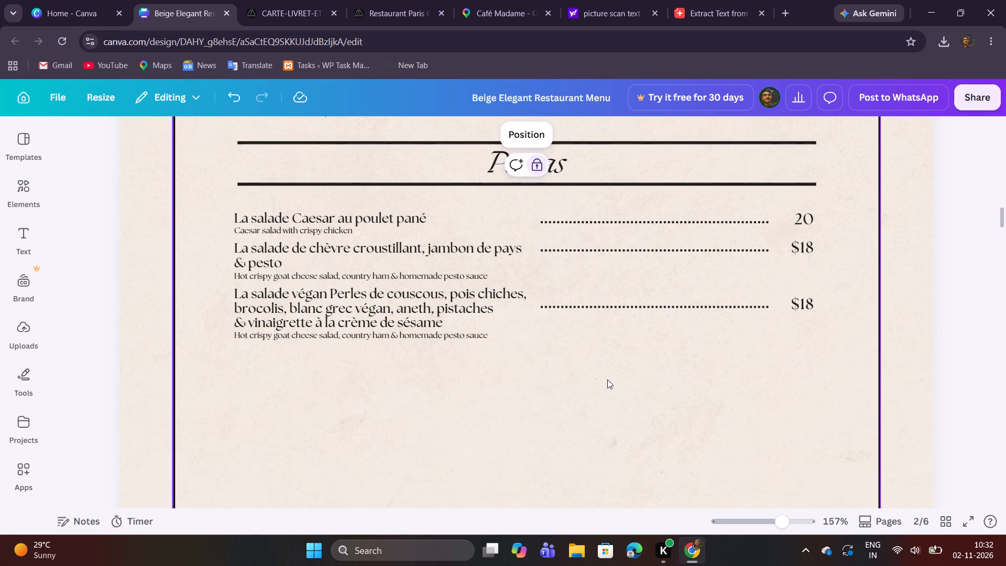
# Replace the "Pastas" section heading with "SALADES / SALADS", copied from the menu PDF.
pyautogui.click(291, 2)
pyautogui.scroll(1, 482, 308)
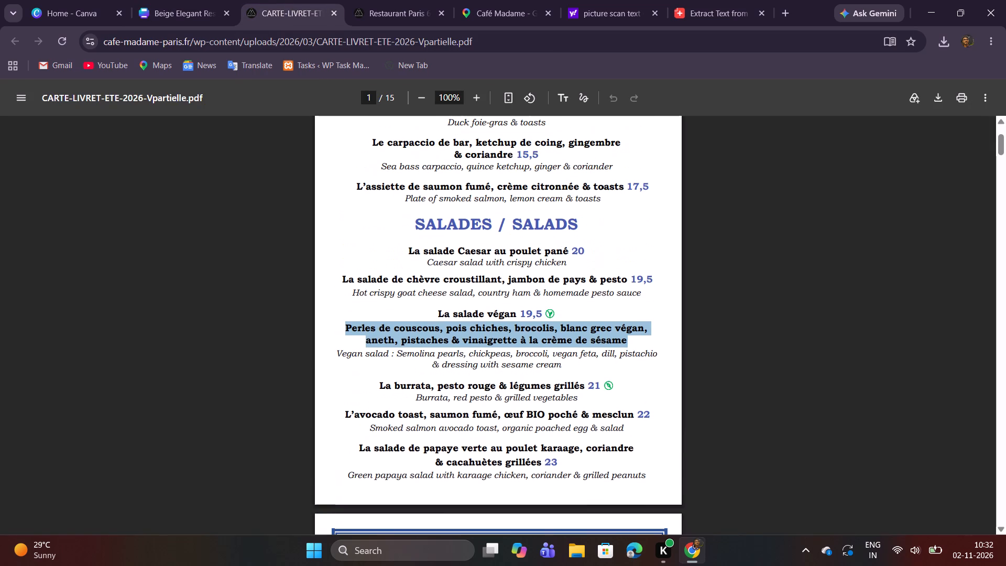
pyautogui.moveTo(418, 225); pyautogui.dragTo(586, 225)
pyautogui.hotkey('ctrl', 'c')
pyautogui.hotkey('ctrl', 'c')
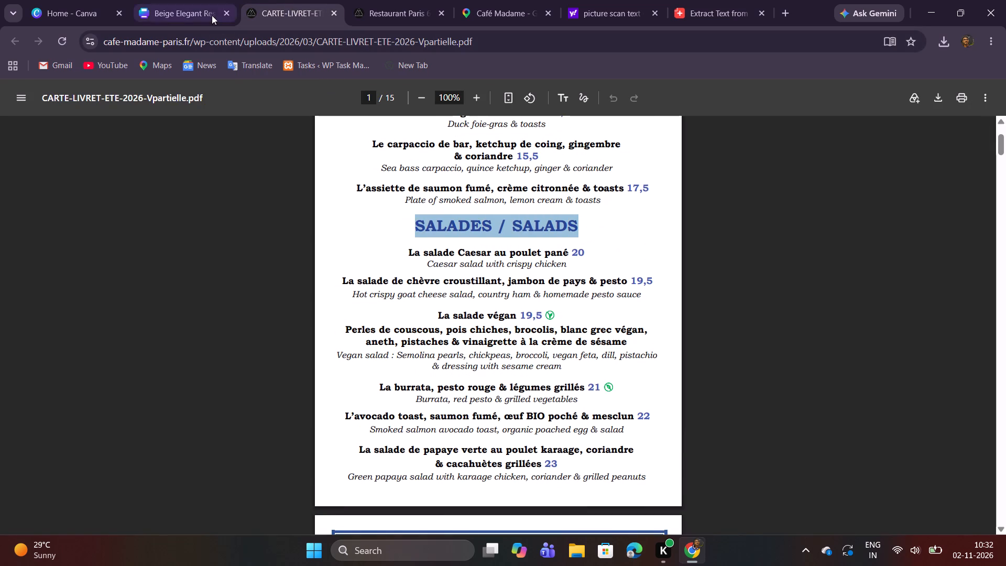
pyautogui.click(195, 12)
pyautogui.doubleClick(519, 157)
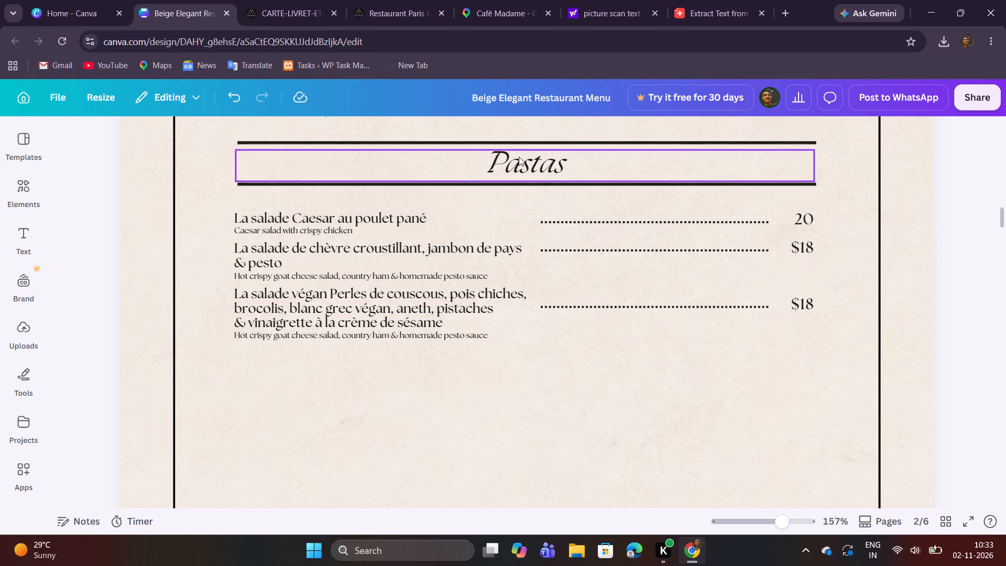
pyautogui.hotkey('ctrl', 'a')
pyautogui.hotkey('ctrl', 'v')
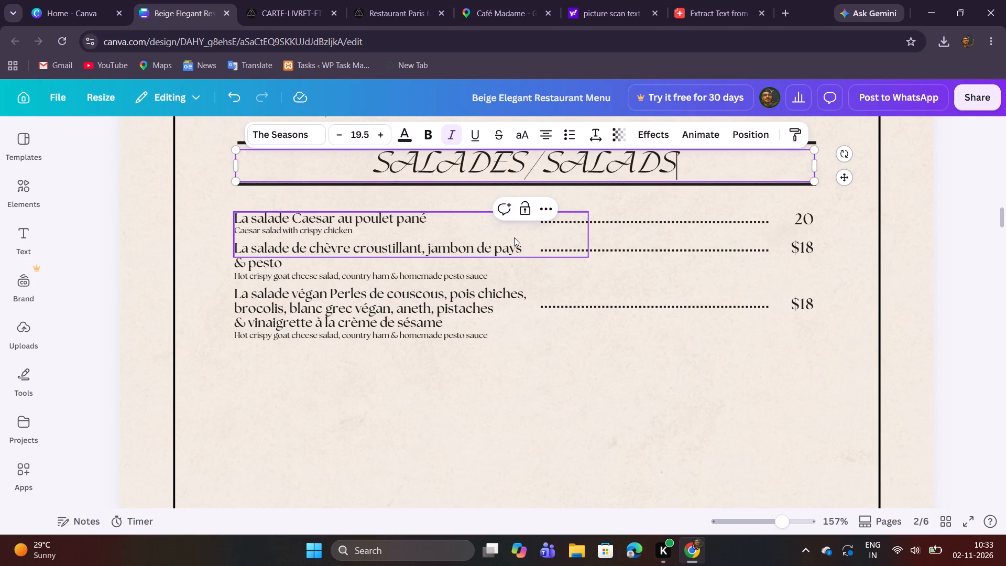
pyautogui.click(555, 380)
pyautogui.scroll(1, 555, 382)
pyautogui.scroll(-1, 555, 384)
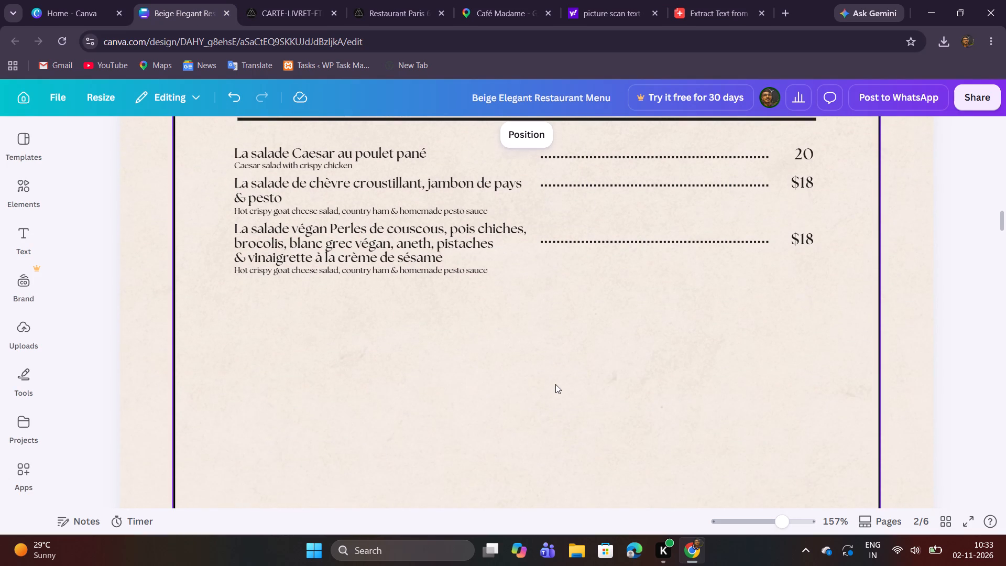
# Replace the copied description with the PDF's "Vegan salad : Semolina pearls…pistachio", widening its box and cutting the remaining "& dressing with sesame cream".
pyautogui.click(288, 17)
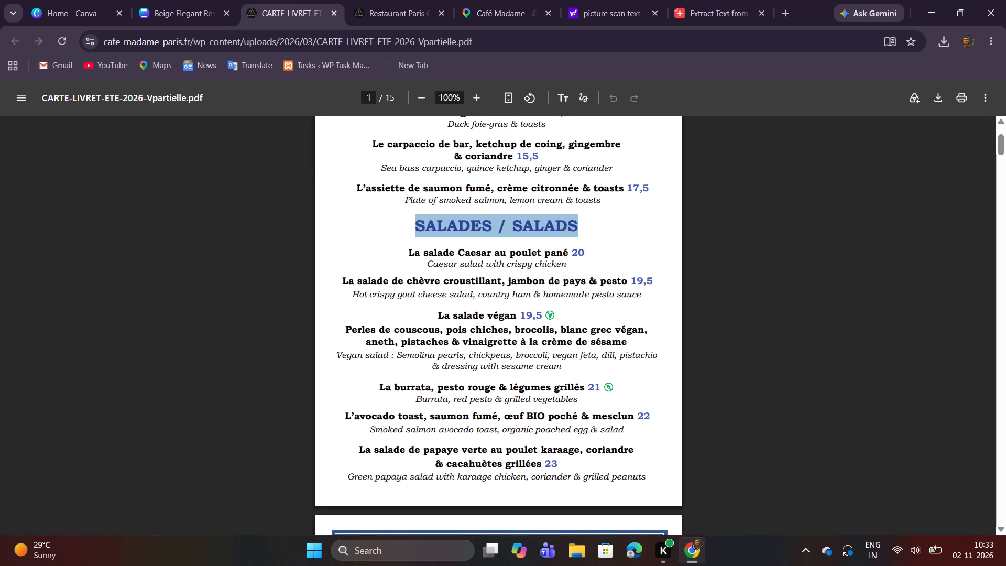
pyautogui.moveTo(335, 355); pyautogui.dragTo(506, 351)
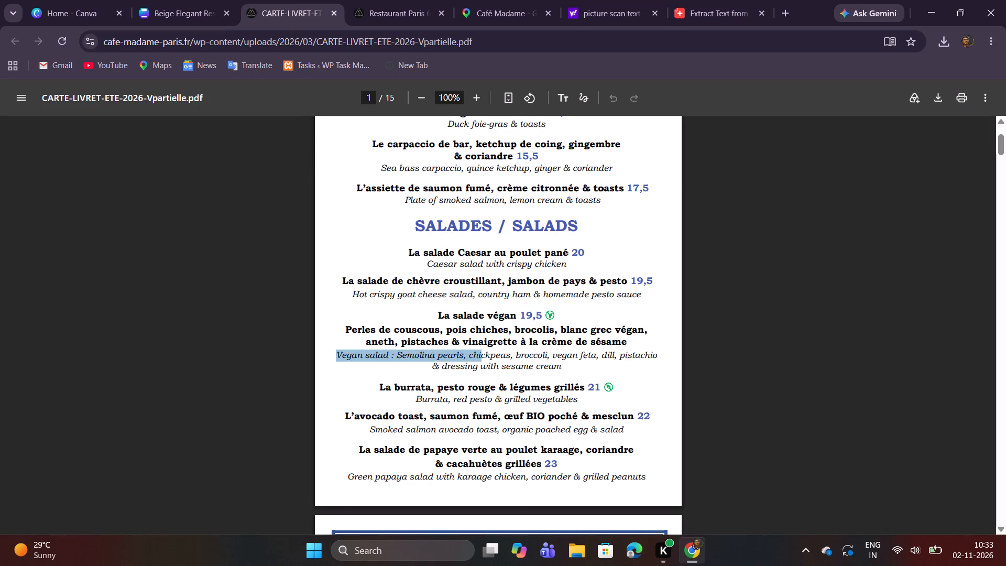
pyautogui.moveTo(506, 351); pyautogui.dragTo(574, 369)
pyautogui.hotkey('ctrl', 'c')
pyautogui.hotkey('ctrl', 'c')
pyautogui.click(181, 0)
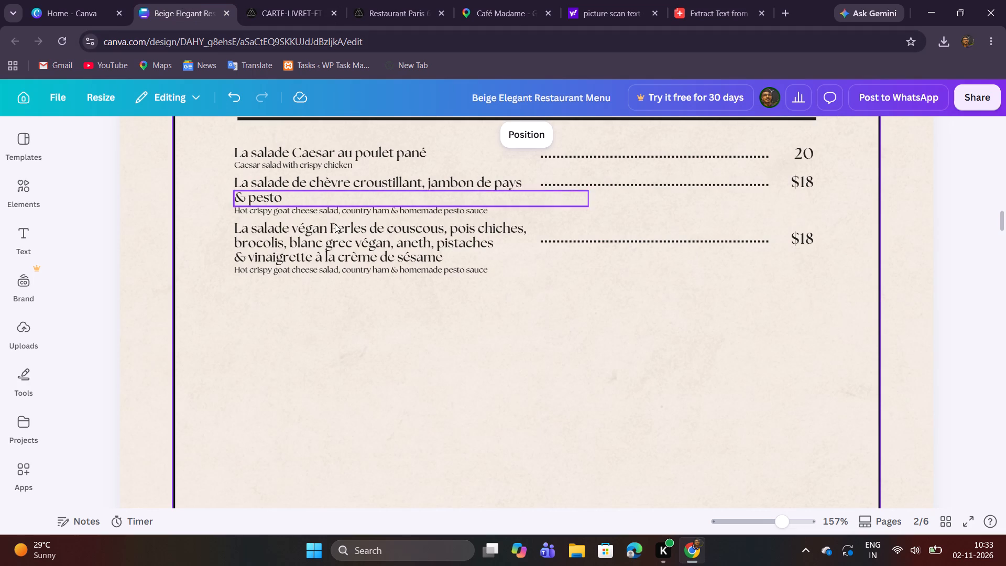
pyautogui.doubleClick(371, 272)
pyautogui.hotkey('ctrl', 'v')
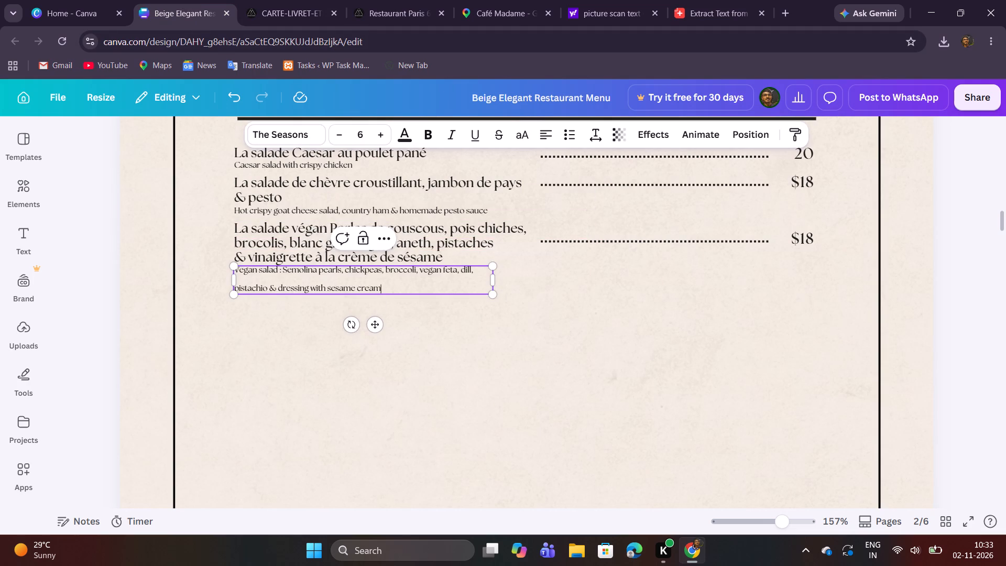
pyautogui.moveTo(495, 281); pyautogui.dragTo(511, 280)
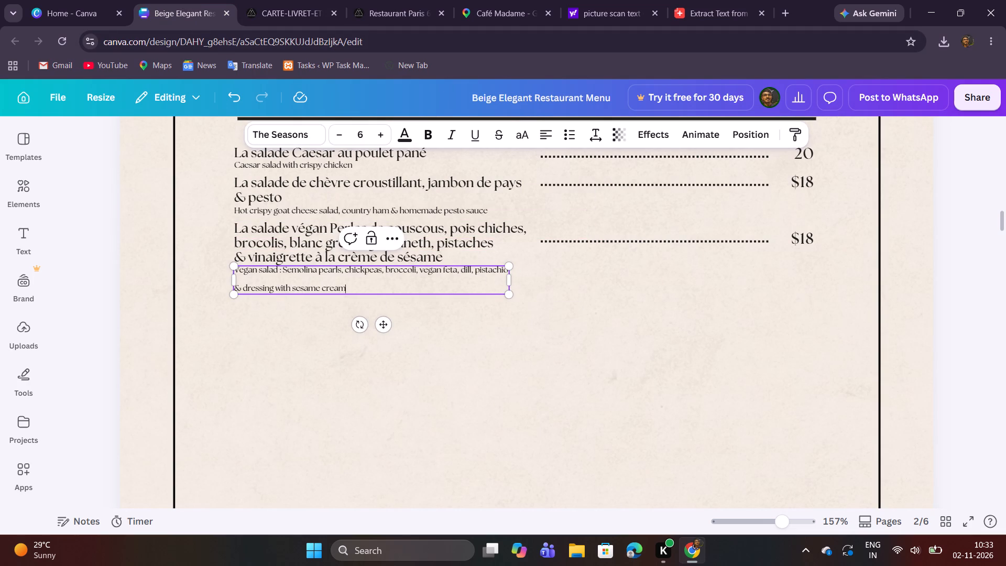
pyautogui.moveTo(362, 288); pyautogui.dragTo(235, 287)
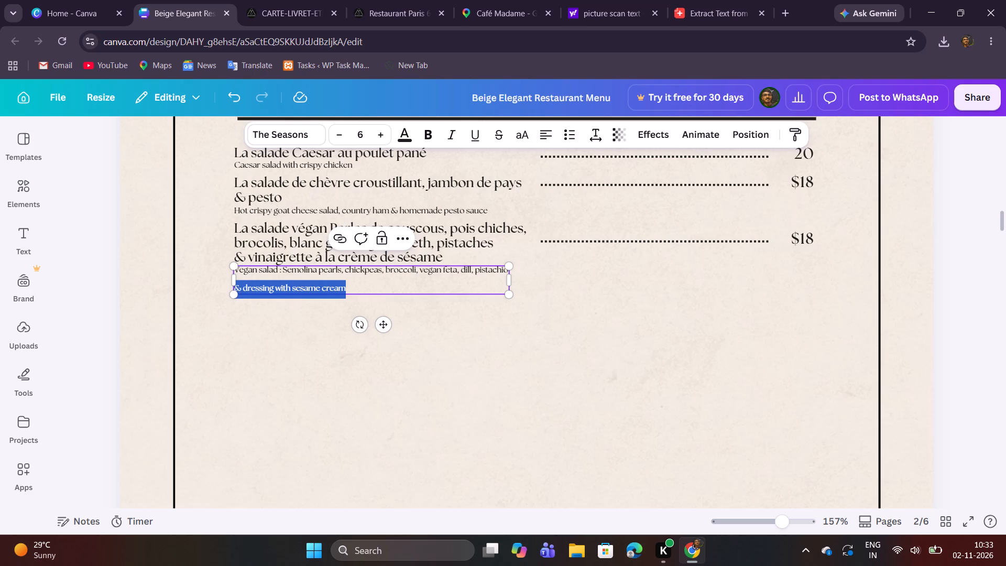
pyautogui.hotkey('ctrl', 'x')
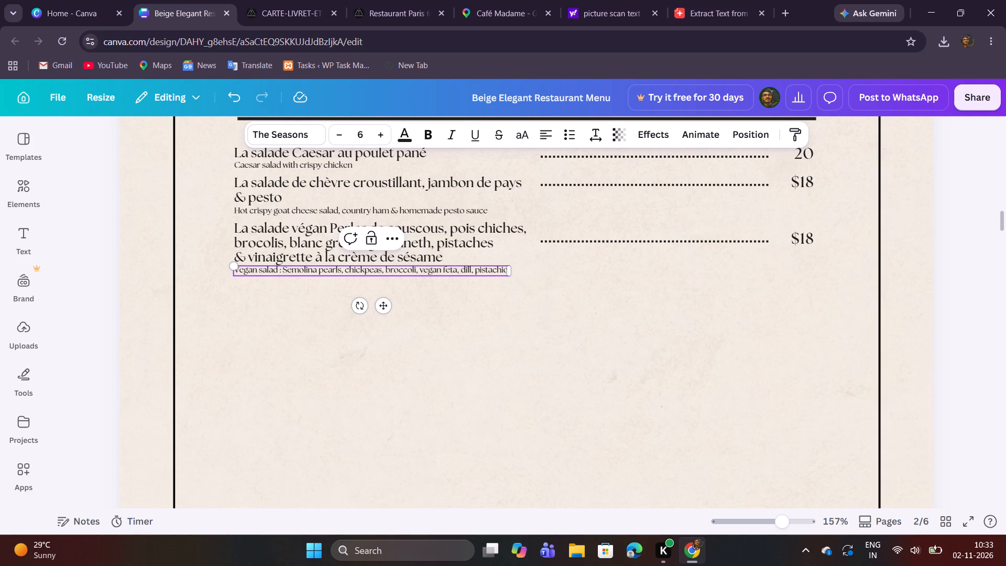
# Duplicate the "Vegan salad" description line directly below itself and replace the copy's text with "& dressing with sesame cream".
pyautogui.click(428, 291)
pyautogui.click(430, 278)
pyautogui.click(370, 238)
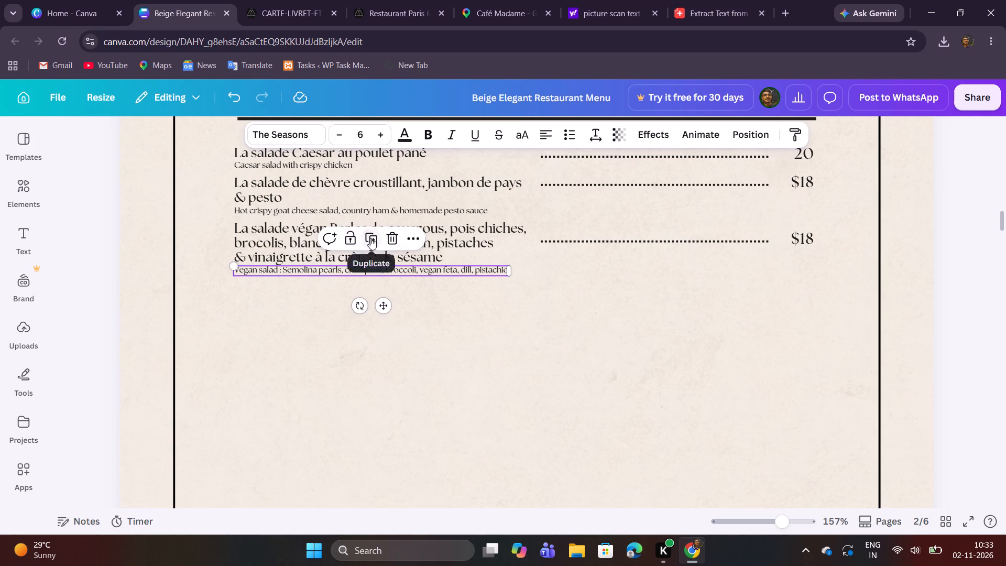
pyautogui.moveTo(381, 366); pyautogui.dragTo(382, 325)
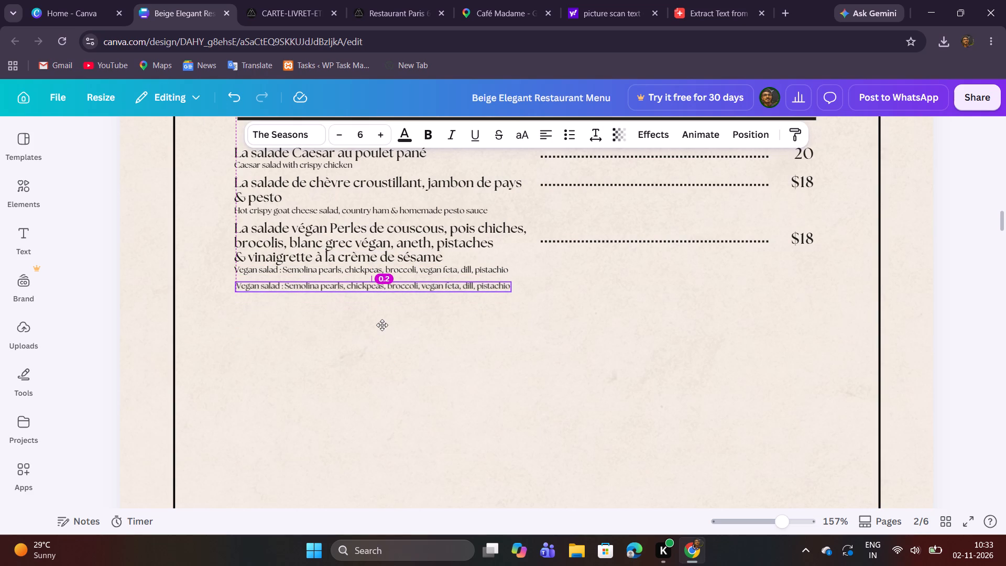
pyautogui.moveTo(382, 325); pyautogui.dragTo(379, 317)
pyautogui.doubleClick(349, 279)
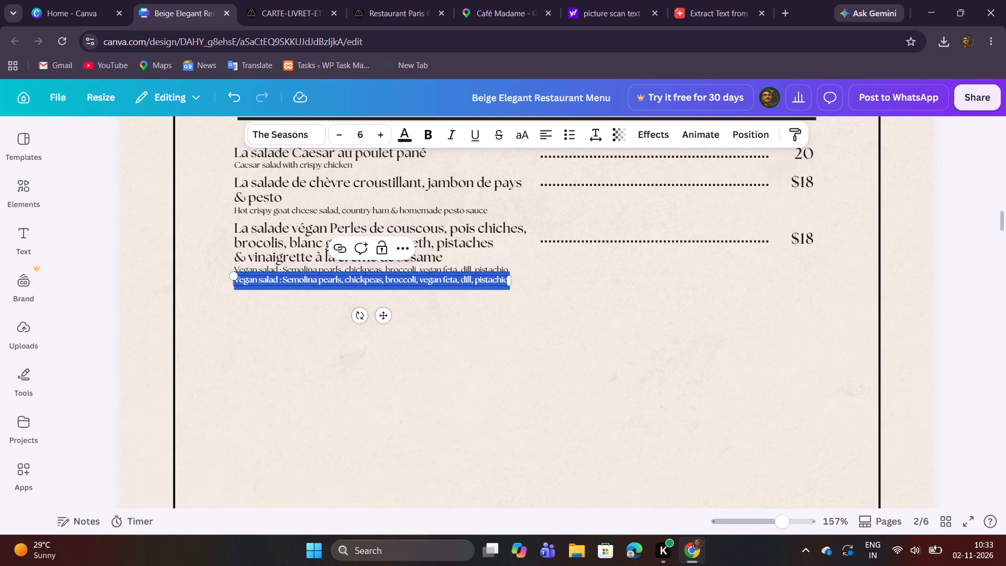
pyautogui.hotkey('ctrl', 'v')
pyautogui.click(296, 345)
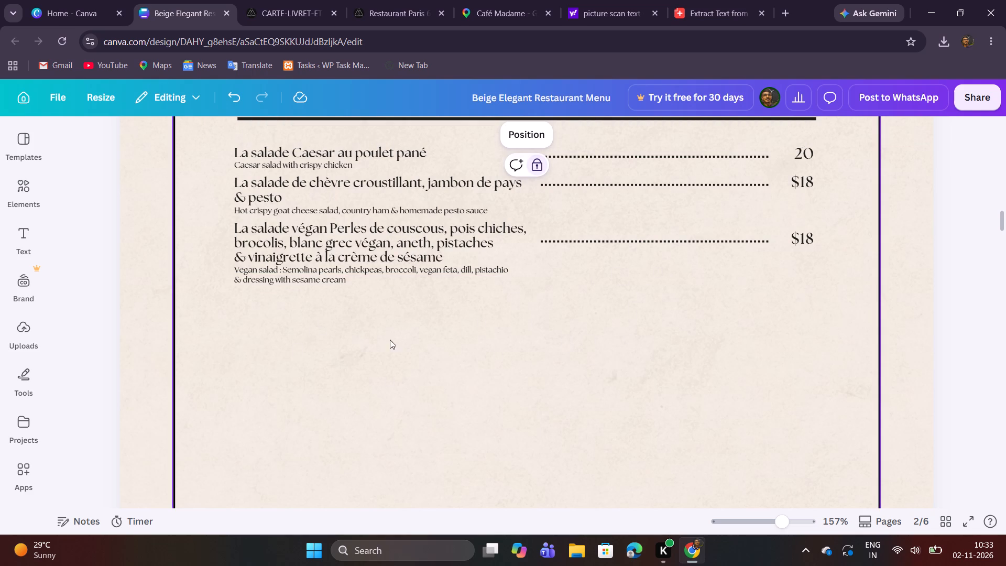
# Move the whole vegan salad entry, including its description, dotted line and price, slightly down from the goat cheese salad.
pyautogui.moveTo(304, 318); pyautogui.dragTo(593, 230)
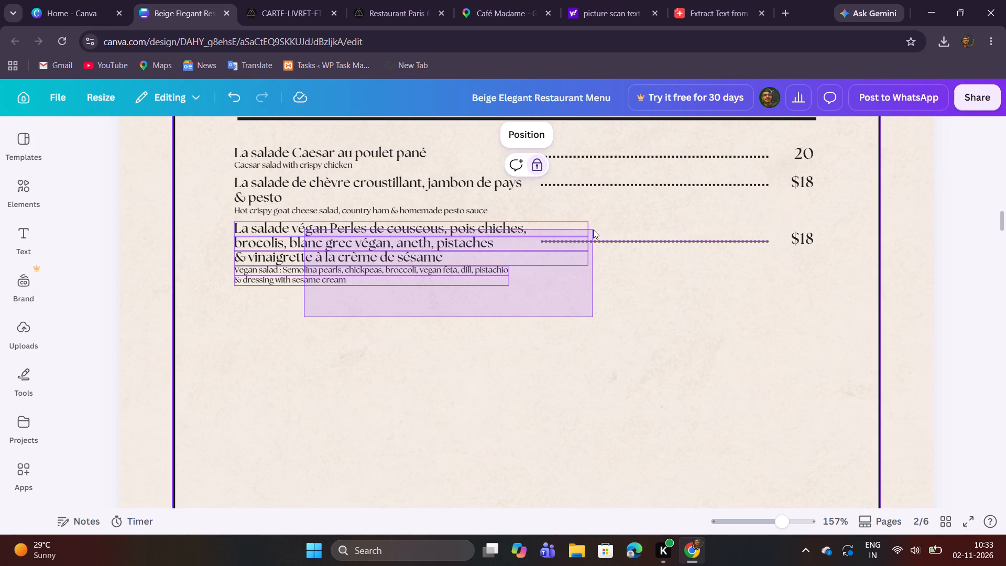
pyautogui.moveTo(593, 230); pyautogui.dragTo(794, 231)
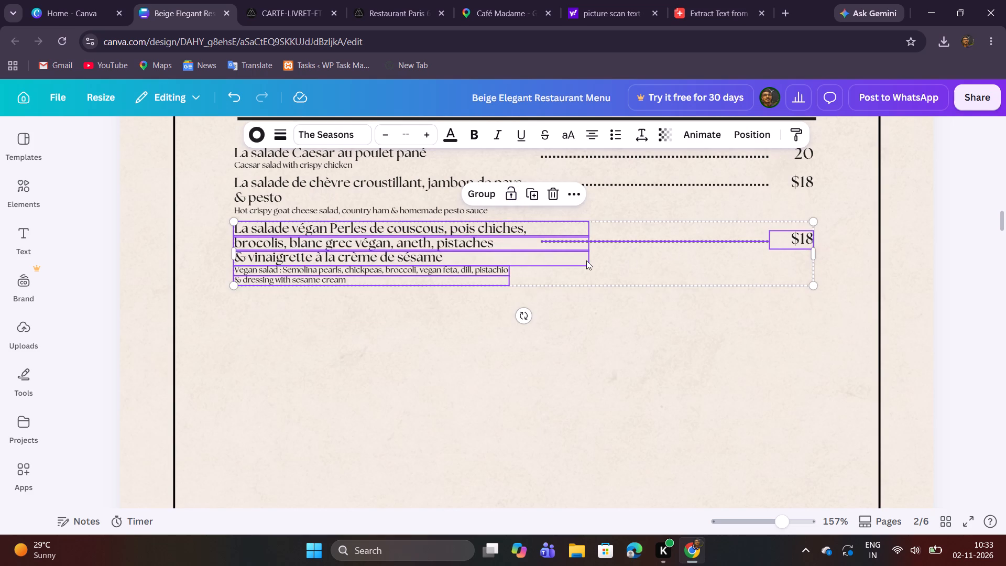
pyautogui.keyDown('shift'); pyautogui.click(586, 260); pyautogui.keyUp('shift')
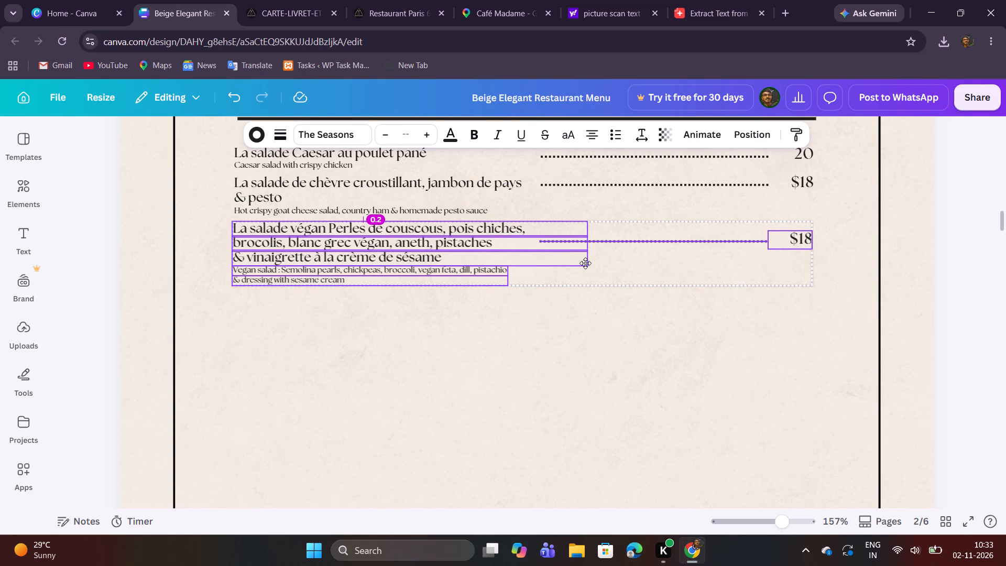
pyautogui.click(593, 333)
# Move the vegan salad's dotted line and price slightly down, closer to the middle of its three-line title.
pyautogui.scroll(1, 591, 336)
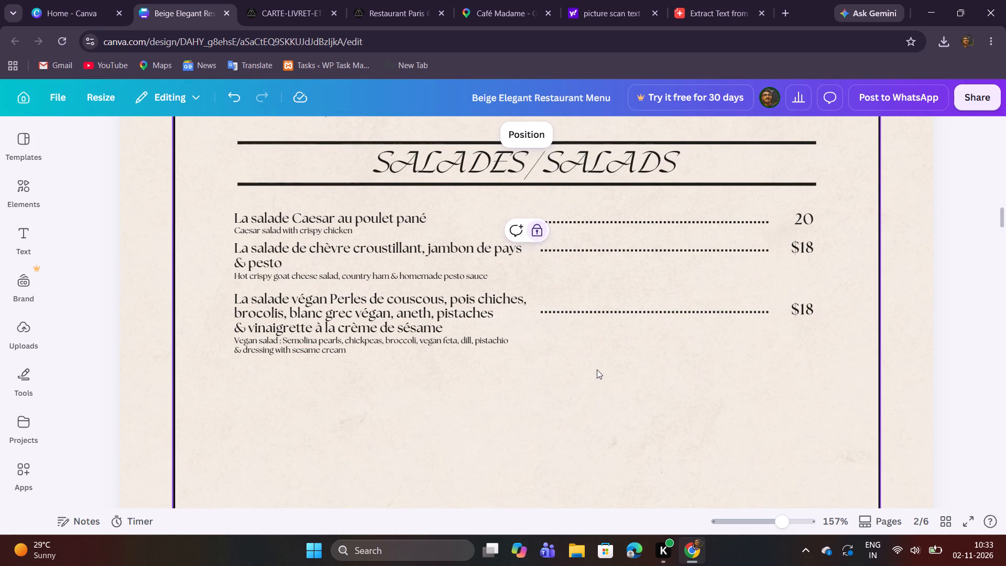
pyautogui.moveTo(613, 346); pyautogui.dragTo(829, 305)
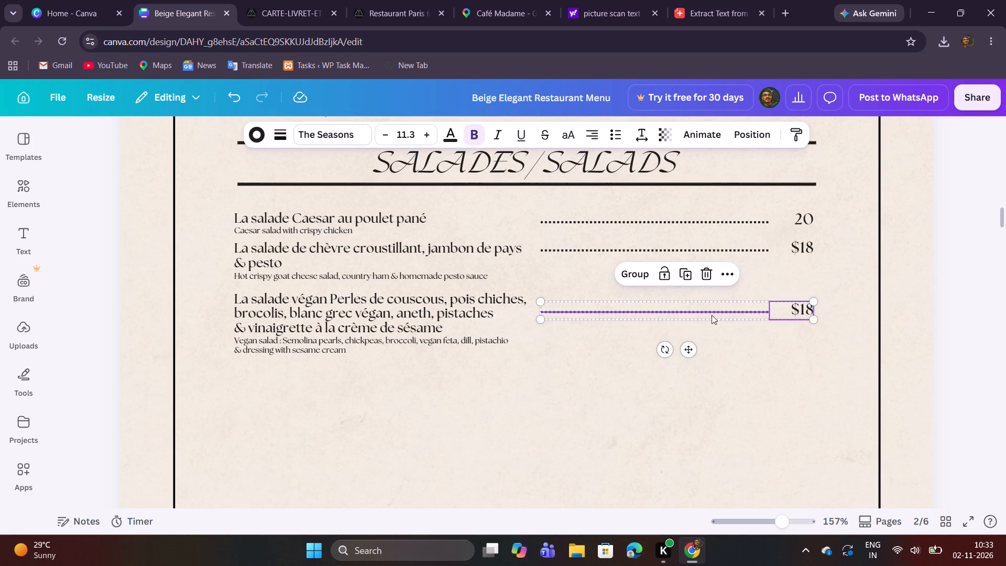
pyautogui.keyDown('shift'); pyautogui.moveTo(689, 311); pyautogui.dragTo(688, 314); pyautogui.keyUp('shift')
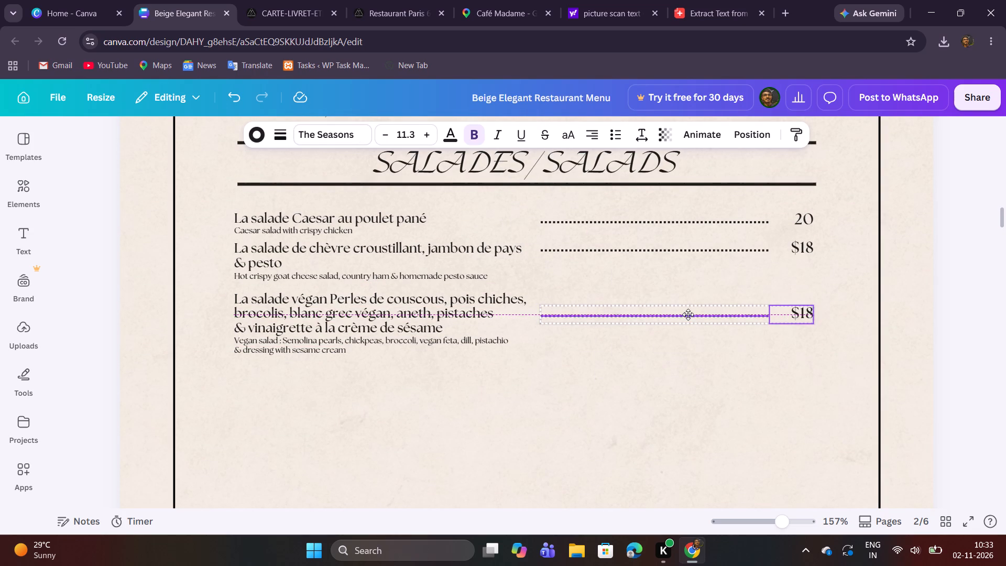
pyautogui.keyDown('shift'); pyautogui.moveTo(688, 314); pyautogui.dragTo(688, 317); pyautogui.keyUp('shift')
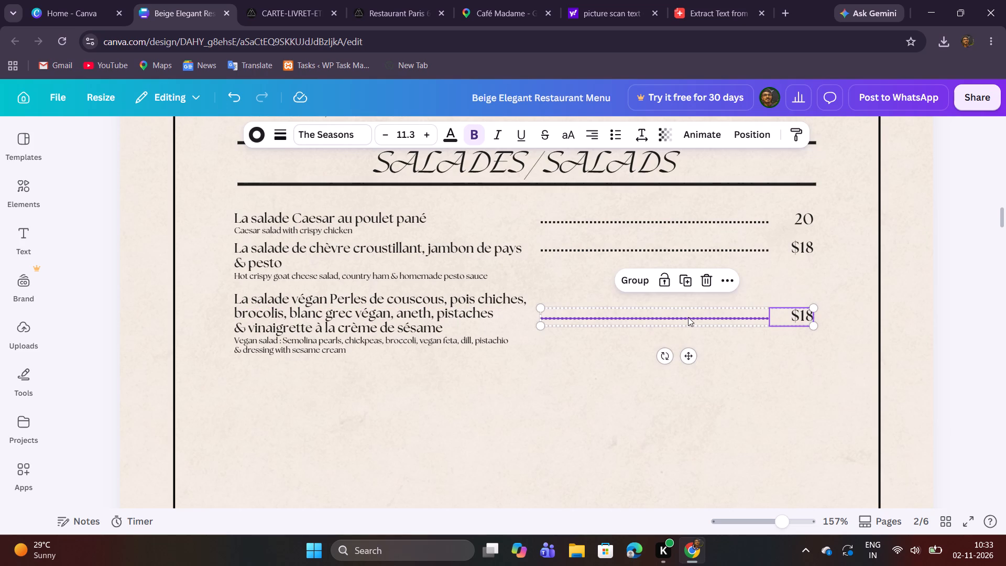
pyautogui.click(648, 405)
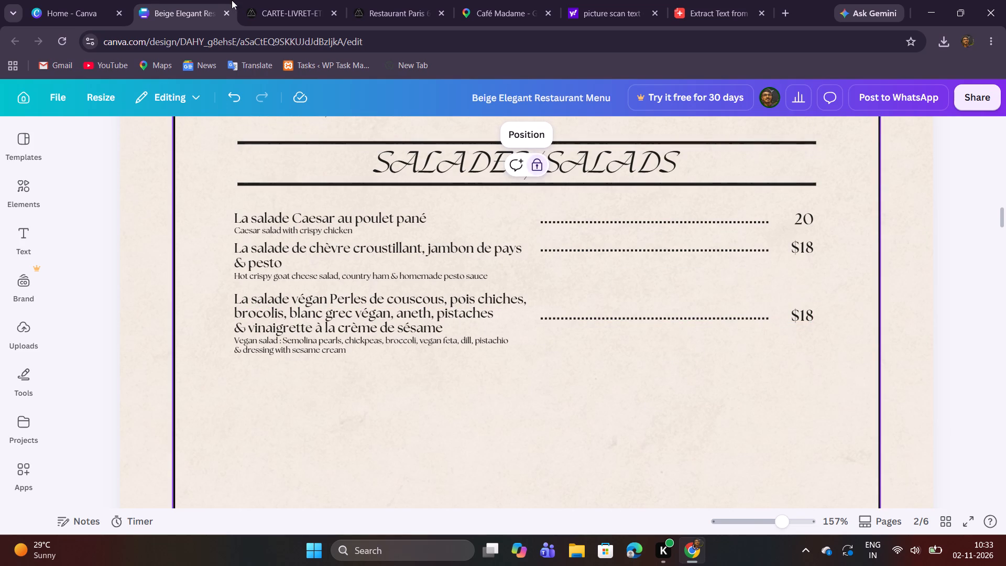
# Review the menu PDF's salads list against the starters and salads sections on page 2 of the design.
pyautogui.click(256, 2)
pyautogui.scroll(-2, 459, 293)
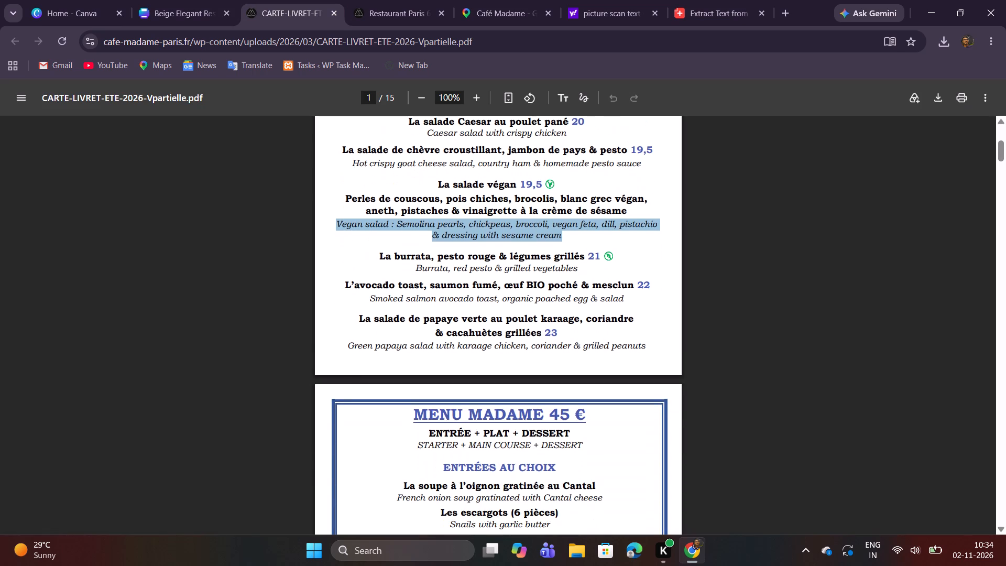
pyautogui.scroll(-1, 457, 296)
pyautogui.click(160, 2)
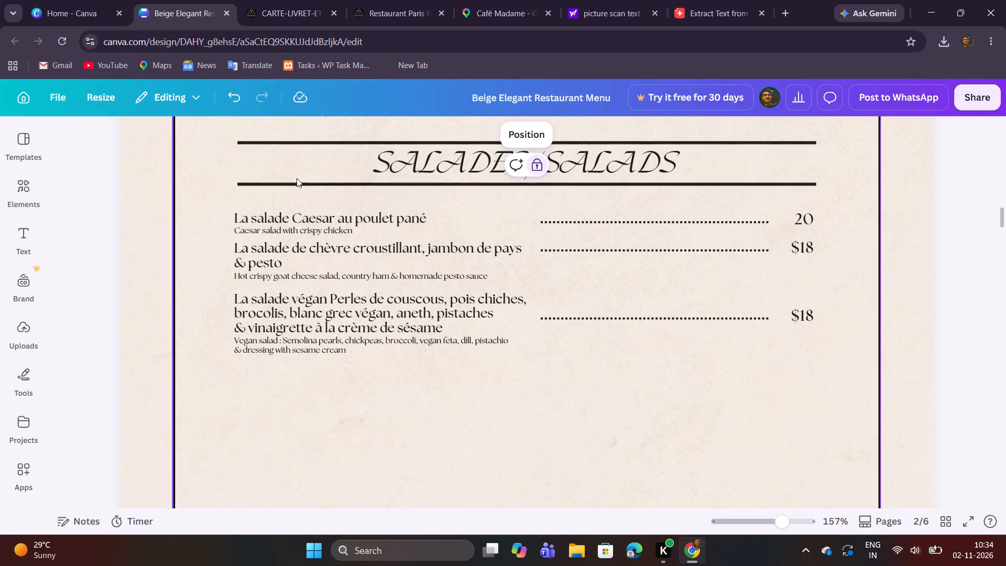
pyautogui.scroll(6, 324, 394)
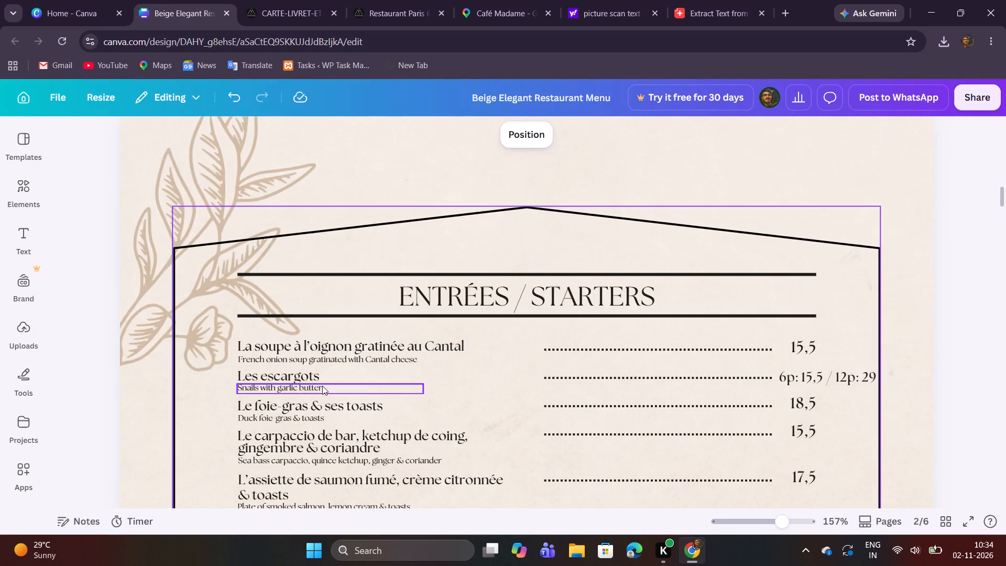
pyautogui.scroll(-3, 322, 386)
pyautogui.scroll(3, 323, 380)
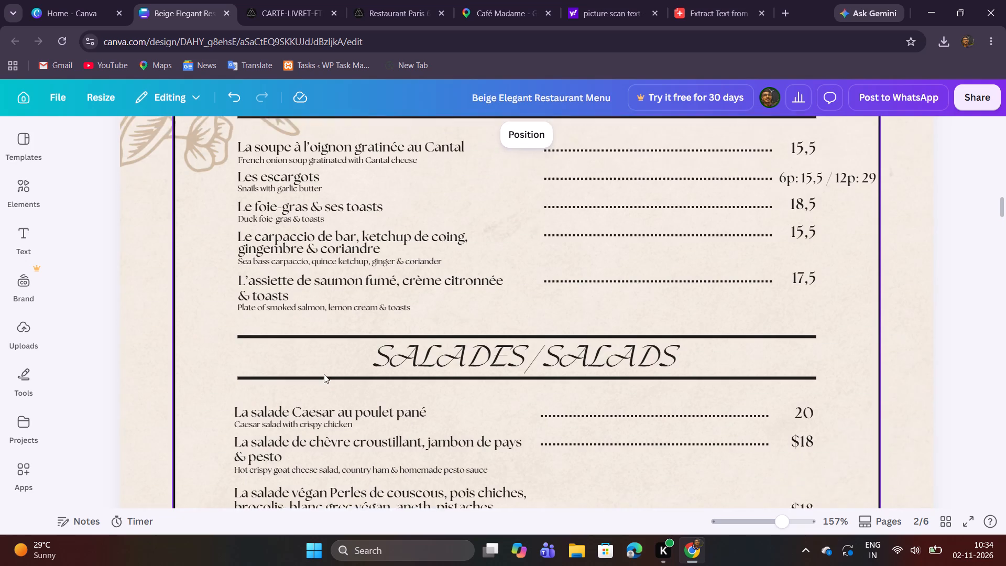
pyautogui.scroll(2, 324, 374)
pyautogui.scroll(-2, 414, 357)
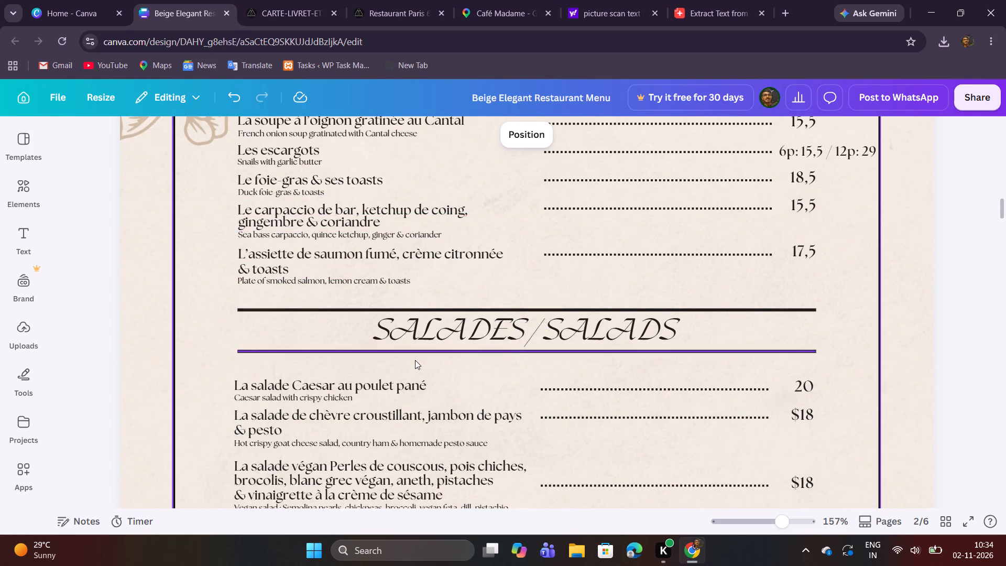
pyautogui.scroll(-2, 415, 358)
pyautogui.scroll(3, 416, 363)
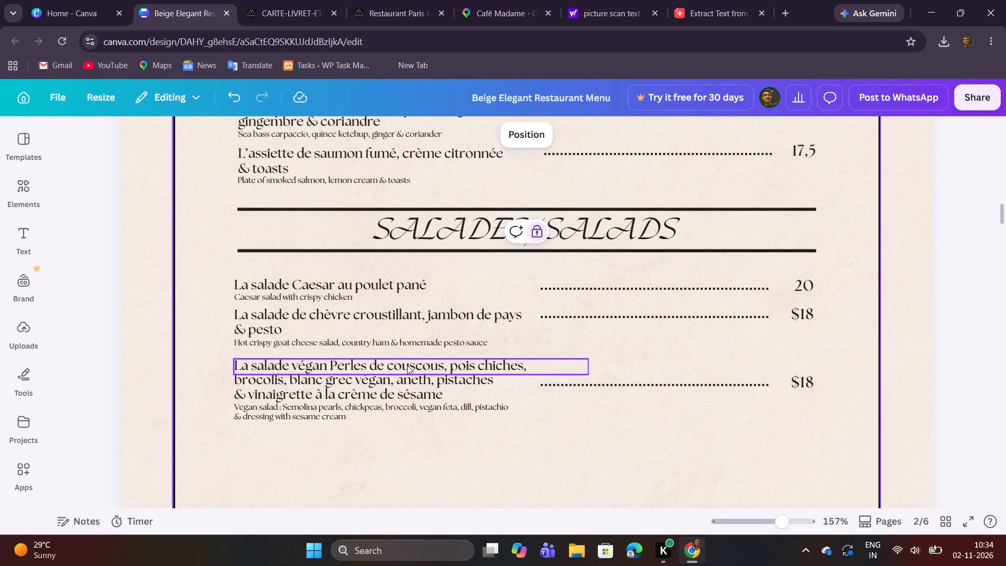
# Check the goat cheese salad's price in the menu PDF and set it to "19,5" in the Canva design.
pyautogui.click(278, 1)
pyautogui.scroll(1, 391, 270)
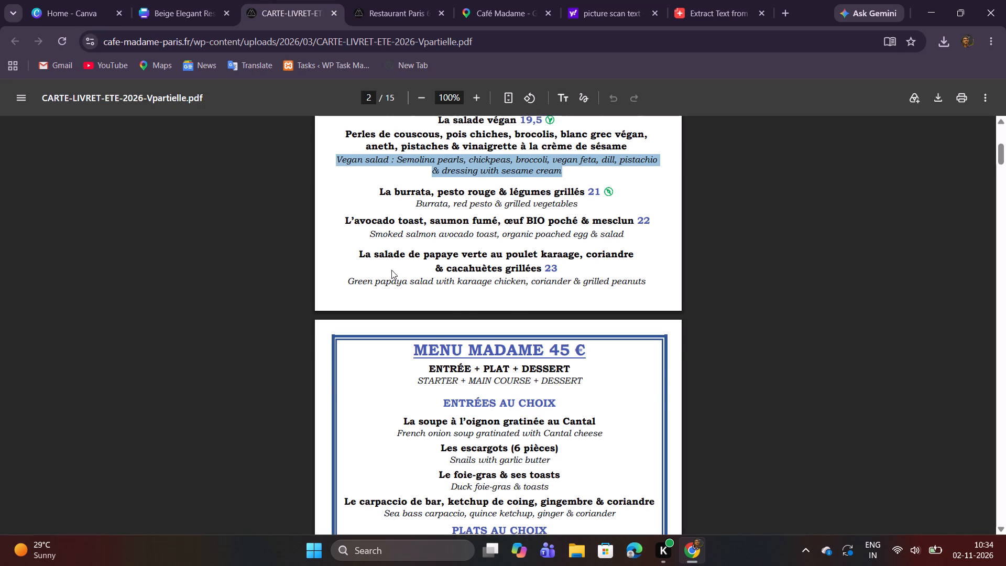
pyautogui.scroll(2, 391, 270)
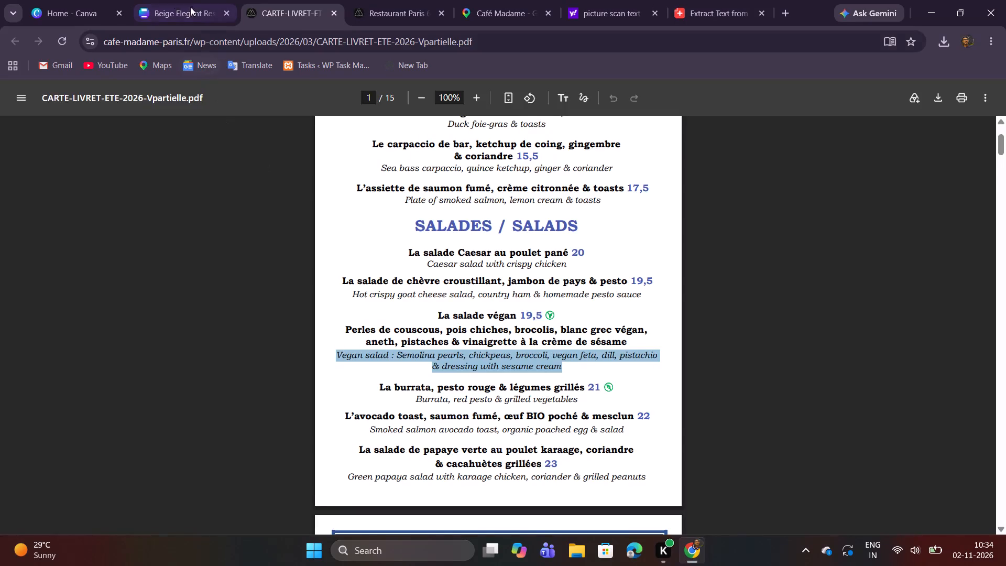
pyautogui.click(174, 0)
pyautogui.doubleClick(794, 315)
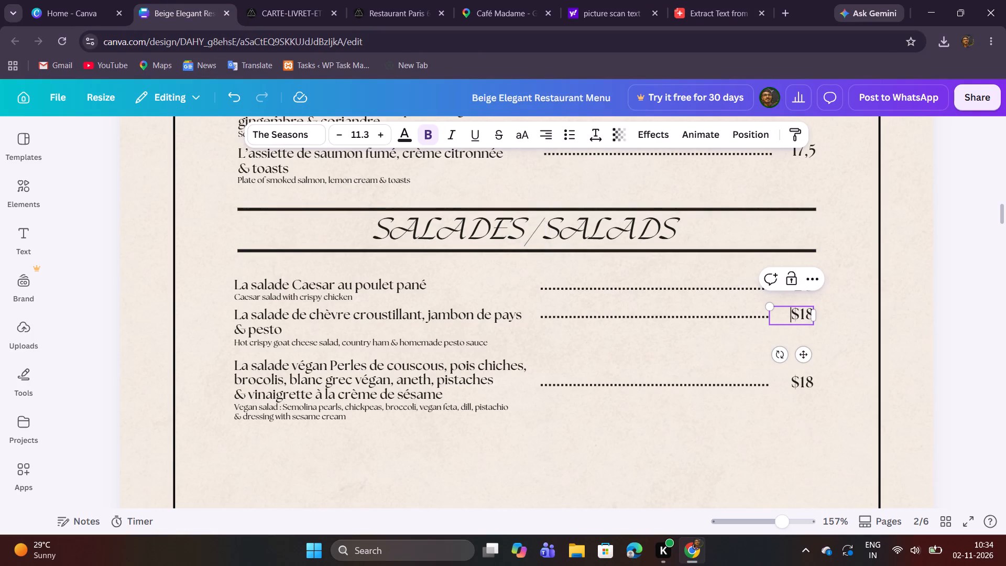
pyautogui.hotkey('ctrl', 'a')
pyautogui.write('19,5')
# Copy the goat cheese salad's "19,5" price and replace the vegan salad's price with it.
pyautogui.hotkey('ctrl', 'a')
pyautogui.hotkey('ctrl', 'c')
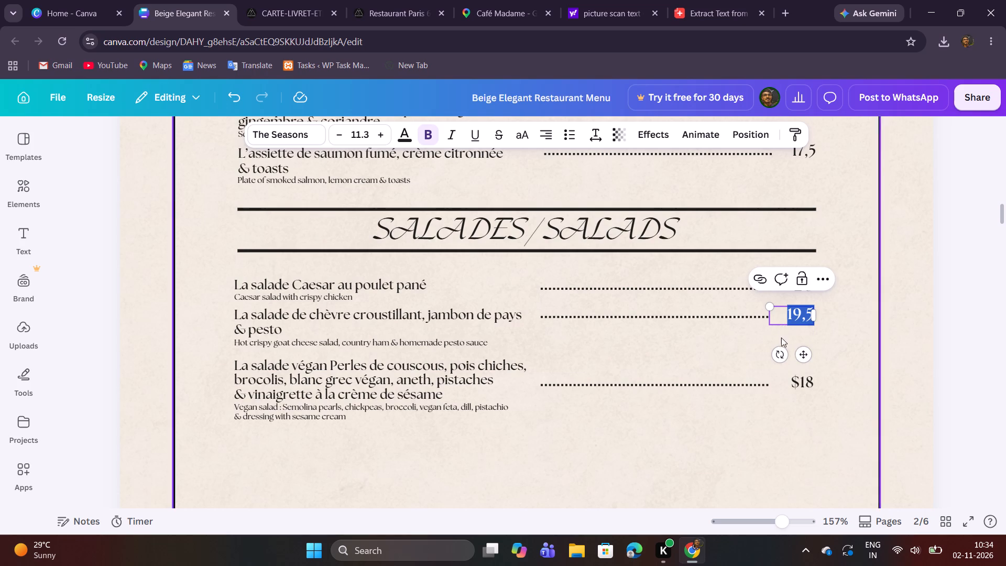
pyautogui.click(784, 425)
pyautogui.doubleClick(799, 386)
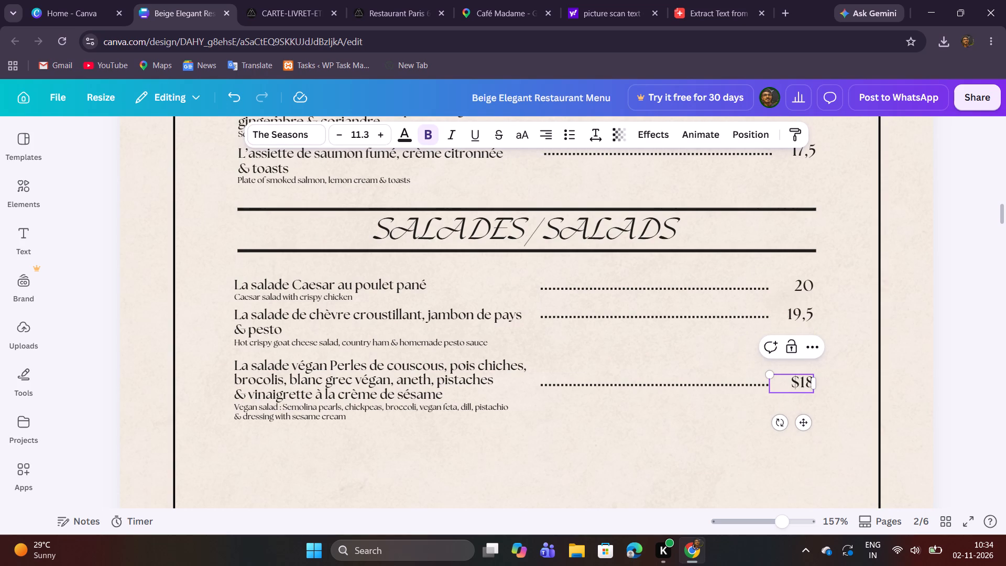
pyautogui.hotkey('ctrl', 'a')
pyautogui.hotkey('ctrl', 'v')
pyautogui.click(748, 455)
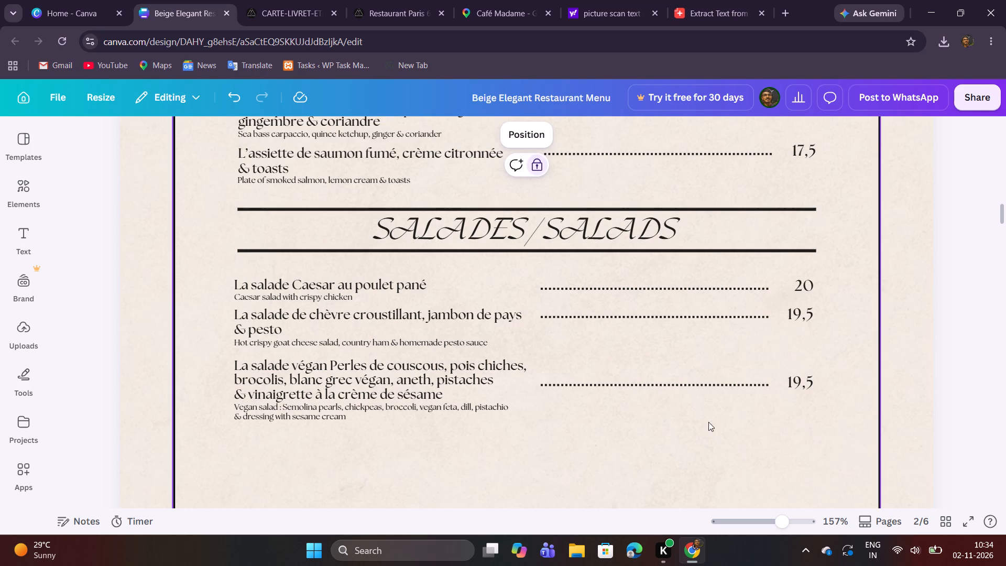
# Duplicate the "& vinaigrette à la crème de sésame" title line and place the copy below the vegan salad entry, left-aligned with it.
pyautogui.scroll(-1, 698, 408)
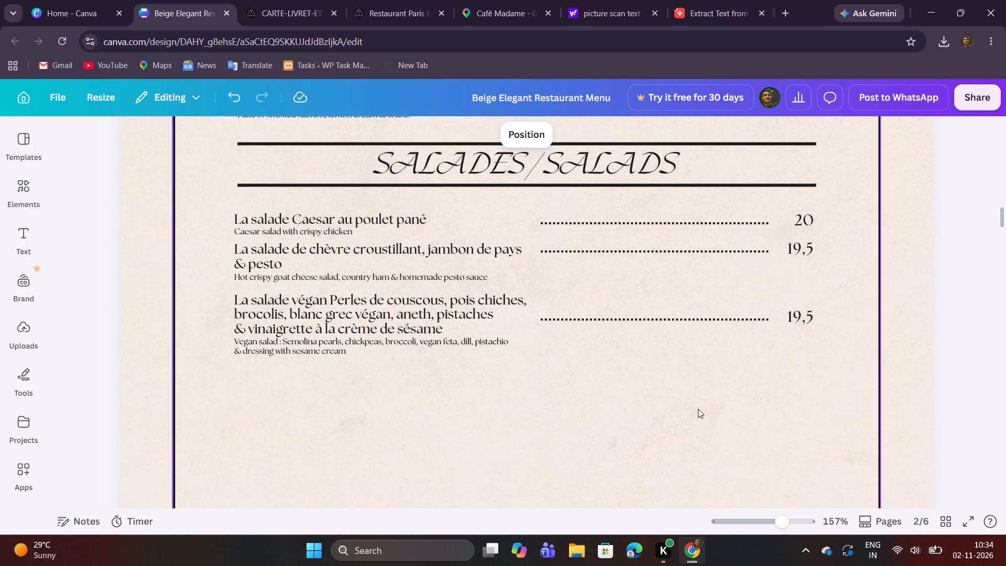
pyautogui.scroll(3, 698, 413)
pyautogui.scroll(-3, 697, 414)
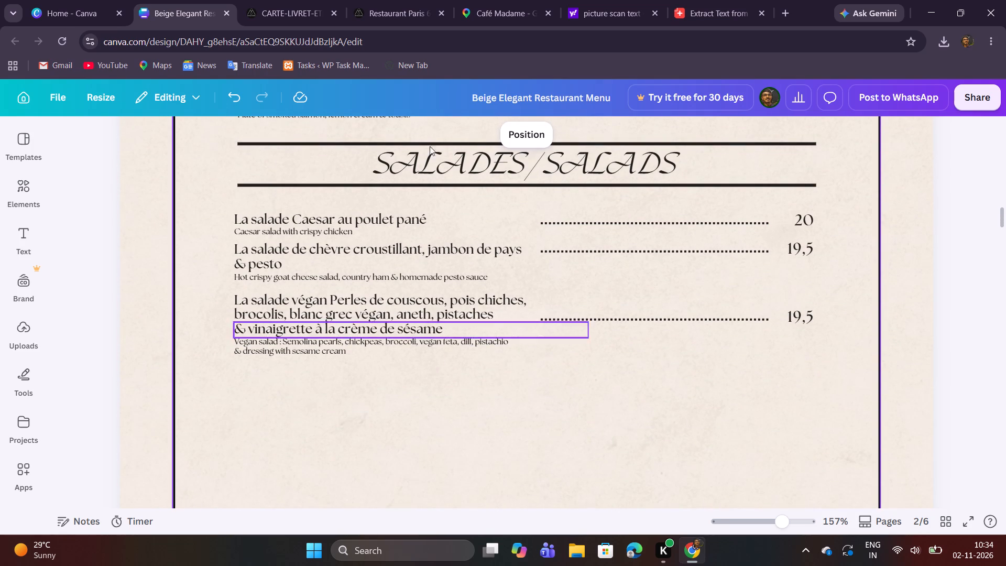
pyautogui.click(292, 0)
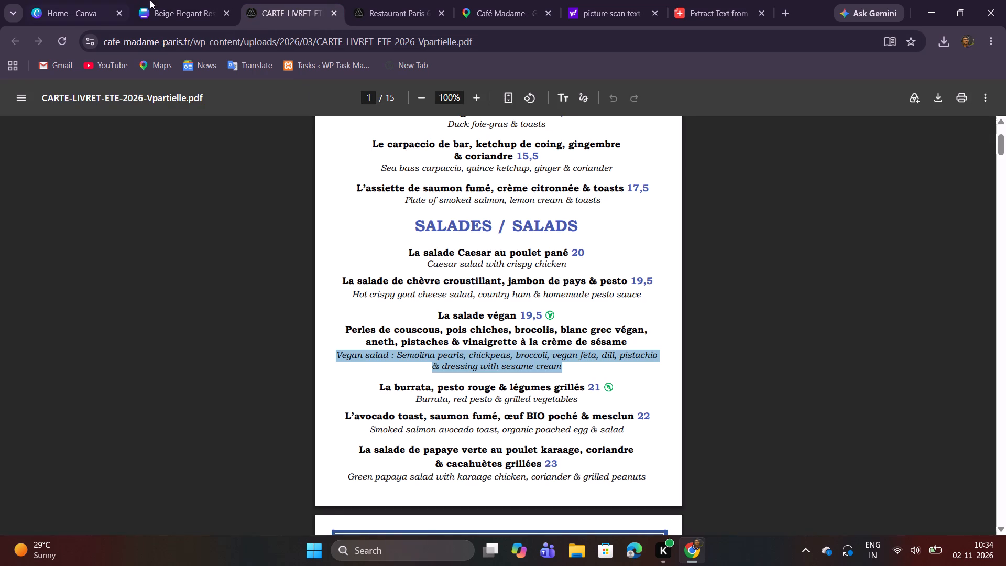
pyautogui.click(192, 0)
pyautogui.click(332, 327)
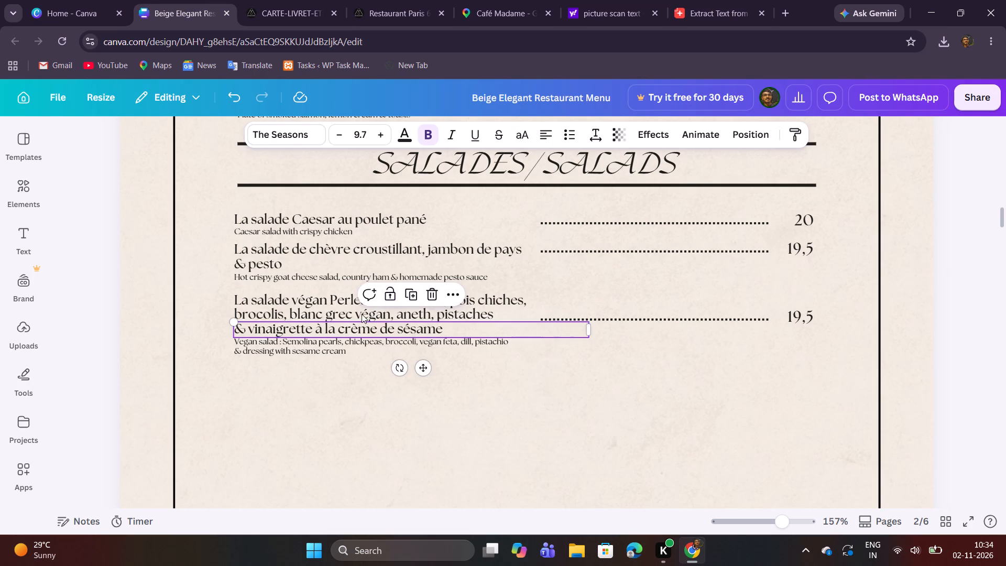
pyautogui.click(411, 297)
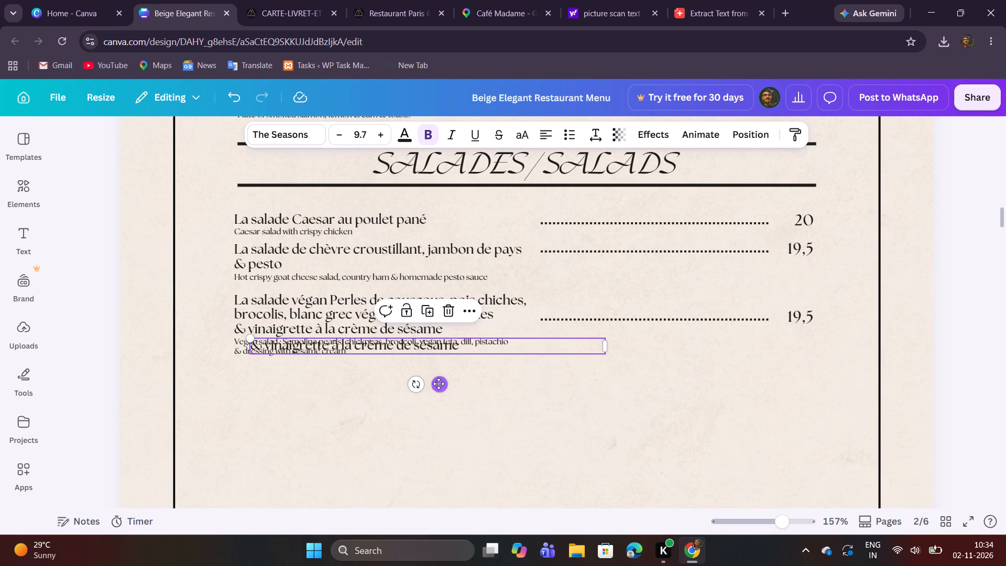
pyautogui.click(439, 384)
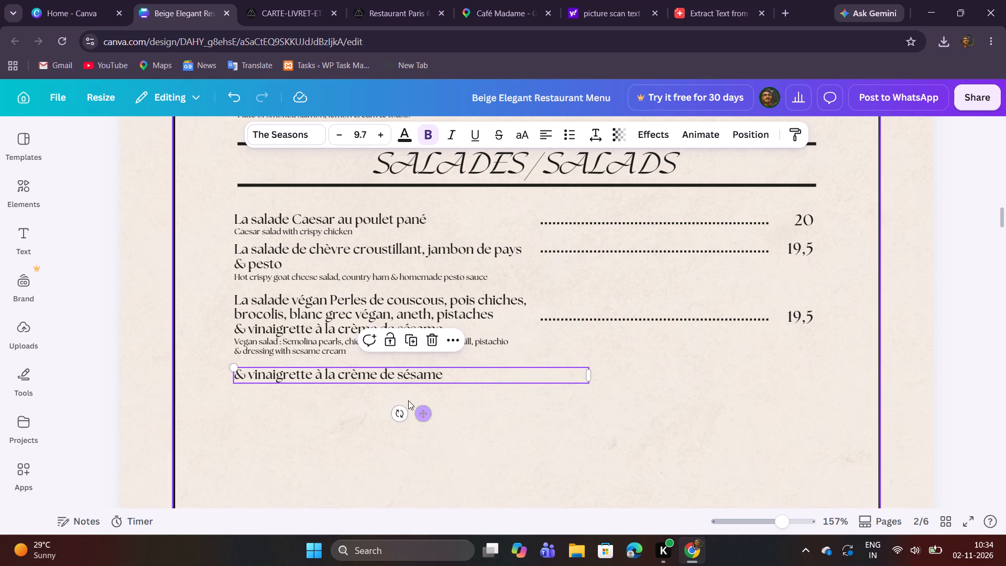
pyautogui.click(340, 412)
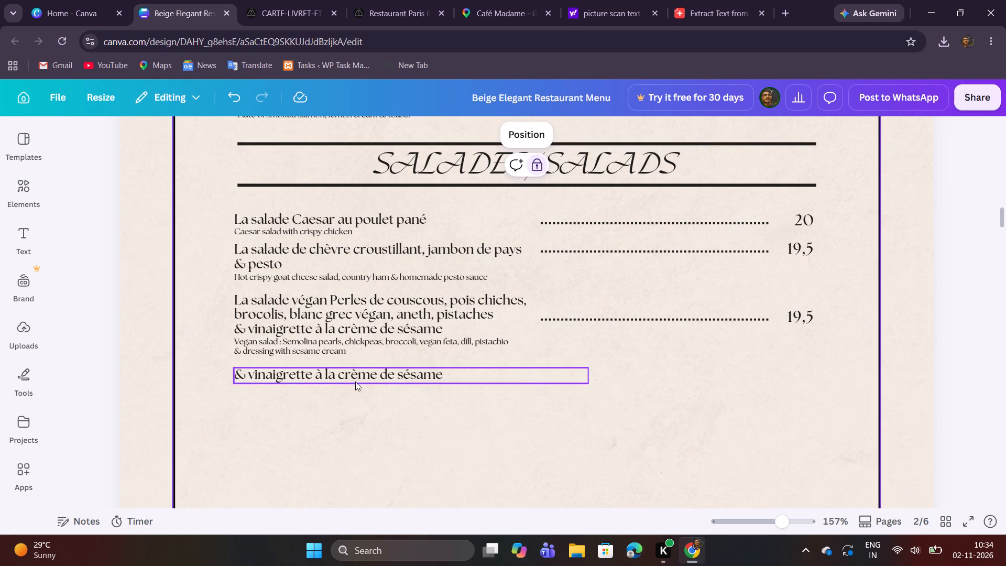
# Replace the duplicated title line's text with "La burrata, pesto rouge & légumes grillés", copied from the menu PDF.
pyautogui.click(274, 0)
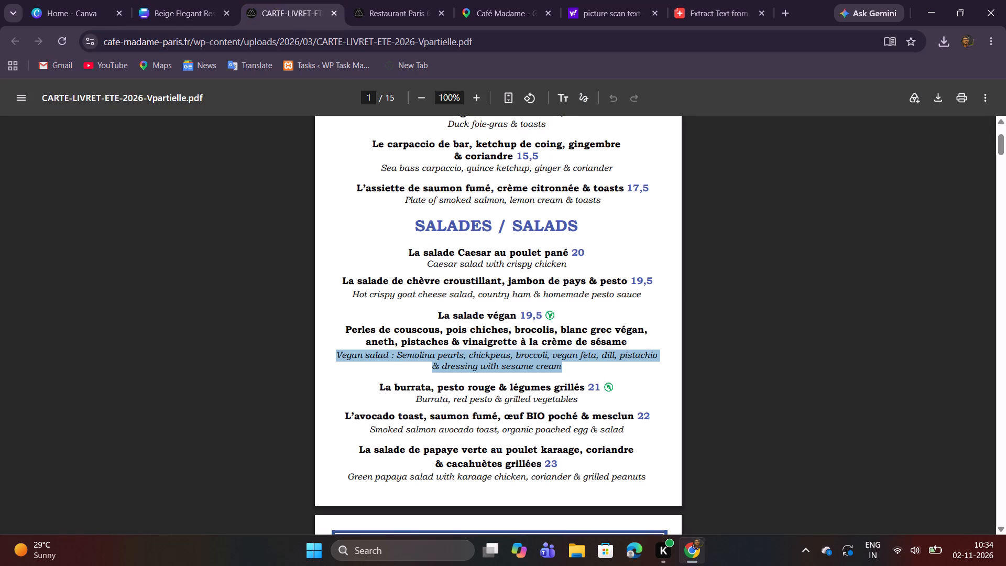
pyautogui.moveTo(378, 386); pyautogui.dragTo(588, 388)
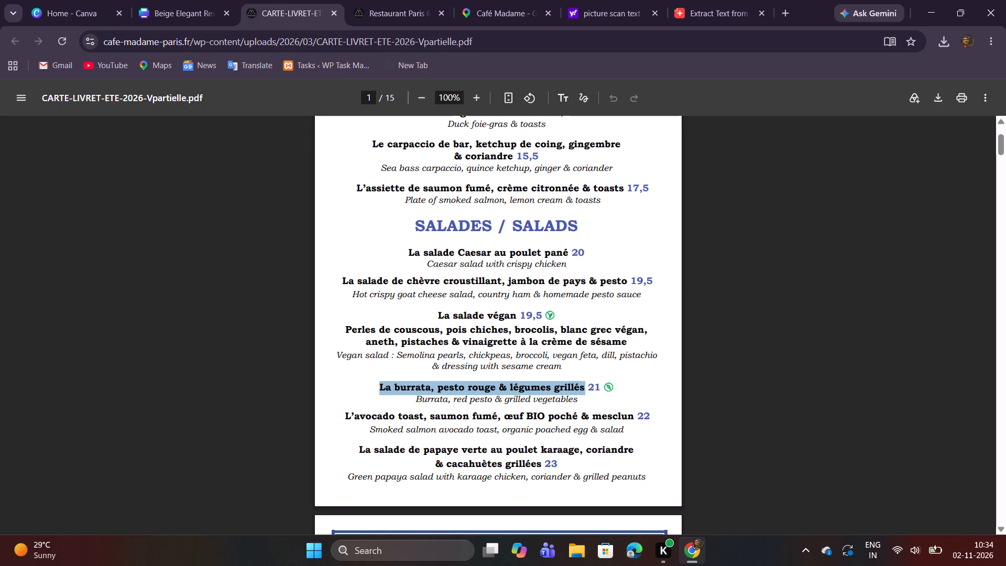
pyautogui.moveTo(588, 388); pyautogui.dragTo(583, 387)
pyautogui.hotkey('ctrl', 'c')
pyautogui.hotkey('ctrl', 'c')
pyautogui.hotkey('ctrl', 'c')
pyautogui.click(162, 0)
pyautogui.doubleClick(383, 374)
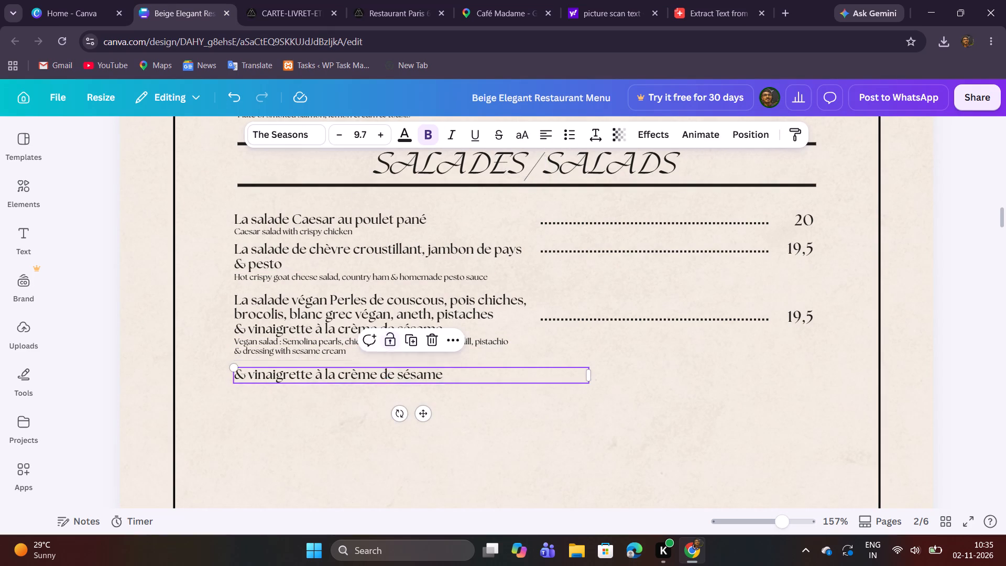
pyautogui.hotkey('ctrl', 'v')
pyautogui.click(351, 421)
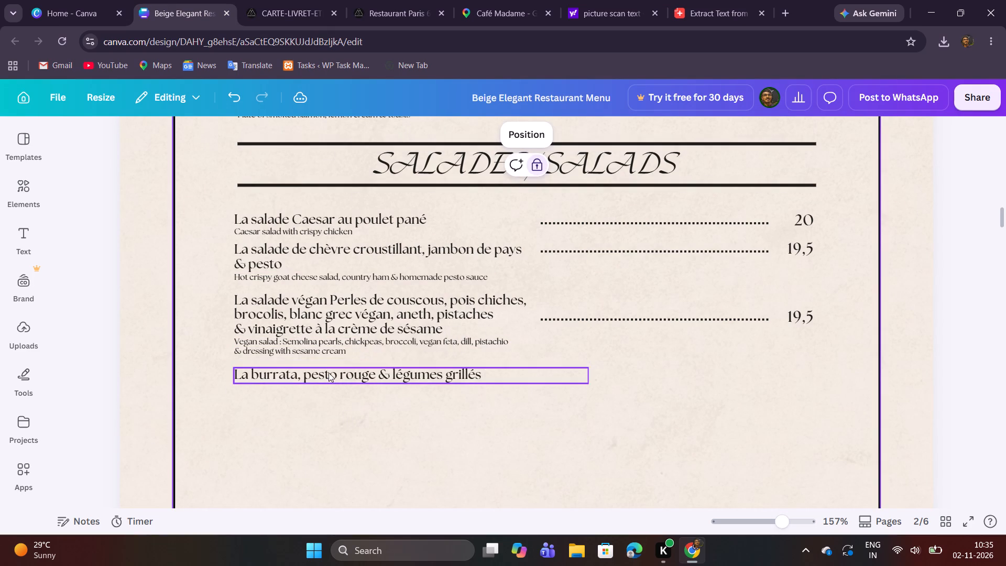
# Duplicate the "Vegan salad : Semolina pearls…" description line and place the copy directly below the burrata title.
pyautogui.click(319, 338)
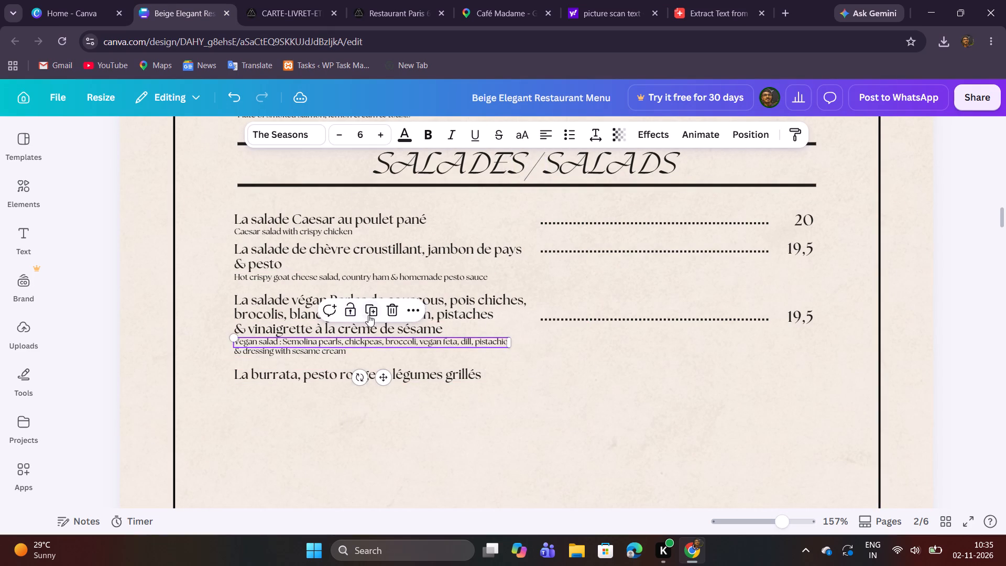
pyautogui.click(370, 315)
pyautogui.click(400, 396)
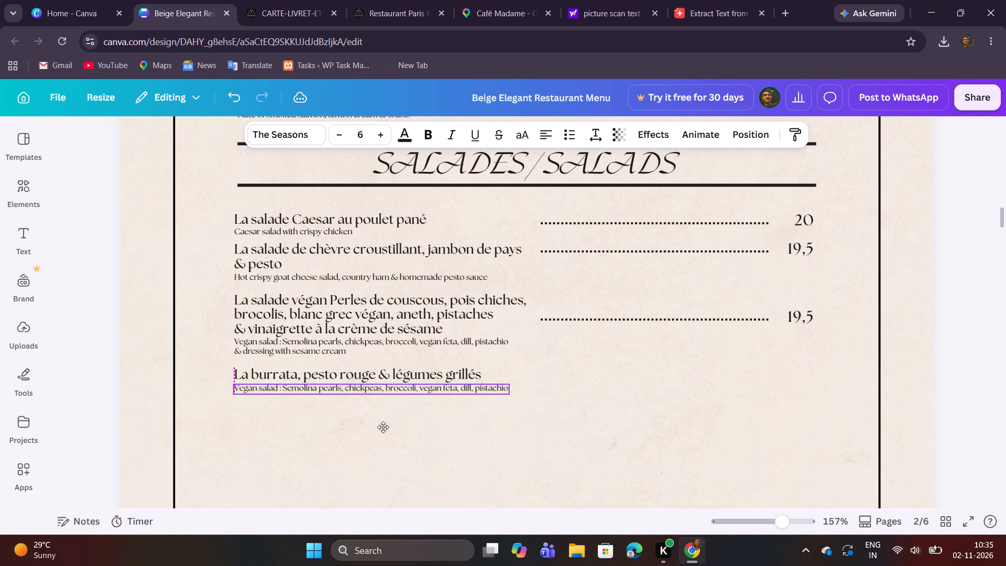
pyautogui.click(175, 454)
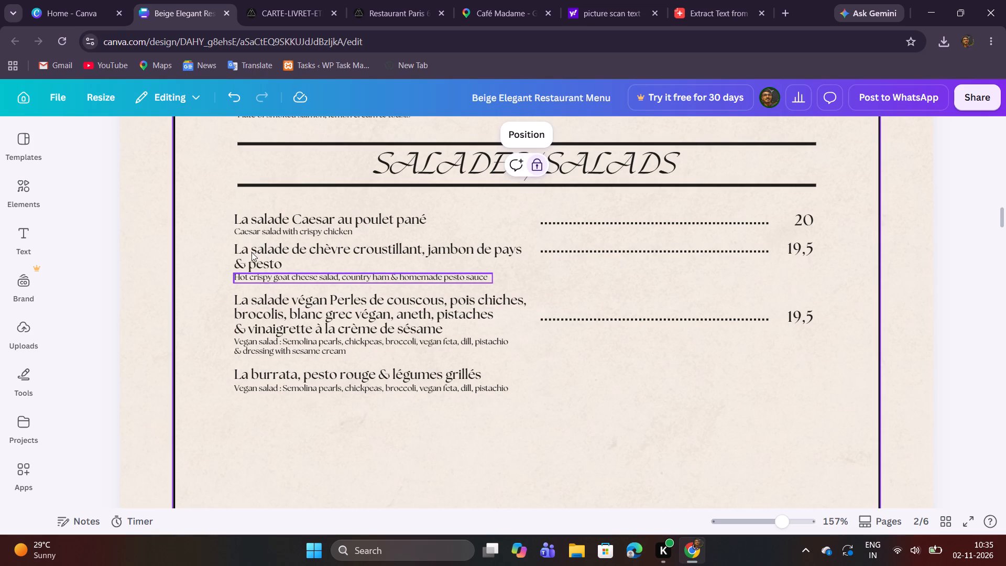
# Replace the description under the burrata title with "Burrata, red pesto & grilled vegetables", copied from the menu PDF.
pyautogui.click(255, 1)
pyautogui.moveTo(413, 403); pyautogui.dragTo(425, 404)
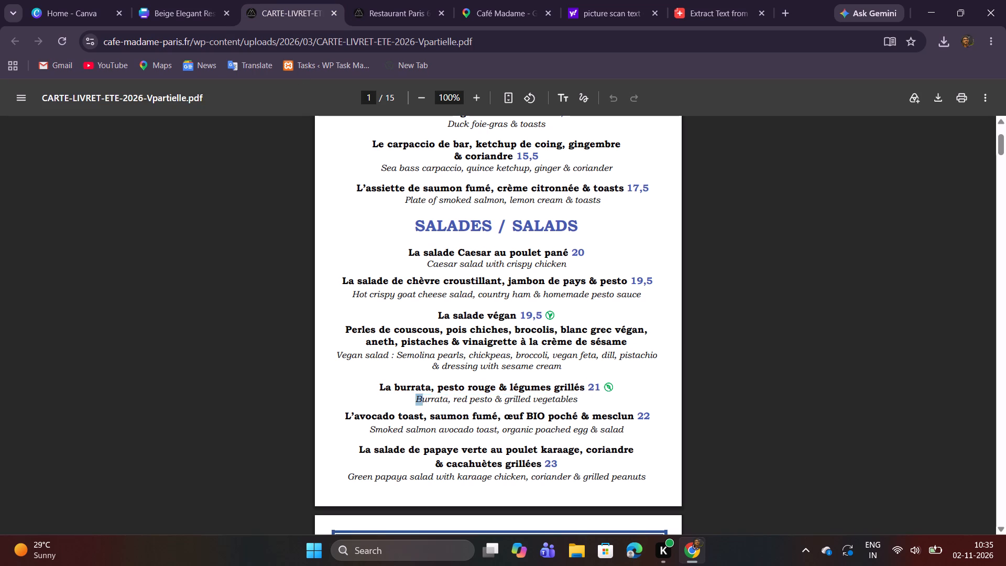
pyautogui.moveTo(425, 404); pyautogui.dragTo(579, 402)
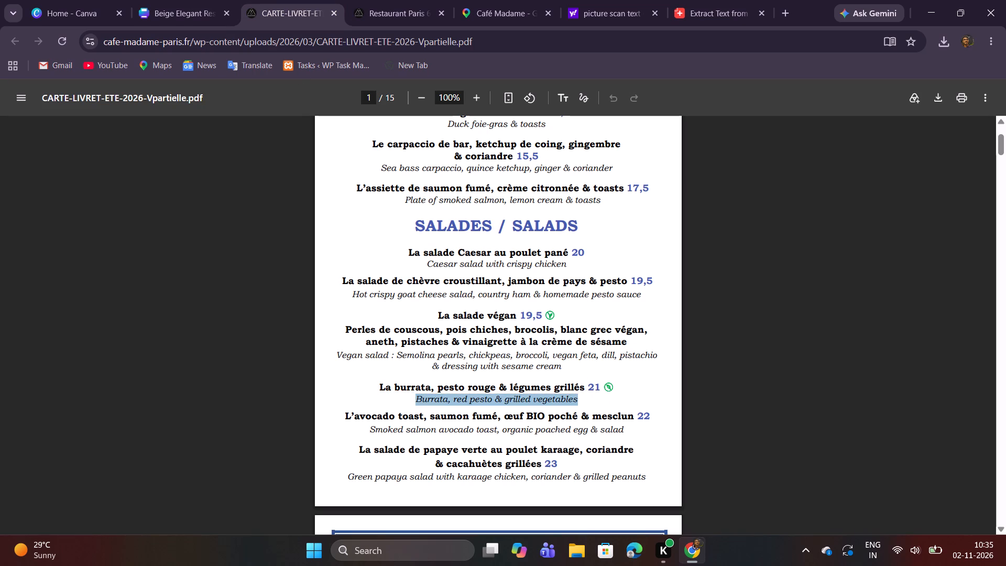
pyautogui.hotkey('ctrl', 'c')
pyautogui.click(182, 0)
pyautogui.doubleClick(384, 391)
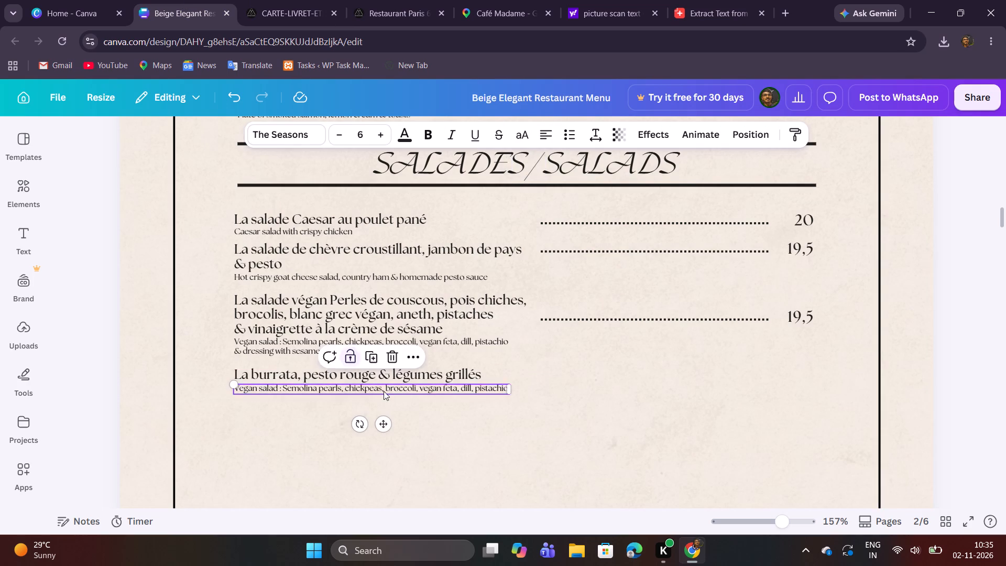
pyautogui.hotkey('ctrl', 'v')
pyautogui.click(463, 430)
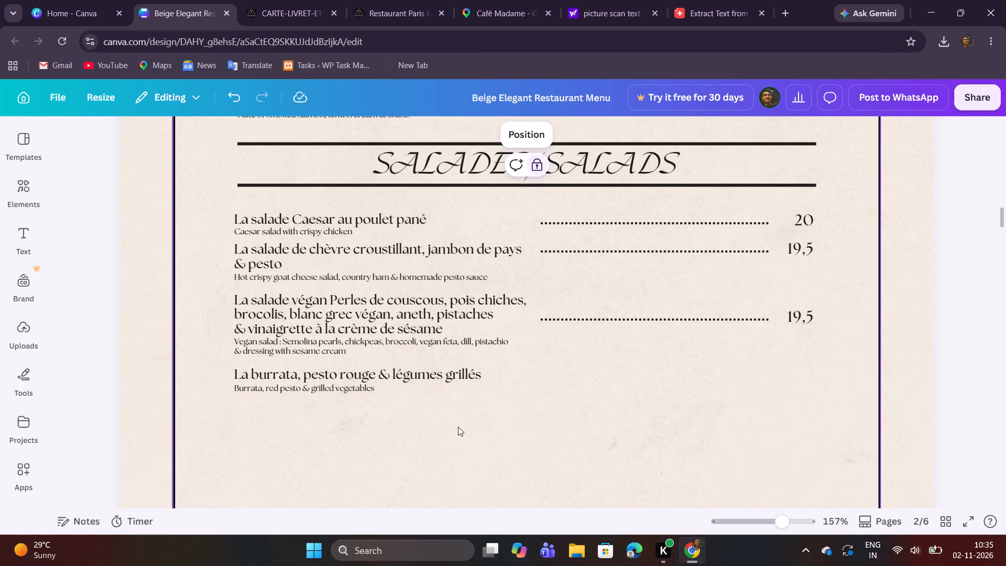
# Duplicate the vegan salad's dotted leader and price together and place the copies level with the burrata title, aligned with those above.
pyautogui.moveTo(724, 343); pyautogui.dragTo(795, 319)
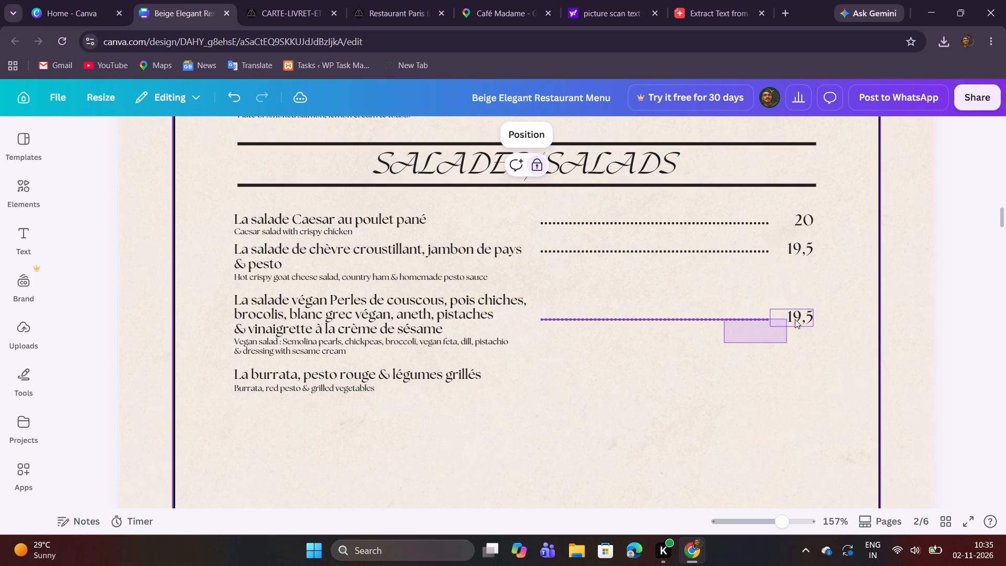
pyautogui.moveTo(795, 319); pyautogui.dragTo(796, 319)
pyautogui.click(681, 284)
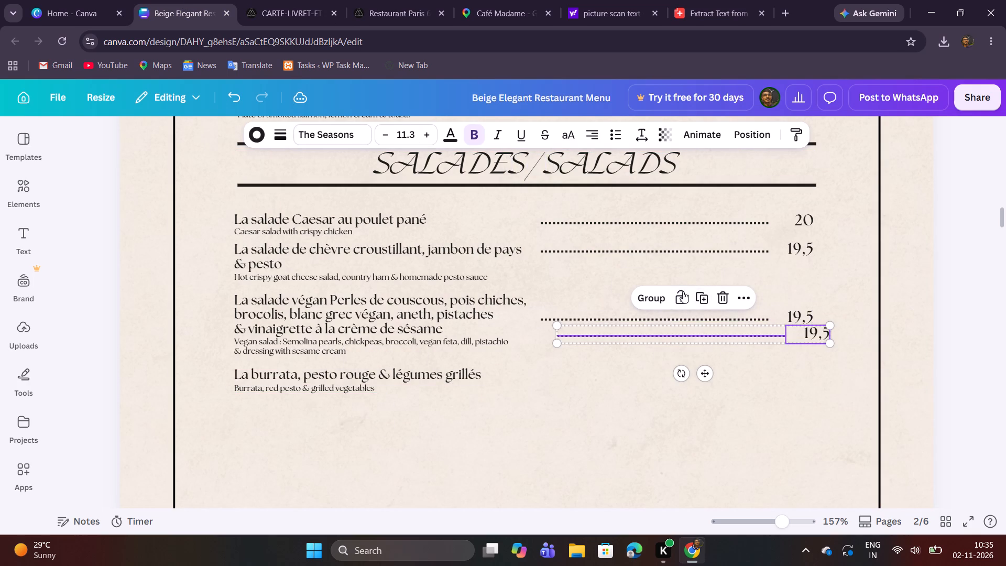
pyautogui.click(708, 376)
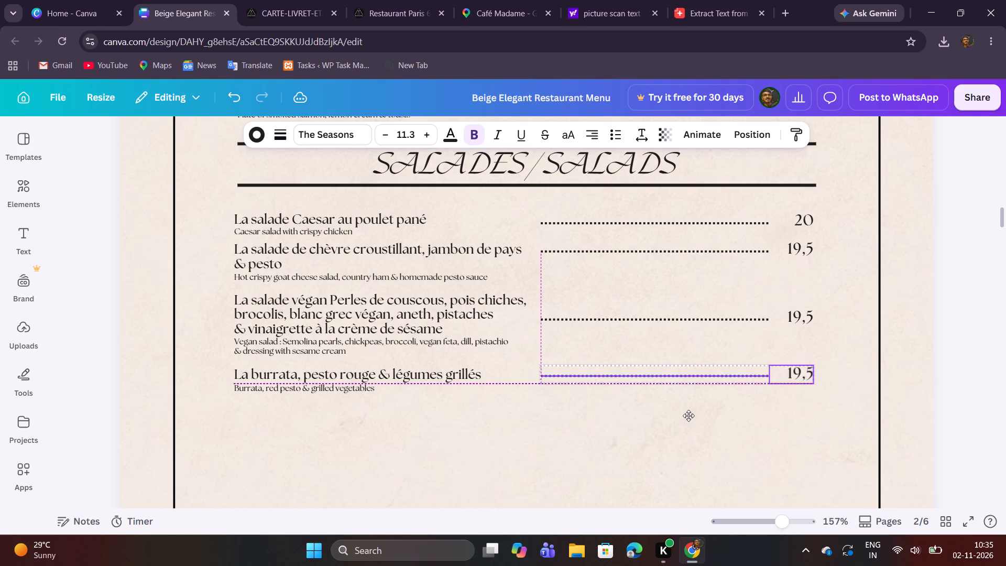
pyautogui.click(637, 434)
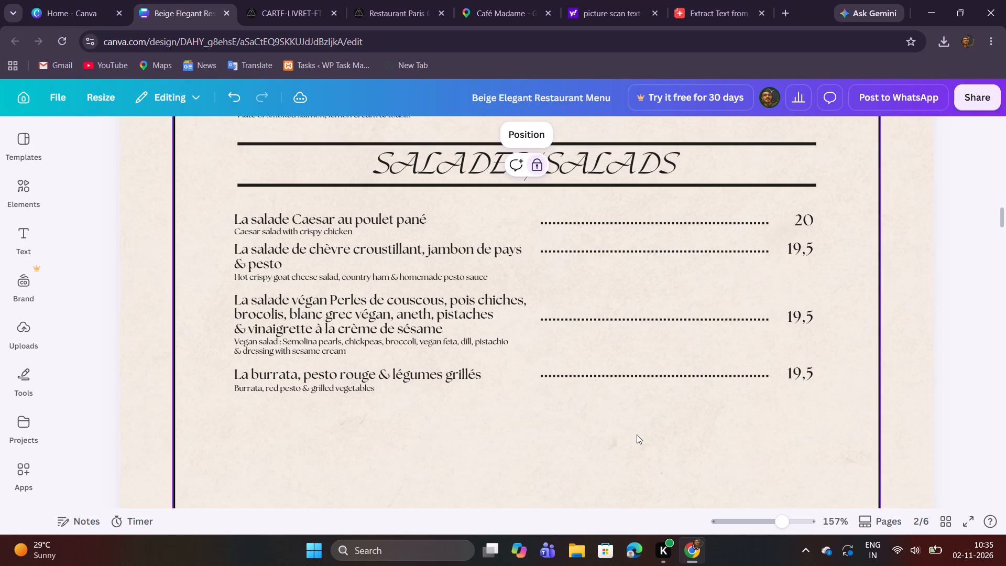
pyautogui.moveTo(631, 422); pyautogui.dragTo(722, 384)
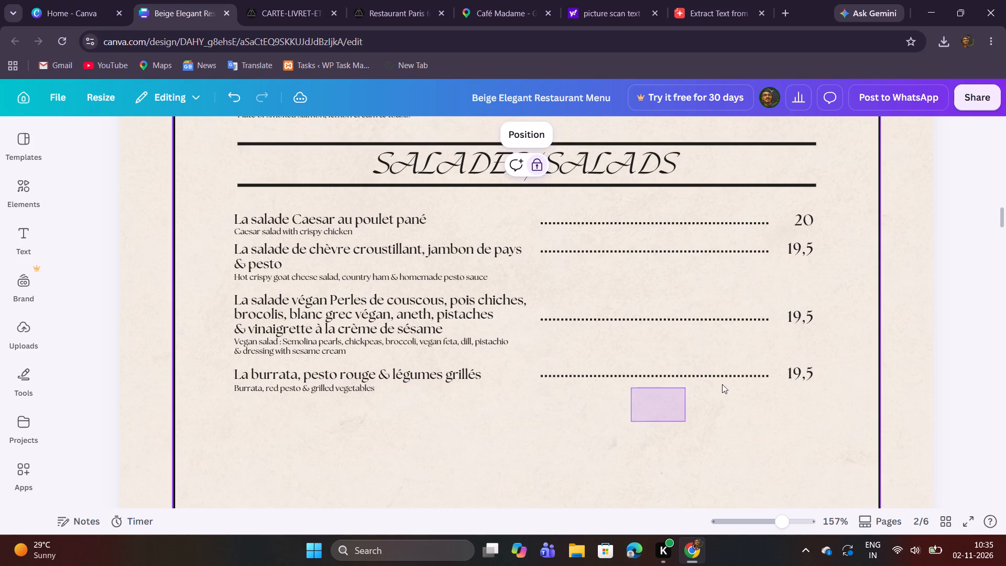
pyautogui.moveTo(722, 384); pyautogui.dragTo(813, 374)
pyautogui.click(691, 413)
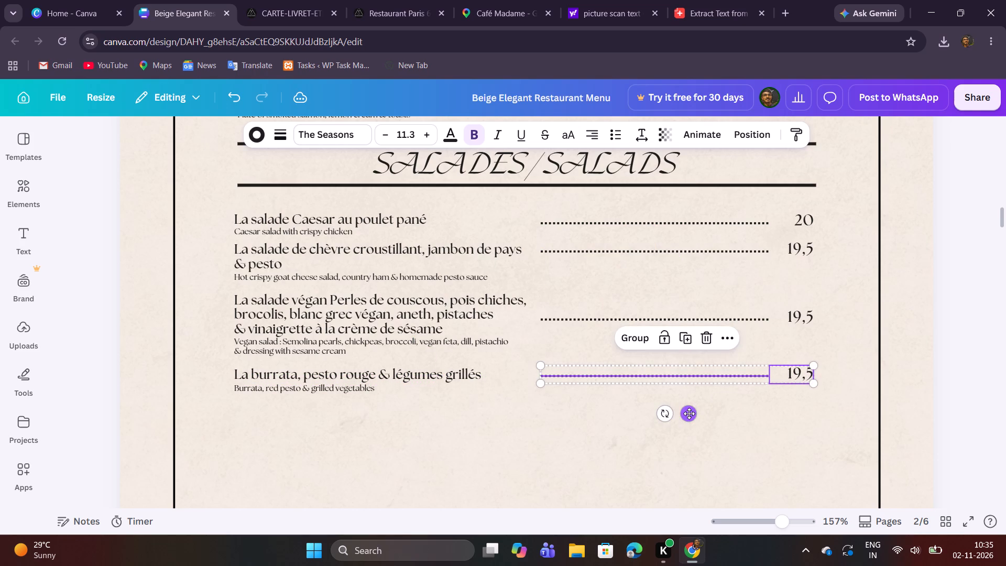
pyautogui.click(632, 437)
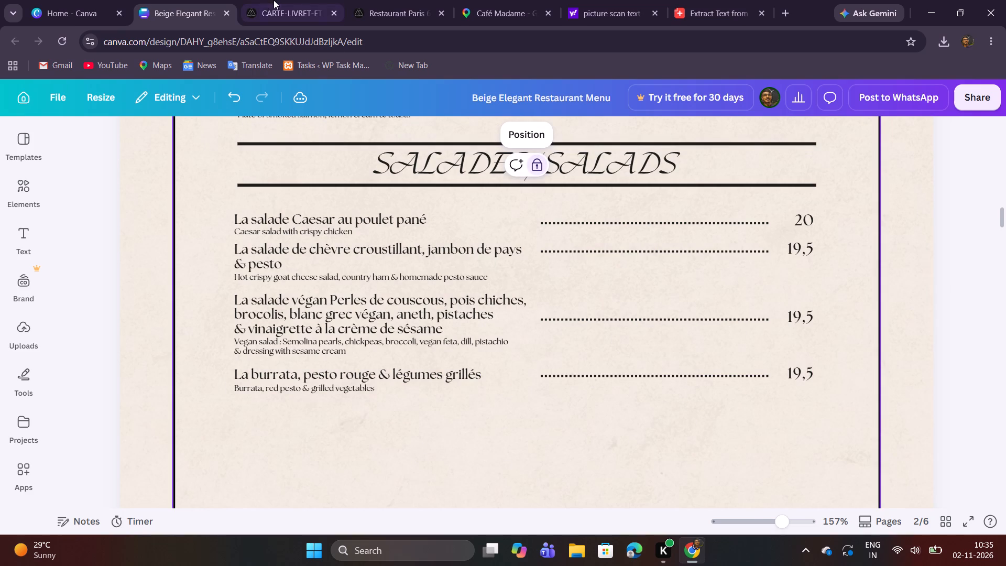
# Check the burrata's price in the menu PDF and set it to 21 in the Canva menu.
pyautogui.click(260, 2)
pyautogui.click(196, 0)
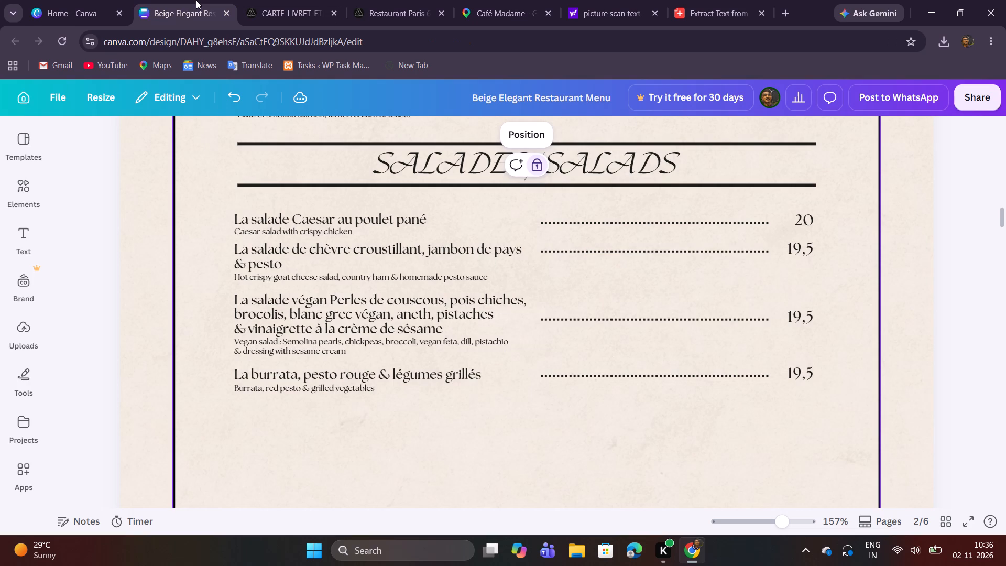
pyautogui.doubleClick(800, 374)
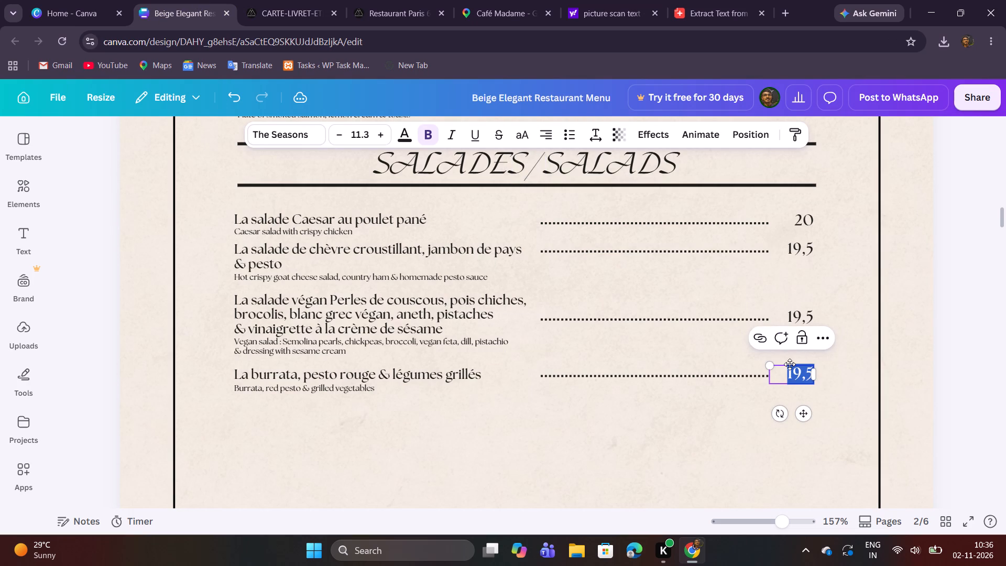
pyautogui.write('21')
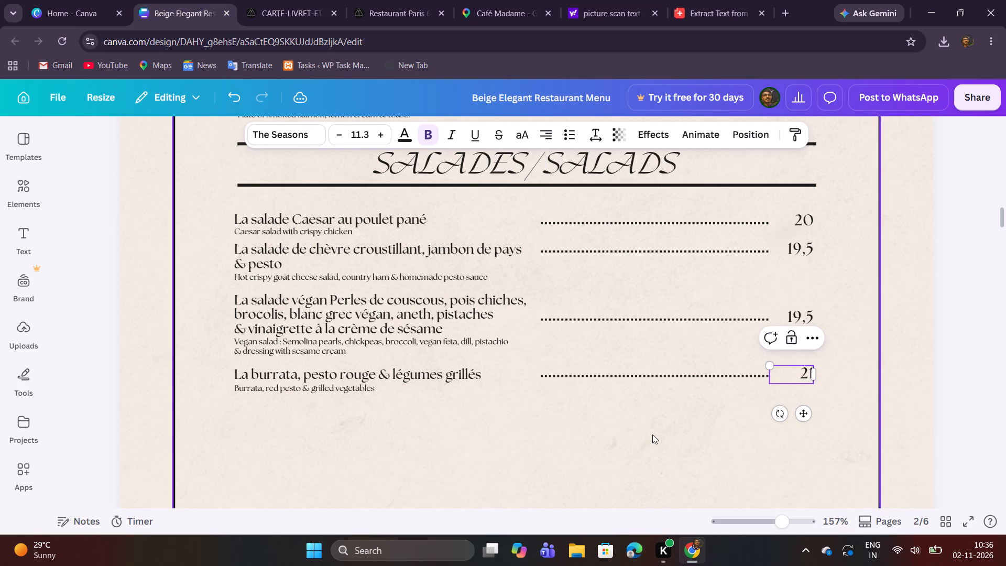
pyautogui.click(652, 434)
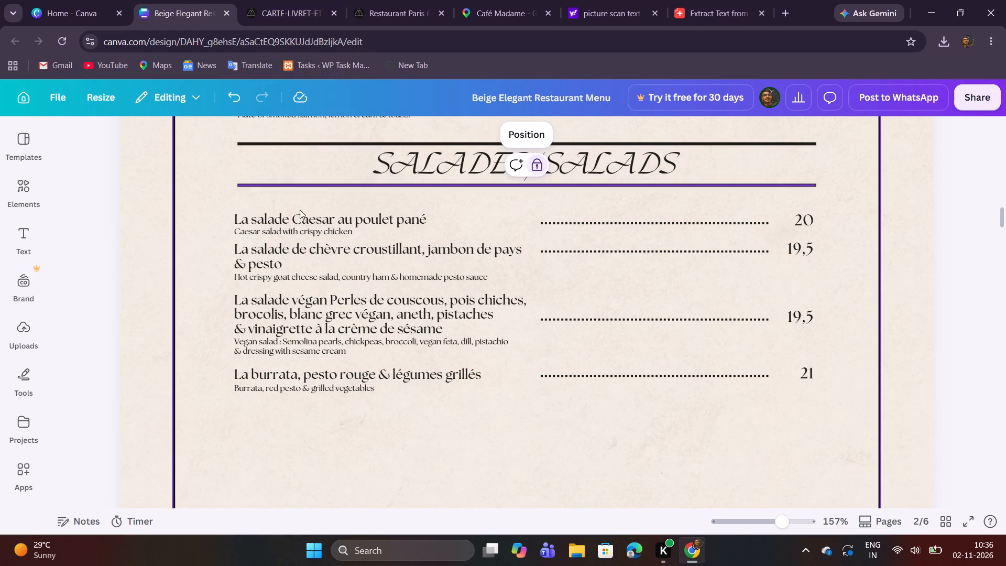
# Duplicate the whole burrata entry with title, description, dotted leader and price, and place the copy below it, left-aligned.
pyautogui.click(261, 0)
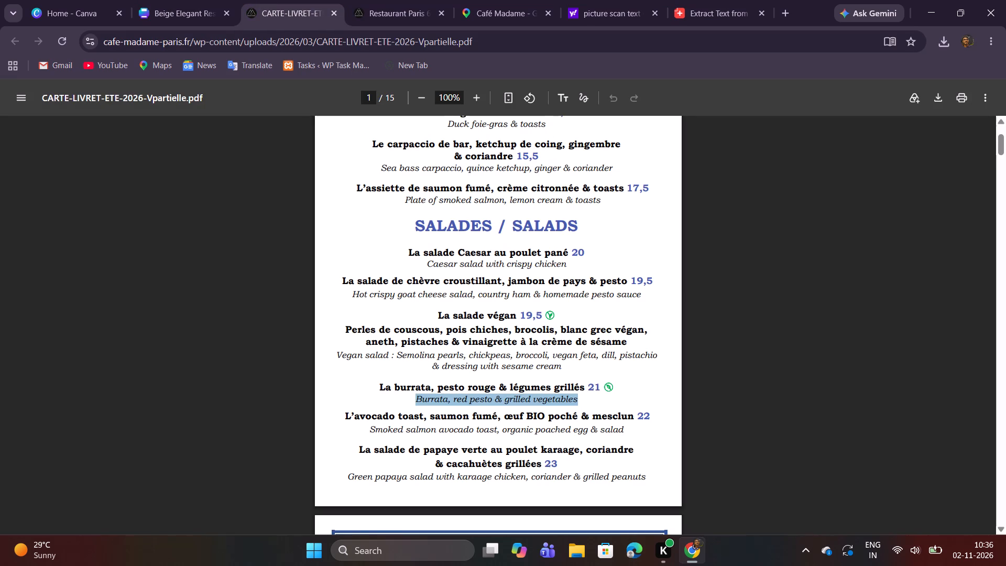
pyautogui.scroll(-2, 420, 277)
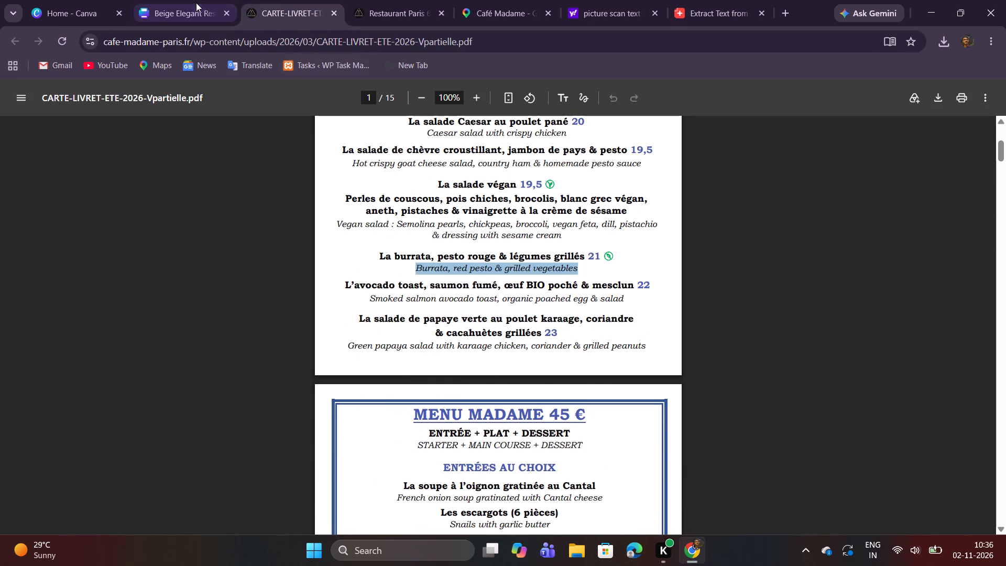
pyautogui.click(194, 3)
pyautogui.moveTo(384, 412); pyautogui.dragTo(457, 374)
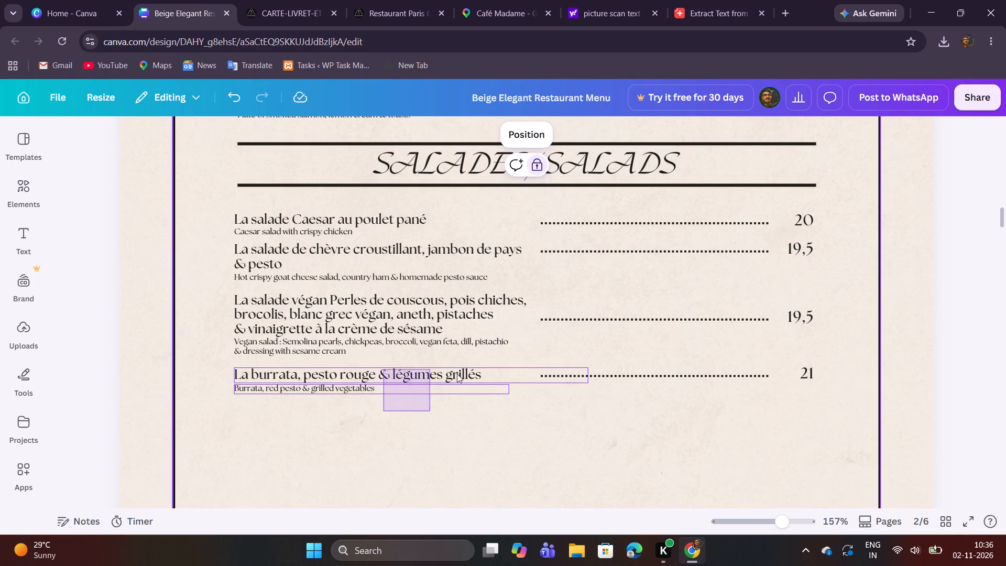
pyautogui.moveTo(457, 374); pyautogui.dragTo(811, 374)
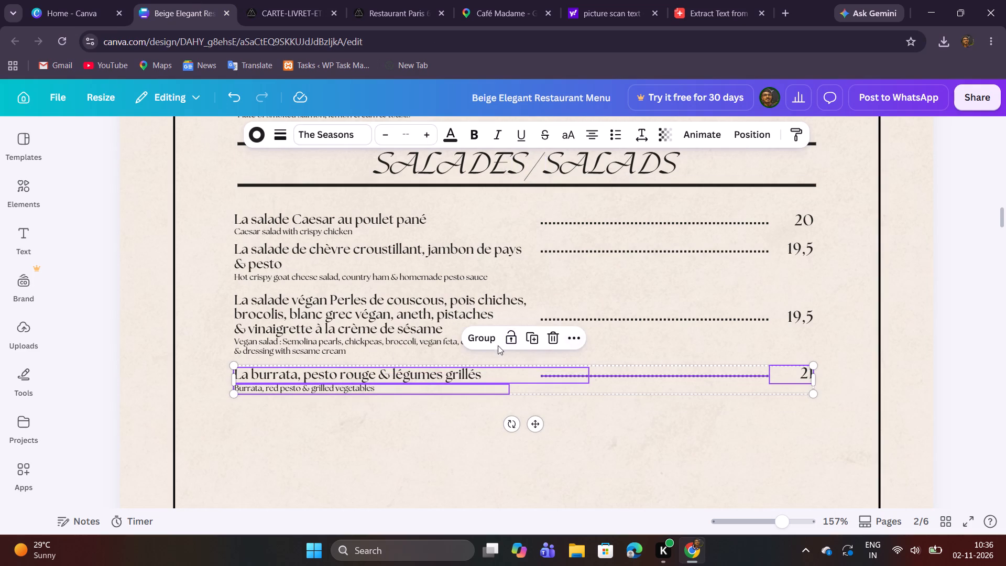
pyautogui.click(528, 340)
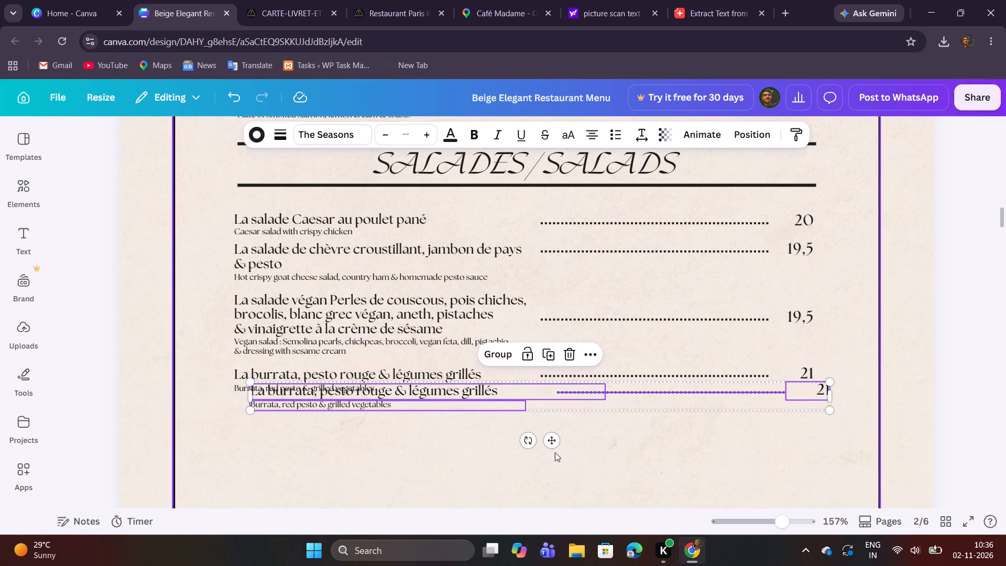
pyautogui.scroll(-5, 574, 430)
pyautogui.scroll(3, 576, 419)
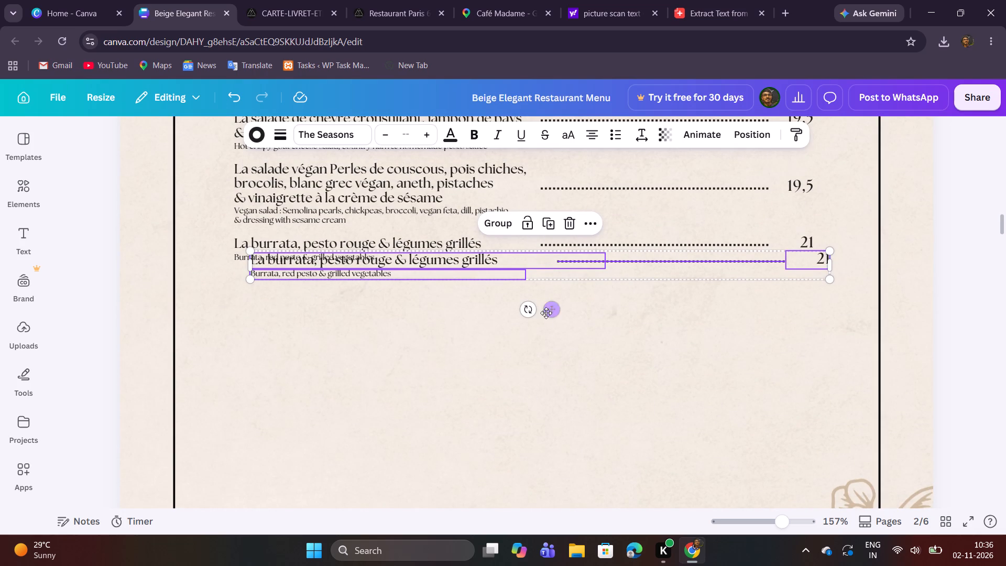
pyautogui.moveTo(548, 311); pyautogui.dragTo(538, 332)
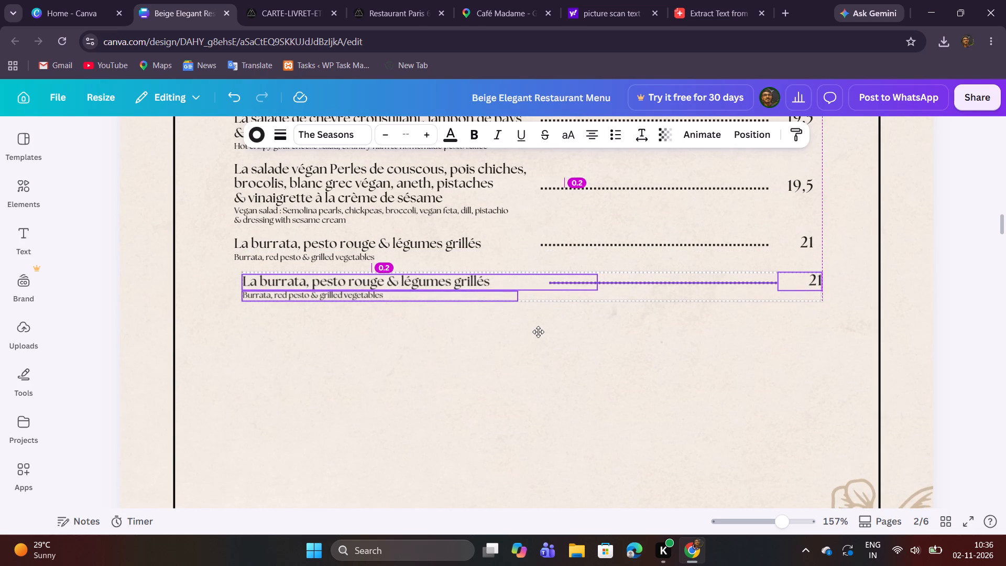
pyautogui.moveTo(538, 332); pyautogui.dragTo(531, 332)
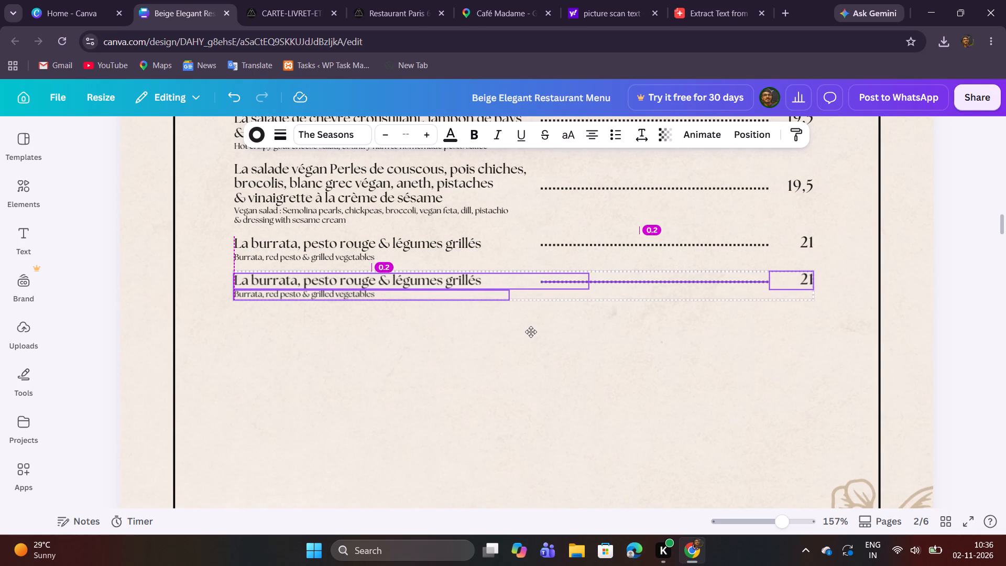
pyautogui.moveTo(531, 332); pyautogui.dragTo(531, 334)
pyautogui.click(449, 382)
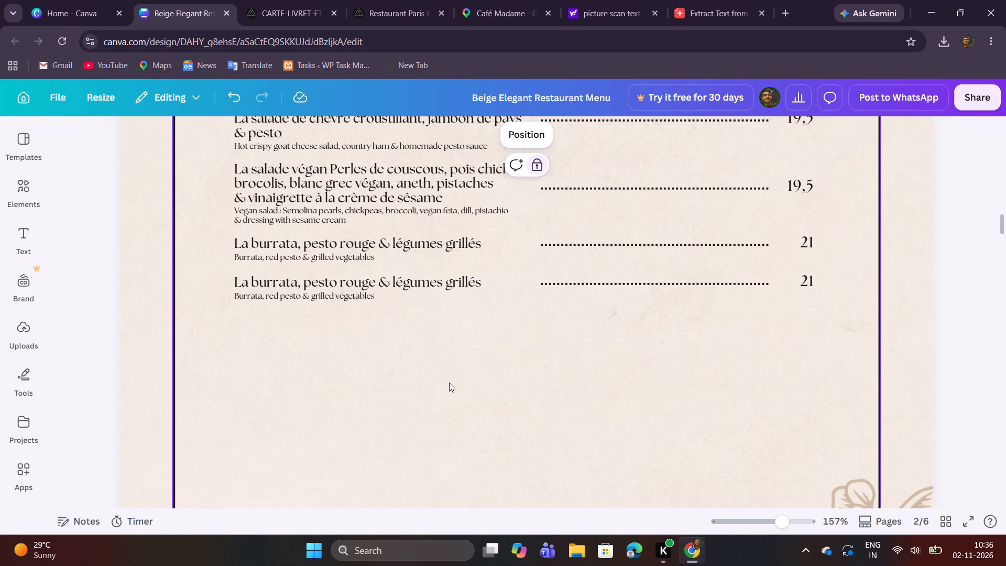
# Replace the duplicated entry's title with "L'avocado toast, saumon fumé, œuf BIO poché & mesclun 22", copied from the menu PDF.
pyautogui.click(279, 0)
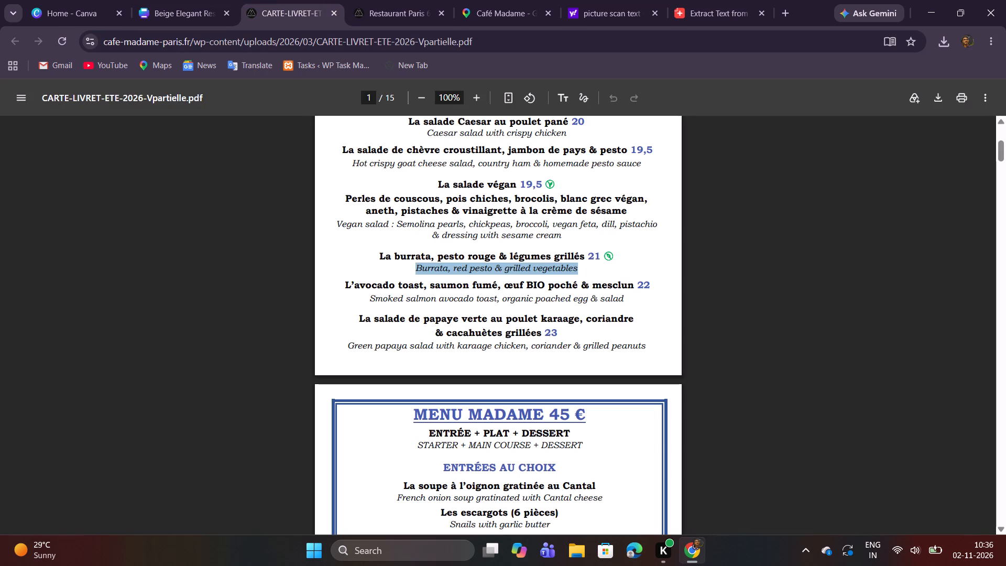
pyautogui.moveTo(343, 285); pyautogui.dragTo(569, 286)
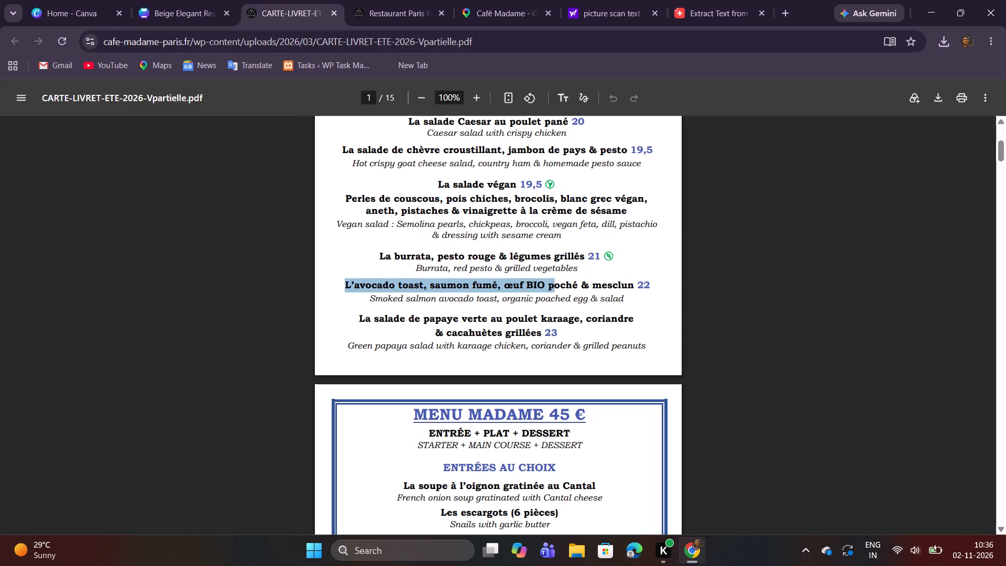
pyautogui.moveTo(569, 286); pyautogui.dragTo(654, 290)
pyautogui.hotkey('ctrl', 'c')
pyautogui.hotkey('ctrl', 'c')
pyautogui.scroll(-2, 641, 279)
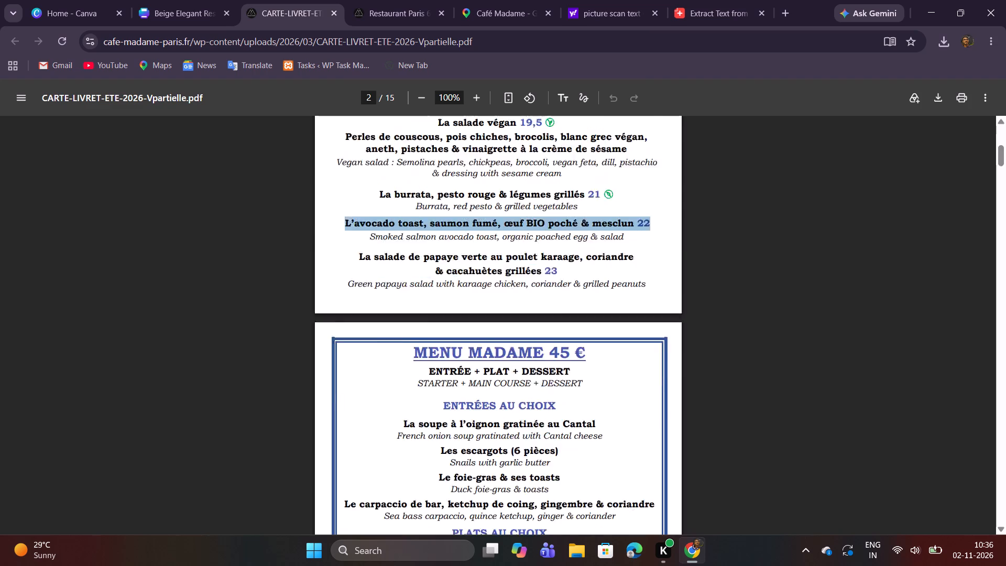
pyautogui.scroll(-3, 641, 279)
pyautogui.scroll(1, 641, 279)
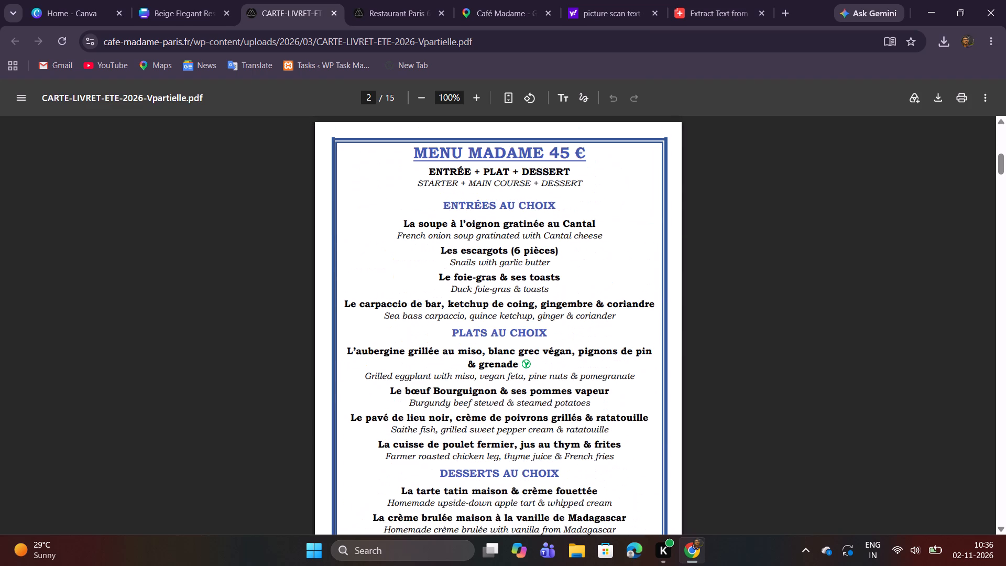
pyautogui.scroll(10, 641, 279)
pyautogui.scroll(-2, 640, 278)
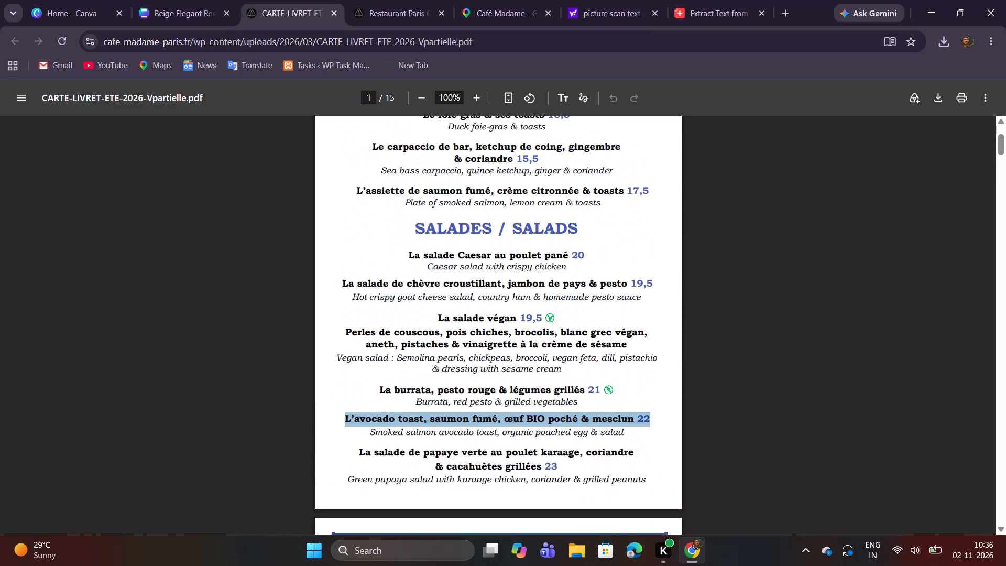
pyautogui.hotkey('ctrl', 'c')
pyautogui.hotkey('ctrl', 'c')
pyautogui.click(189, 0)
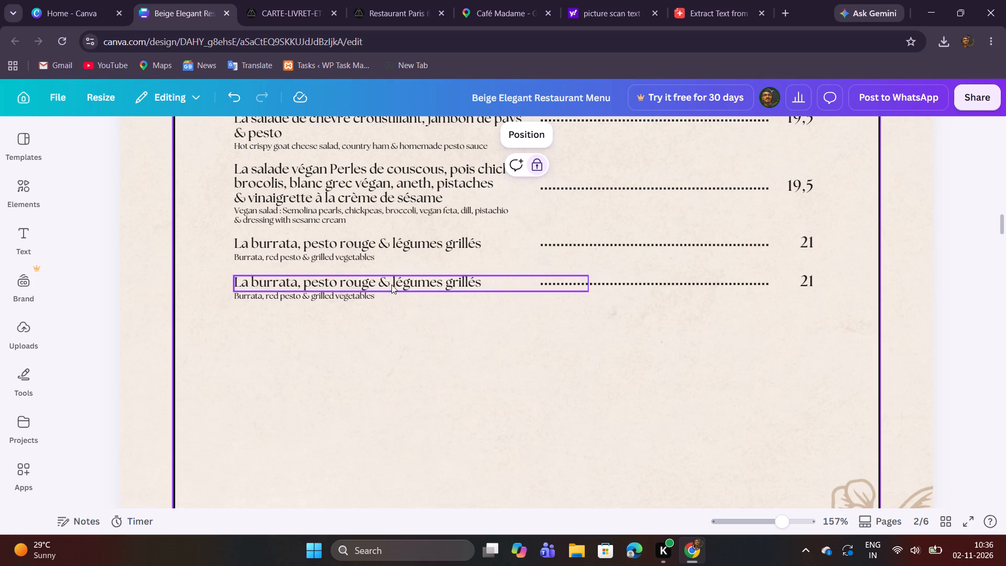
pyautogui.doubleClick(391, 283)
pyautogui.hotkey('ctrl', 'v')
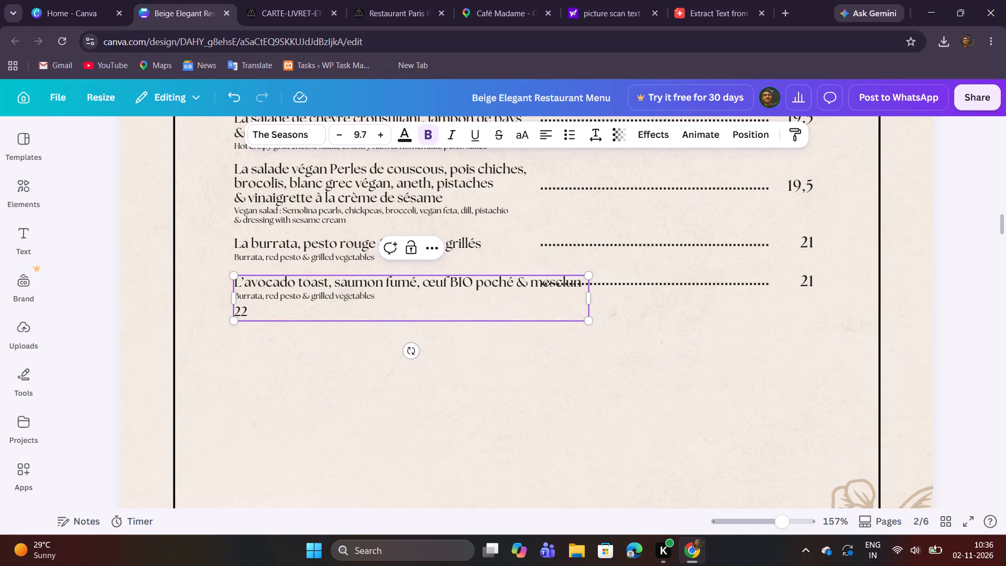
pyautogui.click(310, 384)
# Move the duplicated "Burrata, red pesto & grilled vegetables" description down, clear of the avocado toast title's text box.
pyautogui.click(326, 296)
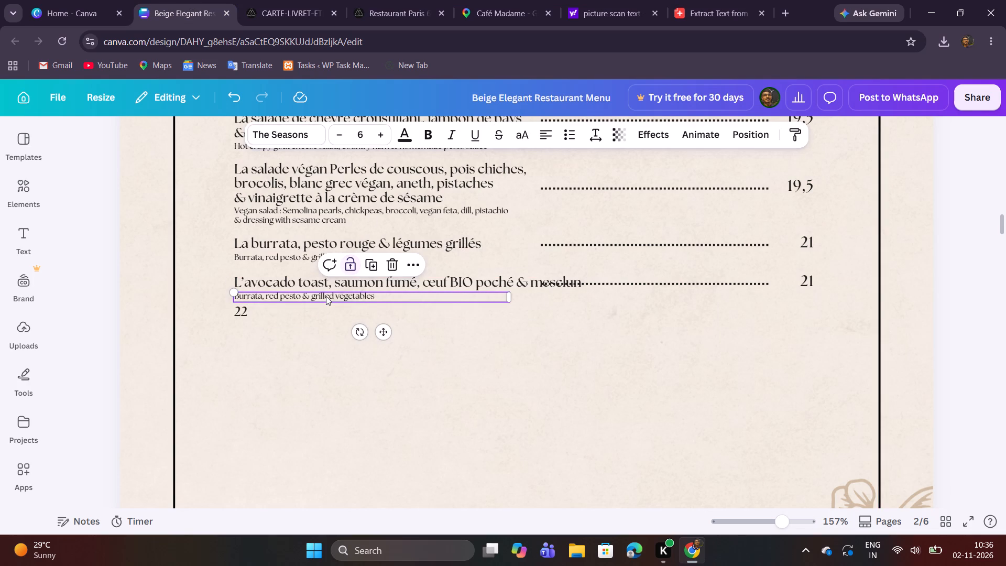
pyautogui.moveTo(326, 296); pyautogui.dragTo(327, 308)
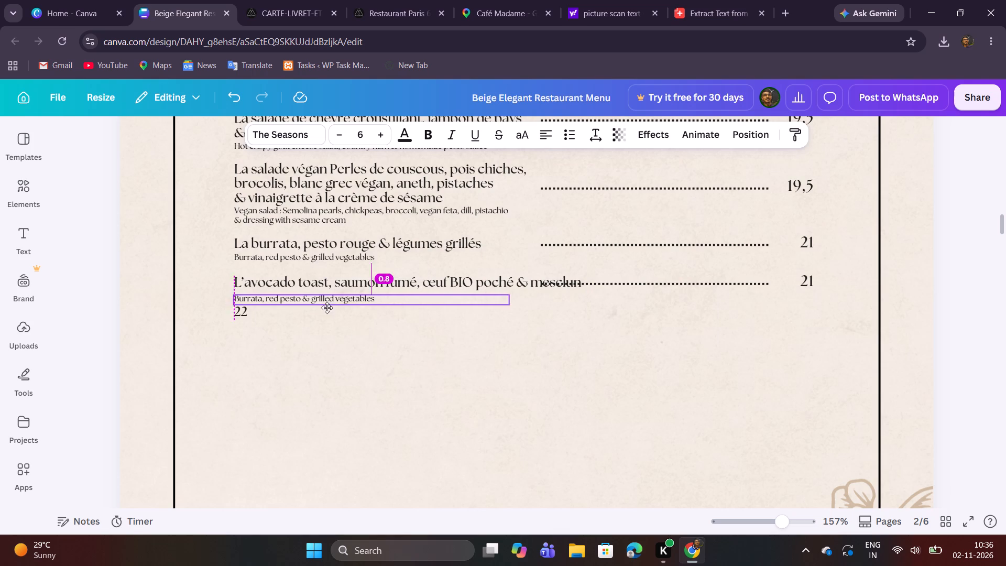
pyautogui.moveTo(327, 308); pyautogui.dragTo(323, 345)
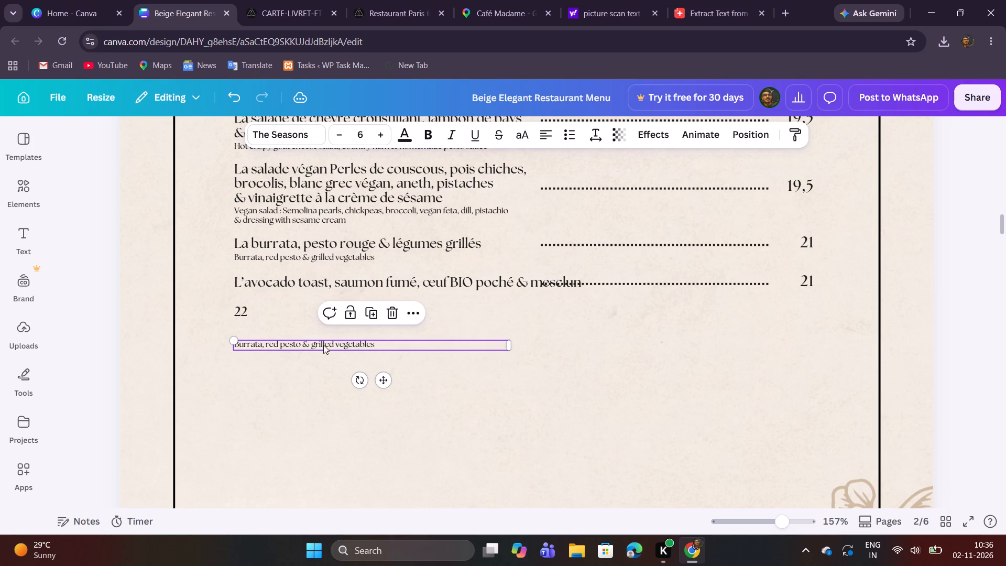
# Split the avocado toast title, moving "& mesclun 22" into a duplicated text box placed as a second line directly beneath it.
pyautogui.click(265, 312)
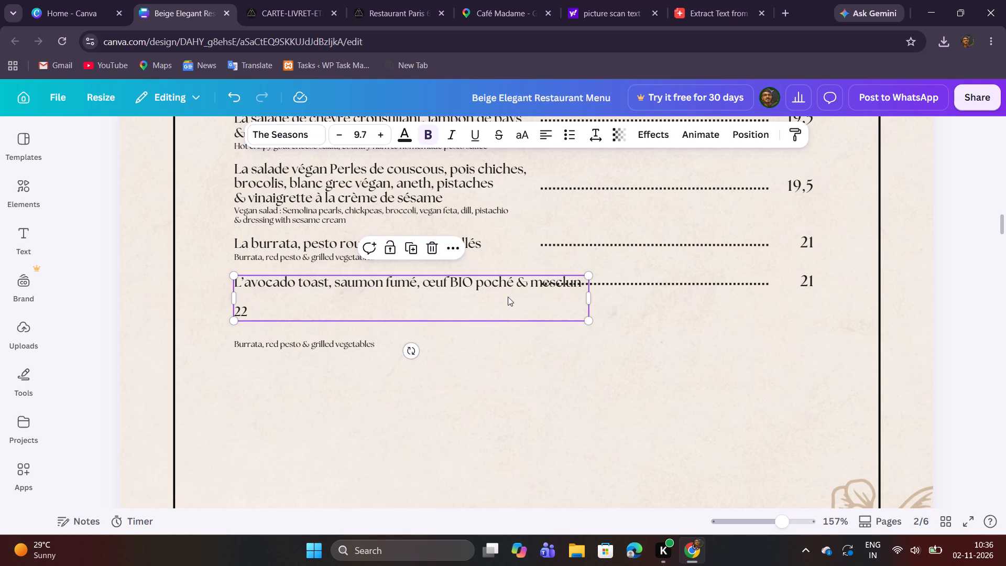
pyautogui.click(516, 284)
pyautogui.moveTo(515, 282); pyautogui.dragTo(535, 306)
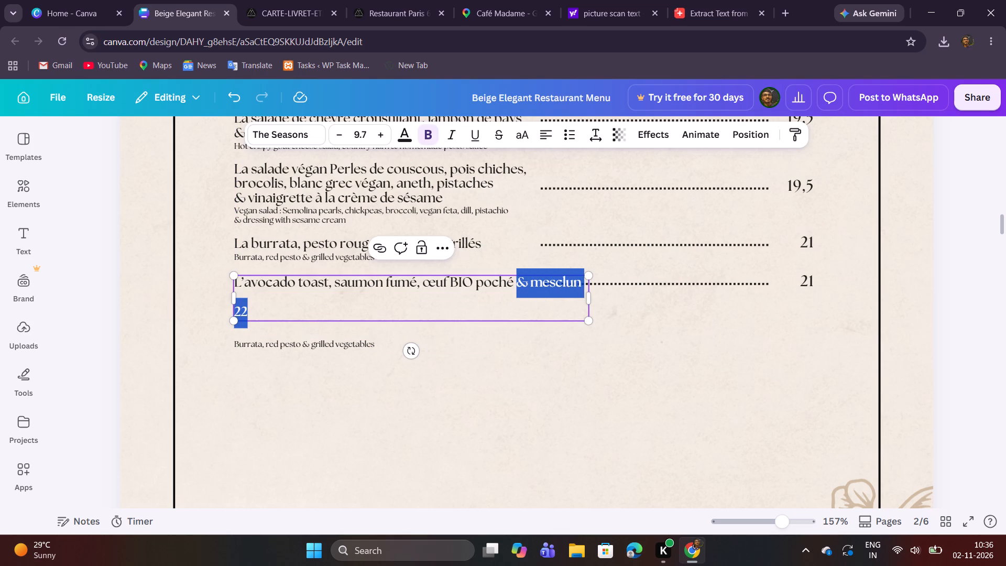
pyautogui.hotkey('ctrl', 'x')
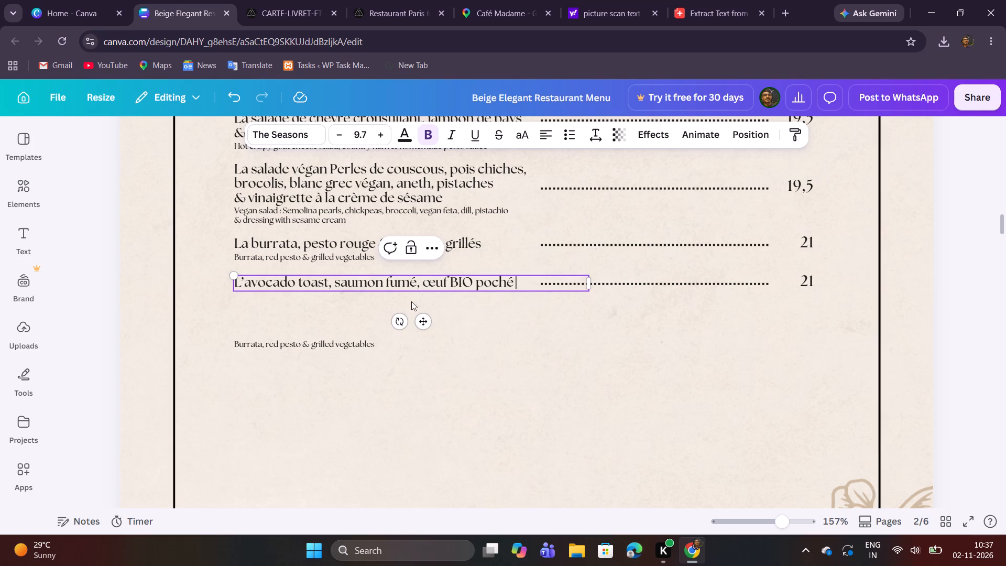
pyautogui.click(360, 313)
pyautogui.click(370, 292)
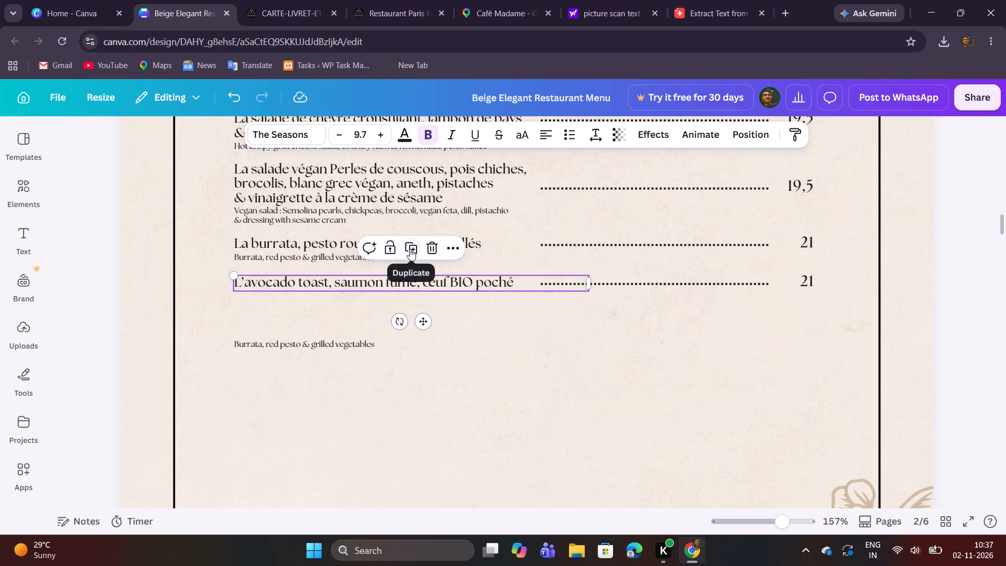
pyautogui.click(410, 249)
pyautogui.moveTo(443, 335); pyautogui.dragTo(428, 336)
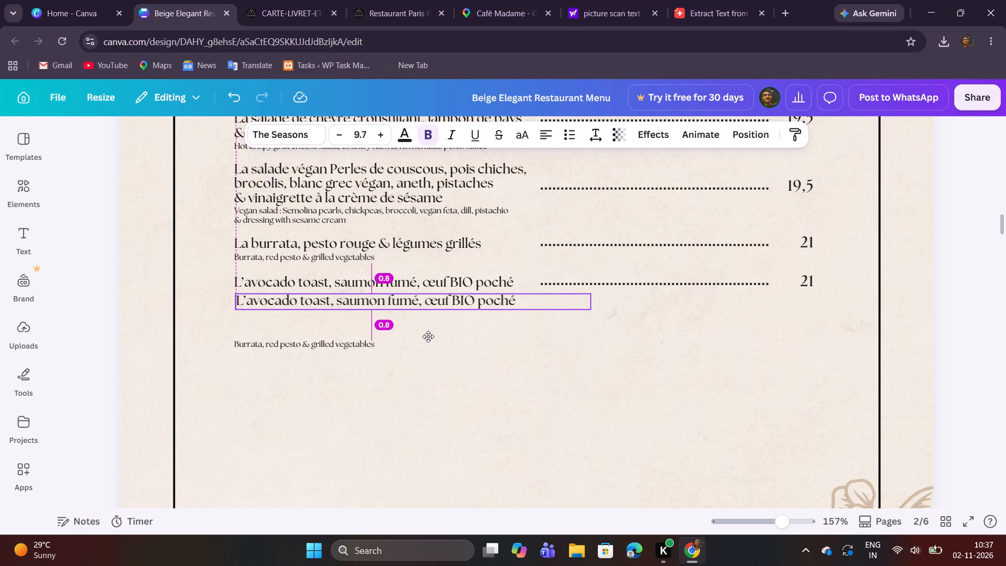
pyautogui.moveTo(428, 336); pyautogui.dragTo(424, 333)
pyautogui.doubleClick(393, 295)
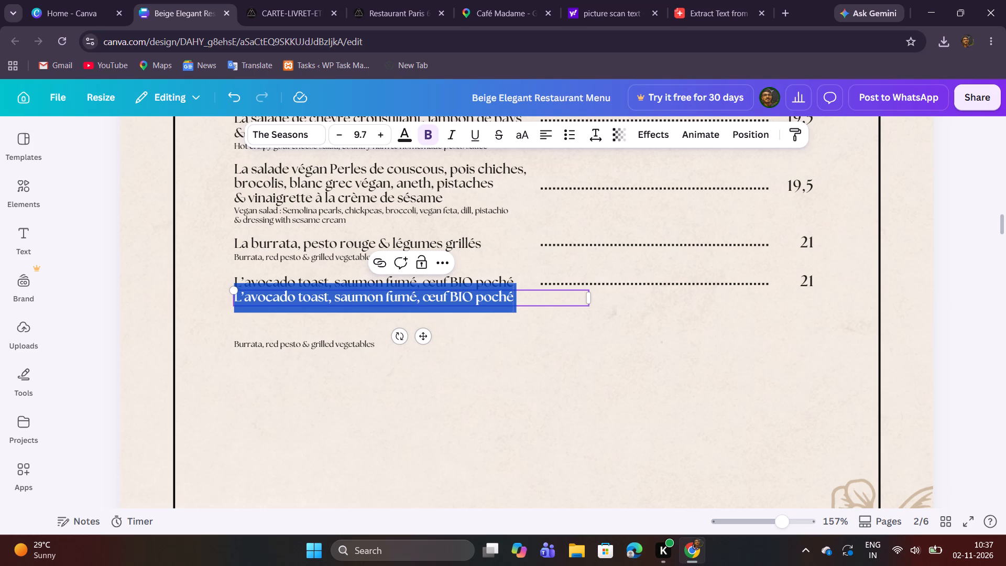
pyautogui.hotkey('ctrl', 'v')
# Move the "Burrata, red pesto & grilled vegetables" description up so it sits just beneath the "& mesclun 22" line.
pyautogui.click(480, 338)
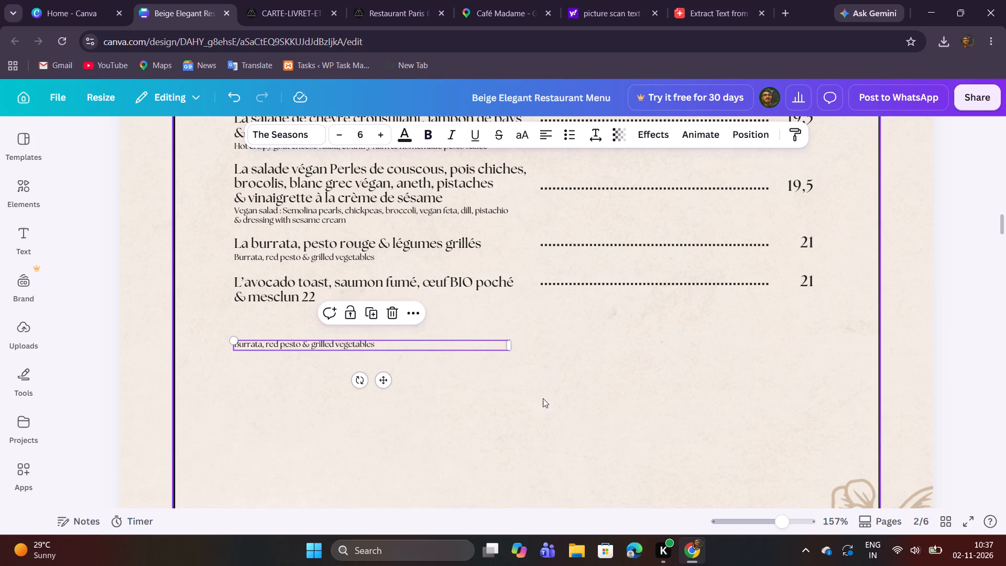
pyautogui.click(384, 386)
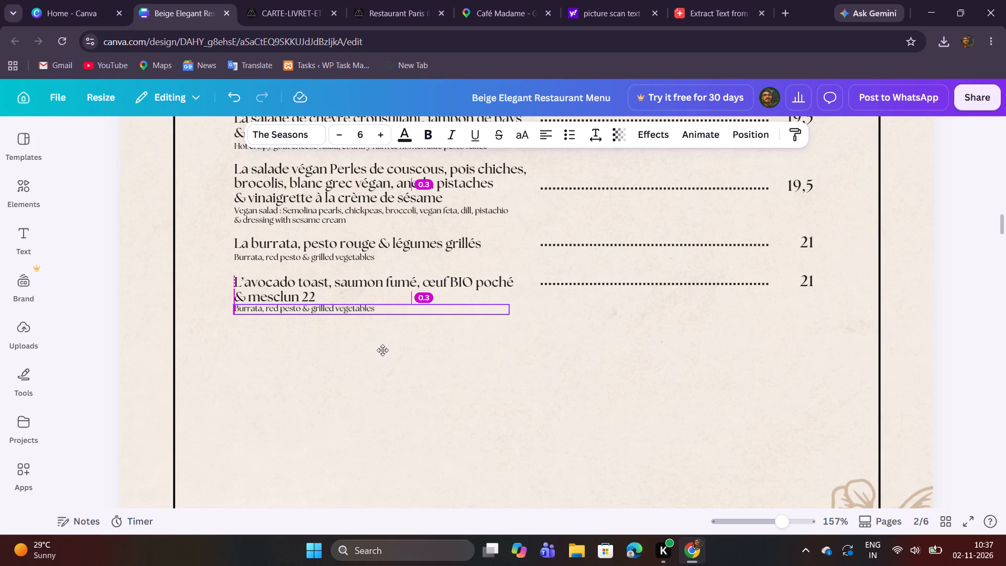
pyautogui.click(432, 372)
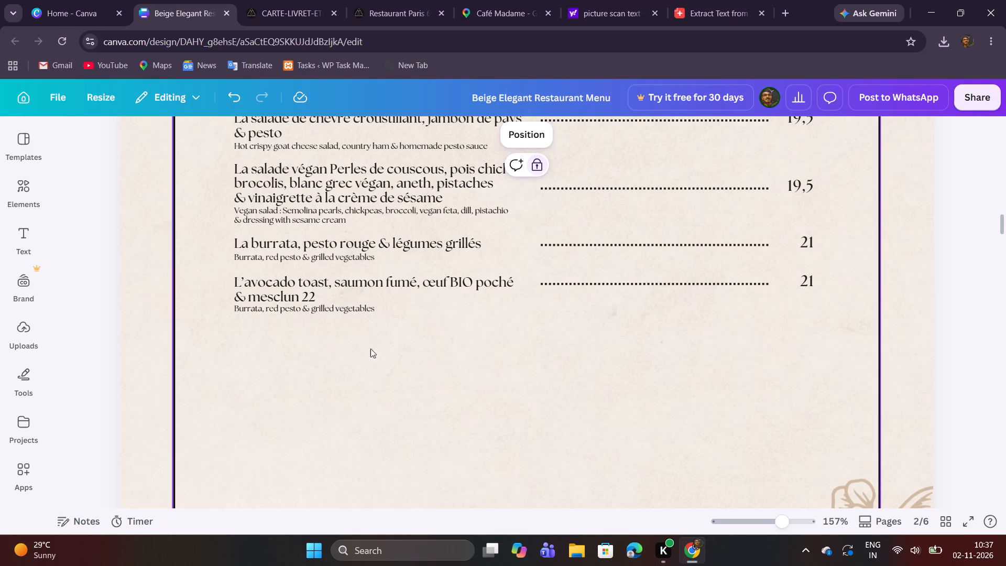
pyautogui.click(345, 313)
pyautogui.click(381, 345)
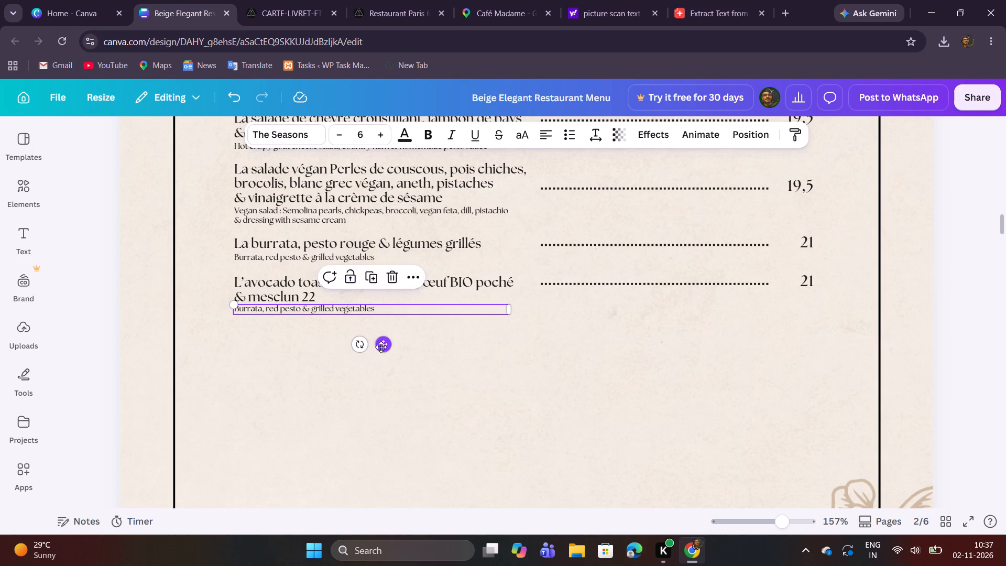
pyautogui.click(324, 373)
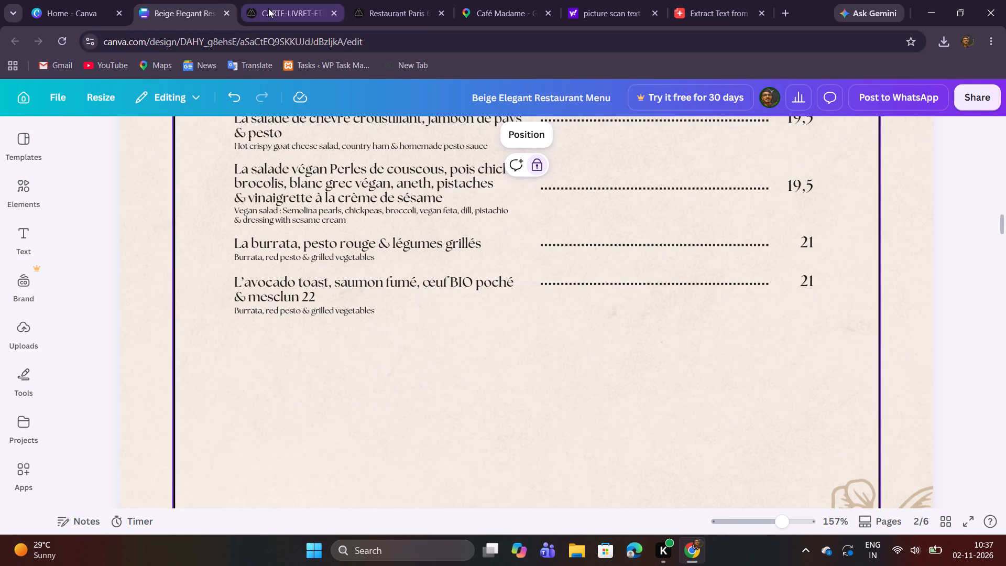
# Replace the avocado toast's description with "Smoked salmon avocado toast, organic poached egg & salad", copied from the menu PDF.
pyautogui.click(268, 8)
pyautogui.moveTo(370, 433); pyautogui.dragTo(430, 431)
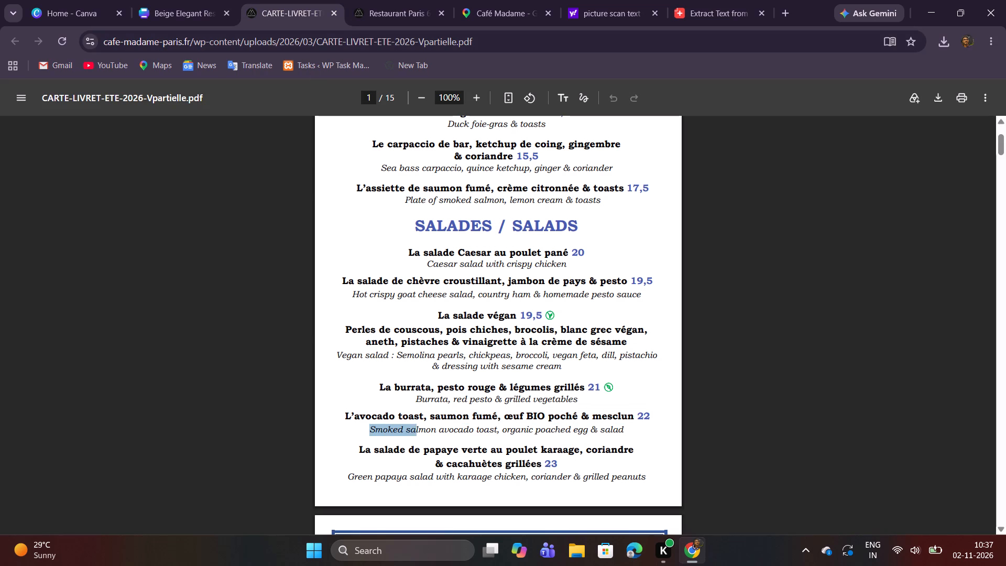
pyautogui.moveTo(430, 431); pyautogui.dragTo(626, 428)
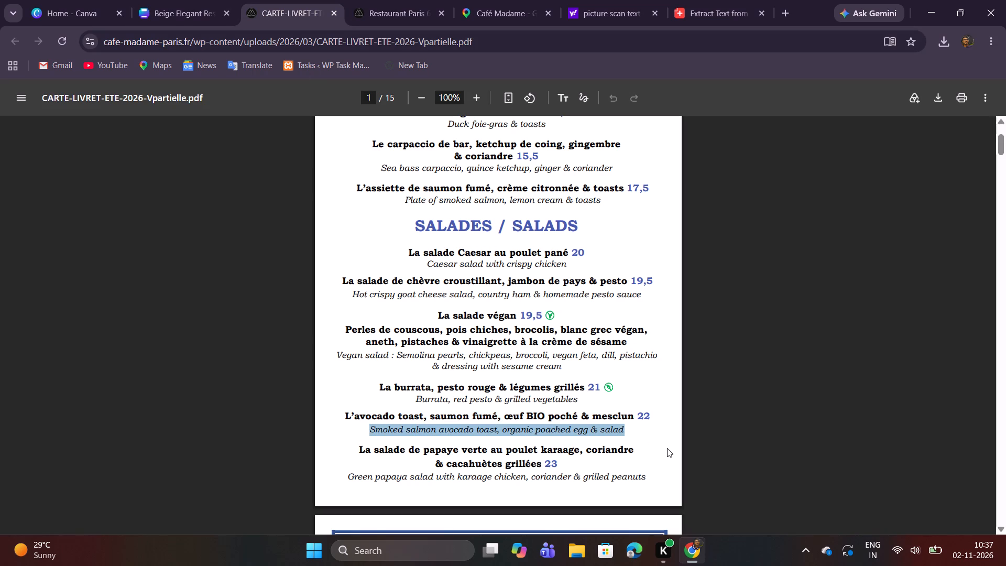
pyautogui.hotkey('ctrl', 'c')
pyautogui.click(166, 0)
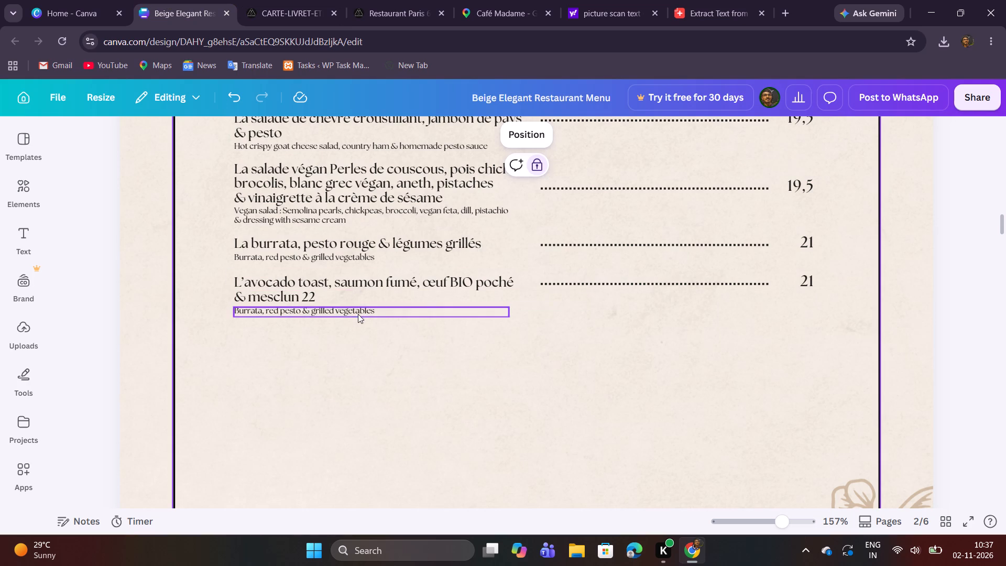
pyautogui.doubleClick(358, 313)
pyautogui.click(349, 309)
pyautogui.click(320, 335)
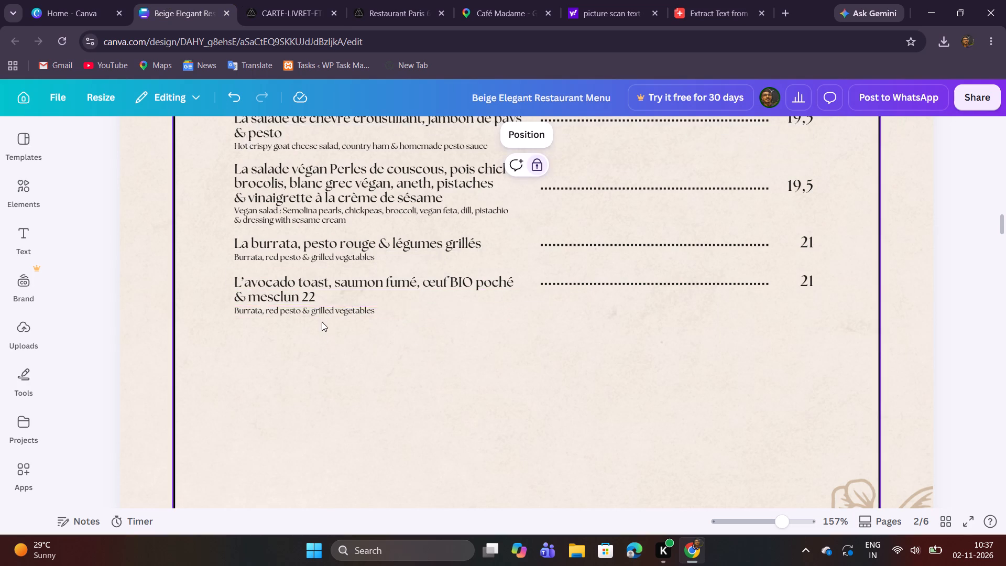
pyautogui.doubleClick(324, 313)
pyautogui.click(323, 318)
pyautogui.click(323, 318)
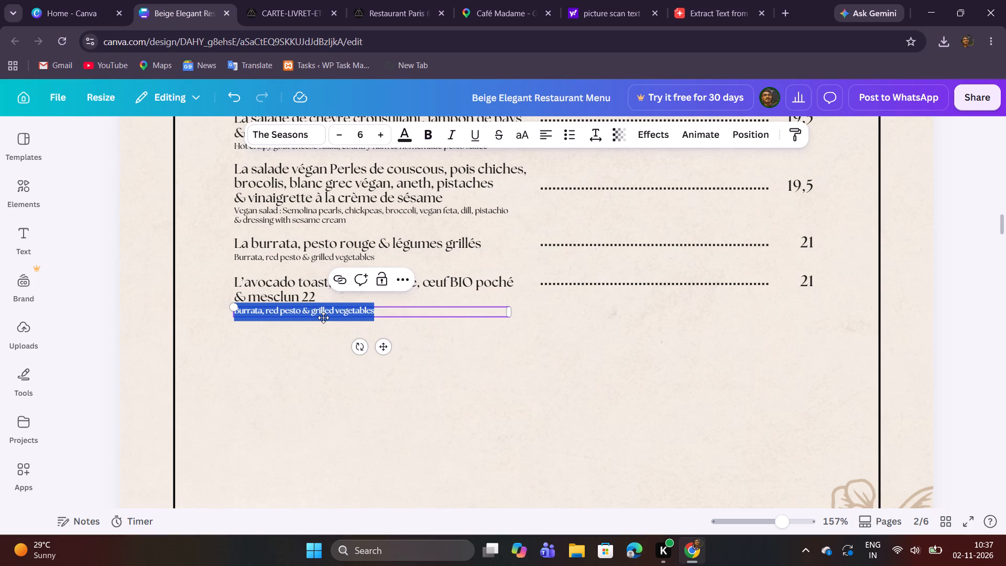
pyautogui.hotkey('ctrl', 'v')
pyautogui.click(487, 361)
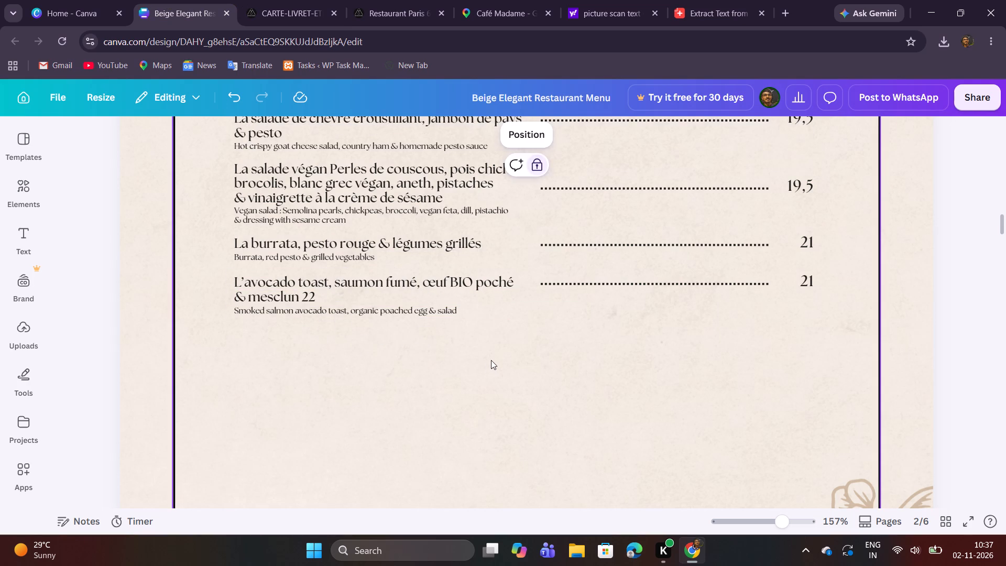
# Check the avocado toast's price in the menu PDF and set it to 22 in the Canva menu.
pyautogui.click(303, 0)
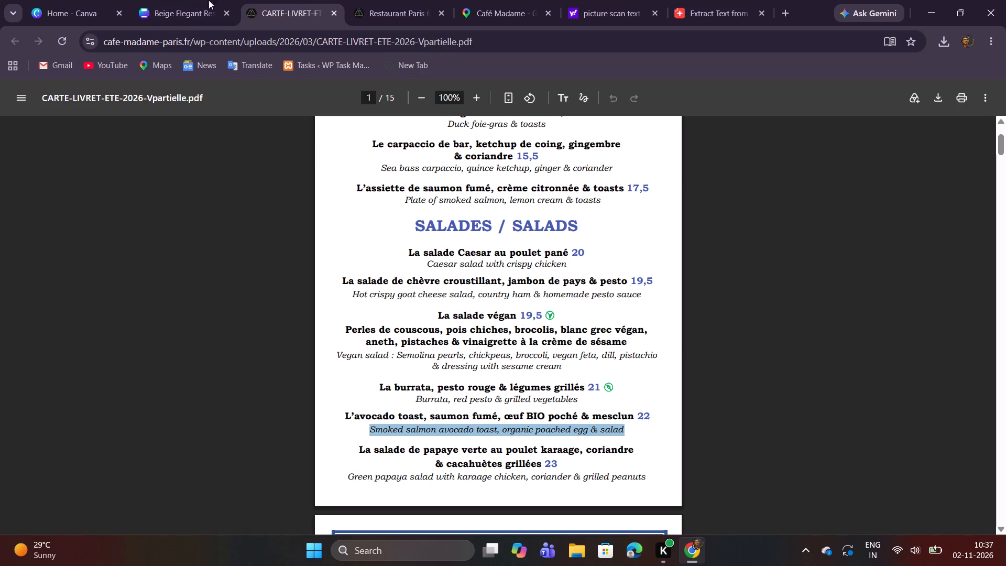
pyautogui.click(187, 0)
pyautogui.doubleClick(805, 281)
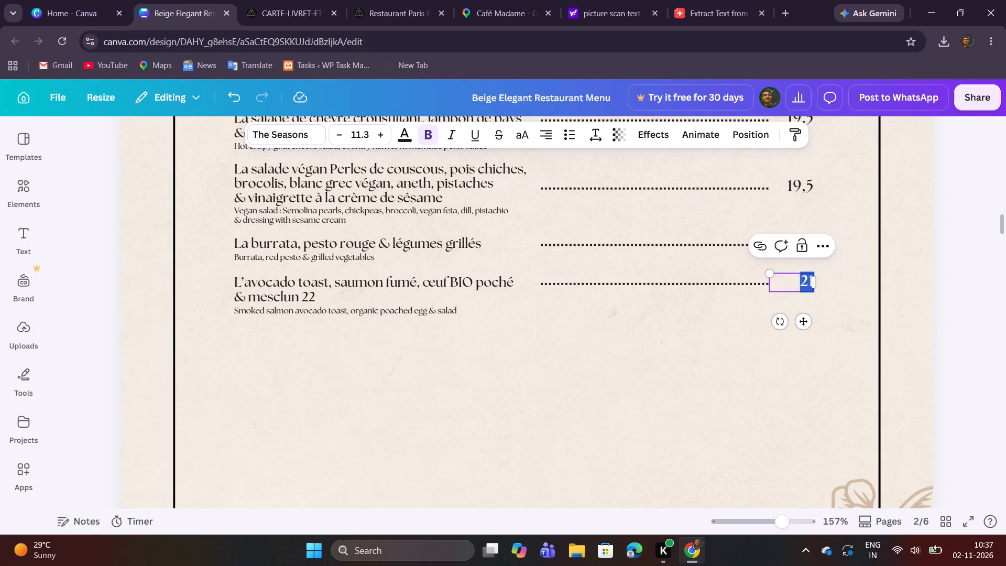
pyautogui.write('22')
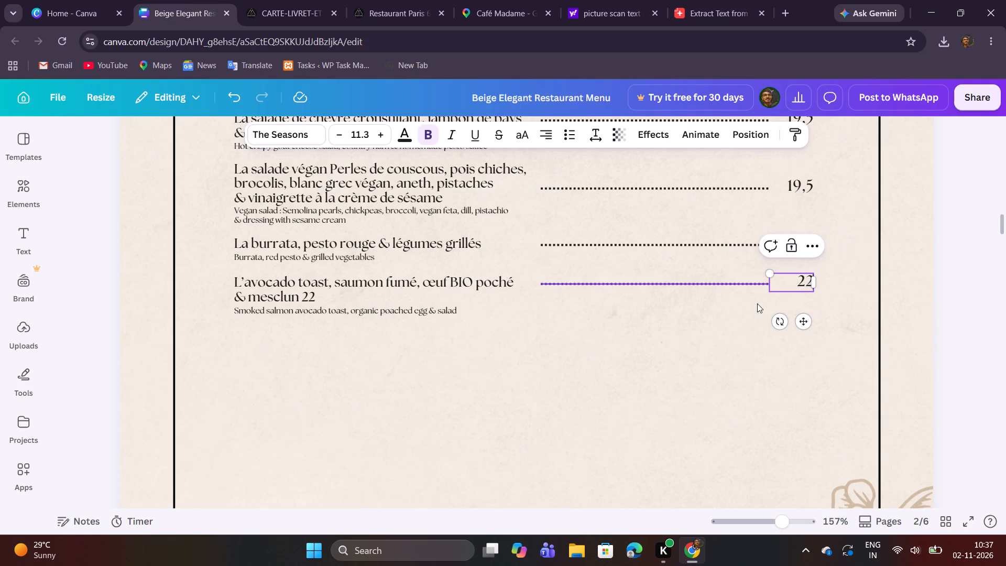
pyautogui.click(586, 384)
# Duplicate the whole avocado toast entry with both title lines, description, dotted leader and price, and place the copy below it.
pyautogui.scroll(1, 574, 354)
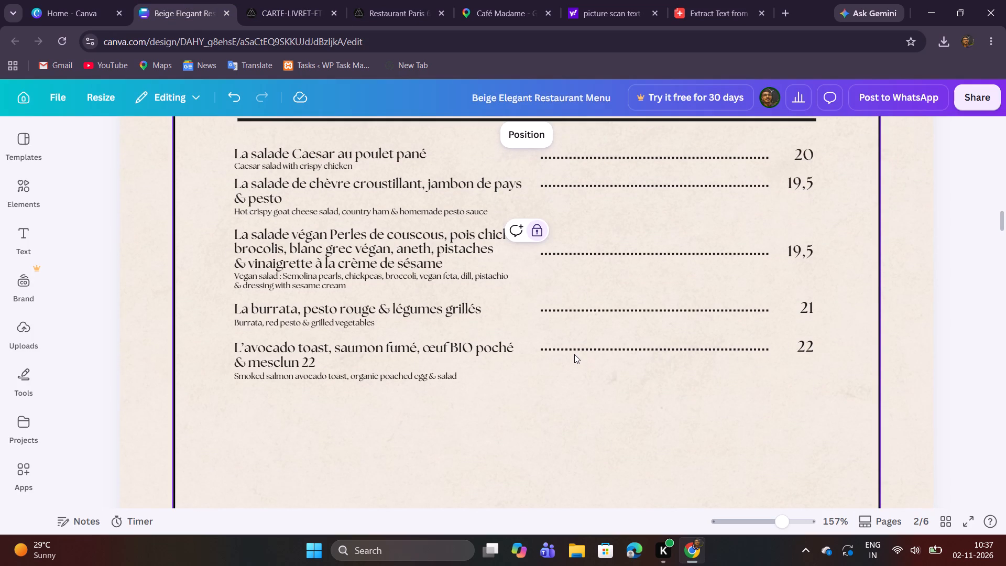
pyautogui.click(320, 0)
pyautogui.scroll(-2, 489, 251)
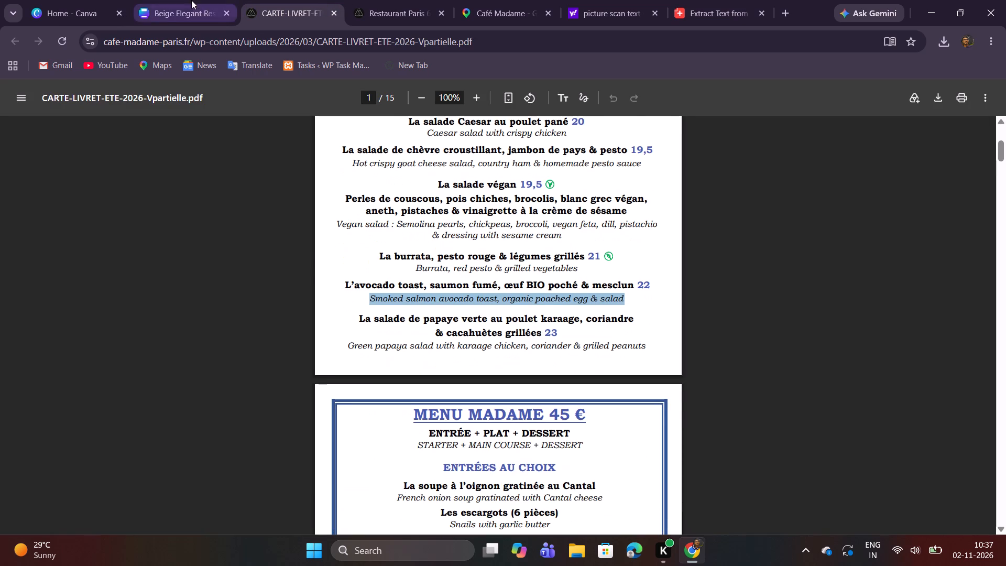
pyautogui.click(183, 0)
pyautogui.moveTo(315, 402); pyautogui.dragTo(386, 349)
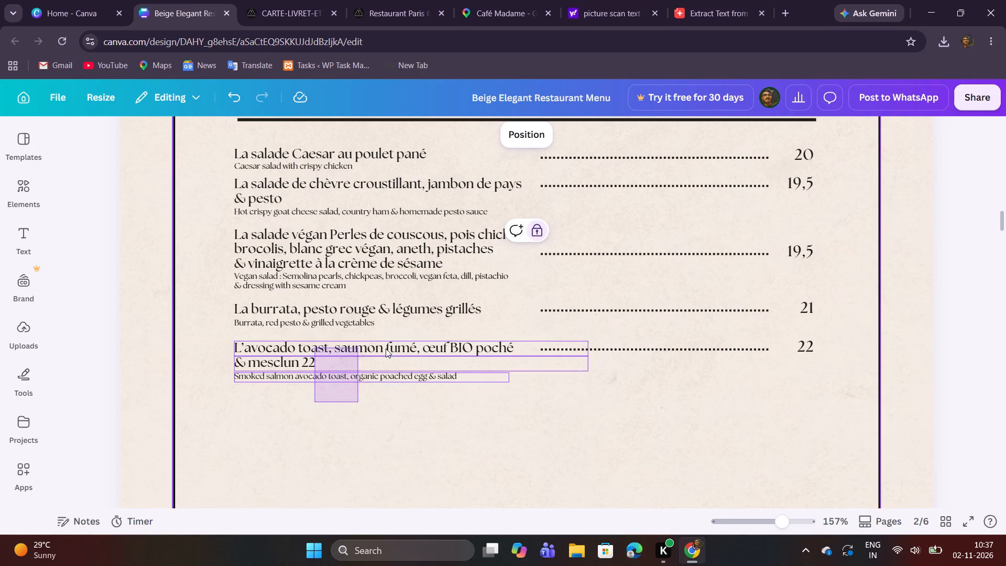
pyautogui.moveTo(386, 349); pyautogui.dragTo(802, 347)
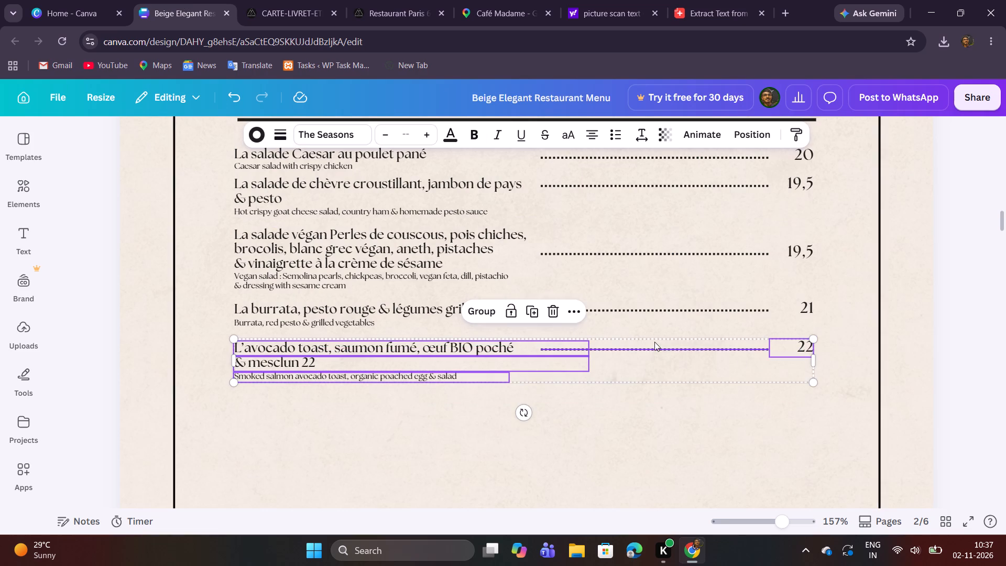
pyautogui.click(532, 318)
pyautogui.click(516, 385)
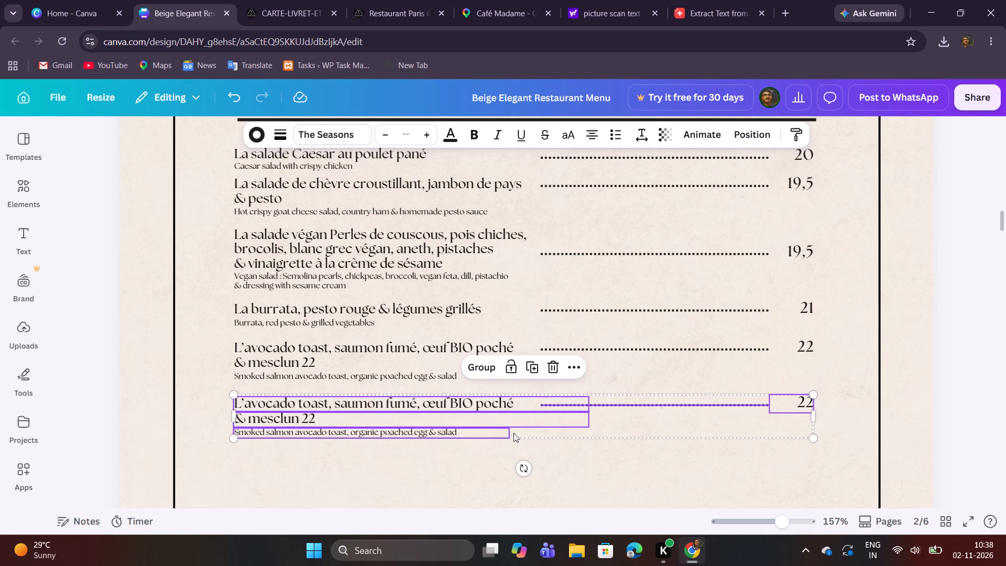
pyautogui.click(570, 460)
# Replace the duplicated entry's first title line with "La salade de papaye verte au poulet karaage, coriandre & cacahuètes grillées" from the menu PDF.
pyautogui.click(278, 0)
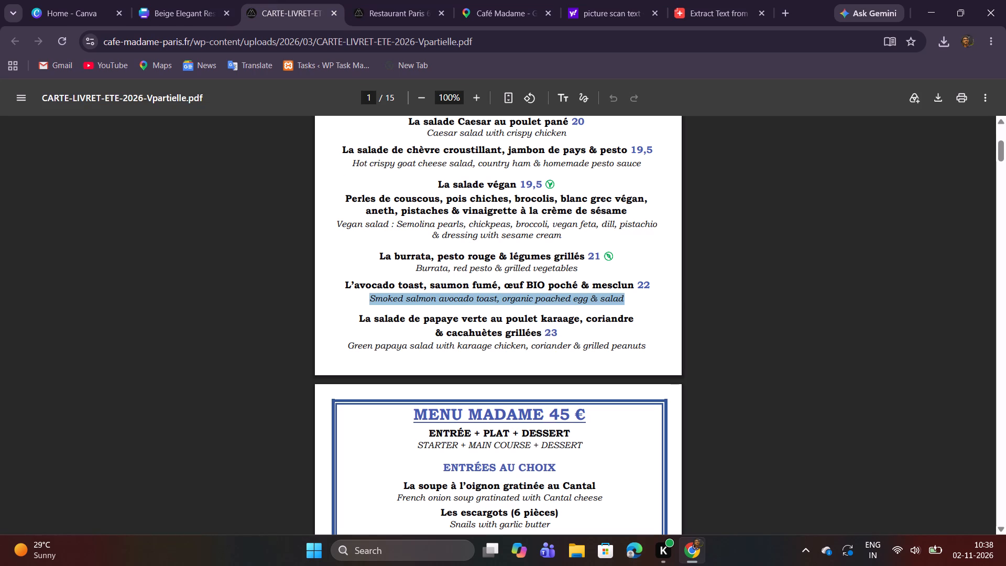
pyautogui.moveTo(360, 319); pyautogui.dragTo(546, 333)
pyautogui.hotkey('ctrl', 'c')
pyautogui.hotkey('ctrl', 'c')
pyautogui.click(177, 0)
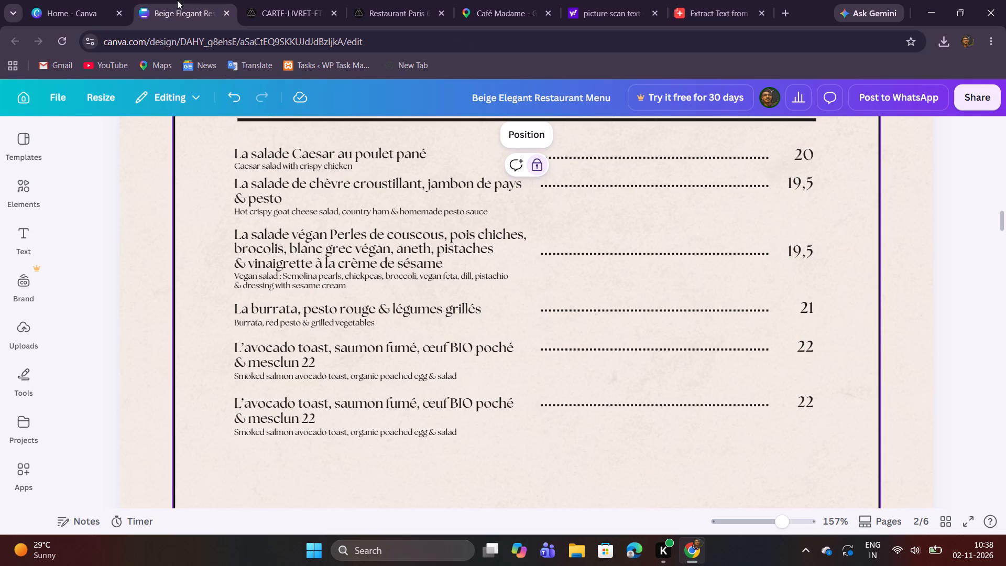
pyautogui.doubleClick(397, 400)
pyautogui.hotkey('ctrl', 'v')
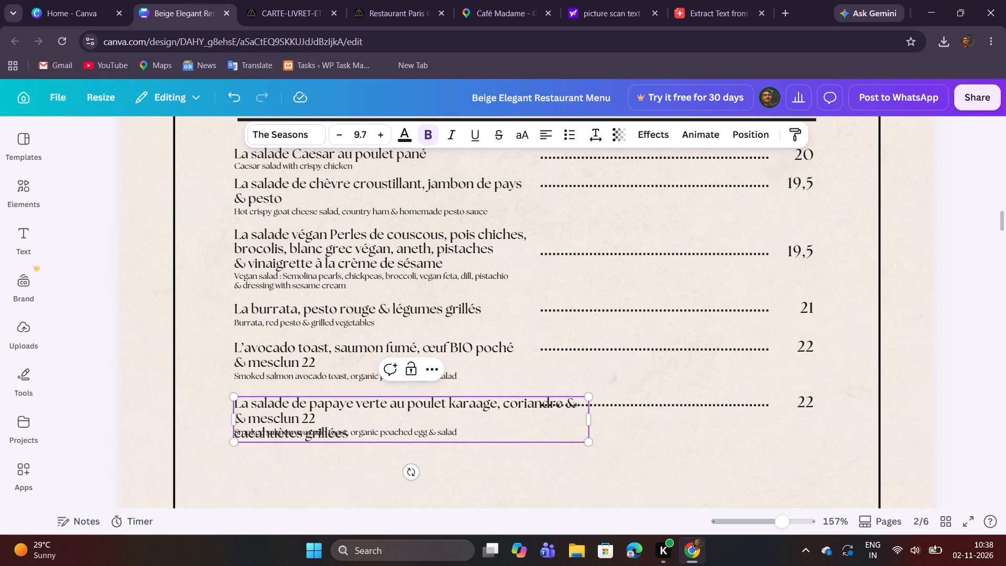
# Move "coriandre & cacahuètes grillées" out of the papaya salad's first title line, replacing the "& mesclun 22" line below it.
pyautogui.moveTo(499, 407); pyautogui.dragTo(513, 410)
pyautogui.moveTo(513, 410); pyautogui.dragTo(521, 431)
pyautogui.hotkey('ctrl', 'x')
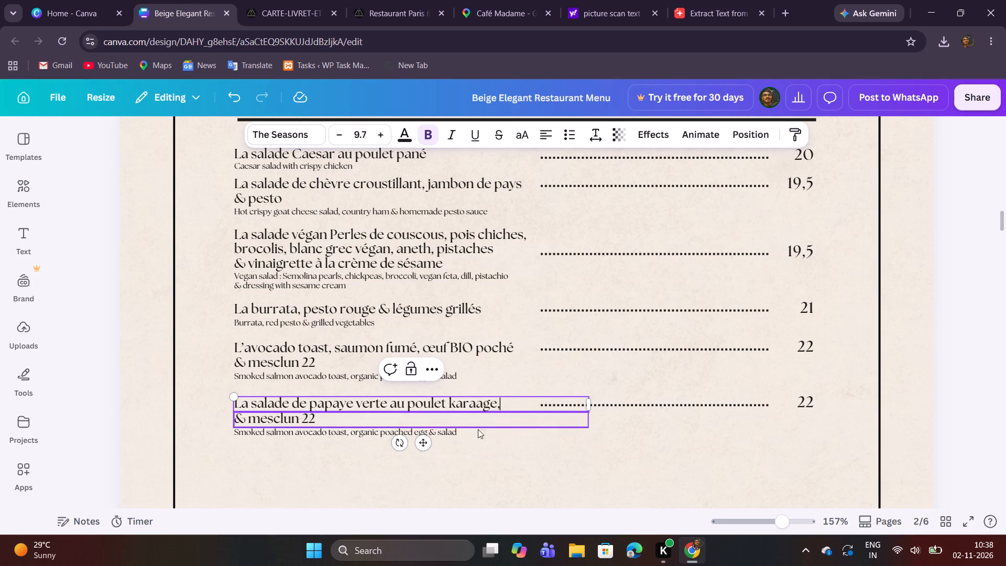
pyautogui.click(322, 417)
pyautogui.doubleClick(322, 419)
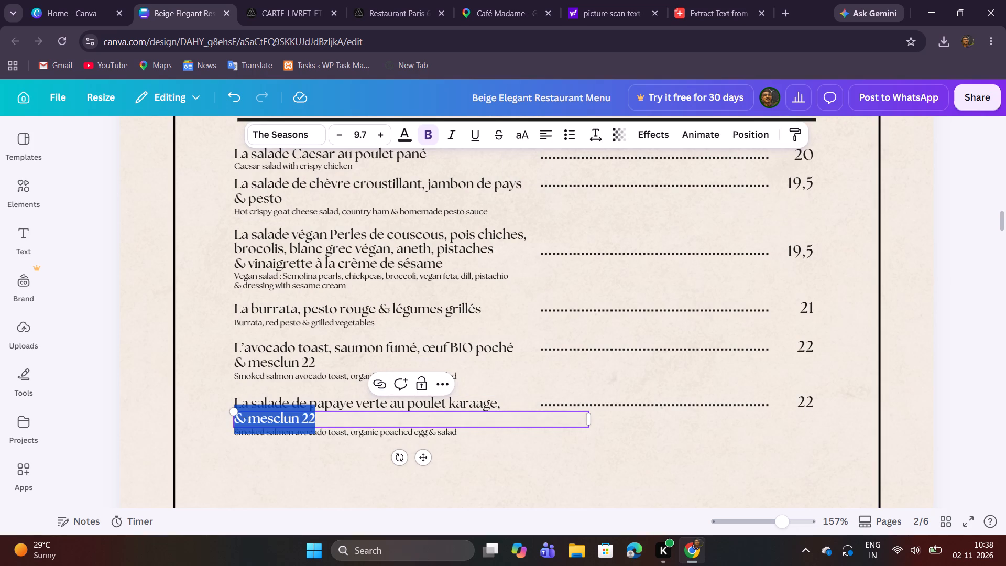
pyautogui.hotkey('ctrl', 'v')
pyautogui.click(309, 465)
# Replace the papaya salad entry's description with "Green papaya salad with karaage chicken, coriander & grilled peanuts" from the menu PDF.
pyautogui.click(263, 0)
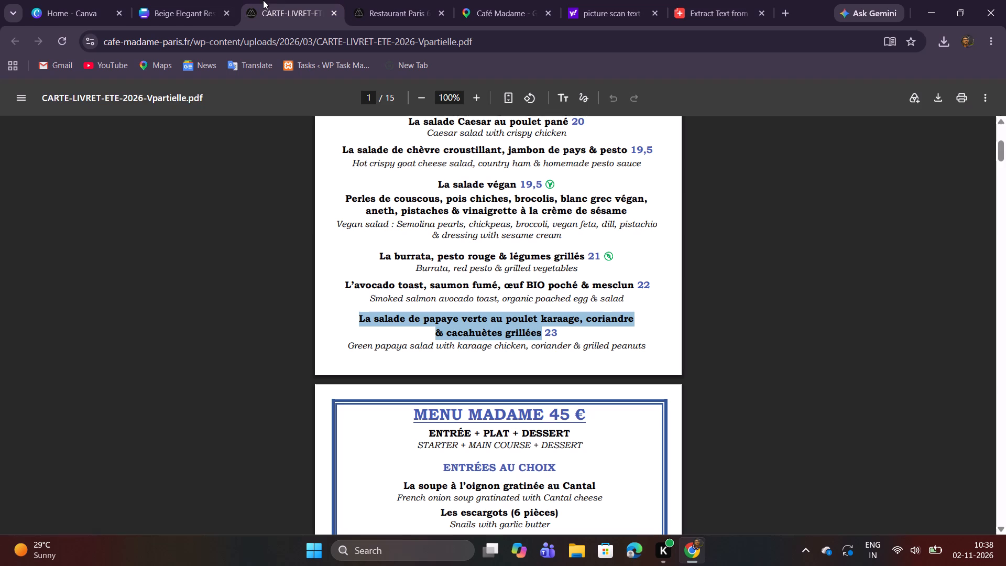
pyautogui.moveTo(349, 347); pyautogui.dragTo(628, 352)
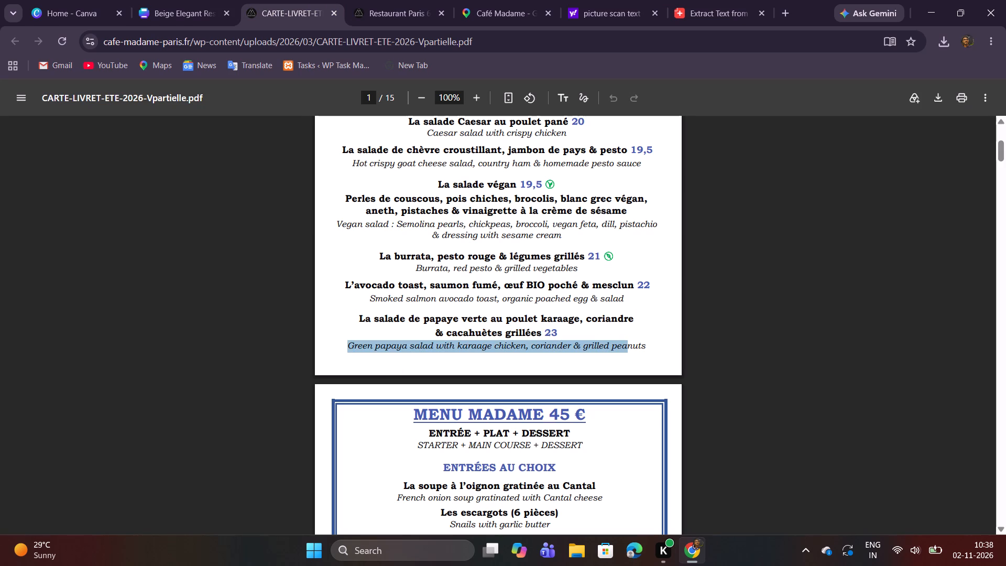
pyautogui.moveTo(628, 352); pyautogui.dragTo(647, 352)
pyautogui.hotkey('ctrl', 'c')
pyautogui.hotkey('ctrl', 'c')
pyautogui.click(203, 0)
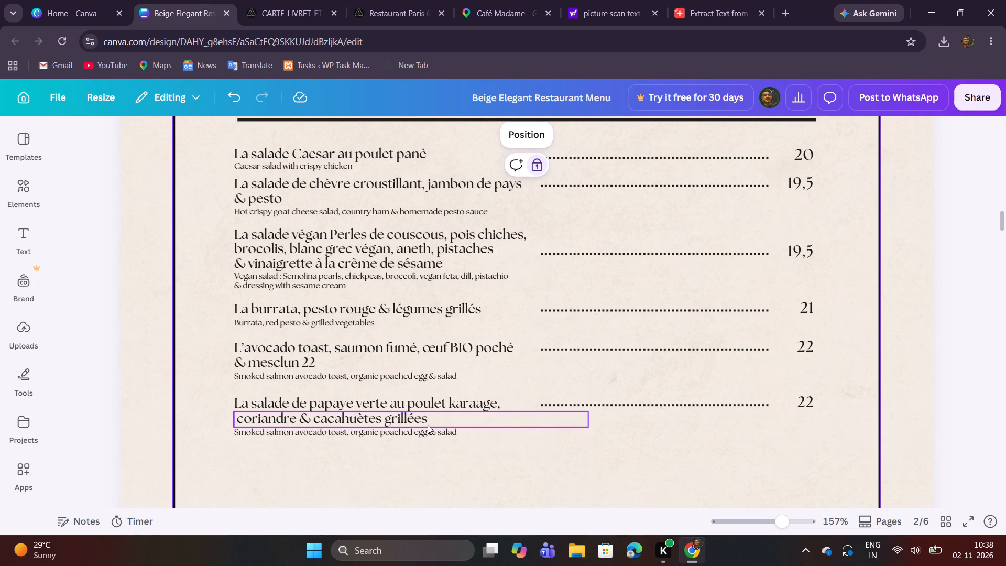
pyautogui.doubleClick(431, 432)
pyautogui.click(431, 439)
pyautogui.click(431, 434)
pyautogui.click(463, 453)
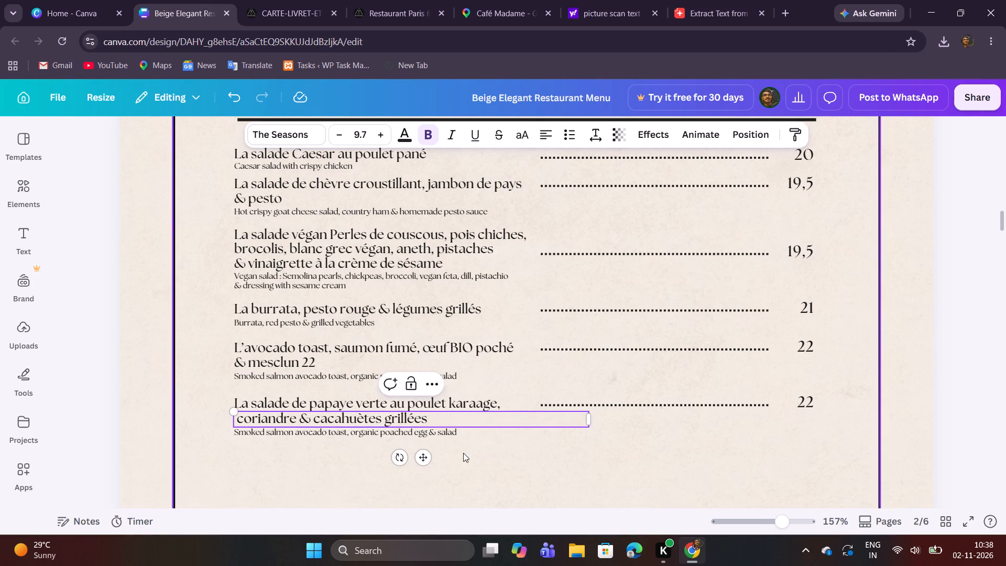
pyautogui.doubleClick(443, 436)
pyautogui.hotkey('ctrl', 'v')
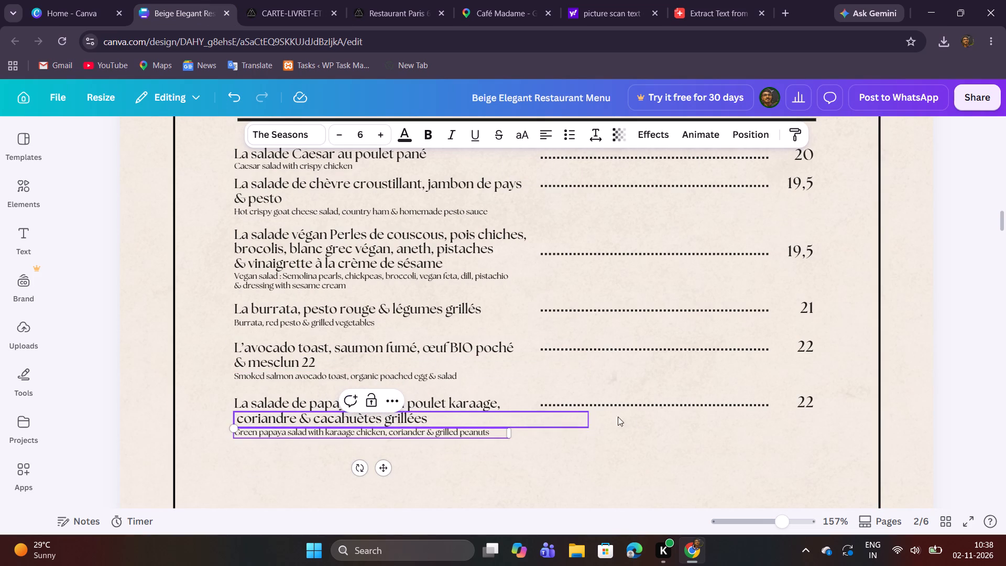
# Check the papaya salad's price in the menu PDF and set it to 23 in the Canva menu.
pyautogui.click(286, 23)
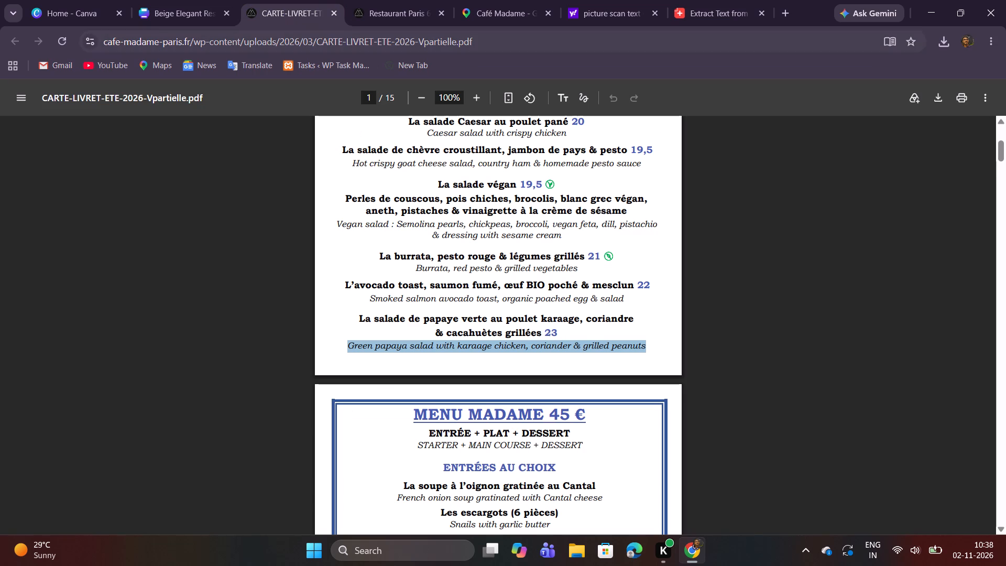
pyautogui.click(160, 4)
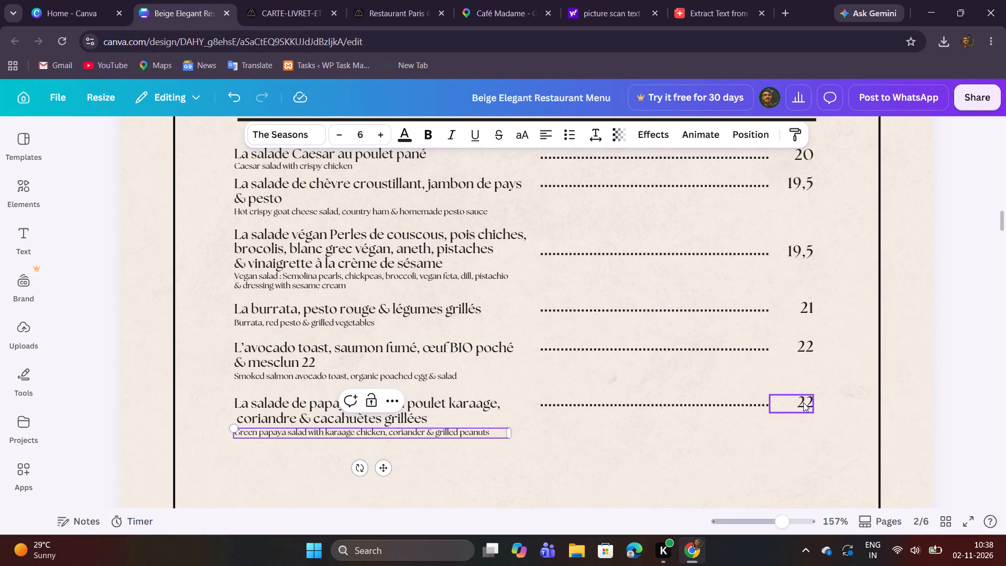
pyautogui.doubleClick(803, 402)
pyautogui.write('23')
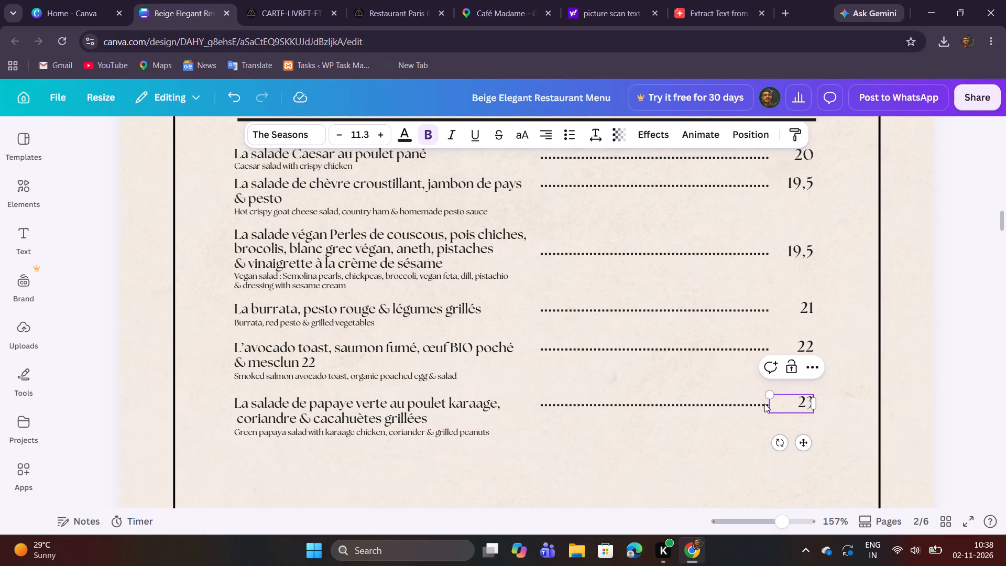
pyautogui.click(520, 473)
# Review the layout of page 2's starters and salads sections and the empty space below the papaya salad.
pyautogui.scroll(2, 513, 452)
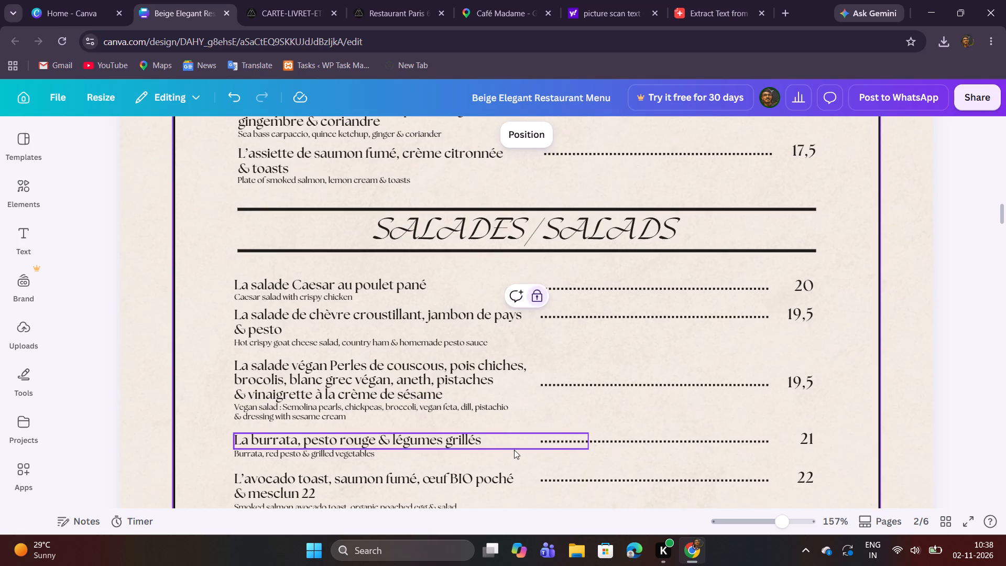
pyautogui.scroll(-5, 514, 450)
pyautogui.scroll(5, 514, 450)
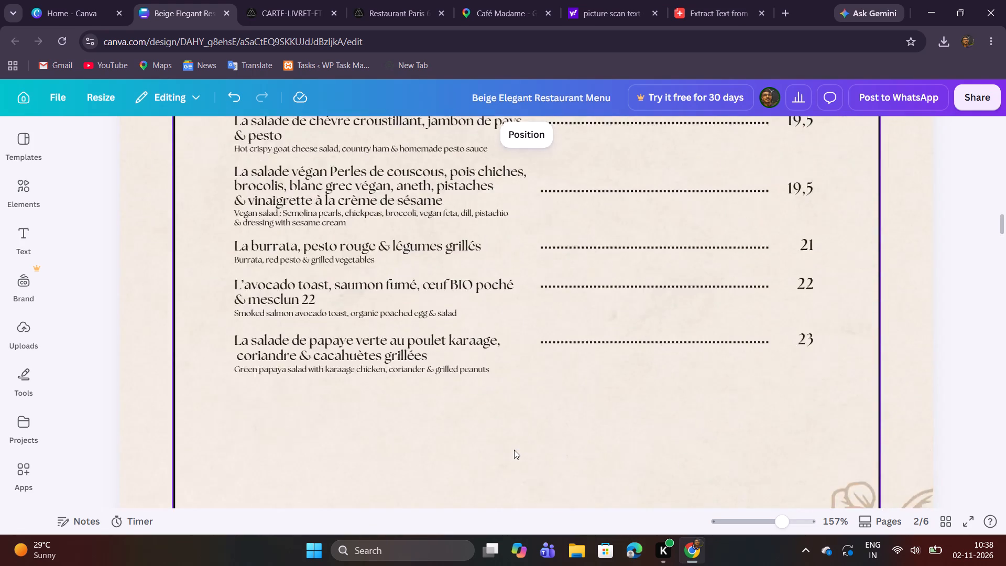
pyautogui.scroll(6, 514, 450)
pyautogui.scroll(-4, 514, 450)
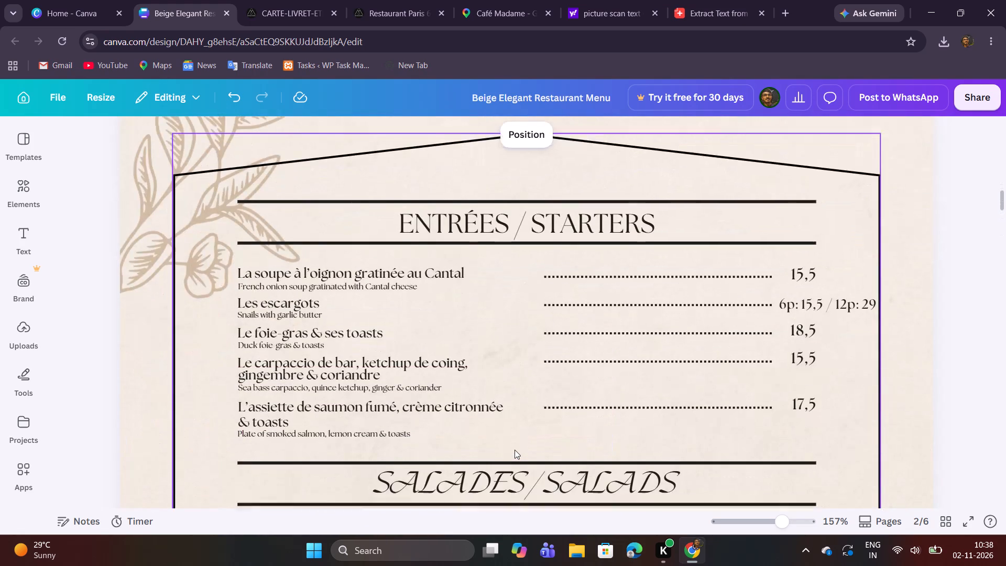
pyautogui.moveTo(784, 520); pyautogui.dragTo(764, 522)
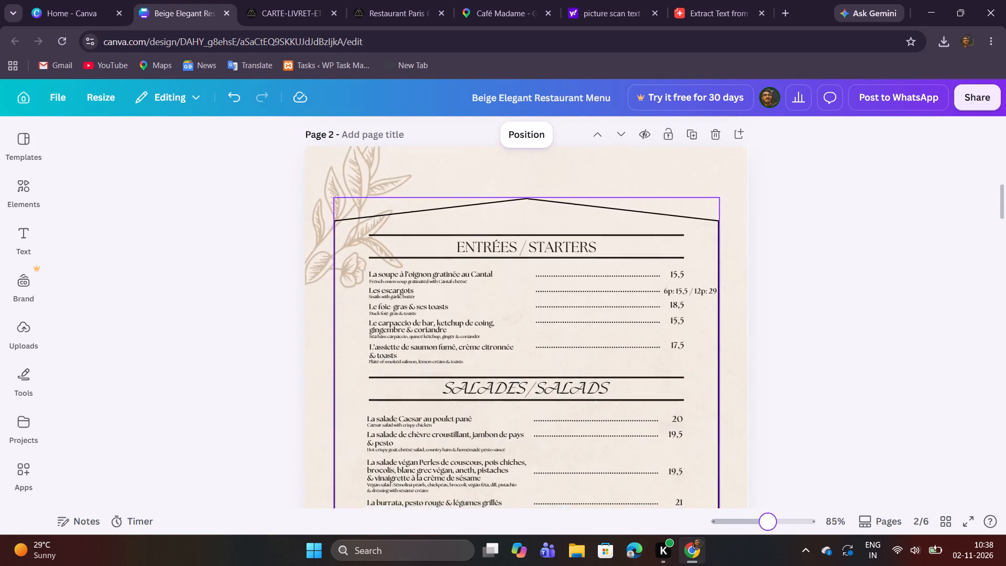
pyautogui.moveTo(764, 522); pyautogui.dragTo(763, 522)
pyautogui.scroll(-3, 782, 388)
pyautogui.scroll(1, 782, 391)
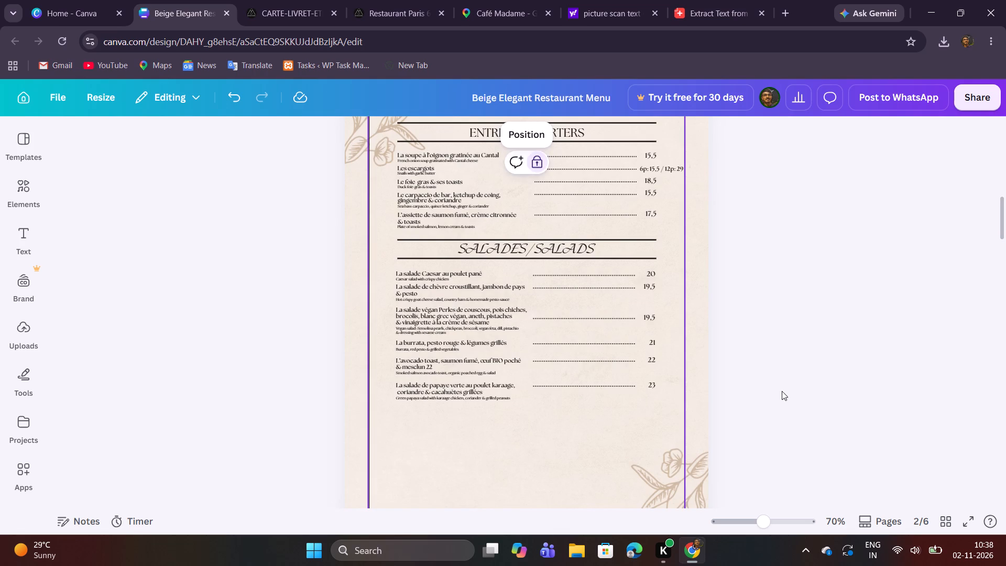
pyautogui.scroll(1, 780, 393)
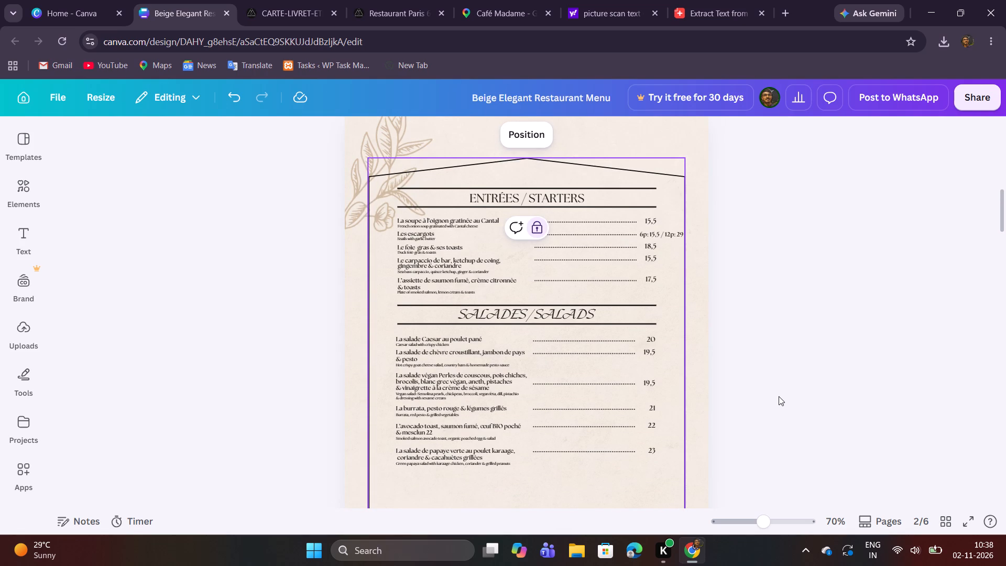
pyautogui.scroll(-3, 779, 396)
pyautogui.scroll(1, 777, 396)
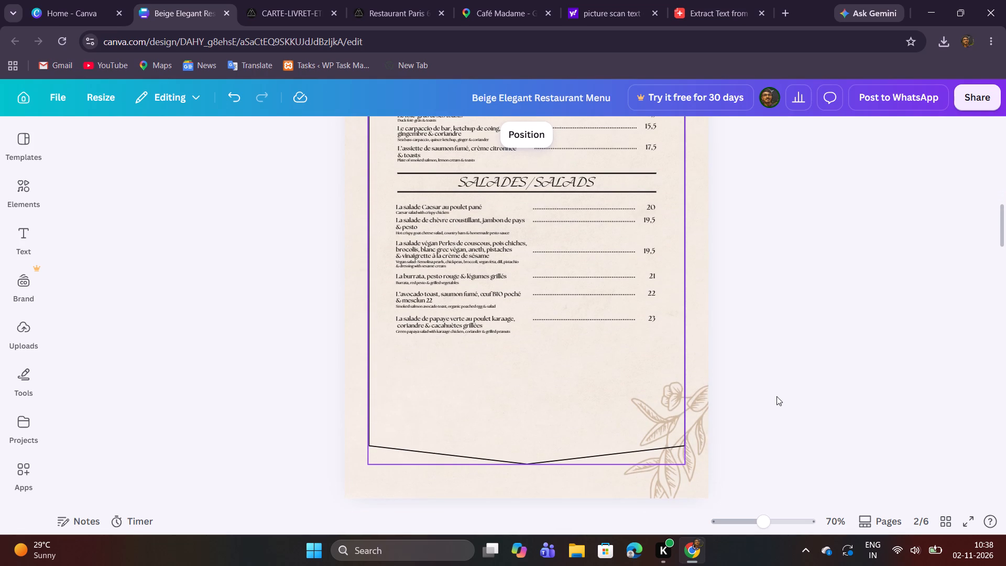
pyautogui.scroll(2, 777, 396)
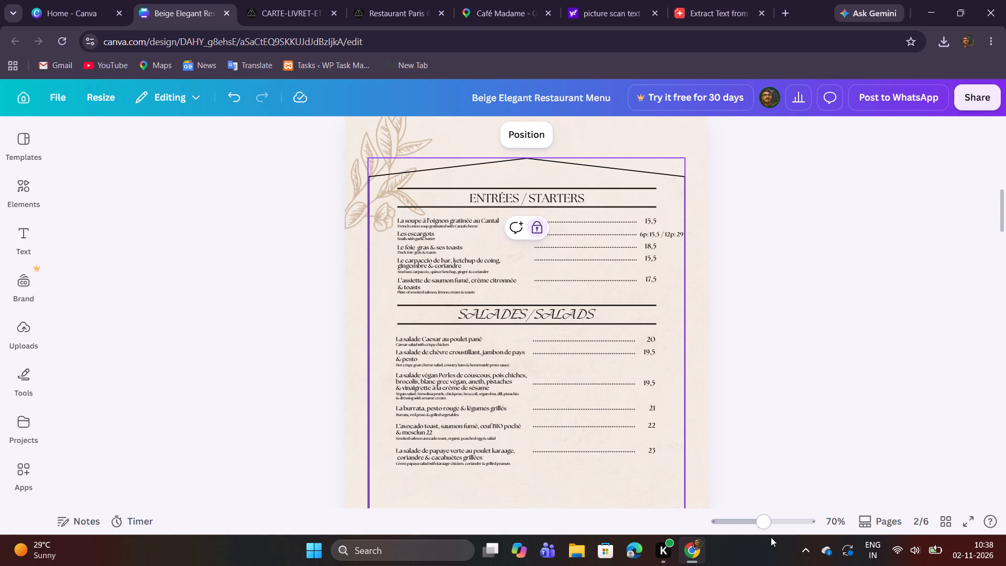
pyautogui.moveTo(767, 521); pyautogui.dragTo(773, 522)
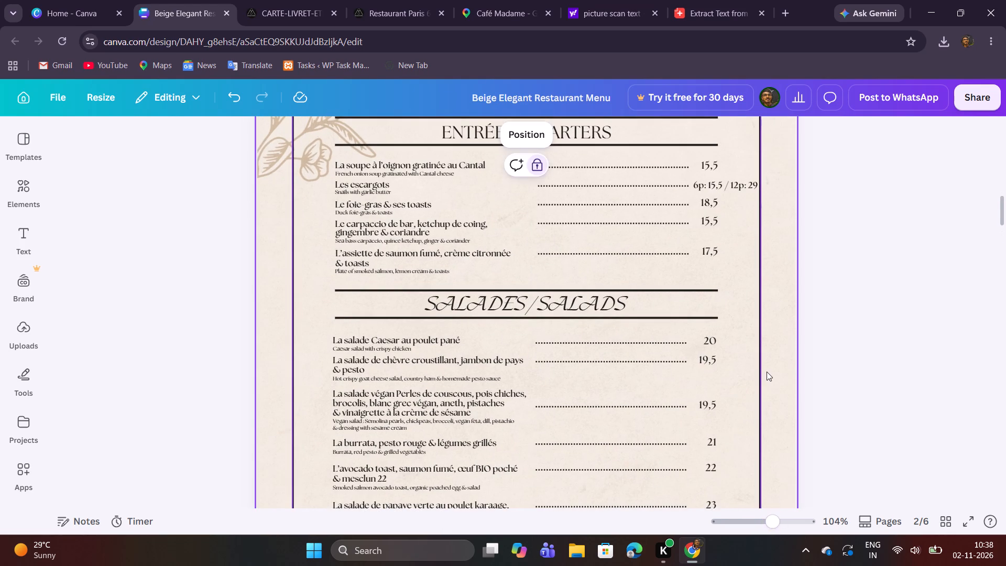
pyautogui.scroll(-2, 767, 371)
pyautogui.moveTo(774, 521); pyautogui.dragTo(779, 523)
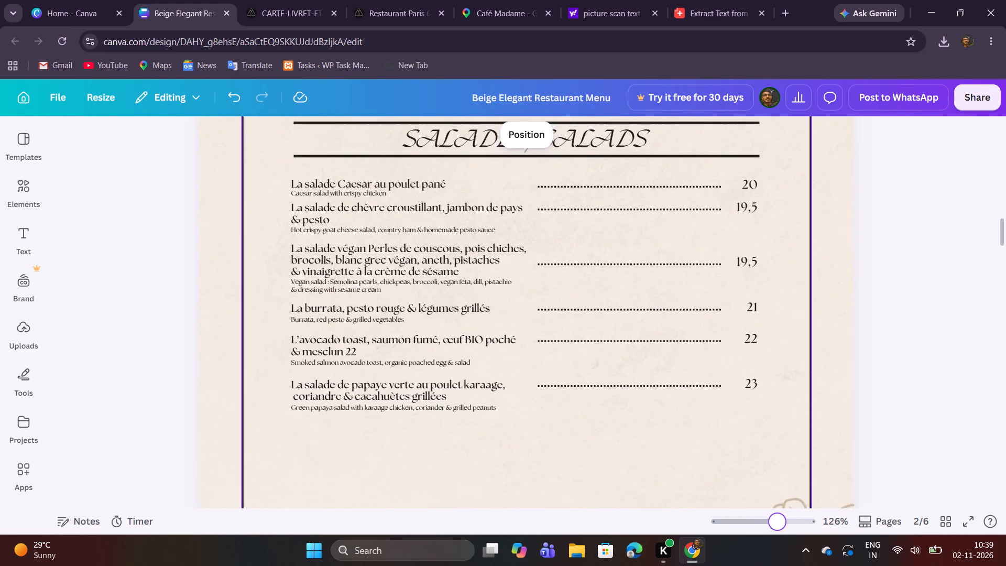
pyautogui.moveTo(779, 523); pyautogui.dragTo(778, 526)
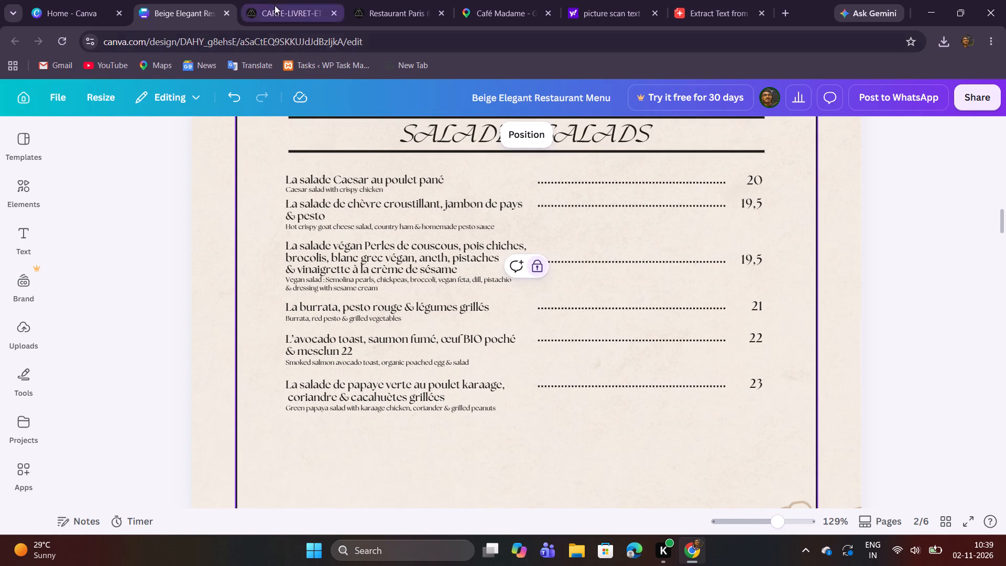
# Read the Menu Madame section in the menu PDF and compare it with the space available on page 2 of the Canva menu.
pyautogui.click(275, 4)
pyautogui.scroll(-3, 458, 285)
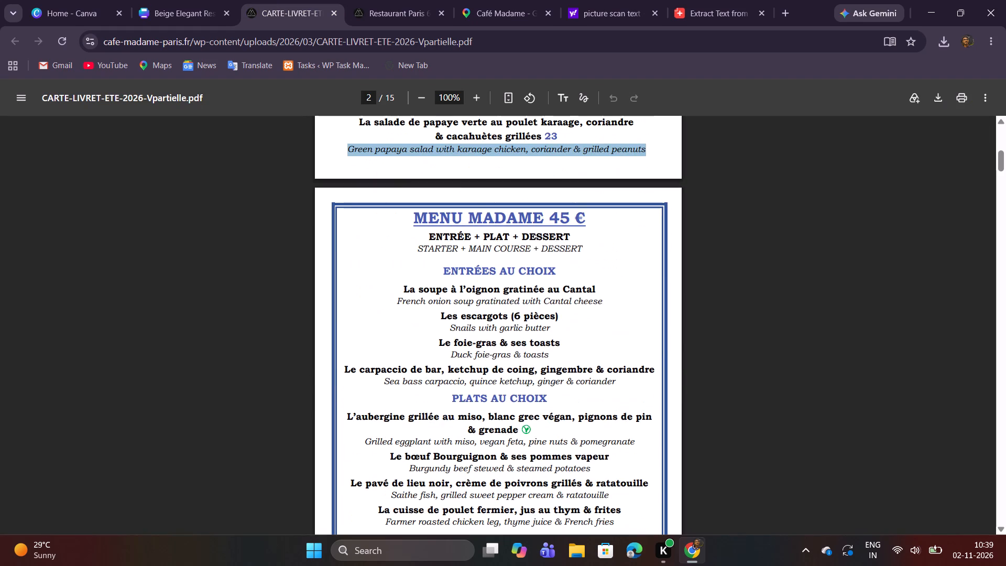
pyautogui.scroll(-2, 467, 303)
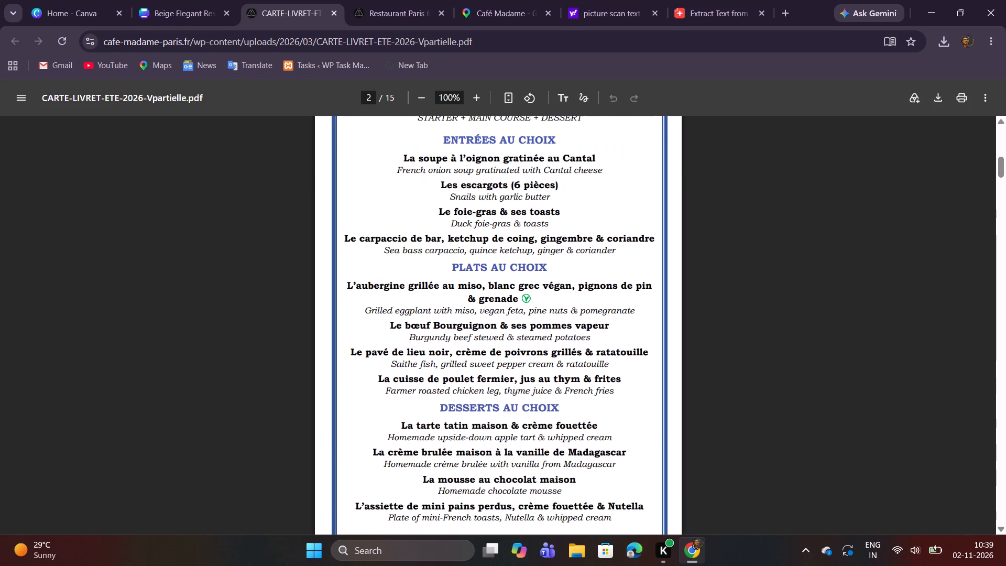
pyautogui.scroll(1, 467, 303)
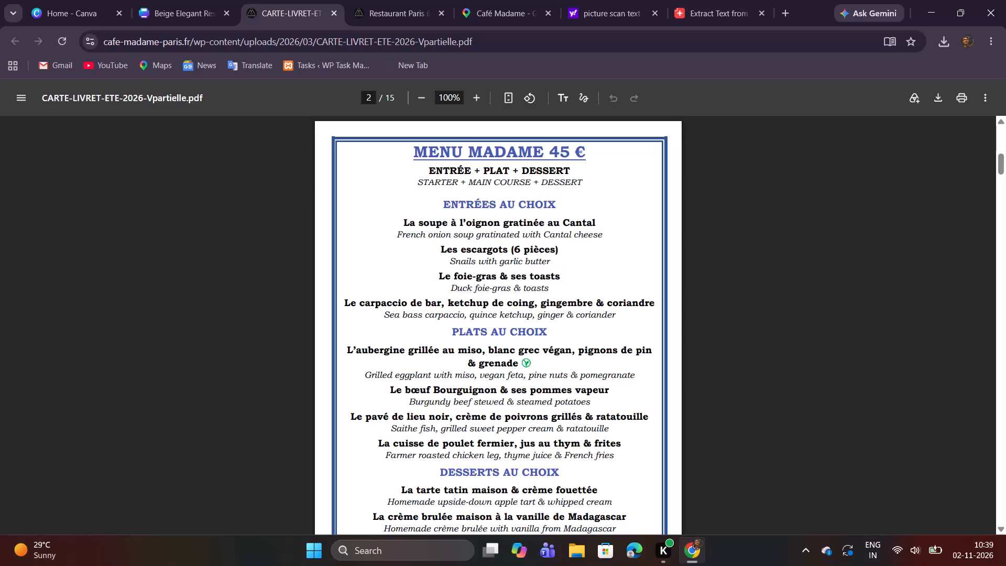
pyautogui.click(194, 0)
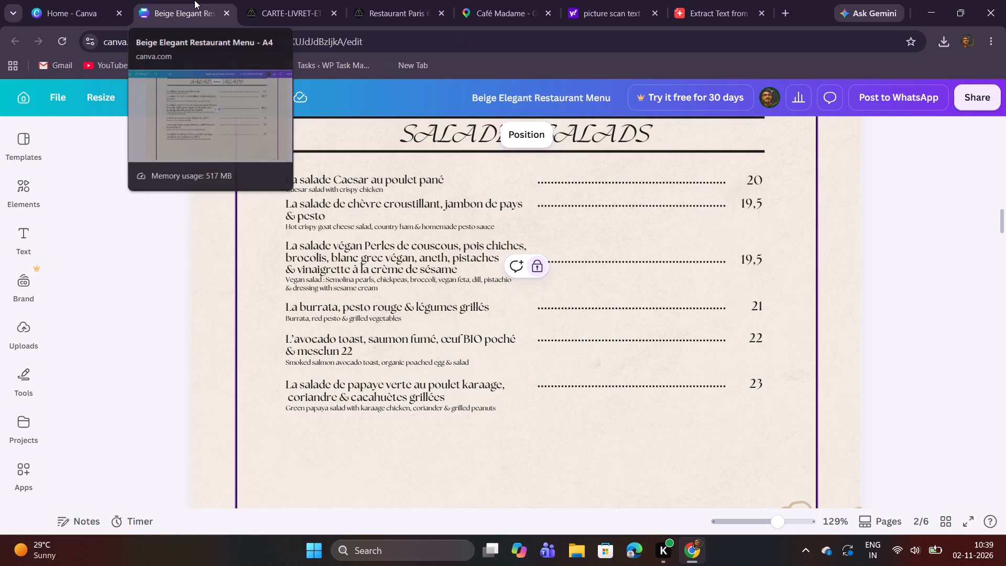
pyautogui.scroll(-3, 505, 478)
pyautogui.scroll(1, 505, 476)
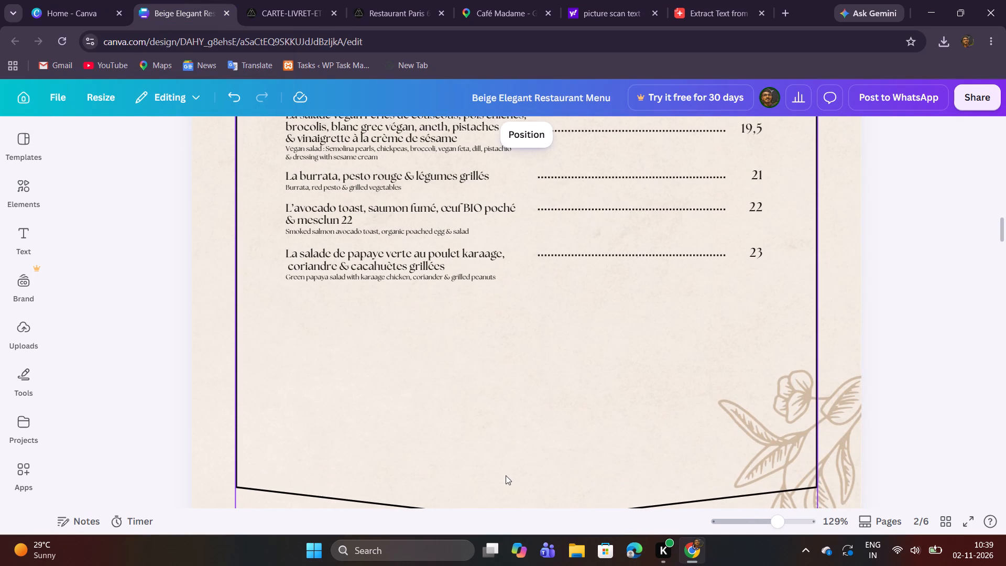
pyautogui.scroll(6, 506, 475)
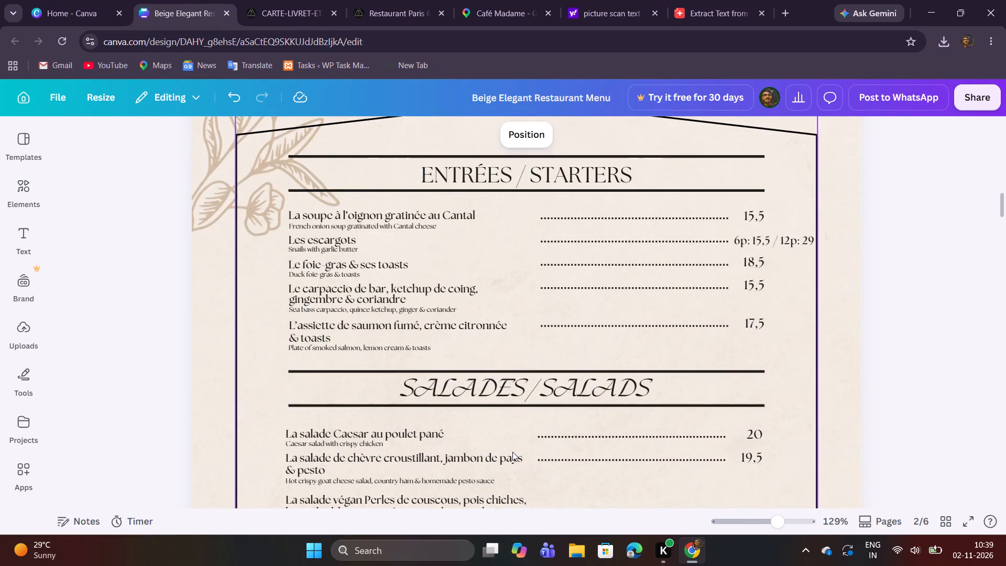
pyautogui.scroll(-8, 512, 452)
pyautogui.scroll(3, 512, 452)
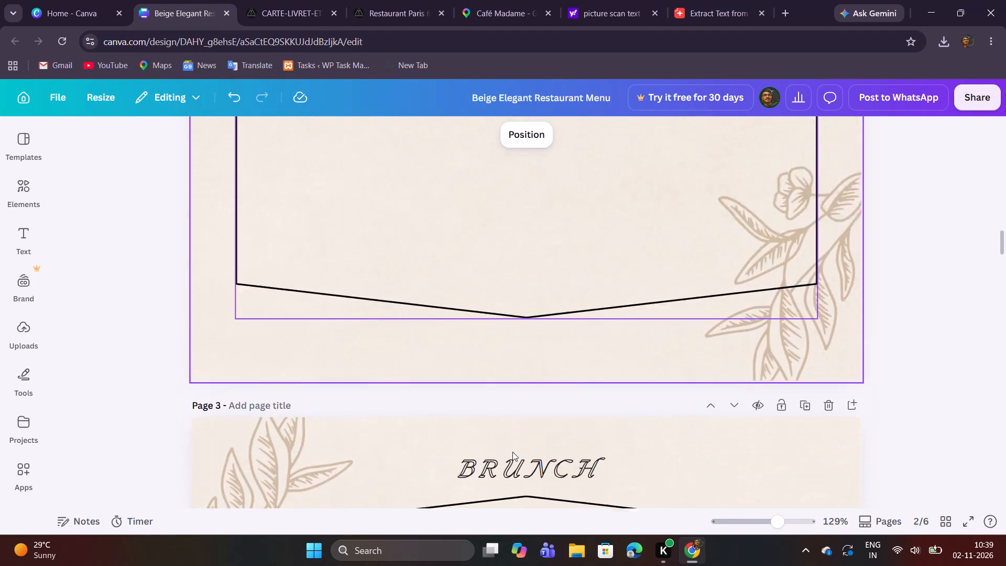
pyautogui.scroll(9, 512, 452)
pyautogui.scroll(-2, 512, 452)
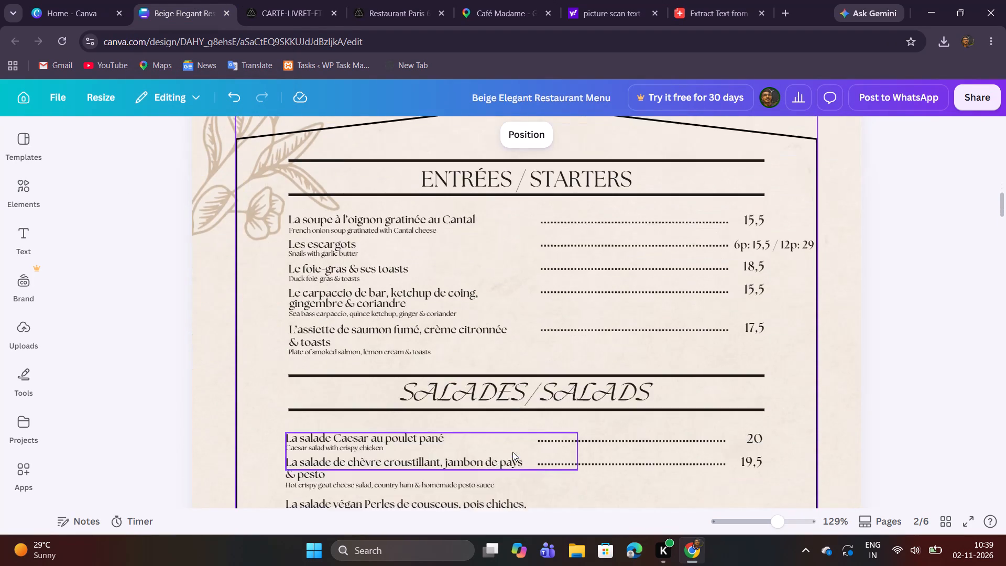
pyautogui.scroll(2, 512, 452)
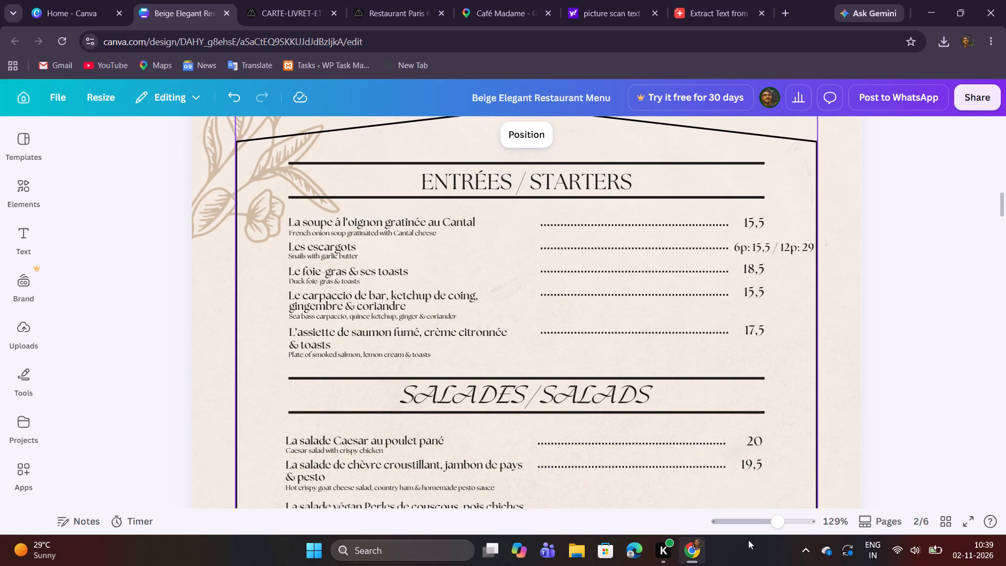
pyautogui.moveTo(772, 525); pyautogui.dragTo(763, 525)
pyautogui.scroll(-1, 773, 420)
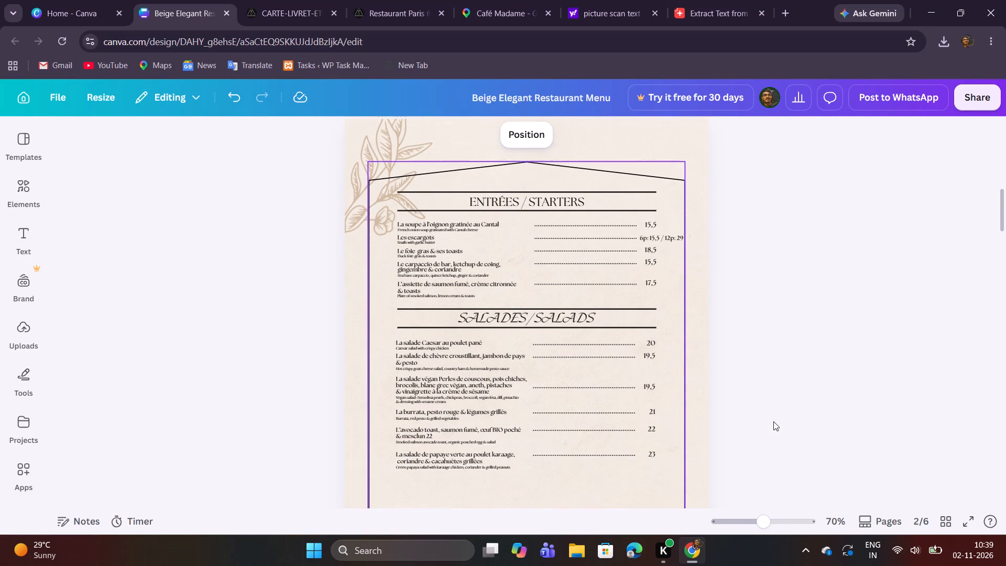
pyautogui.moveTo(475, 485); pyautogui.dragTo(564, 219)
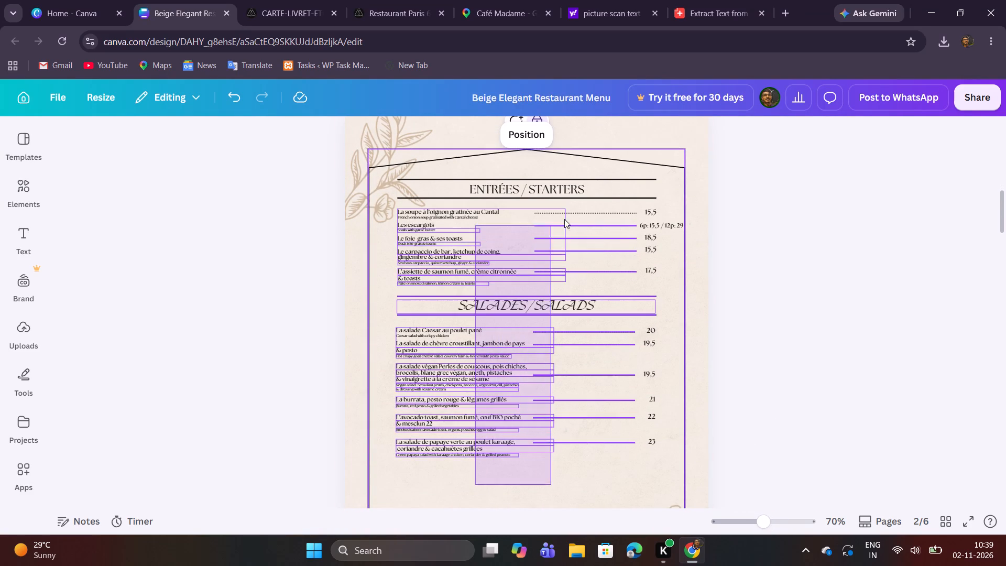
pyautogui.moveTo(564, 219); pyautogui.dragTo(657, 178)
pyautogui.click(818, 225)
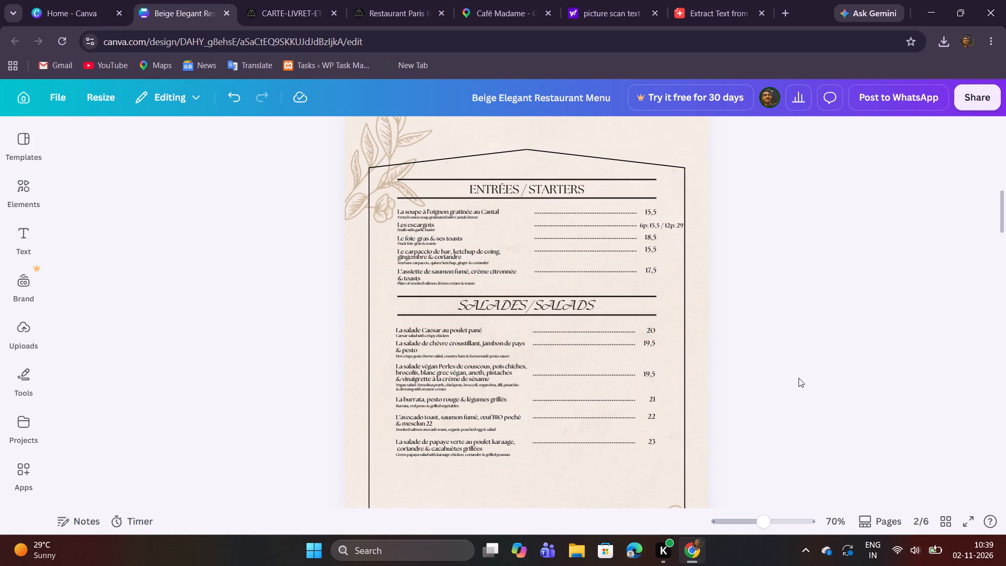
# Move all the starters and salads content on page 2 slightly down together within the frame.
pyautogui.moveTo(393, 474); pyautogui.dragTo(398, 412)
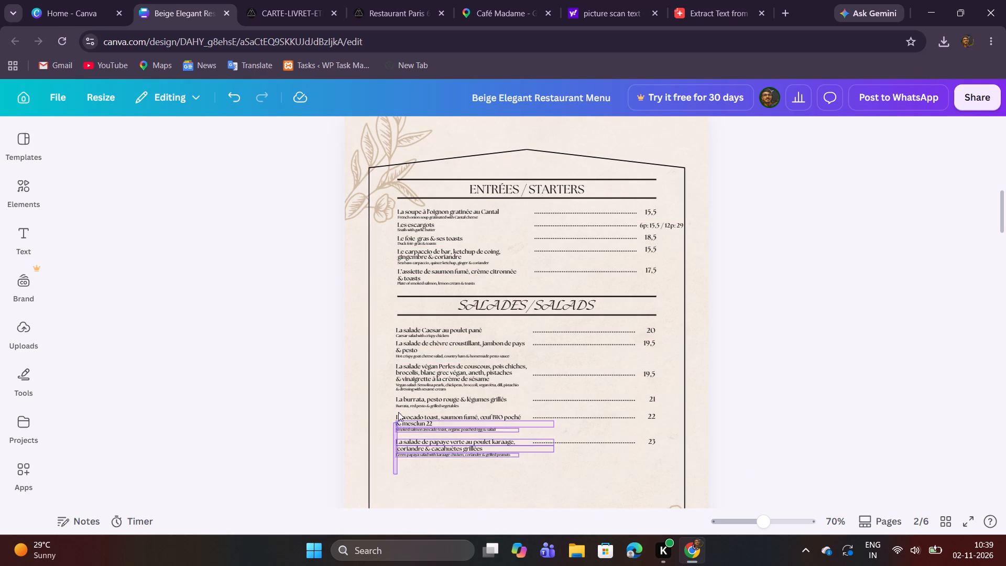
pyautogui.moveTo(398, 412); pyautogui.dragTo(623, 177)
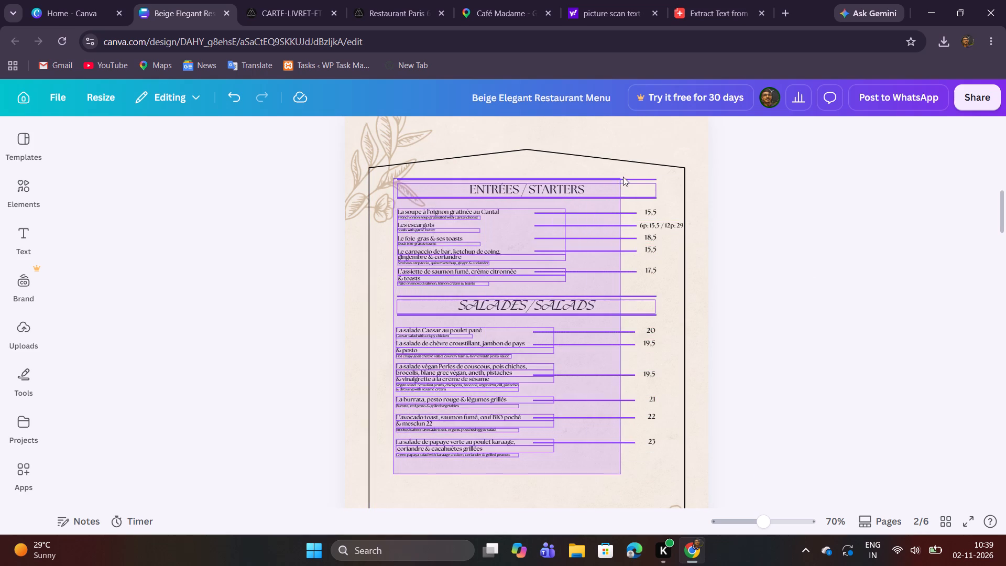
pyautogui.moveTo(623, 177); pyautogui.dragTo(666, 178)
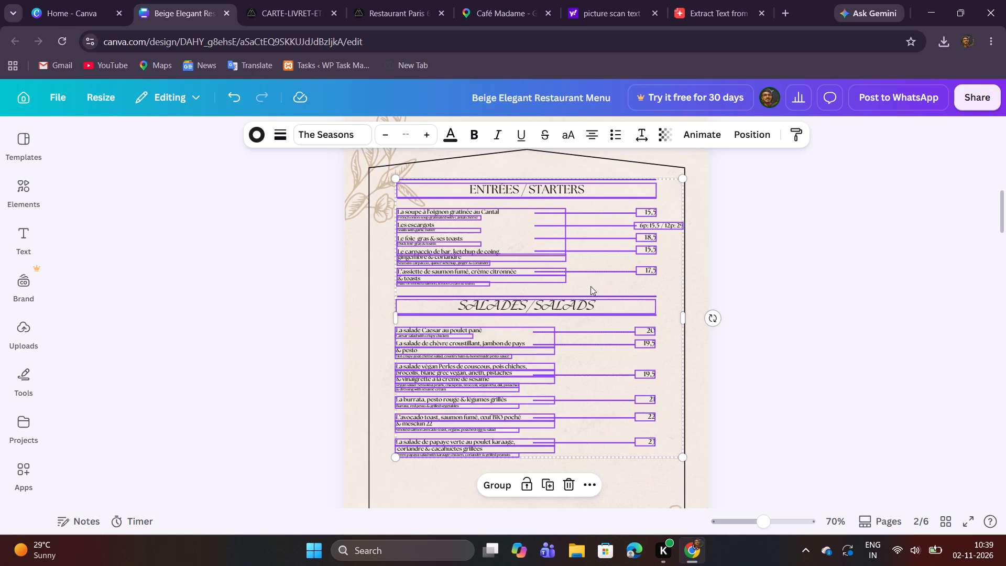
pyautogui.keyDown('shift'); pyautogui.moveTo(591, 286); pyautogui.dragTo(592, 302); pyautogui.keyUp('shift')
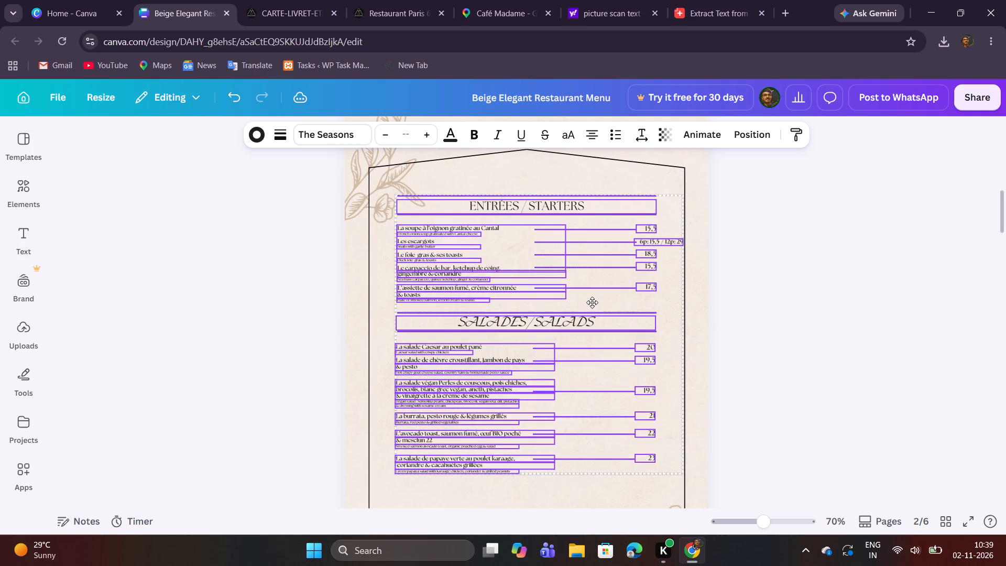
pyautogui.keyDown('shift'); pyautogui.moveTo(592, 302); pyautogui.dragTo(596, 292); pyautogui.keyUp('shift')
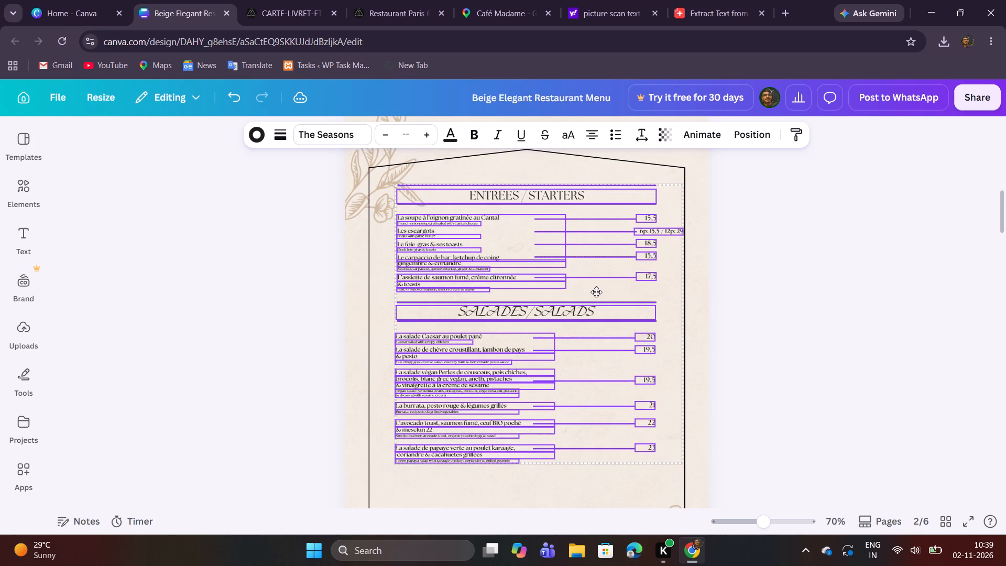
pyautogui.keyDown('shift'); pyautogui.moveTo(596, 292); pyautogui.dragTo(597, 297); pyautogui.keyUp('shift')
pyautogui.keyDown('shift'); pyautogui.click(791, 325); pyautogui.keyUp('shift')
pyautogui.scroll(-2, 785, 323)
pyautogui.scroll(1, 757, 402)
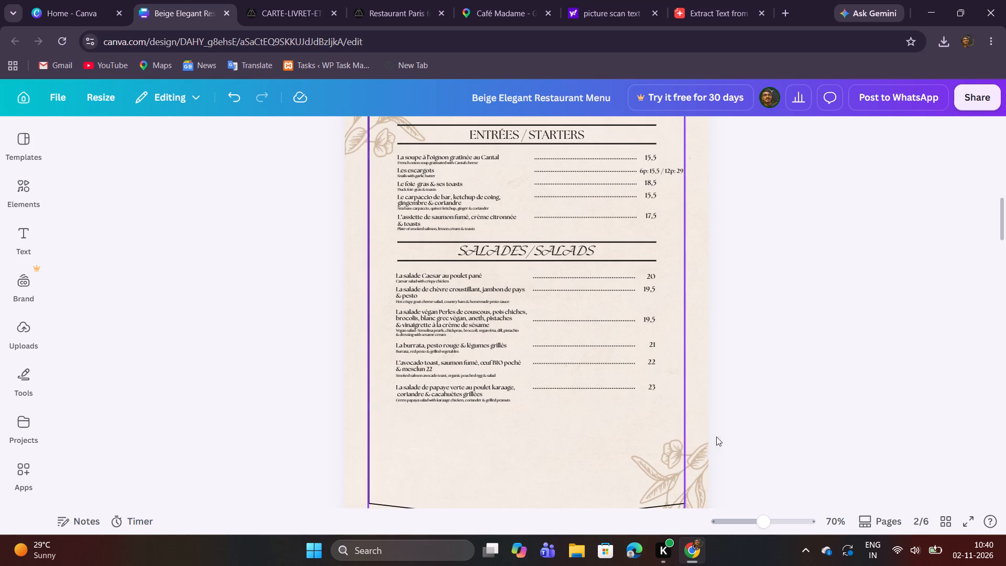
pyautogui.scroll(2, 880, 342)
# Duplicate page 2 of the Canva menu to get a layout for the PDF's Menu Madame section.
pyautogui.click(287, 3)
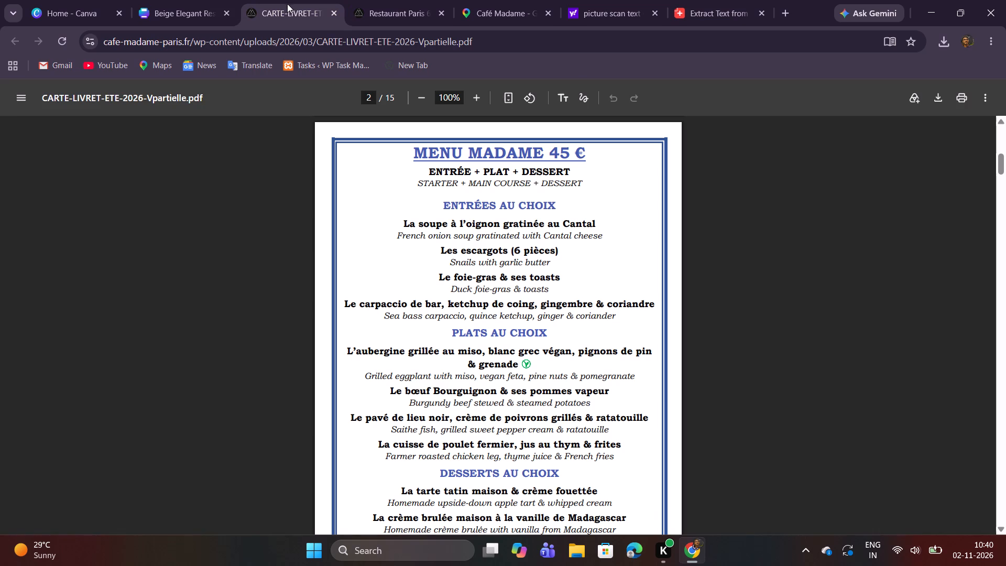
pyautogui.click(205, 1)
pyautogui.scroll(-3, 745, 265)
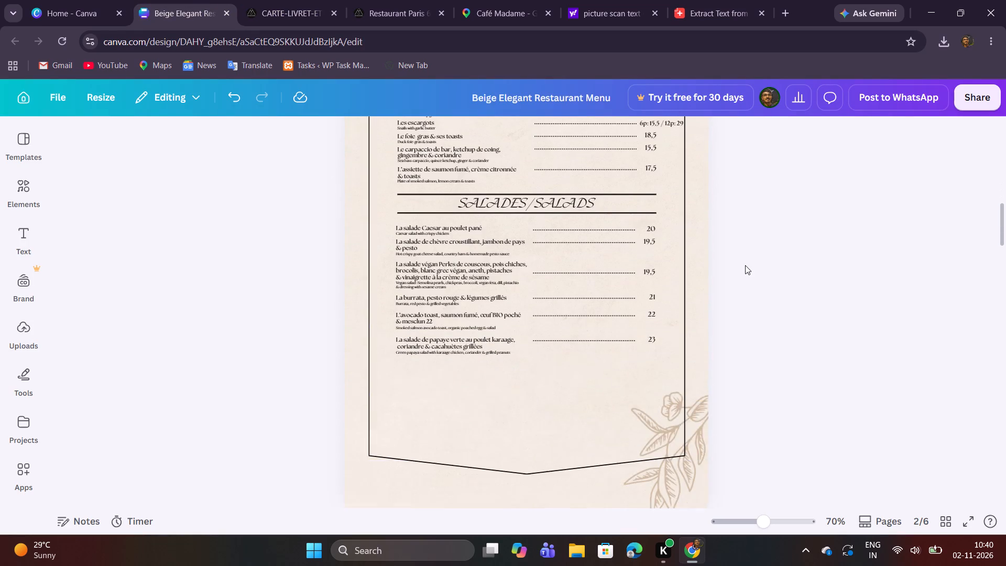
pyautogui.scroll(-5, 745, 264)
pyautogui.scroll(3, 747, 264)
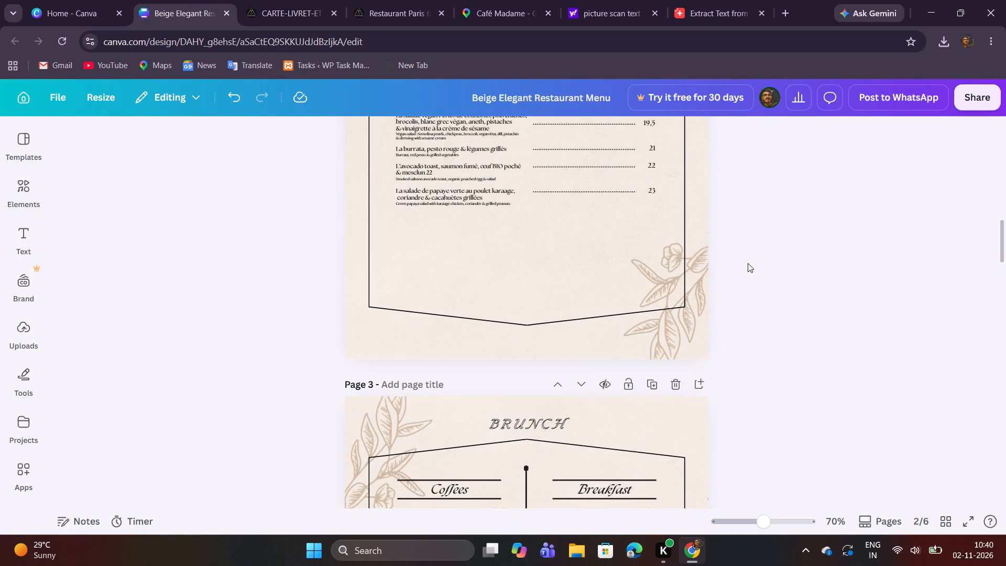
pyautogui.scroll(7, 748, 263)
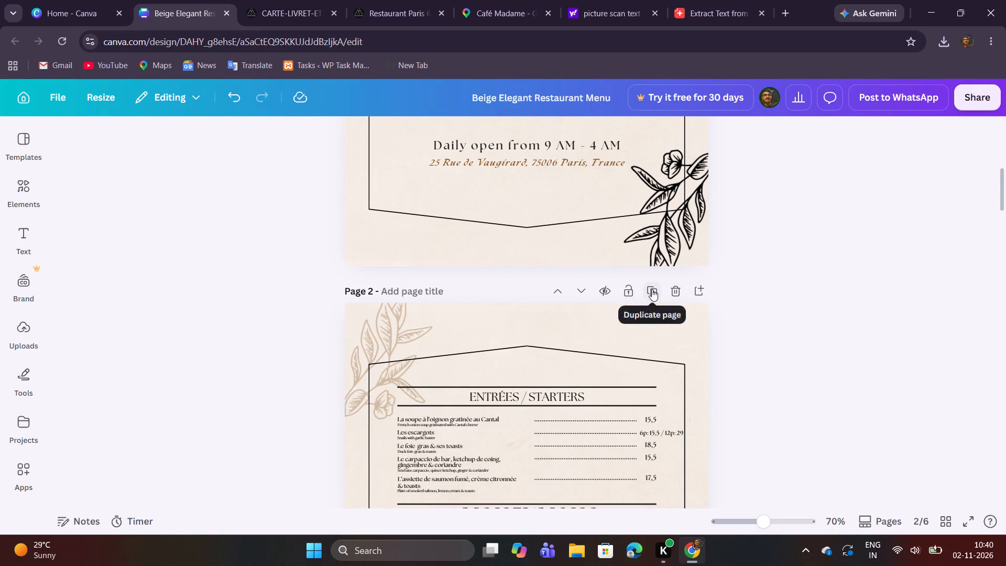
pyautogui.click(653, 290)
pyautogui.scroll(-3, 649, 313)
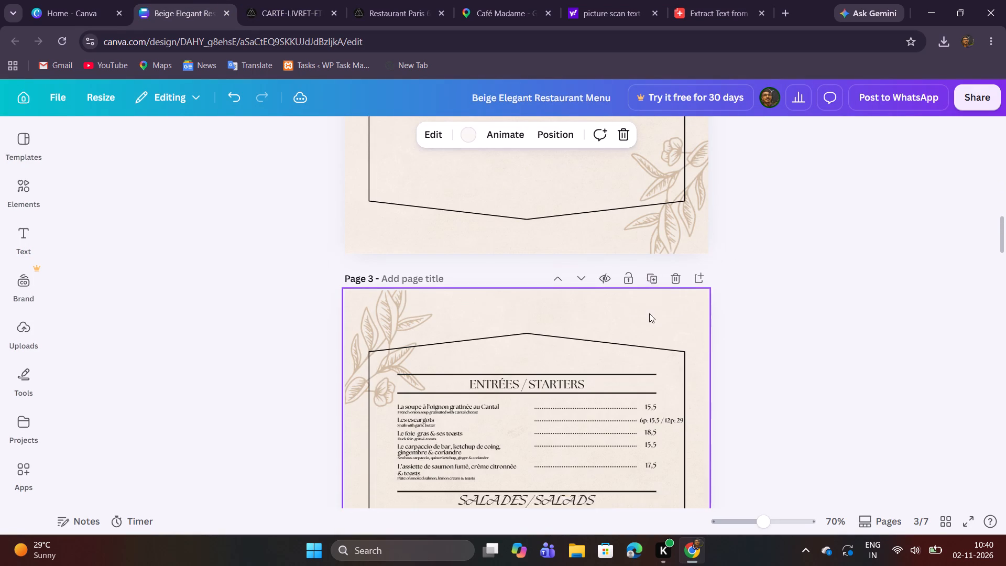
# Compare the Menu Madame section in the menu PDF with the duplicated page 3 and the Brunch page after it.
pyautogui.click(276, 4)
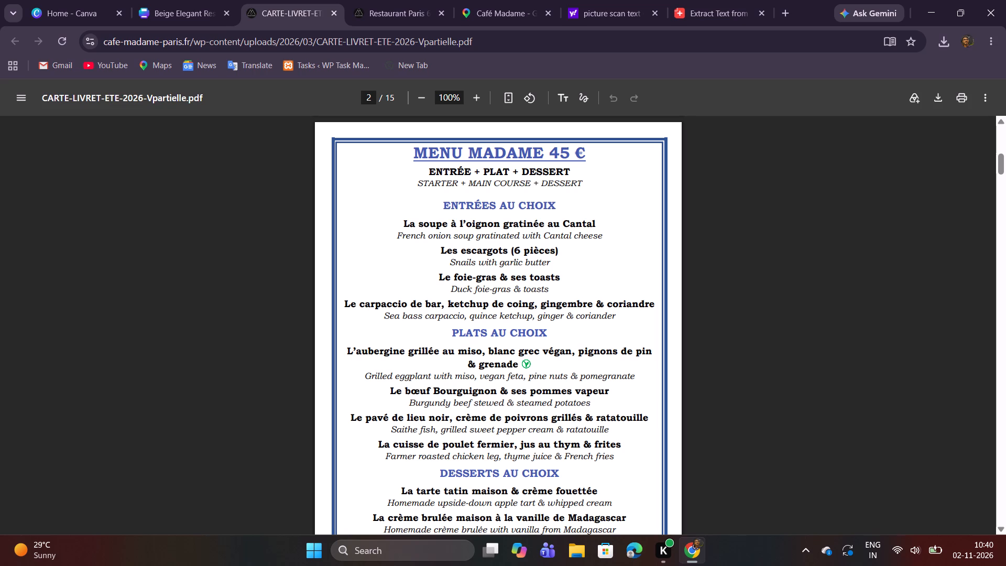
pyautogui.click(183, 11)
pyautogui.click(271, 8)
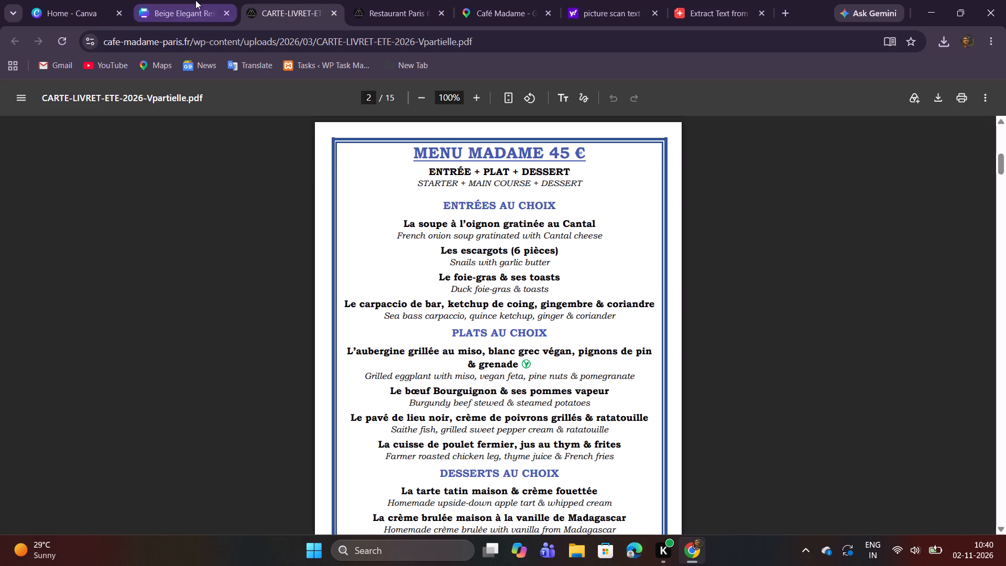
pyautogui.click(195, 0)
pyautogui.click(258, 4)
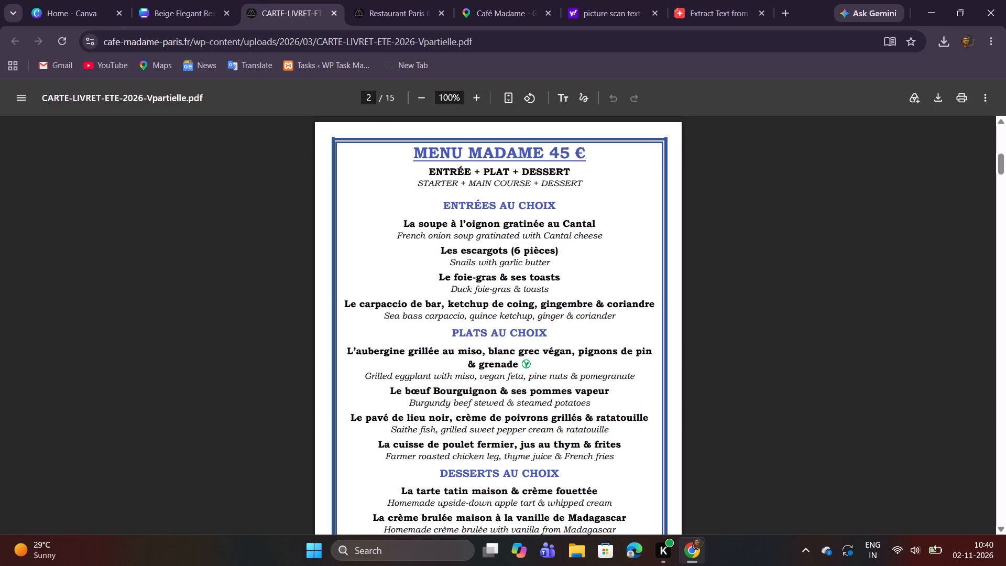
pyautogui.scroll(-2, 438, 194)
pyautogui.scroll(3, 438, 194)
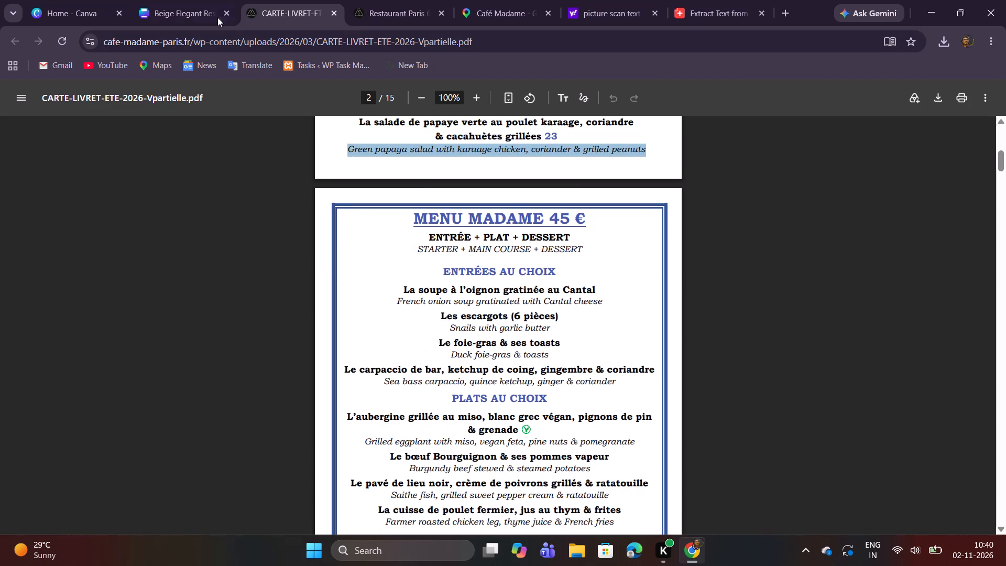
pyautogui.click(189, 0)
pyautogui.scroll(-4, 449, 209)
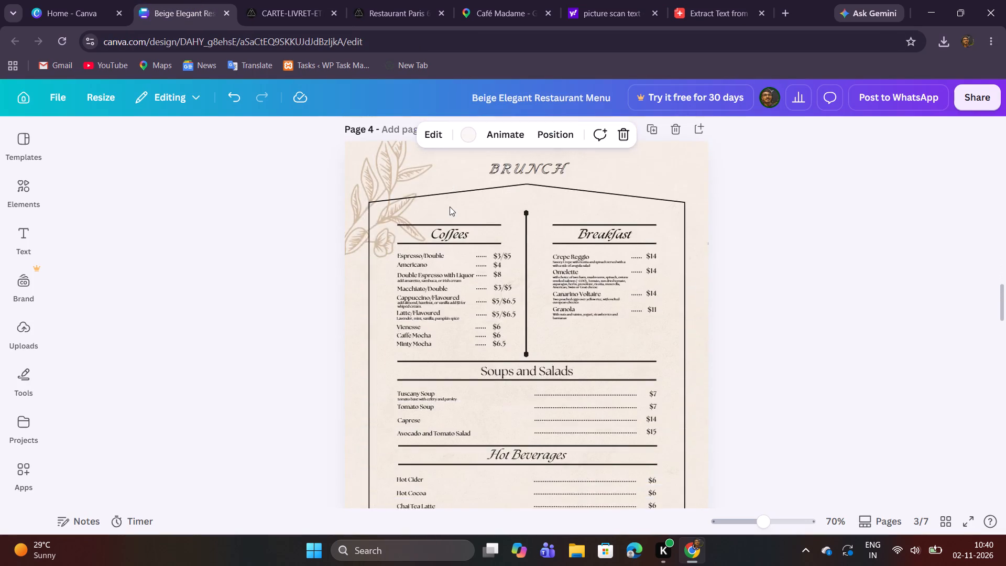
pyautogui.scroll(7, 450, 205)
pyautogui.scroll(-1, 451, 205)
# Replace page 3's "ENTRÉES / STARTERS" heading with "MENU MADAME 45 €" from the menu PDF.
pyautogui.click(280, 1)
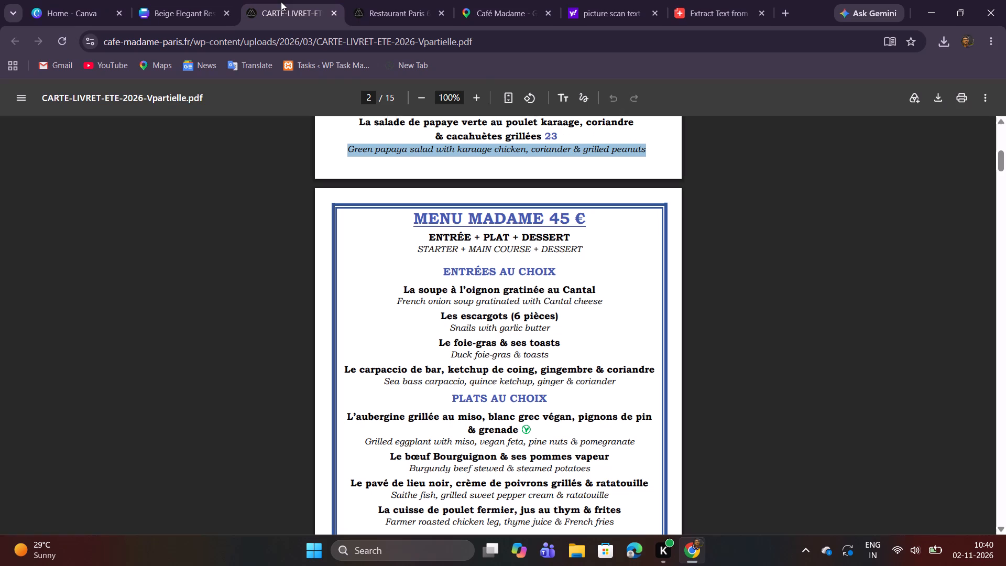
pyautogui.moveTo(414, 217); pyautogui.dragTo(599, 224)
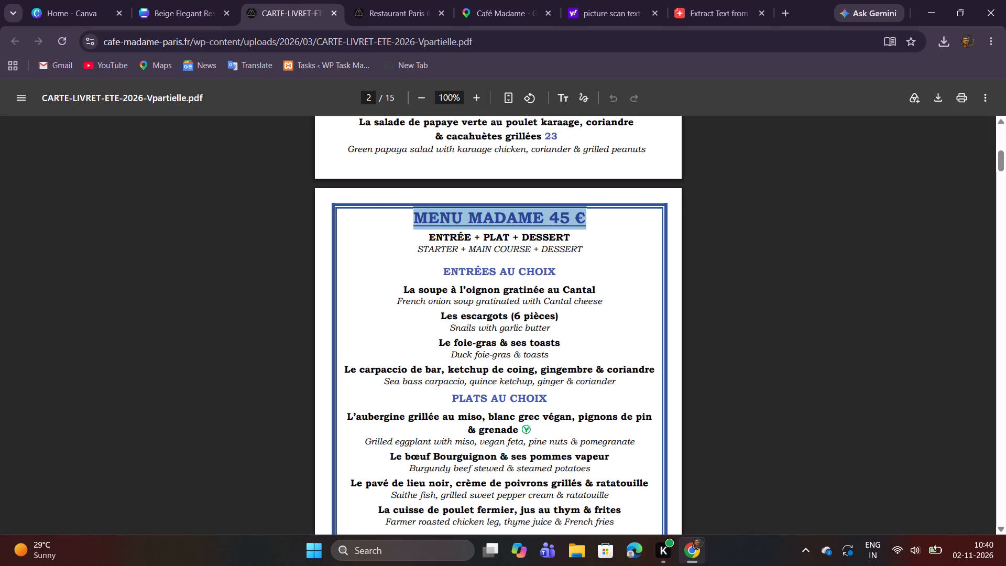
pyautogui.moveTo(599, 224); pyautogui.dragTo(599, 224)
pyautogui.hotkey('ctrl', 'c')
pyautogui.hotkey('ctrl', 'c')
pyautogui.click(188, 2)
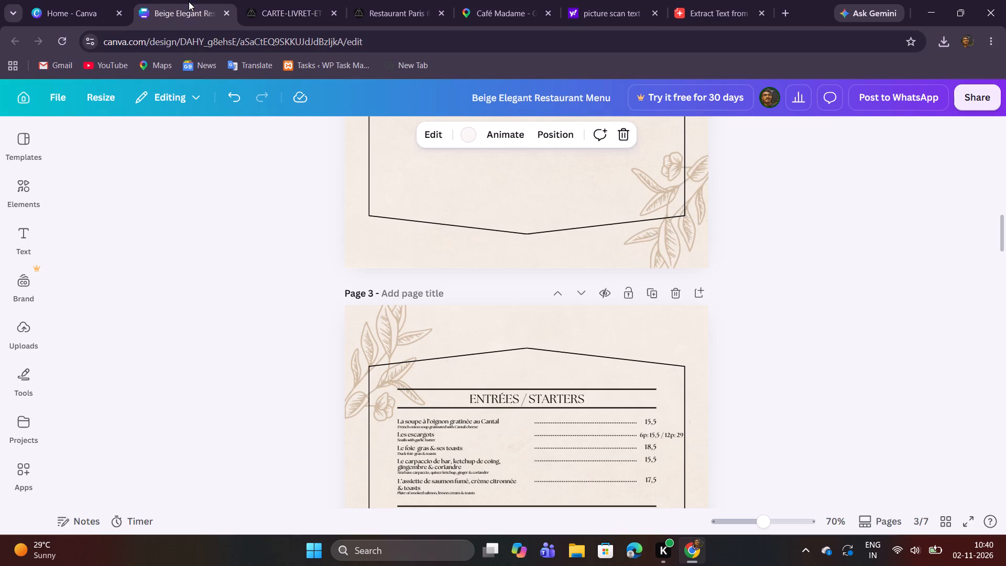
pyautogui.doubleClick(529, 397)
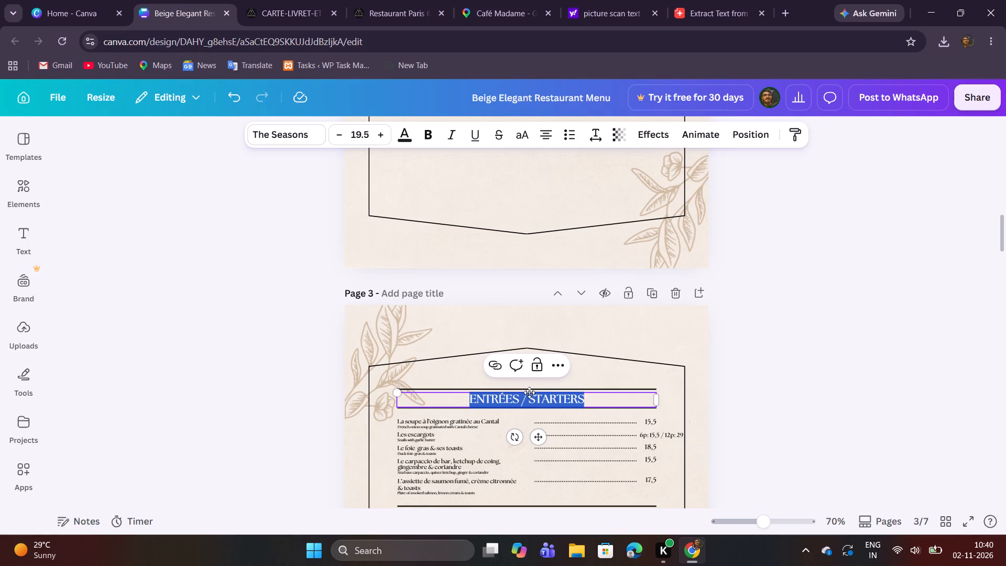
pyautogui.hotkey('ctrl', 'v')
pyautogui.click(780, 421)
pyautogui.scroll(-1, 773, 411)
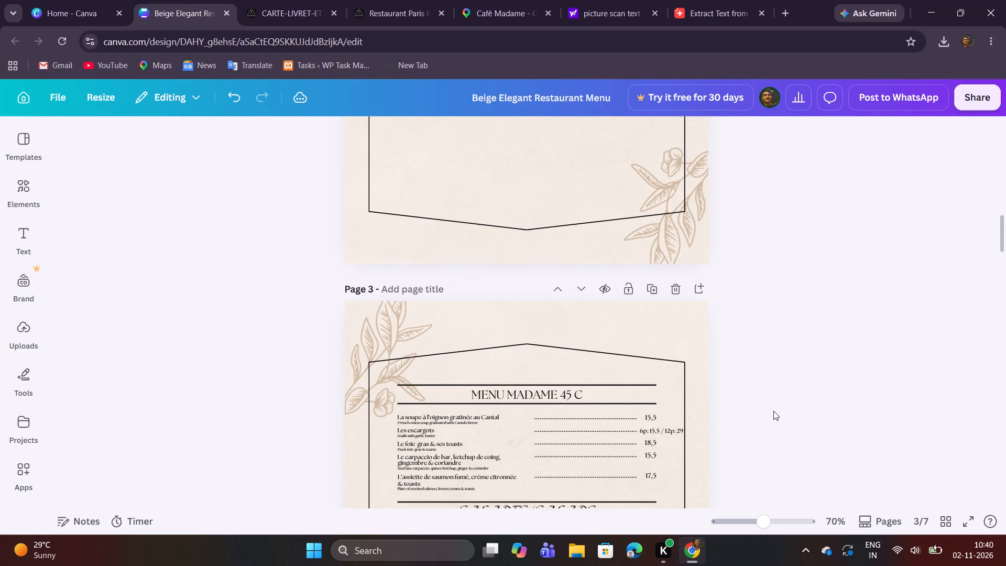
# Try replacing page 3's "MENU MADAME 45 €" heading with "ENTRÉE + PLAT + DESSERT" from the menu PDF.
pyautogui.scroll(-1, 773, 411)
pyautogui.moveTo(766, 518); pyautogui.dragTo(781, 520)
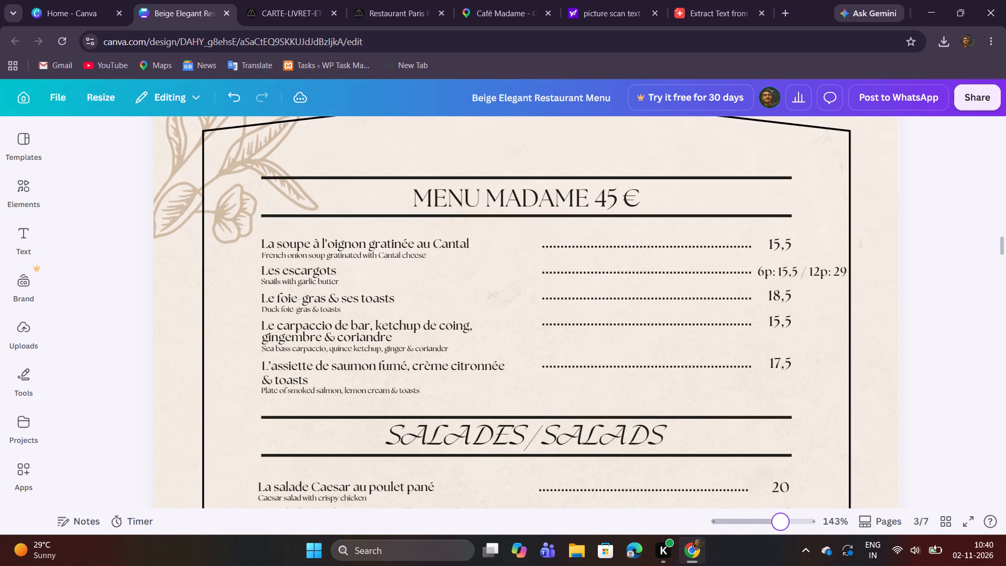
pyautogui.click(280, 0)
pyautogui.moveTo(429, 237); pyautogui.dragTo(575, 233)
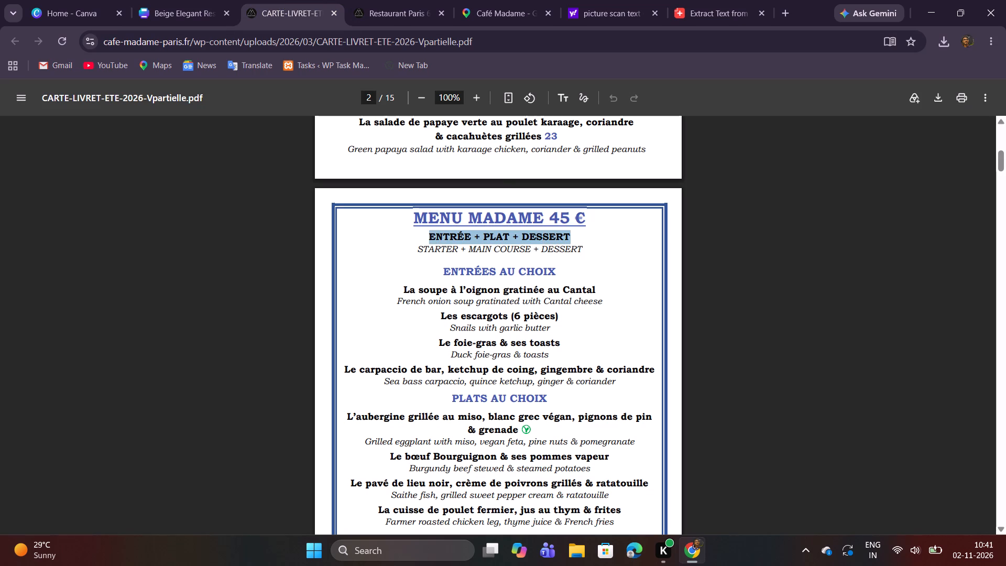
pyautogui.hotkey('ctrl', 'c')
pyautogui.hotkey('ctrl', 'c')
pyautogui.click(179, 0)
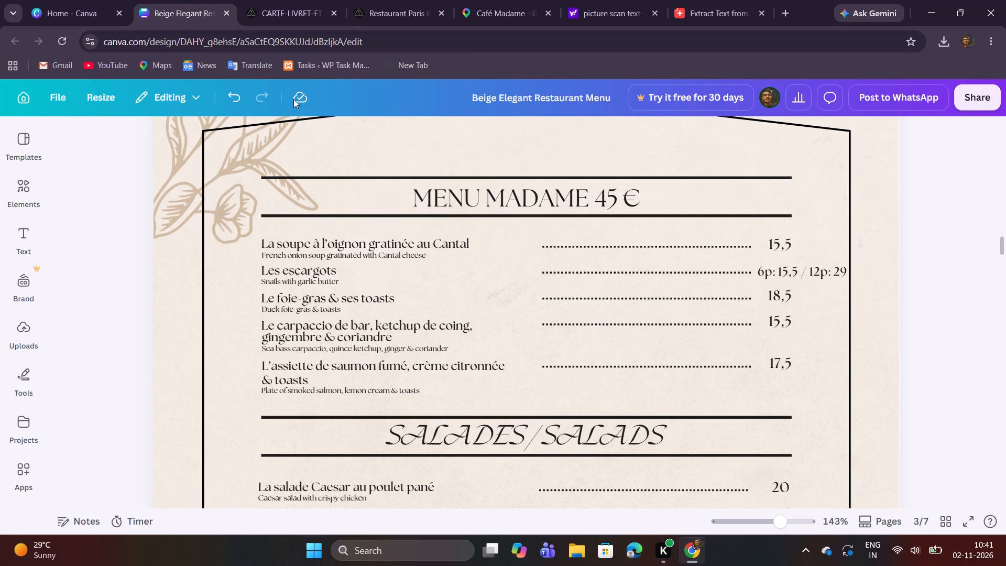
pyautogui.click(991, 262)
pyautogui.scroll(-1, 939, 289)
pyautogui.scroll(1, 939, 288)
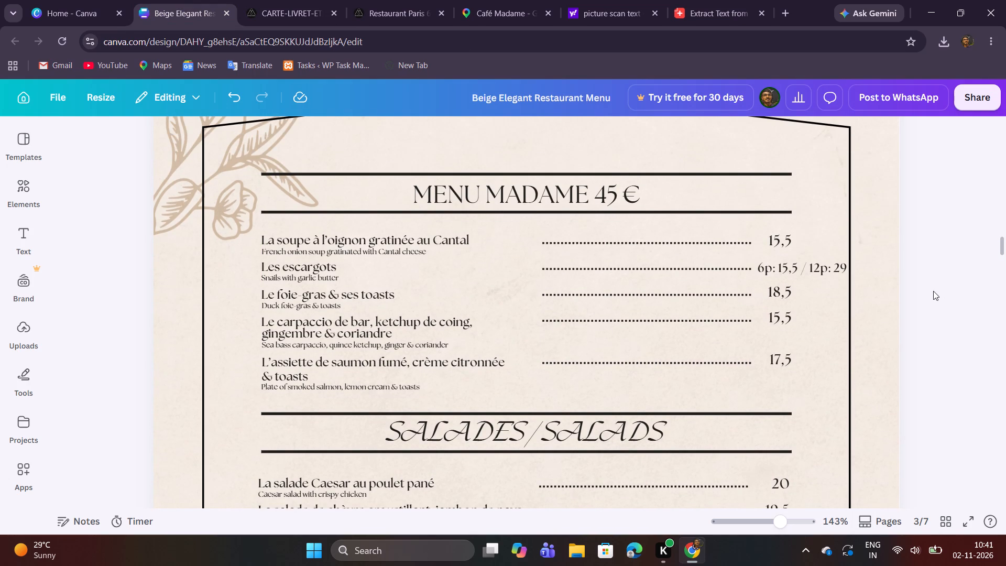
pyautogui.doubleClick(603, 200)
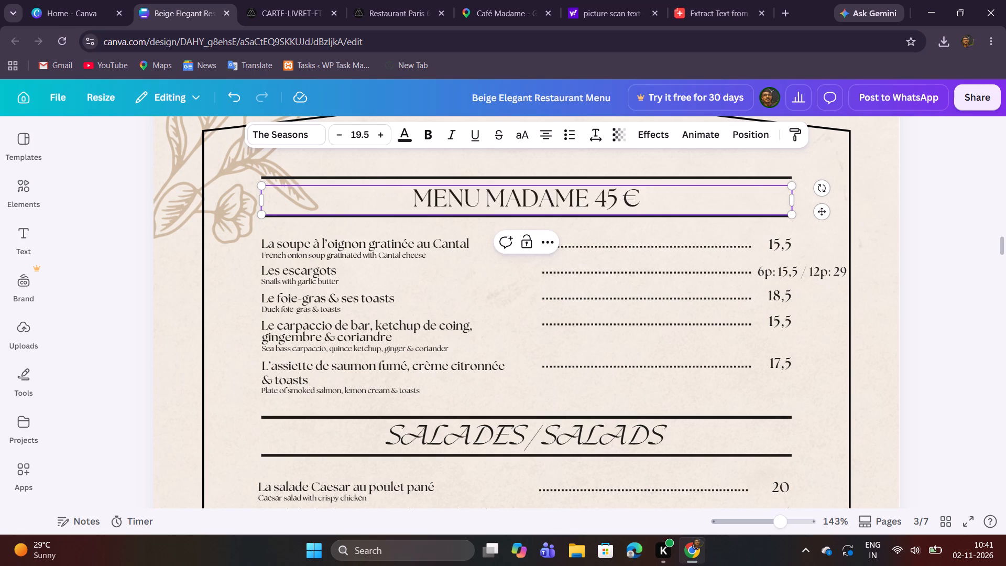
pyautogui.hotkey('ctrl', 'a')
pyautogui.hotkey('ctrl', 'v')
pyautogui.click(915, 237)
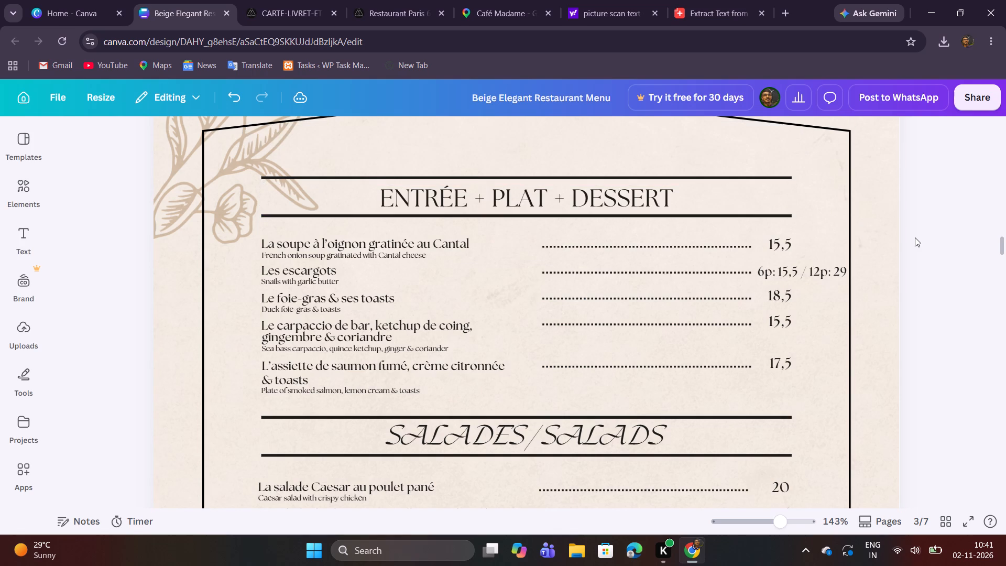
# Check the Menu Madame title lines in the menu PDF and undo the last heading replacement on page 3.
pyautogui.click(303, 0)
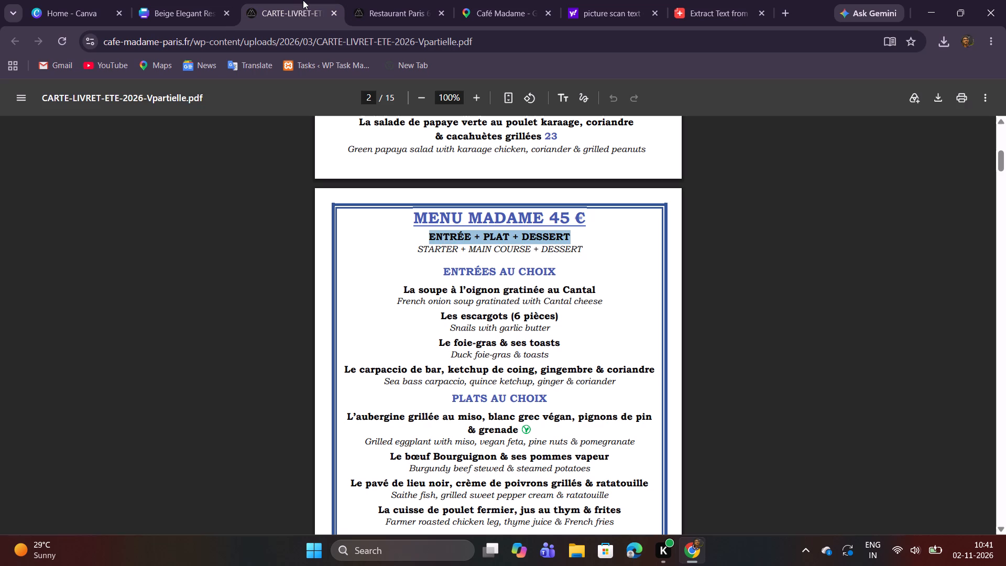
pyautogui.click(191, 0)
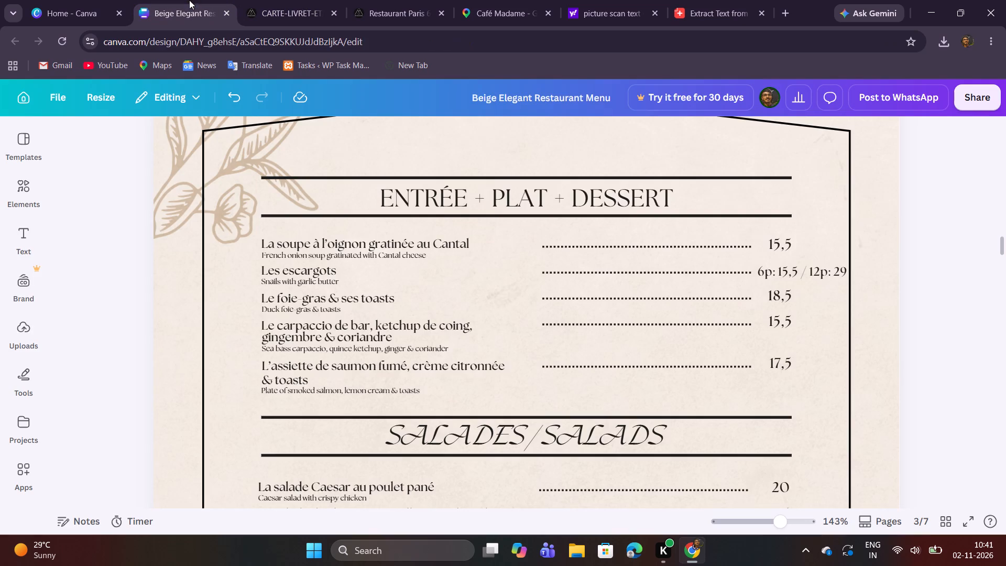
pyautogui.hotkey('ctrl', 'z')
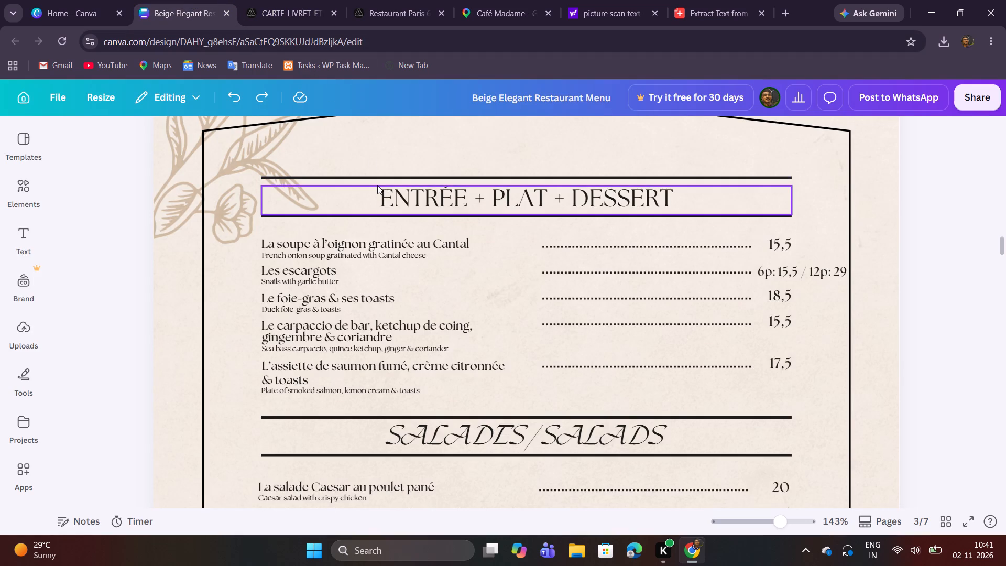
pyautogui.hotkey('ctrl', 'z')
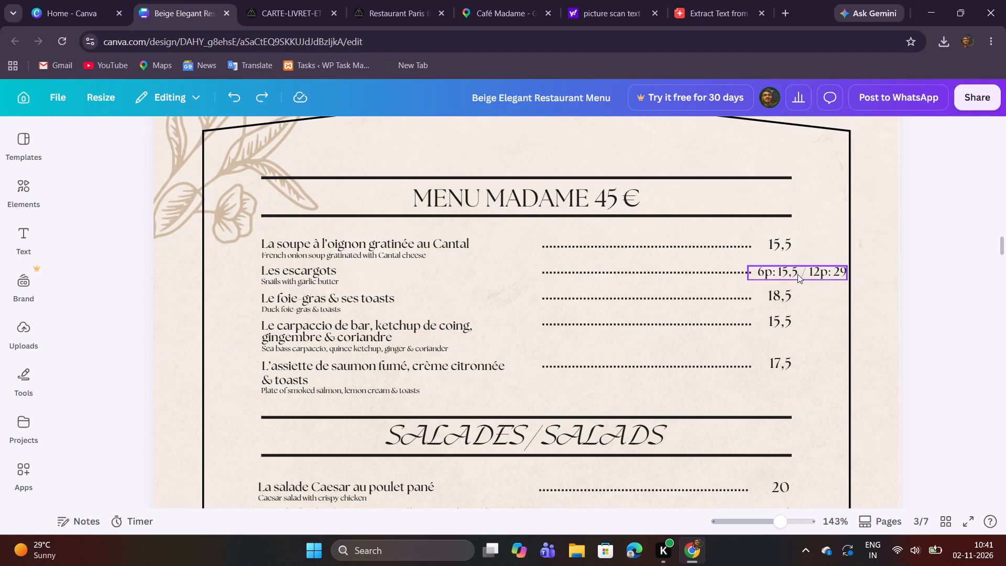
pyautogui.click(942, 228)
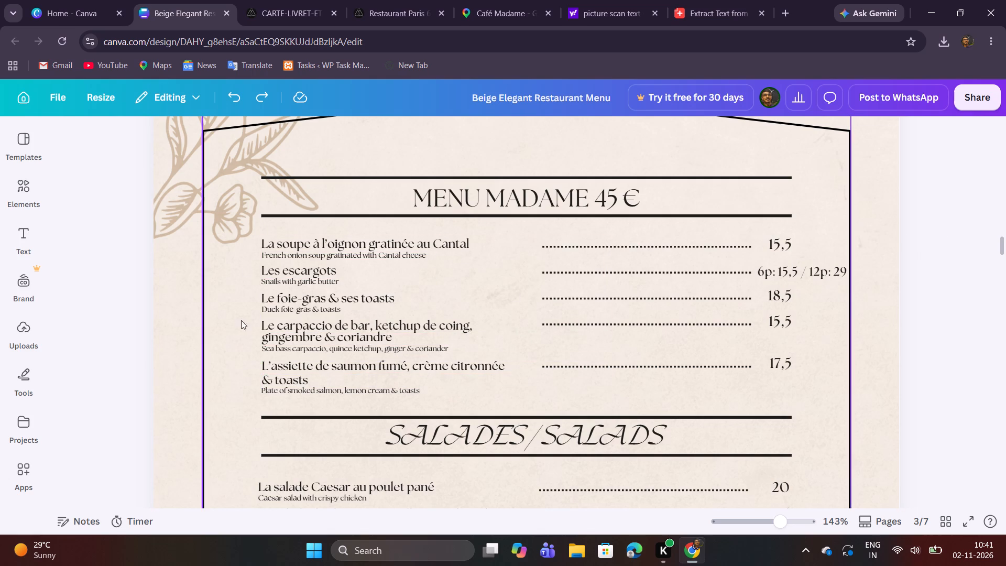
# Delete page 3's first four starter entries with their prices, plus the smoked salmon dish's dotted line and price.
pyautogui.moveTo(248, 244); pyautogui.dragTo(819, 366)
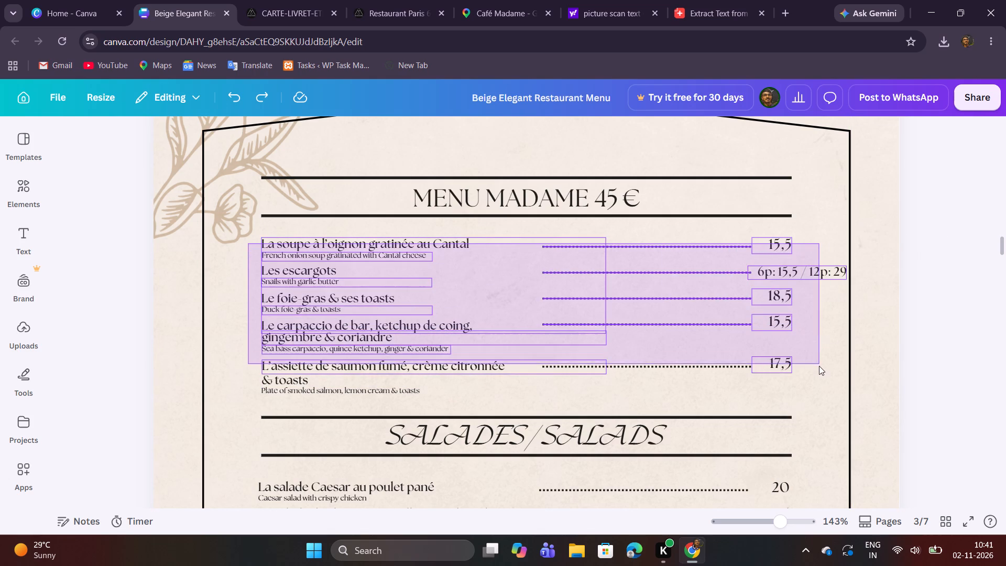
pyautogui.moveTo(819, 366); pyautogui.dragTo(822, 355)
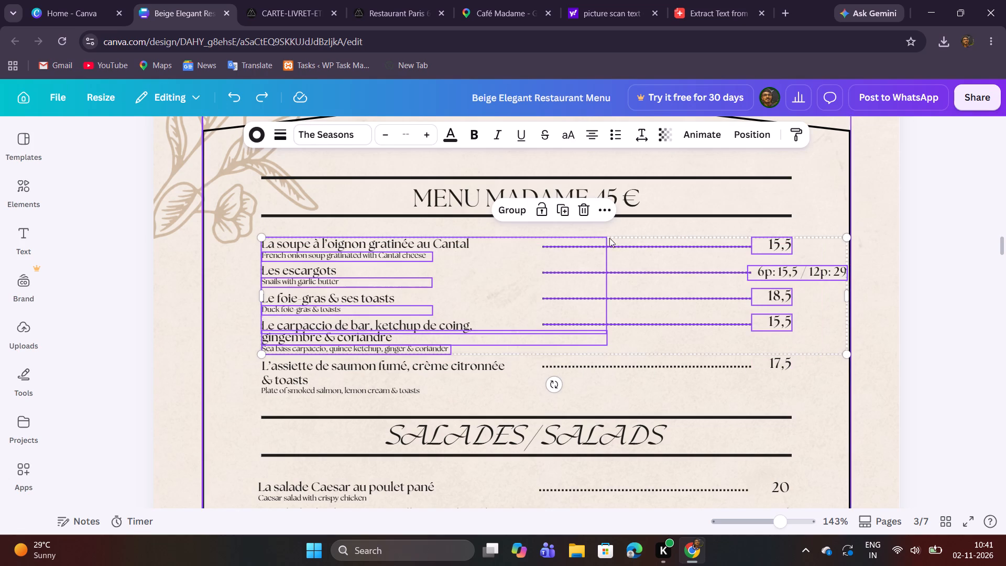
pyautogui.click(579, 209)
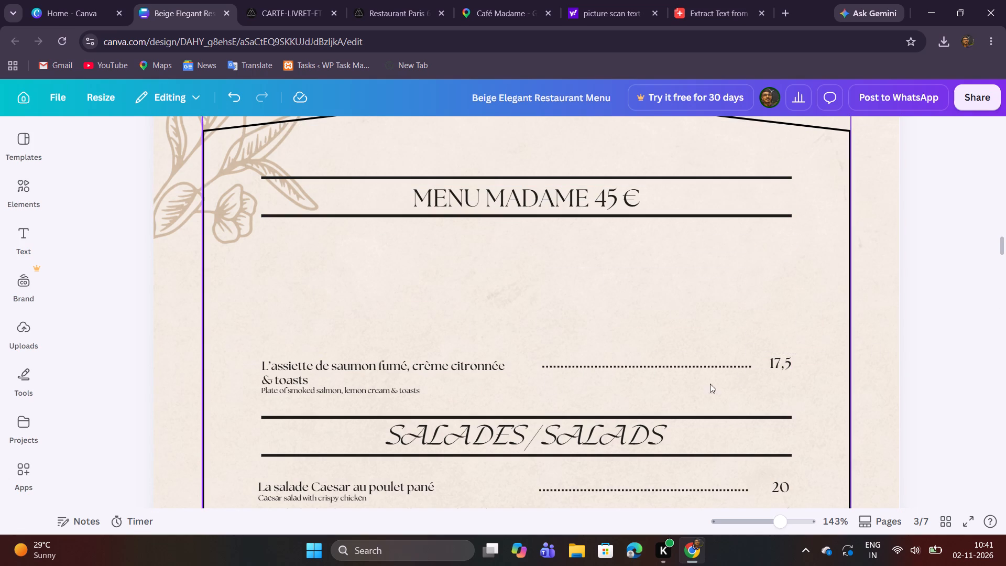
pyautogui.moveTo(676, 395); pyautogui.dragTo(784, 355)
pyautogui.click(692, 329)
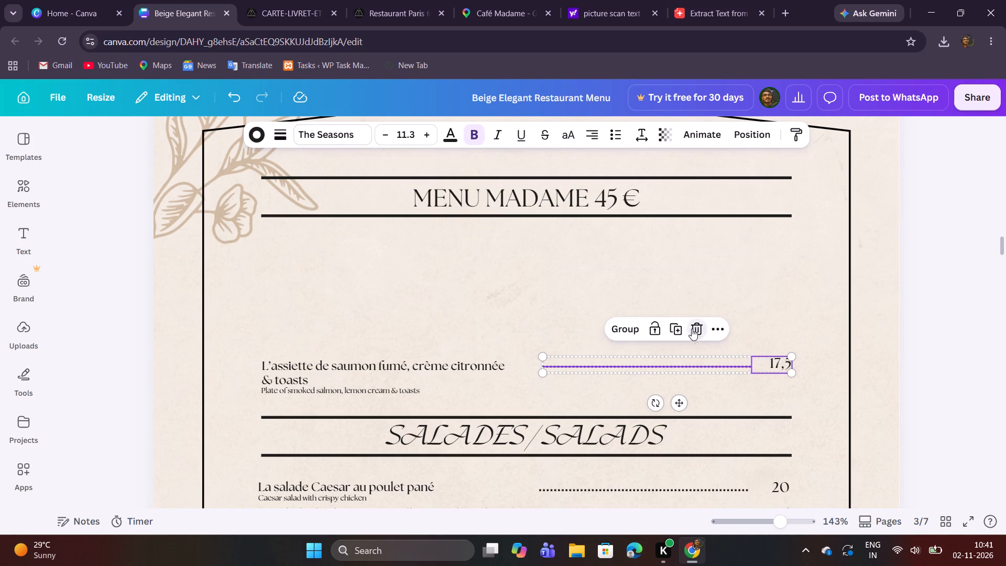
# Move the "L'assiette de saumon fumé, crème citronnée" line just below the "MENU MADAME 45 €" heading and centre its box on the page.
pyautogui.click(401, 363)
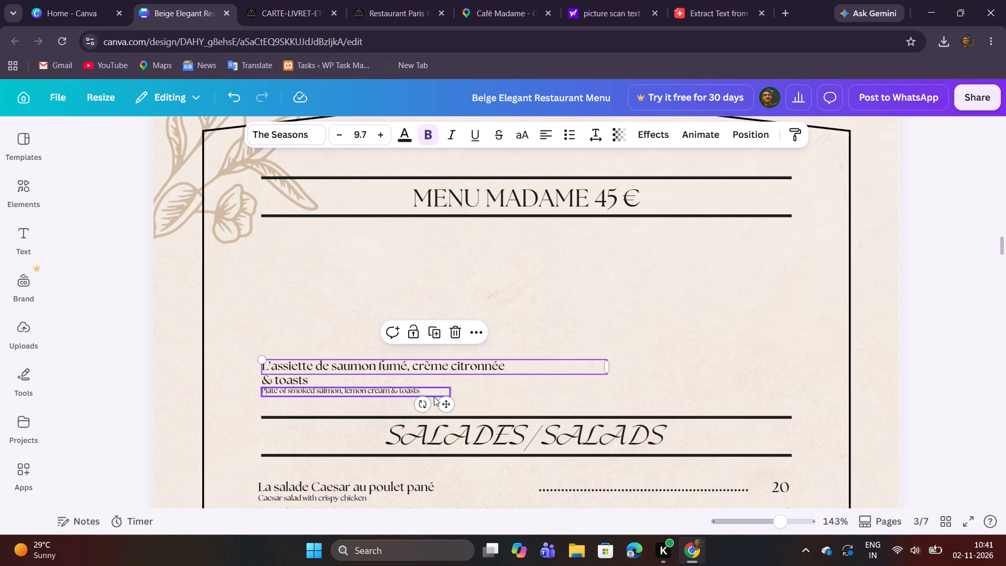
pyautogui.moveTo(445, 409); pyautogui.dragTo(456, 286)
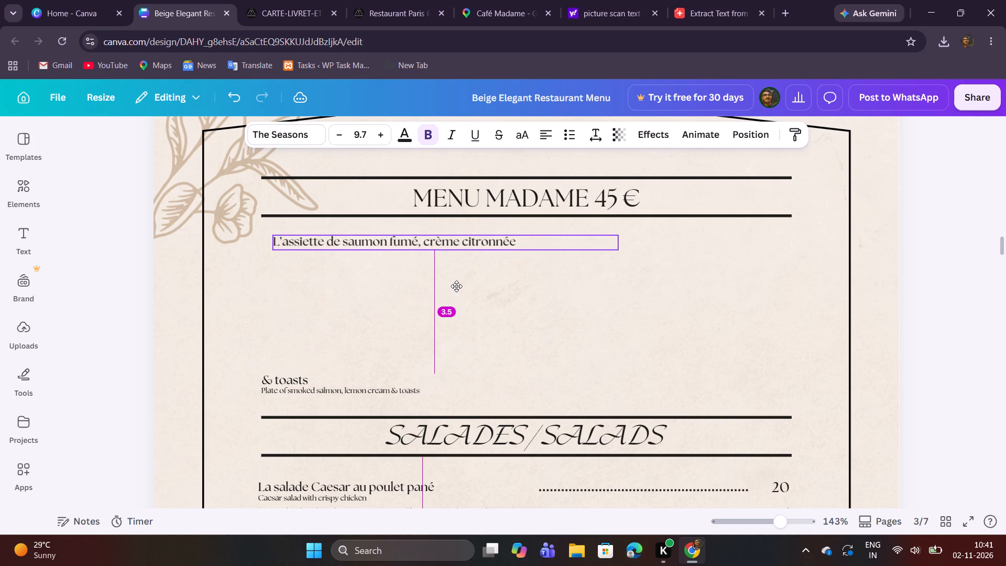
pyautogui.moveTo(456, 286); pyautogui.dragTo(547, 280)
pyautogui.click(550, 238)
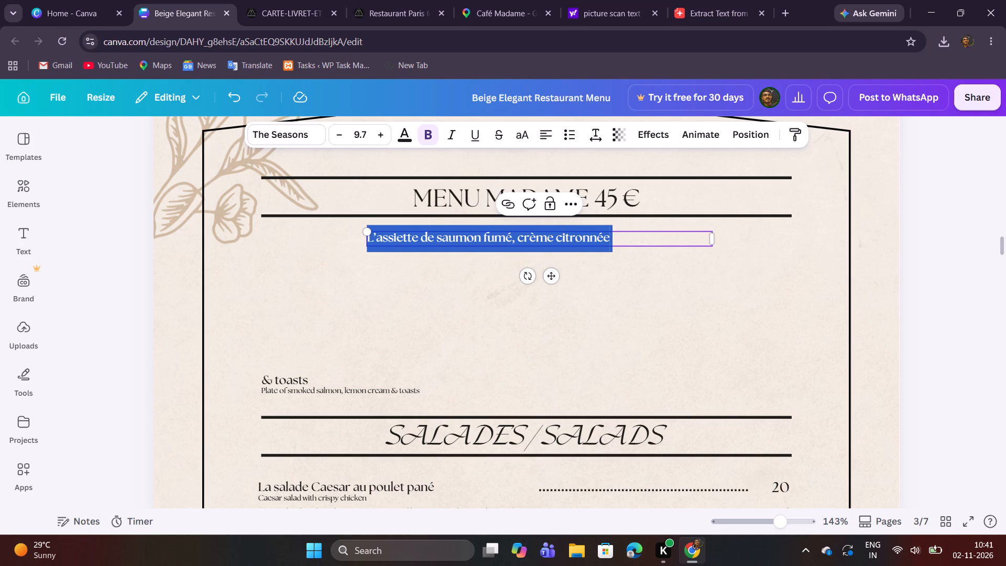
pyautogui.click(626, 271)
pyautogui.click(613, 237)
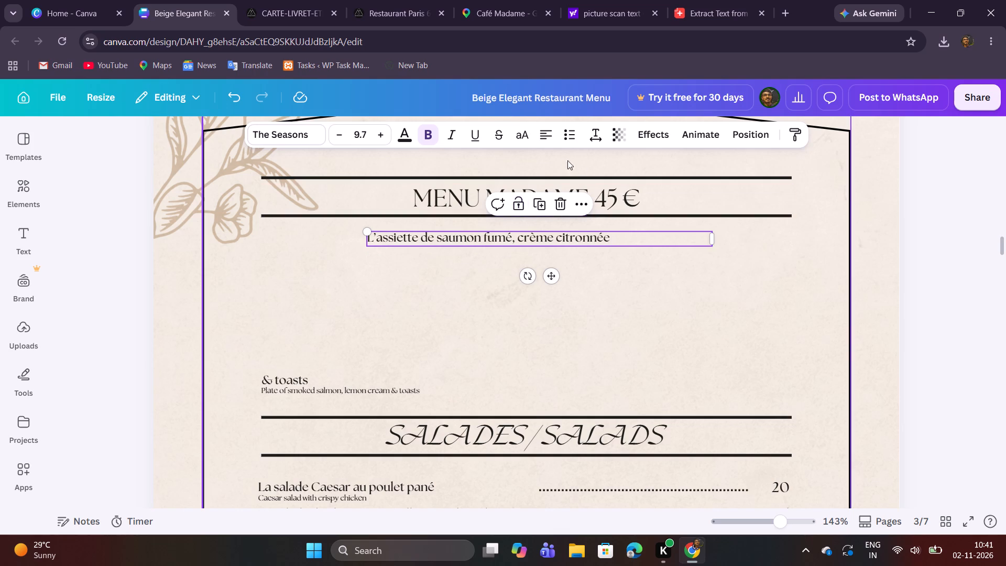
pyautogui.click(592, 138)
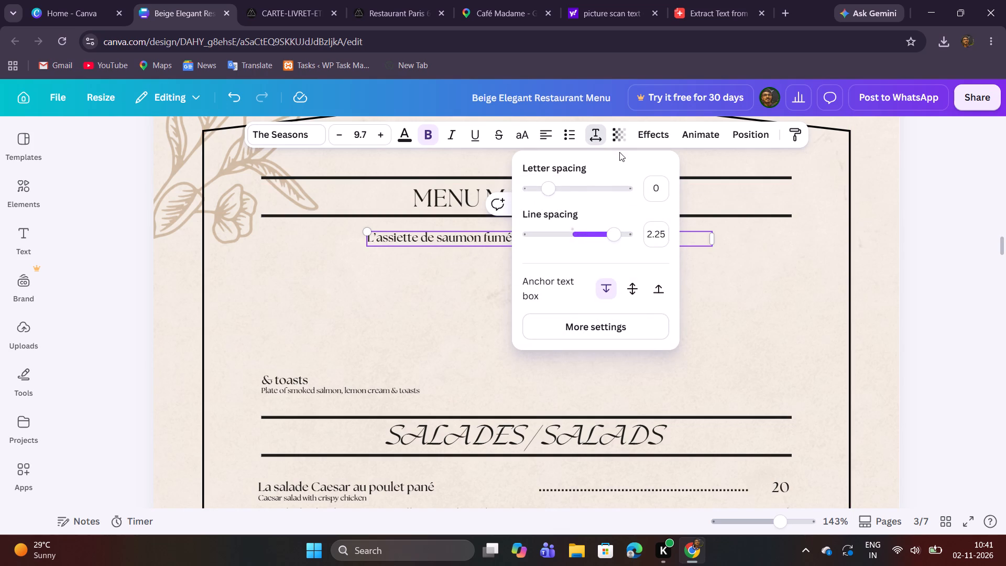
pyautogui.click(741, 135)
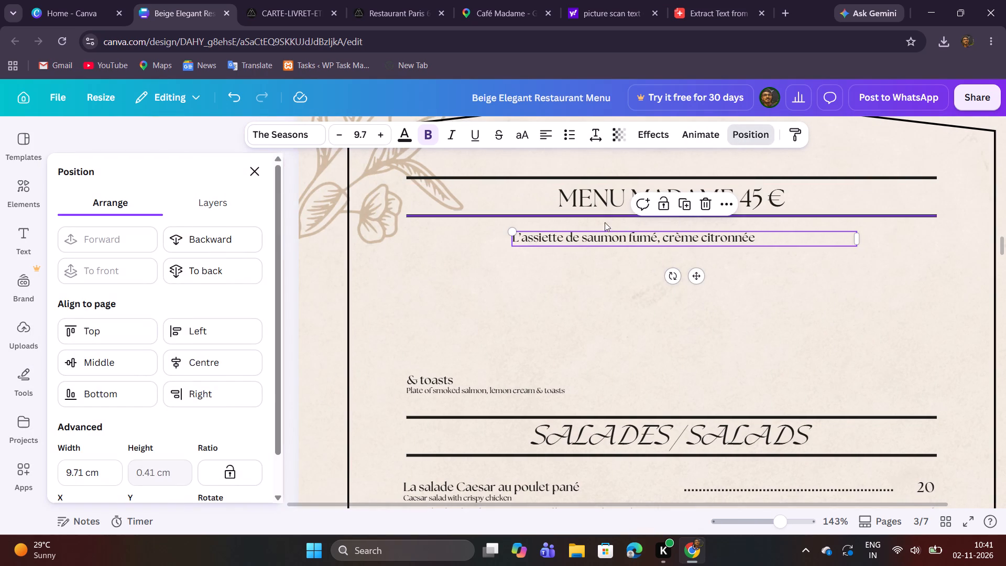
pyautogui.click(180, 372)
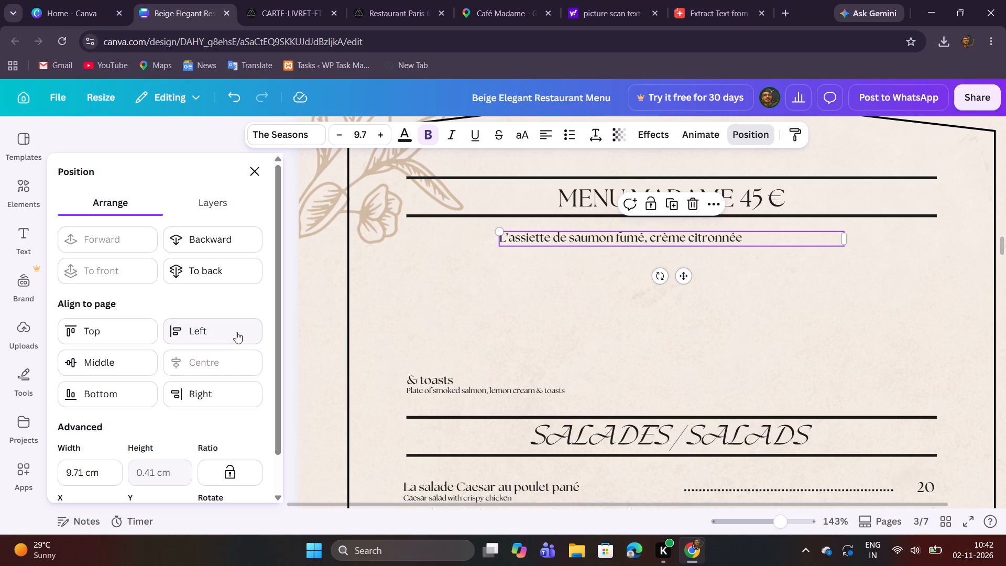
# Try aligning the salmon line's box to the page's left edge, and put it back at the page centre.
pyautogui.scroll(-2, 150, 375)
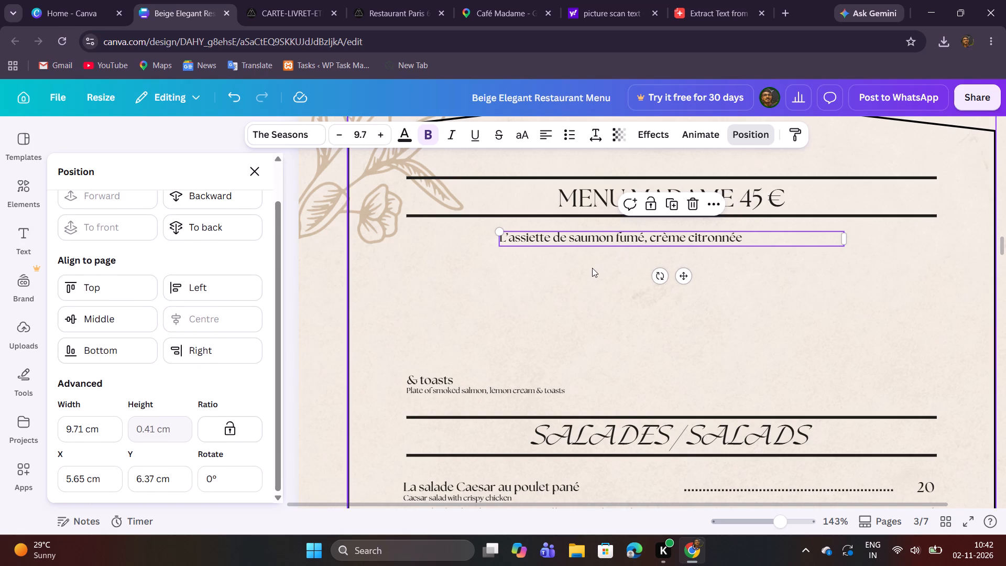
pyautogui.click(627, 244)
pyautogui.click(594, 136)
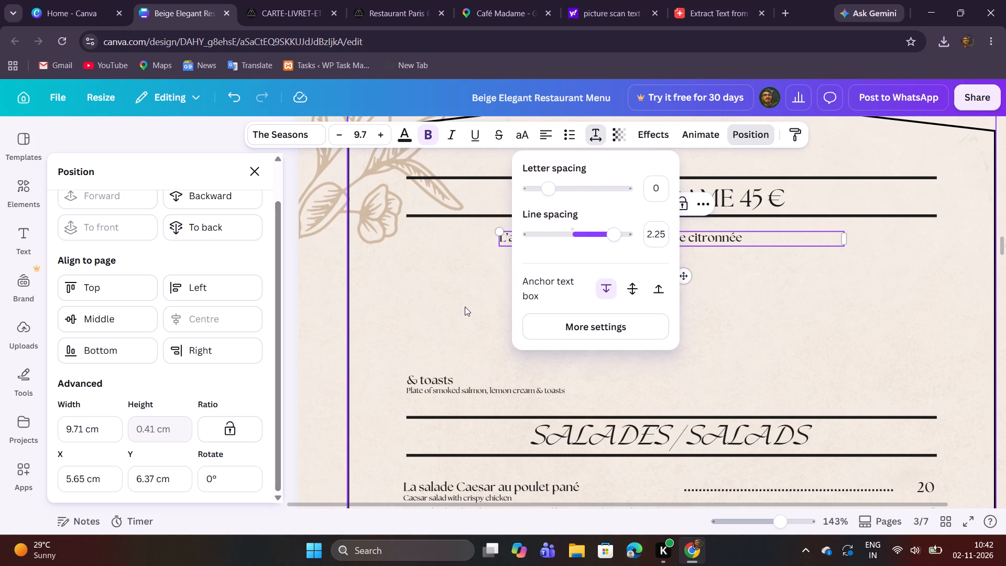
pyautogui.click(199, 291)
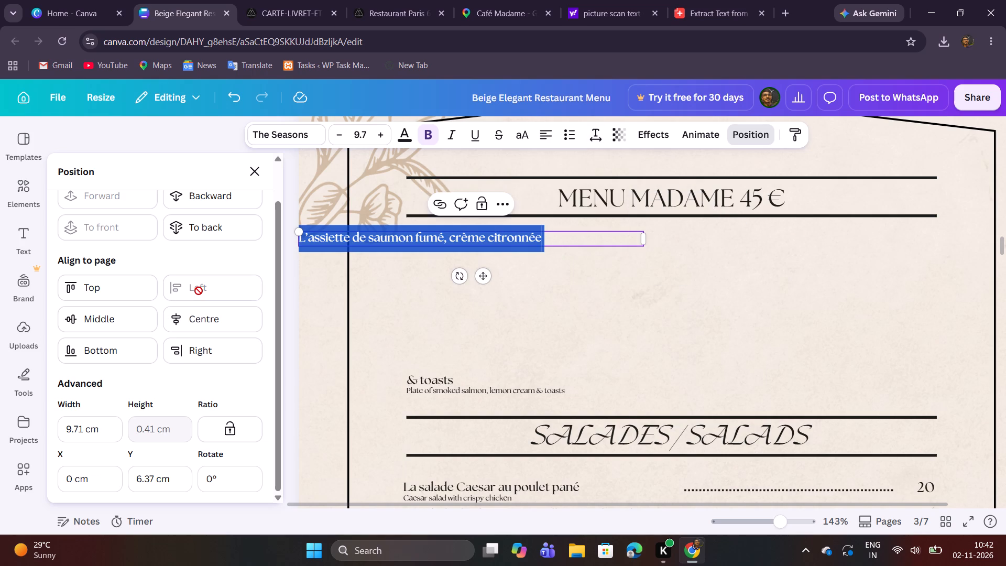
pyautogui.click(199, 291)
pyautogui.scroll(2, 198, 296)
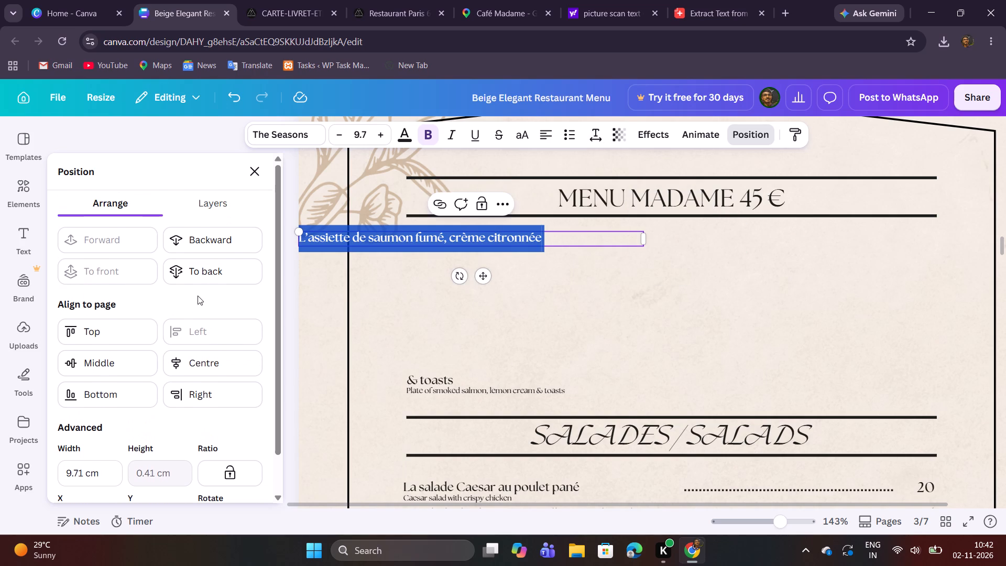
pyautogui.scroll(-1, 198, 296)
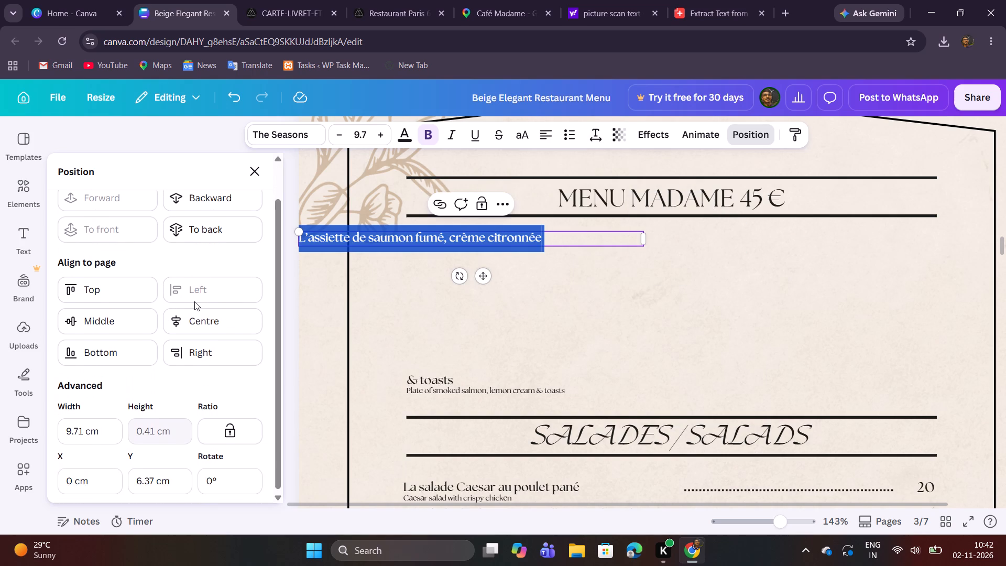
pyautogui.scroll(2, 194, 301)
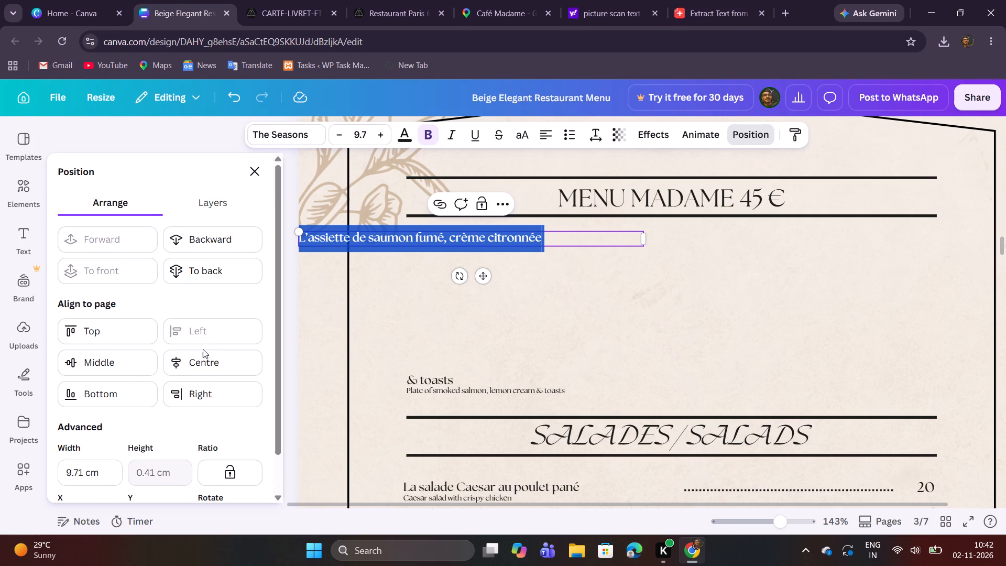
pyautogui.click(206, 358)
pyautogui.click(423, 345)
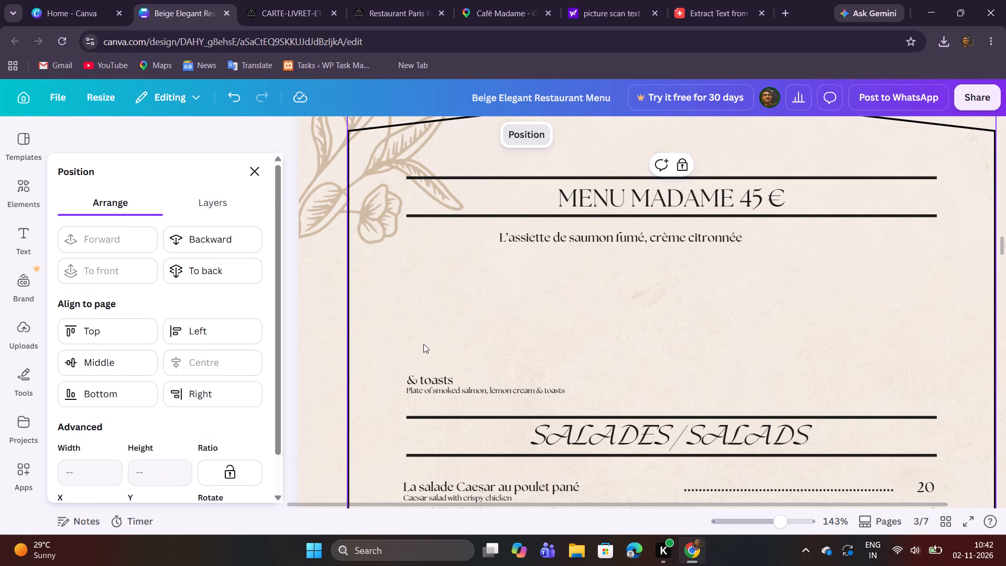
# Centre-align the text inside the salmon line's box below the "MENU MADAME 45 €" heading.
pyautogui.scroll(-4, 237, 356)
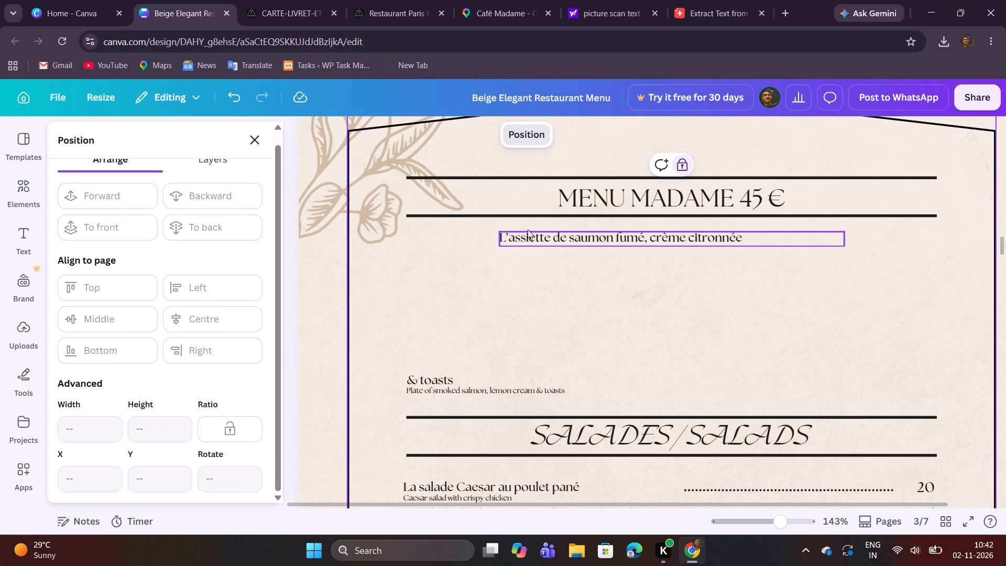
pyautogui.click(533, 232)
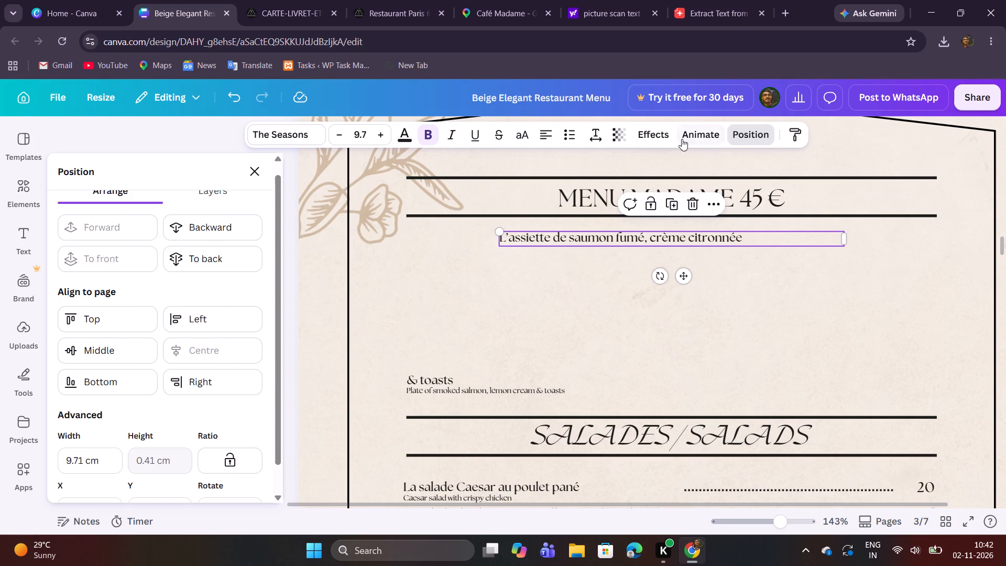
pyautogui.click(549, 141)
pyautogui.click(567, 324)
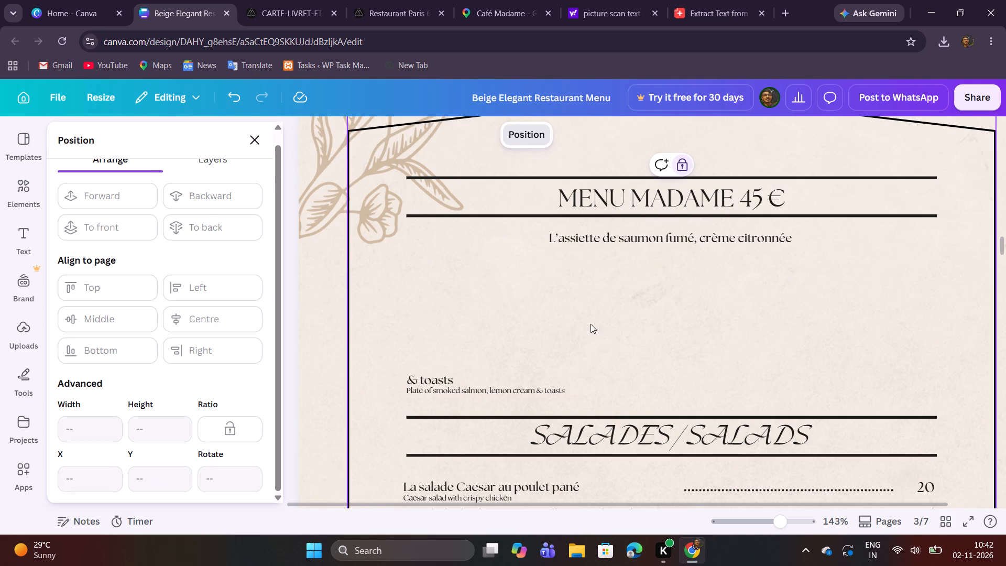
# Replace the salmon line below the heading with "ENTRÉE + PLAT + DESSERT" copied from the menu PDF.
pyautogui.click(301, 3)
pyautogui.hotkey('ctrl', 'c')
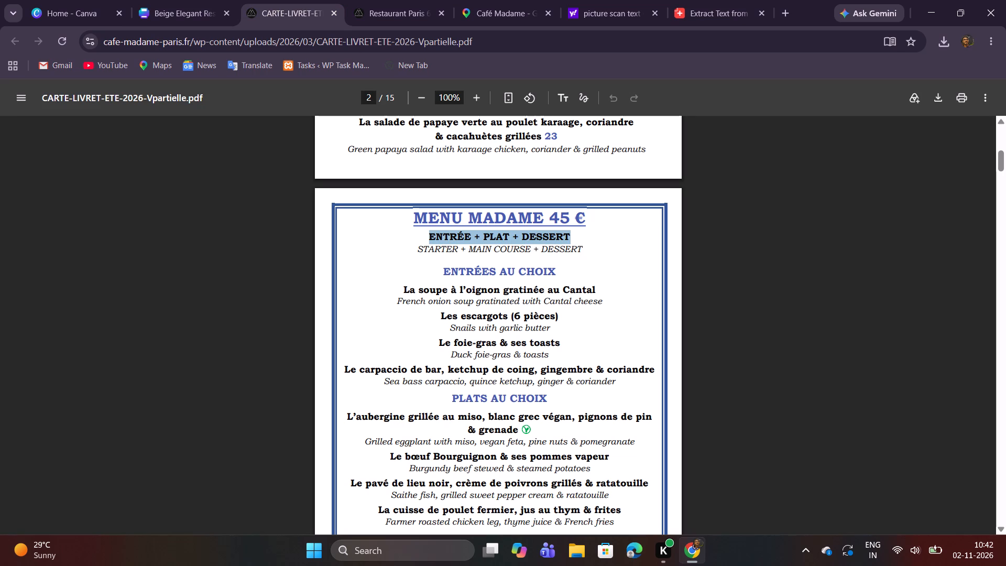
pyautogui.hotkey('ctrl', 'c')
pyautogui.click(191, 0)
pyautogui.doubleClick(714, 245)
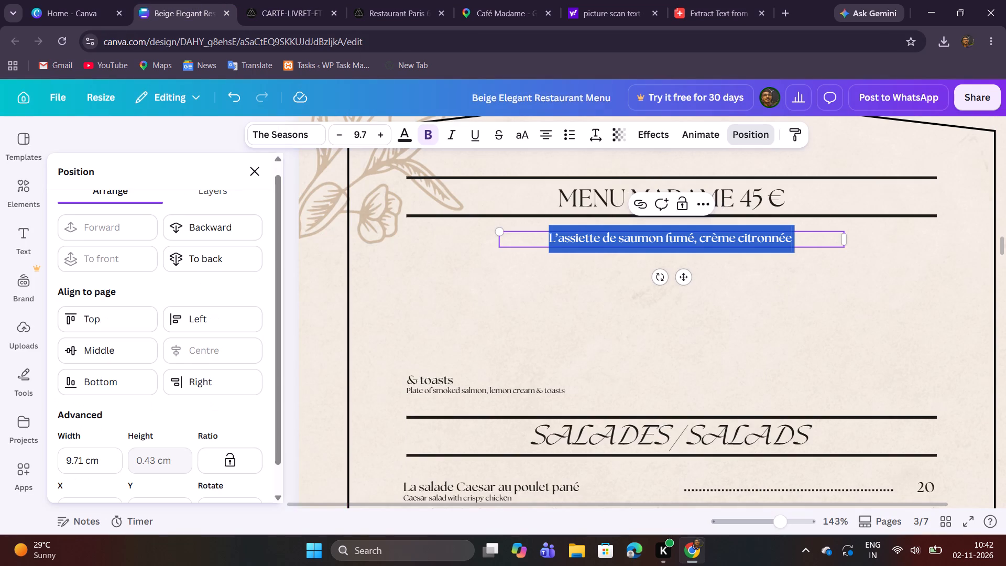
pyautogui.hotkey('ctrl', 'v')
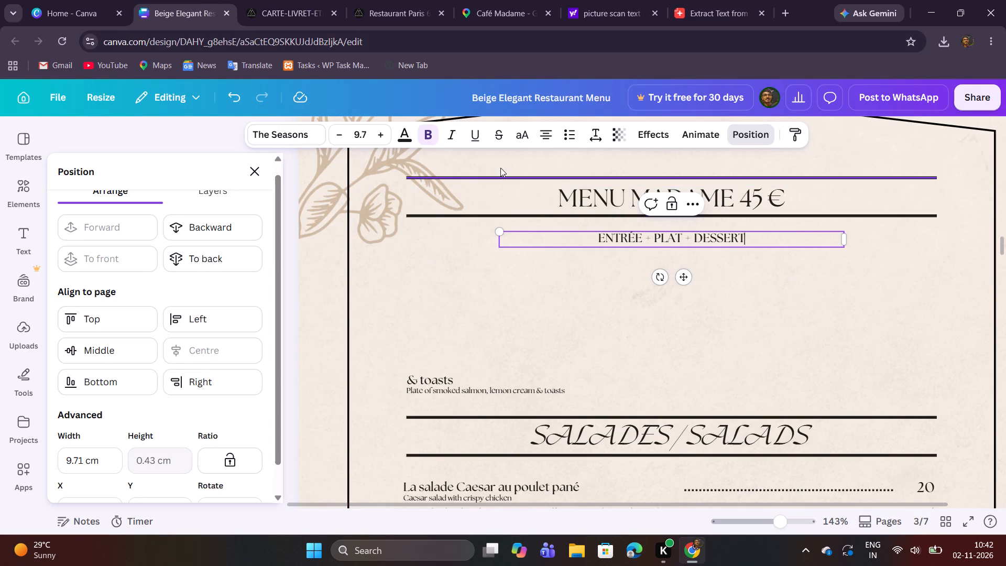
# Increase the "ENTRÉE + PLAT + DESSERT" line's font size to 12.7.
pyautogui.click(380, 135)
pyautogui.click(380, 135)
pyautogui.click(380, 135)
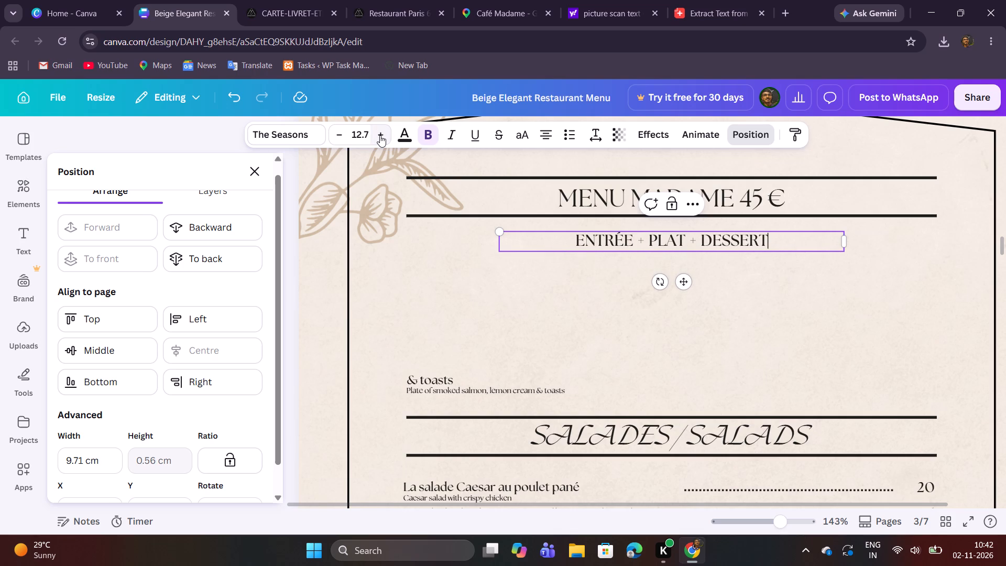
pyautogui.click(557, 329)
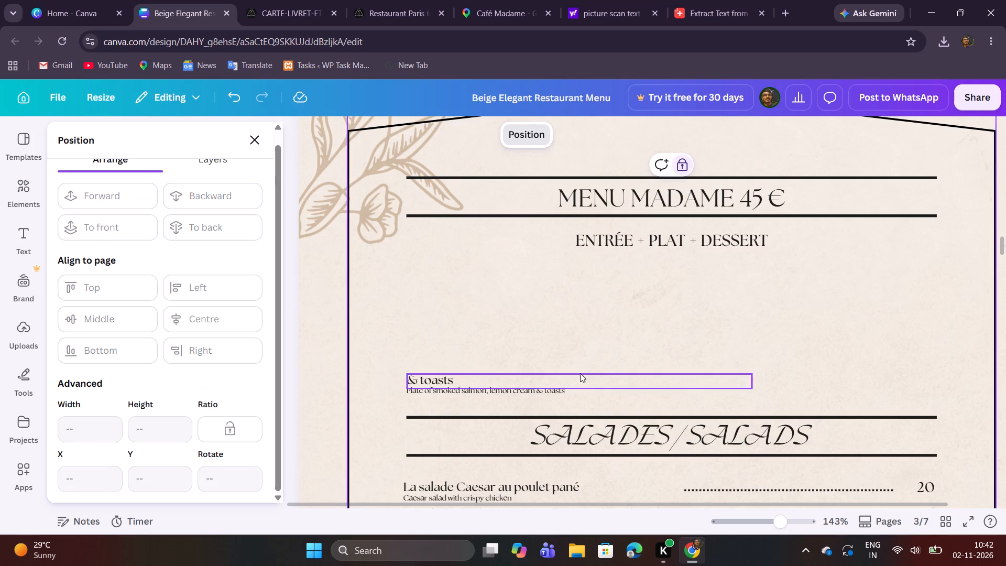
# Select the leftover "& toasts" line above the "SALADES/SALADS" heading on page 3.
pyautogui.click(443, 376)
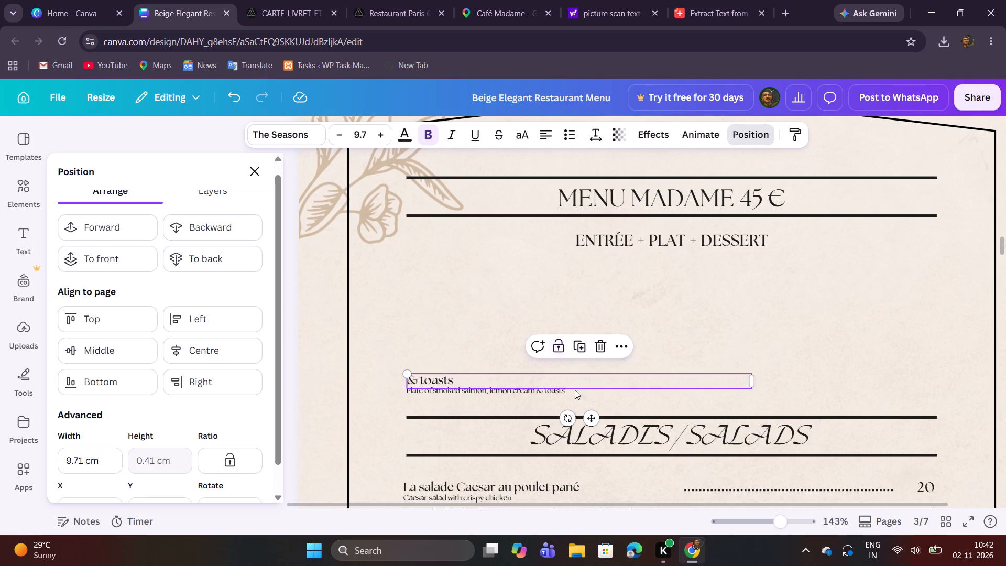
# Move the "& toasts" text line directly beneath "ENTRÉE + PLAT + DESSERT" and centre-align its text.
pyautogui.moveTo(592, 420); pyautogui.dragTo(740, 320)
pyautogui.click(543, 137)
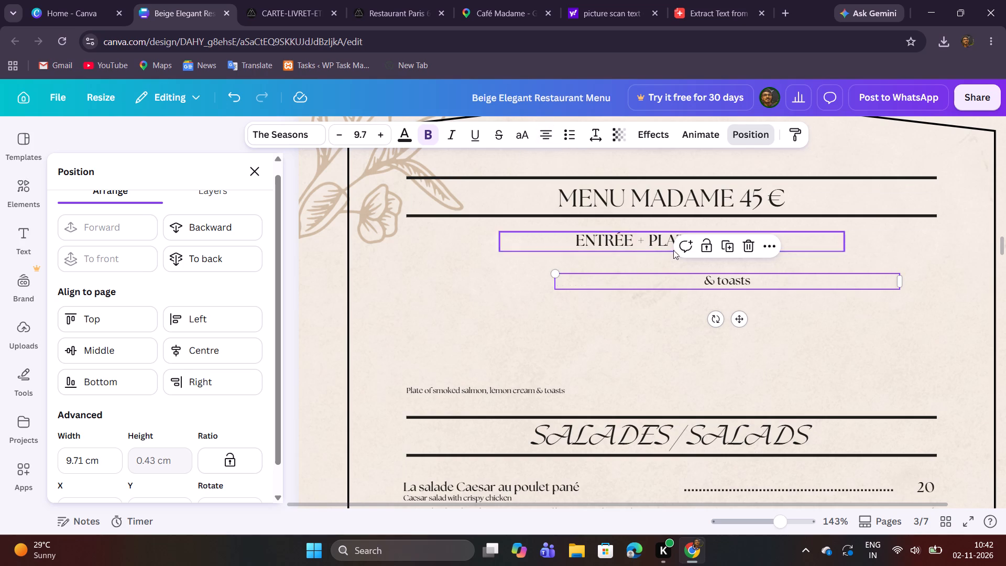
pyautogui.moveTo(743, 324); pyautogui.dragTo(680, 307)
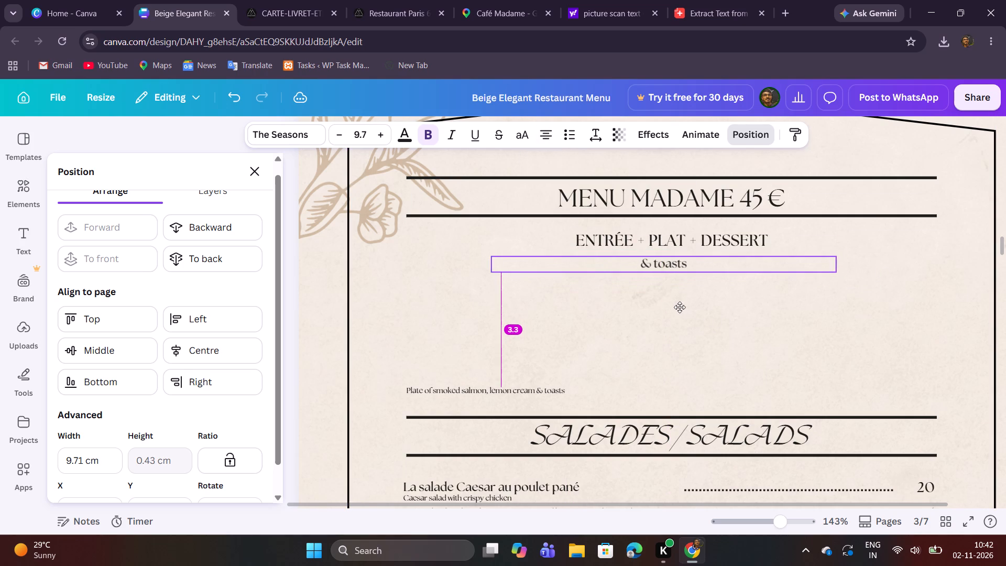
pyautogui.moveTo(680, 307); pyautogui.dragTo(684, 306)
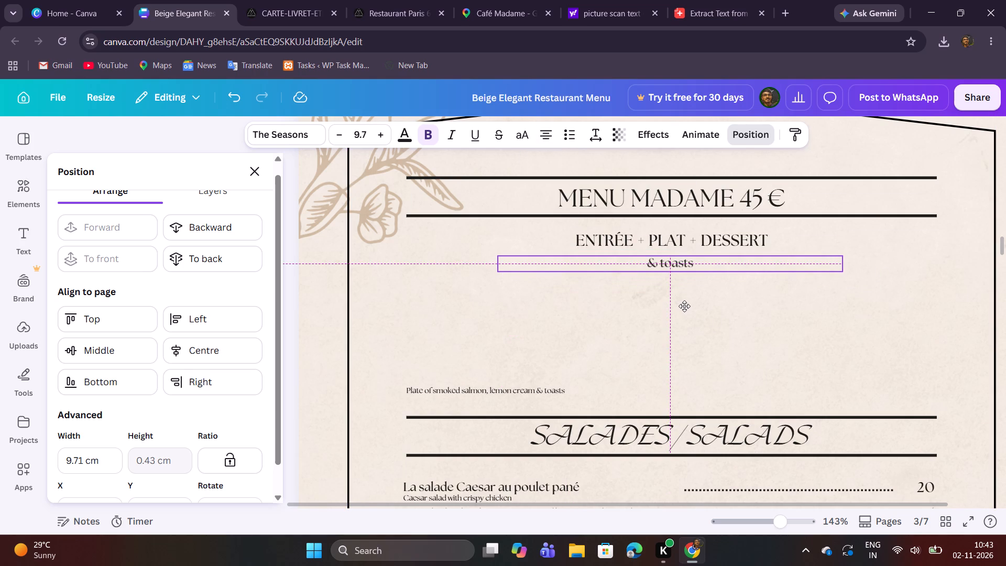
pyautogui.moveTo(684, 306); pyautogui.dragTo(684, 302)
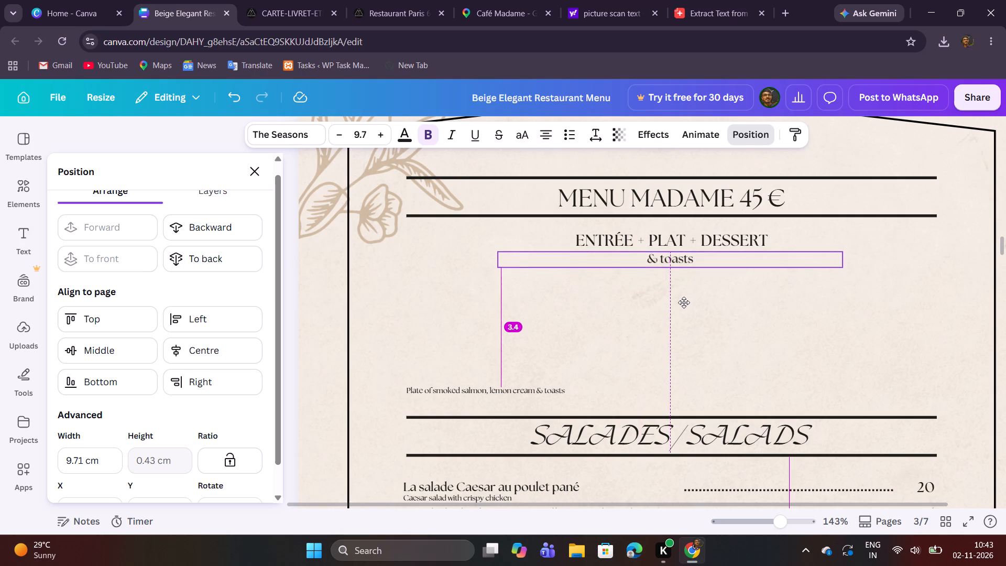
pyautogui.moveTo(684, 302); pyautogui.dragTo(683, 307)
# Replace the "& toasts" text with "STARTER + MAIN COURSE + DESSERT" copied from the café's PDF menu.
pyautogui.click(271, 5)
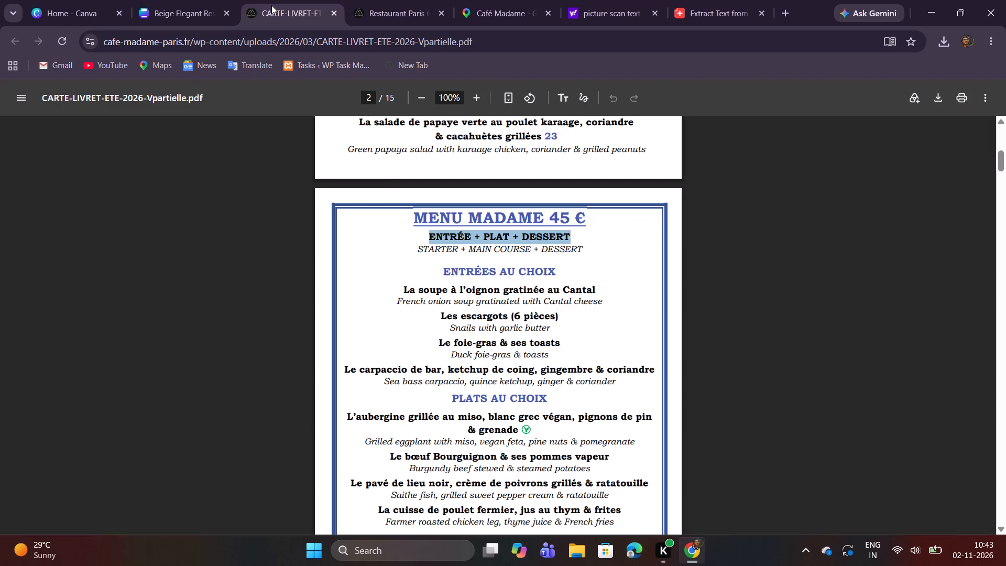
pyautogui.moveTo(414, 251); pyautogui.dragTo(599, 253)
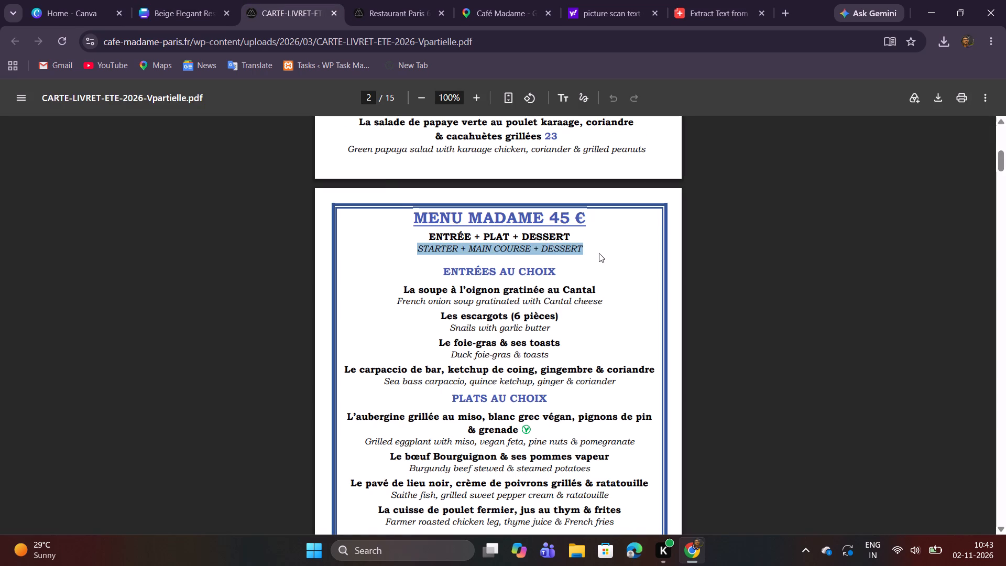
pyautogui.hotkey('ctrl', 'c')
pyautogui.hotkey('ctrl', 'c')
pyautogui.click(177, 0)
pyautogui.doubleClick(672, 263)
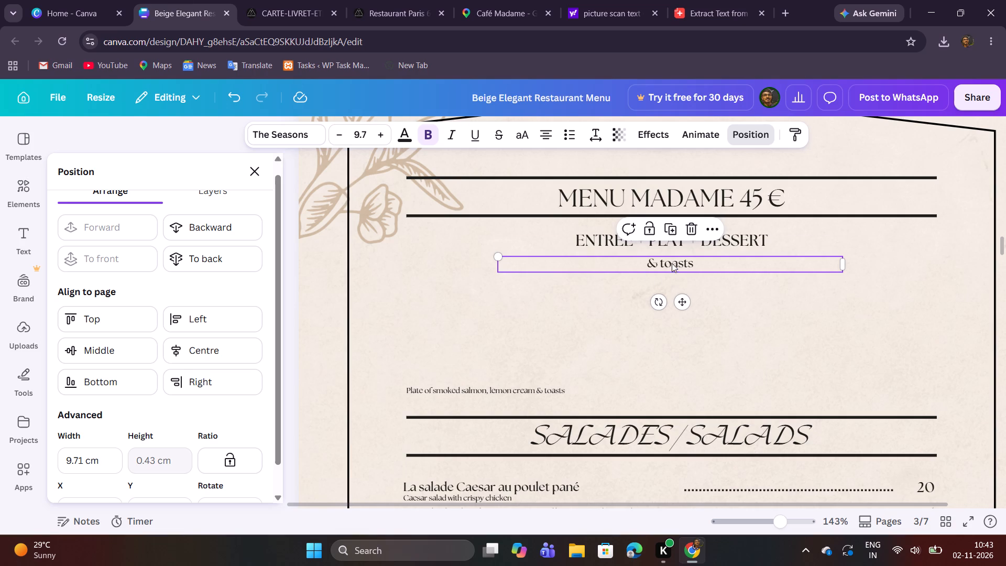
pyautogui.hotkey('ctrl', 'v')
pyautogui.click(771, 318)
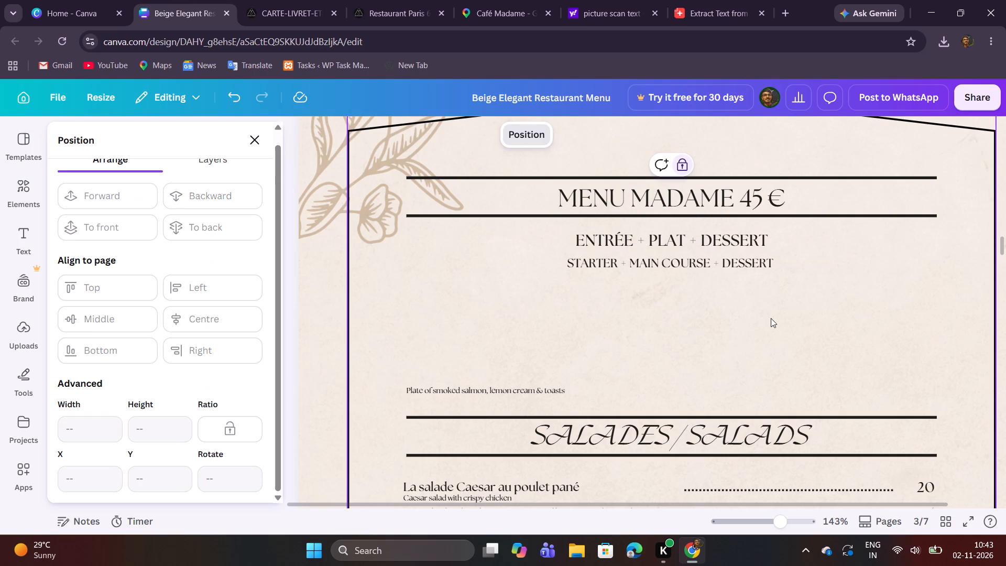
# Narrow the "STARTER + MAIN COURSE + DESSERT" text box to about 5.9 cm and centre it beneath the French line.
pyautogui.click(683, 268)
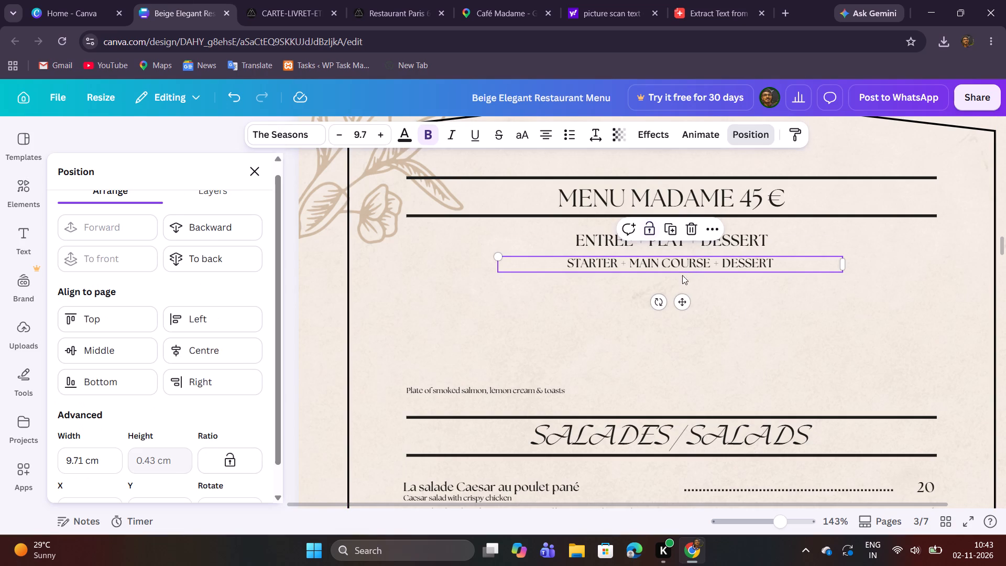
pyautogui.click(681, 304)
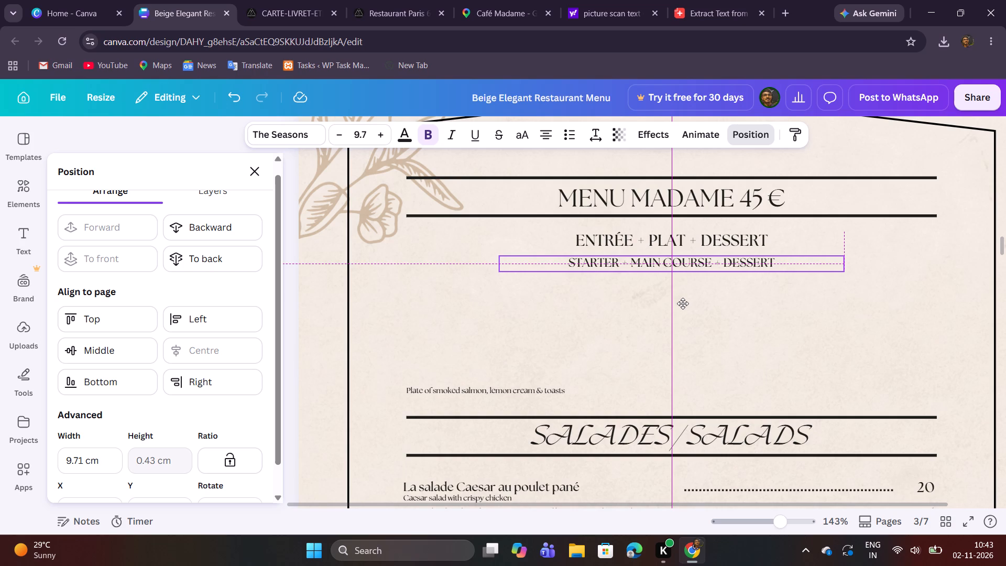
pyautogui.click(725, 304)
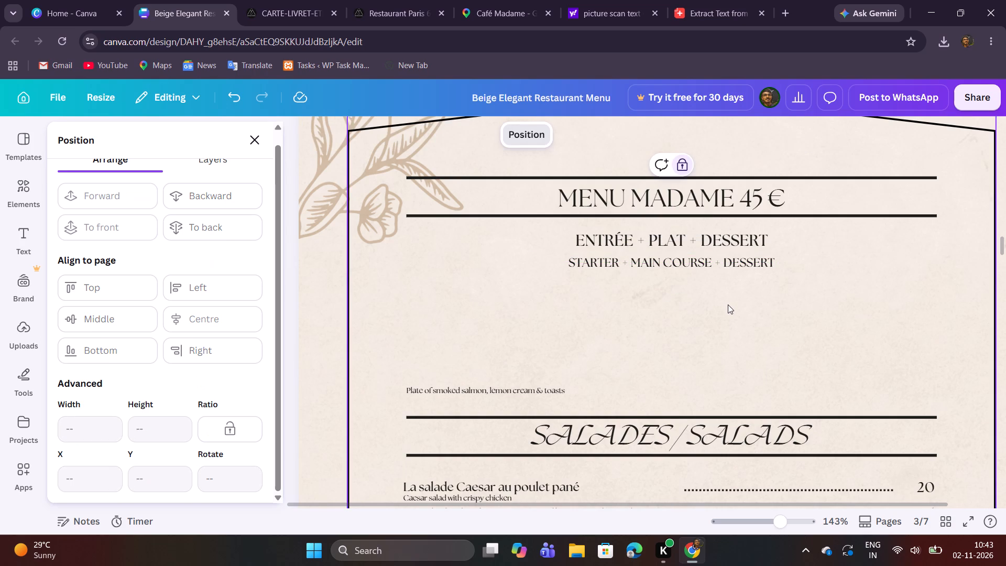
pyautogui.click(695, 268)
pyautogui.moveTo(497, 265); pyautogui.dragTo(518, 266)
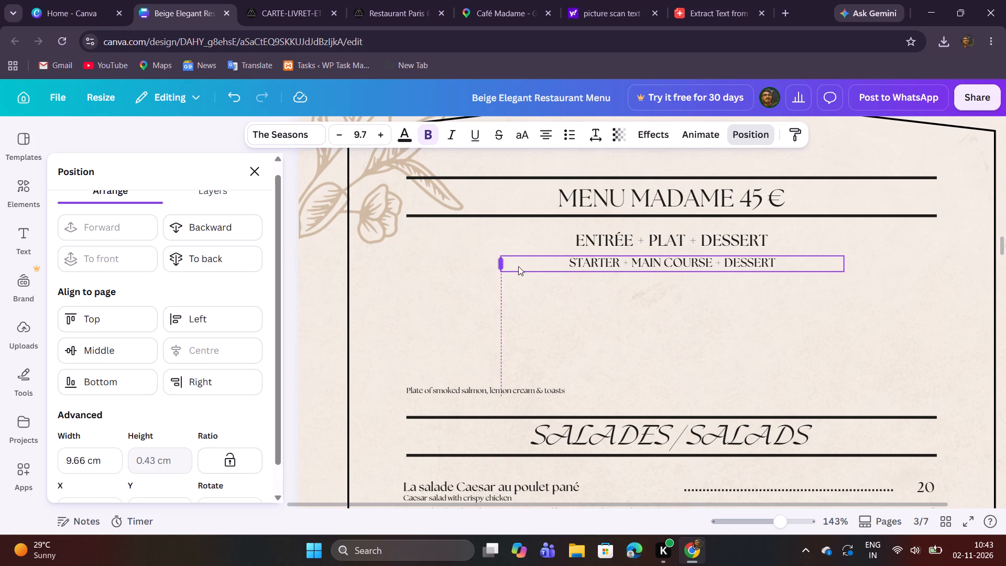
pyautogui.moveTo(518, 266); pyautogui.dragTo(533, 266)
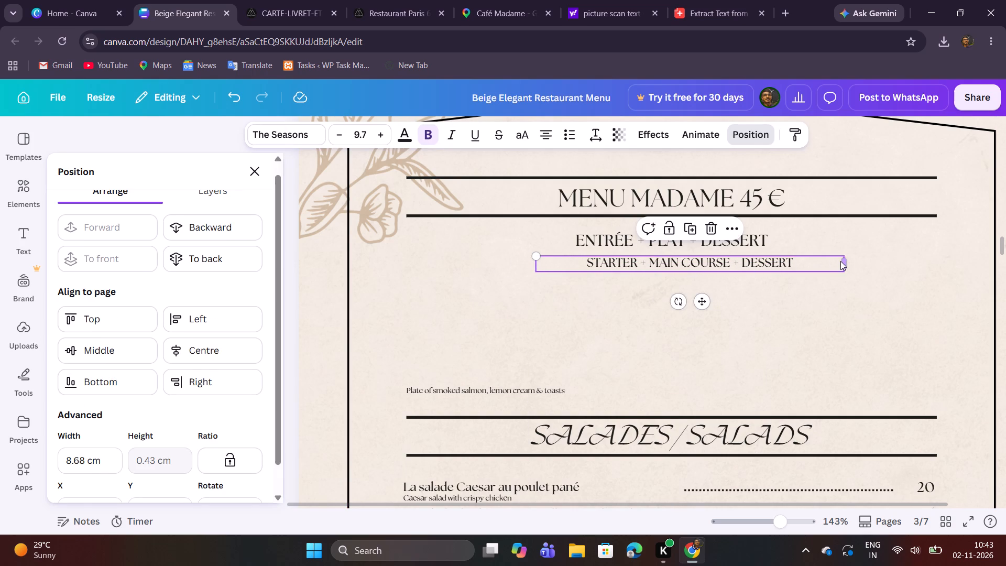
pyautogui.moveTo(702, 302); pyautogui.dragTo(682, 298)
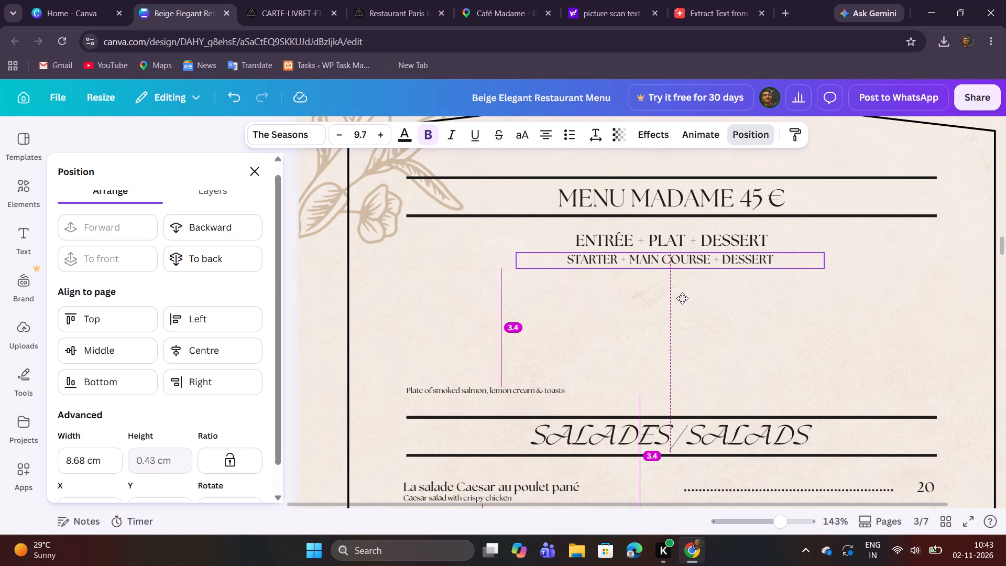
pyautogui.moveTo(682, 298); pyautogui.dragTo(685, 301)
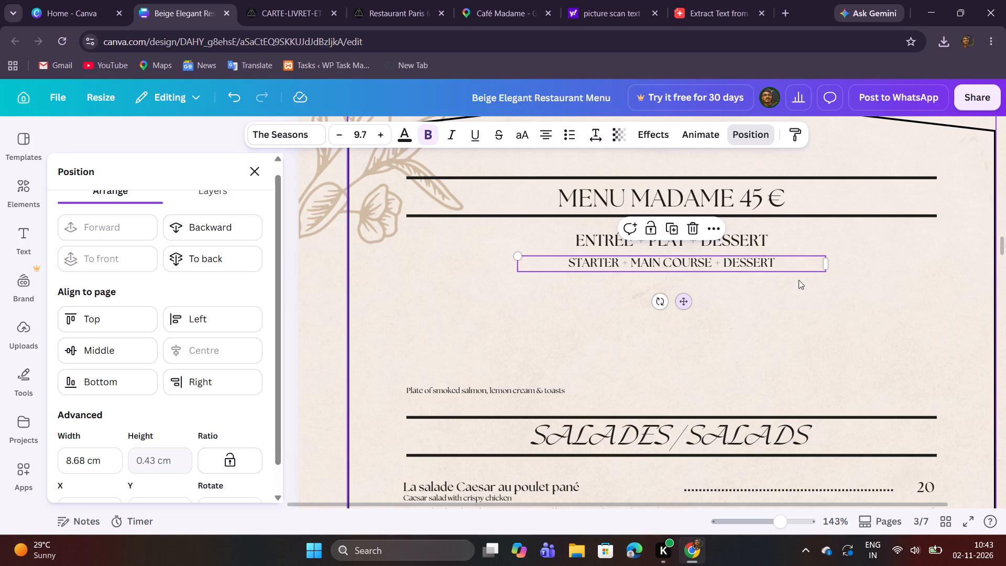
pyautogui.moveTo(824, 262); pyautogui.dragTo(817, 263)
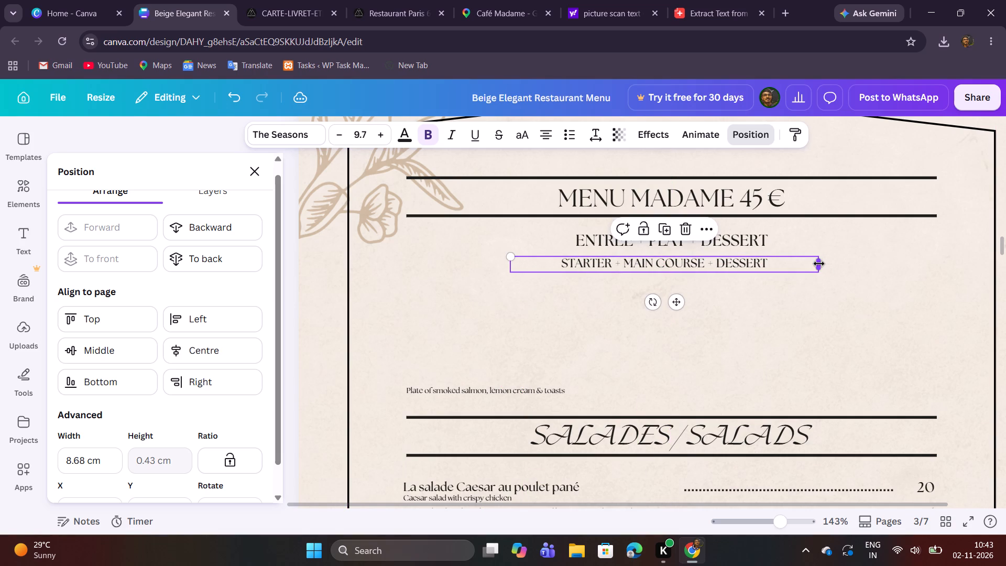
pyautogui.moveTo(819, 264); pyautogui.dragTo(720, 258)
pyautogui.moveTo(627, 301); pyautogui.dragTo(673, 300)
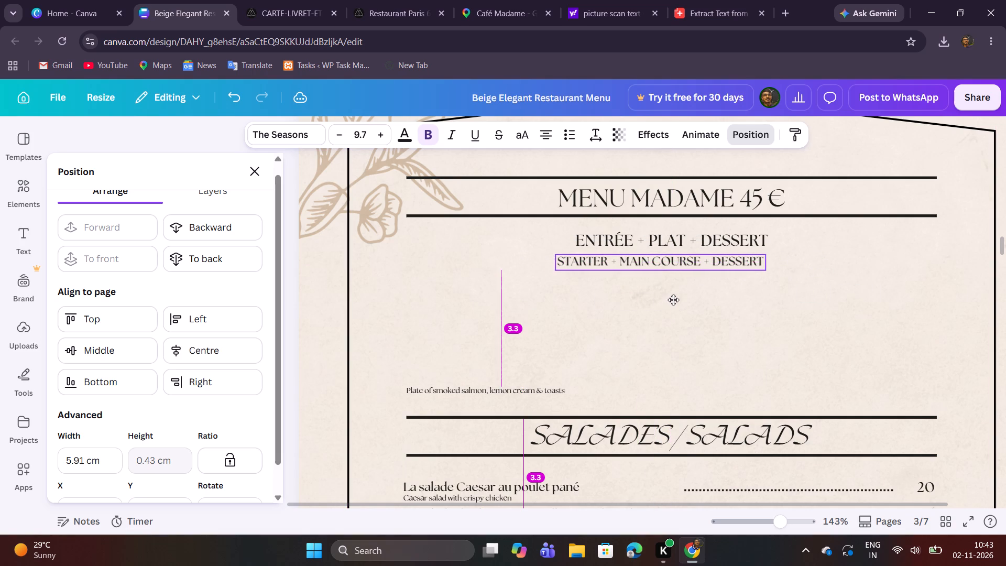
pyautogui.moveTo(673, 300); pyautogui.dragTo(683, 299)
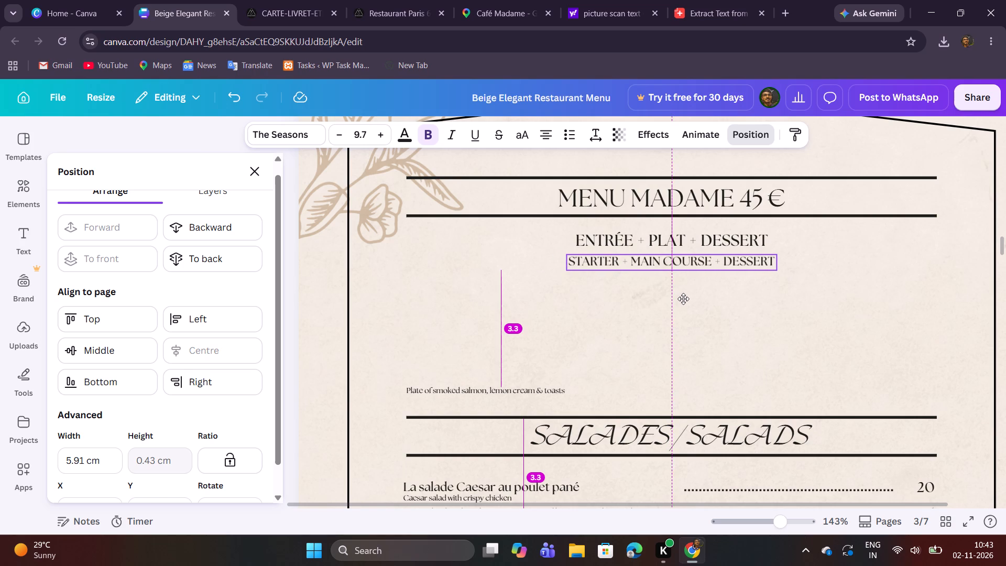
pyautogui.moveTo(683, 299); pyautogui.dragTo(686, 299)
pyautogui.click(727, 307)
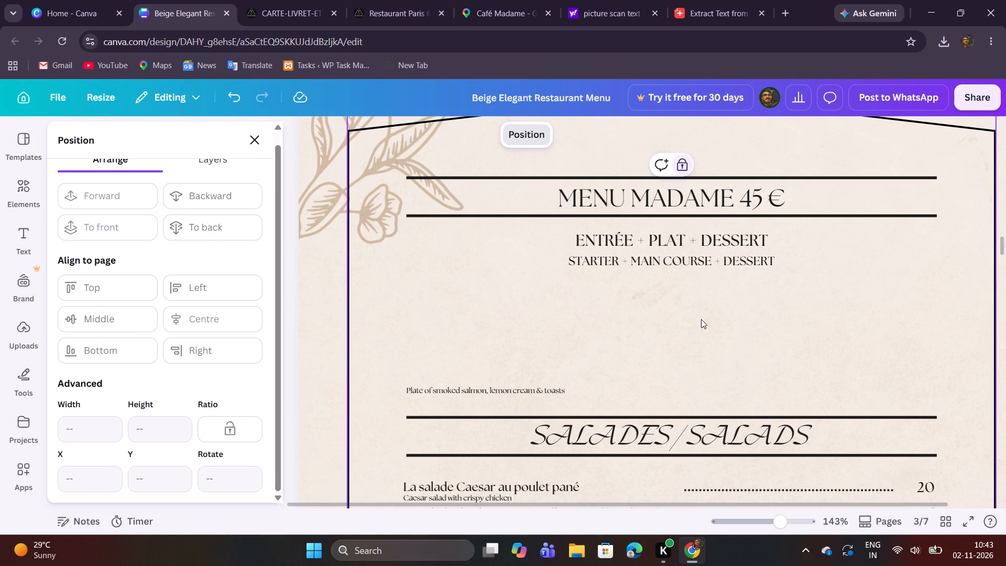
# Narrow the "ENTRÉE + PLAT + DESSERT" text box to about 5.45 cm and move it back above the English line.
pyautogui.moveTo(707, 287); pyautogui.dragTo(678, 237)
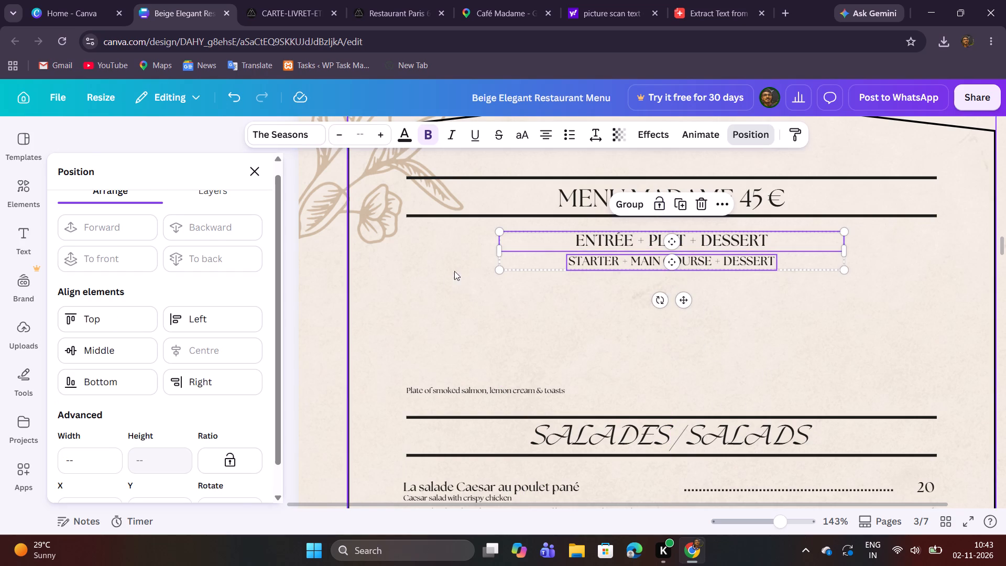
pyautogui.click(460, 276)
pyautogui.click(522, 241)
pyautogui.click(499, 243)
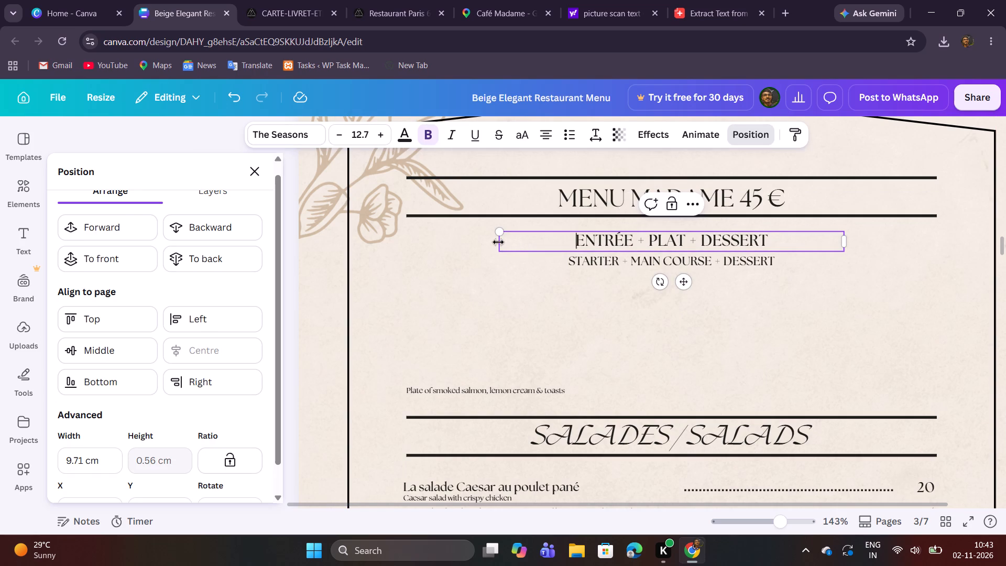
pyautogui.moveTo(497, 241); pyautogui.dragTo(639, 242)
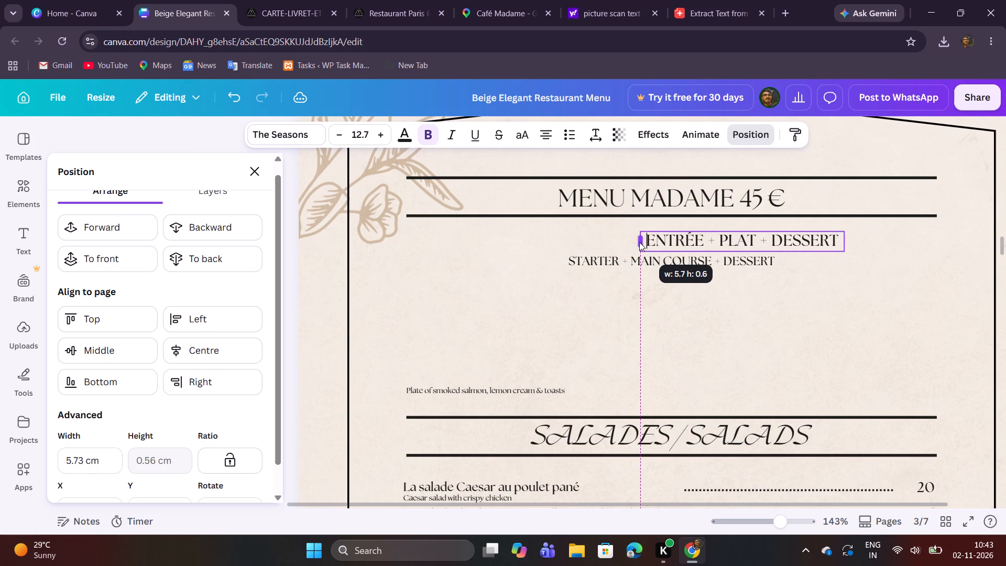
pyautogui.moveTo(639, 242); pyautogui.dragTo(647, 243)
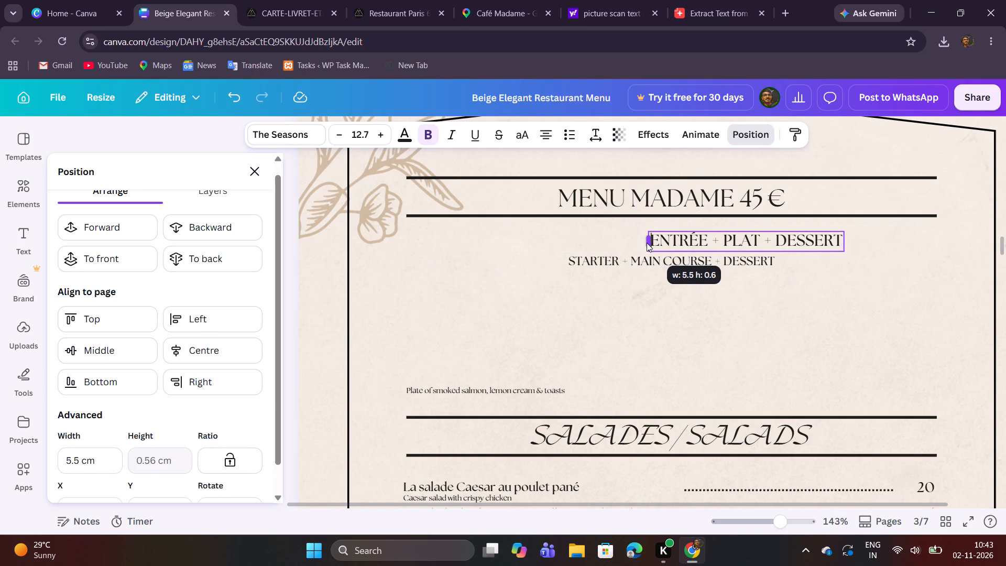
pyautogui.moveTo(647, 243); pyautogui.dragTo(648, 243)
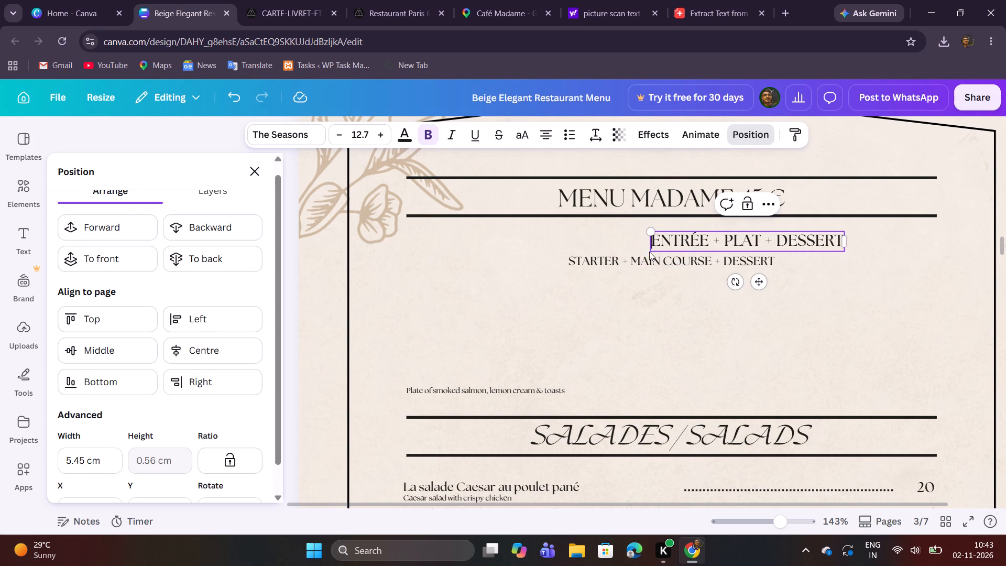
pyautogui.click(653, 285)
pyautogui.click(769, 242)
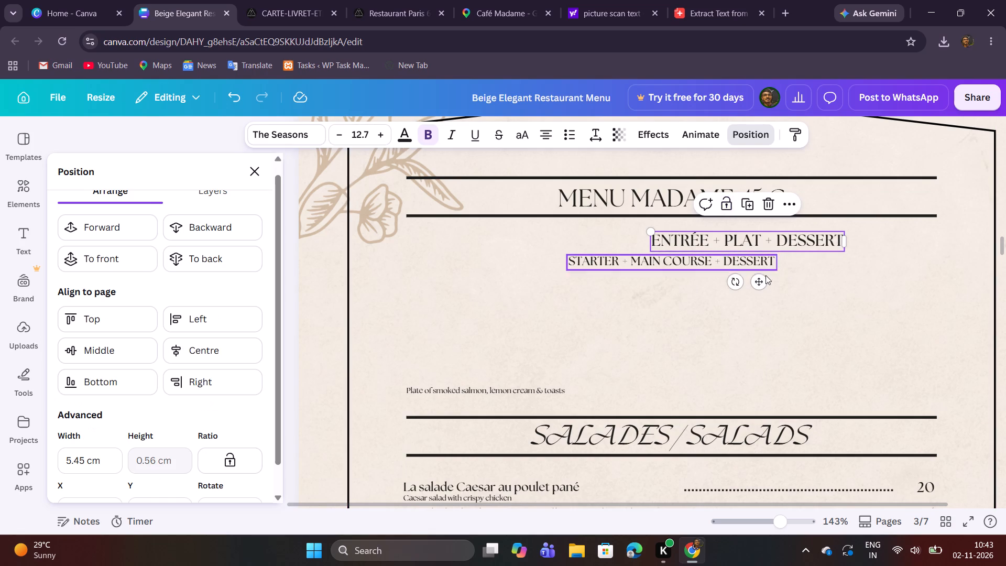
pyautogui.moveTo(758, 282); pyautogui.dragTo(682, 282)
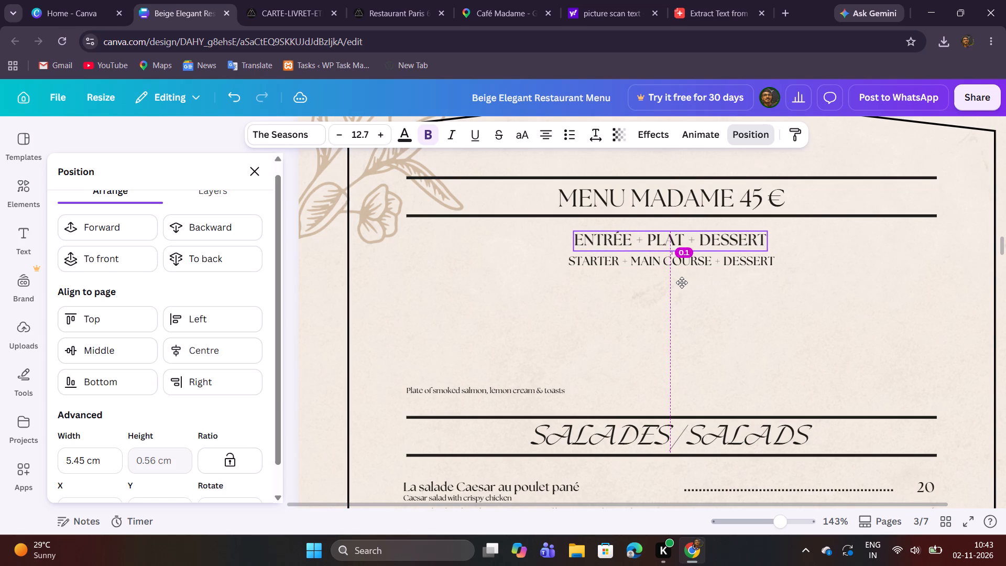
pyautogui.moveTo(682, 282); pyautogui.dragTo(680, 282)
# Enlarge "ENTRÉE + PLAT + DESSERT" to font size 16.6 and recentre it between the heading and the English line.
pyautogui.moveTo(768, 252); pyautogui.dragTo(785, 257)
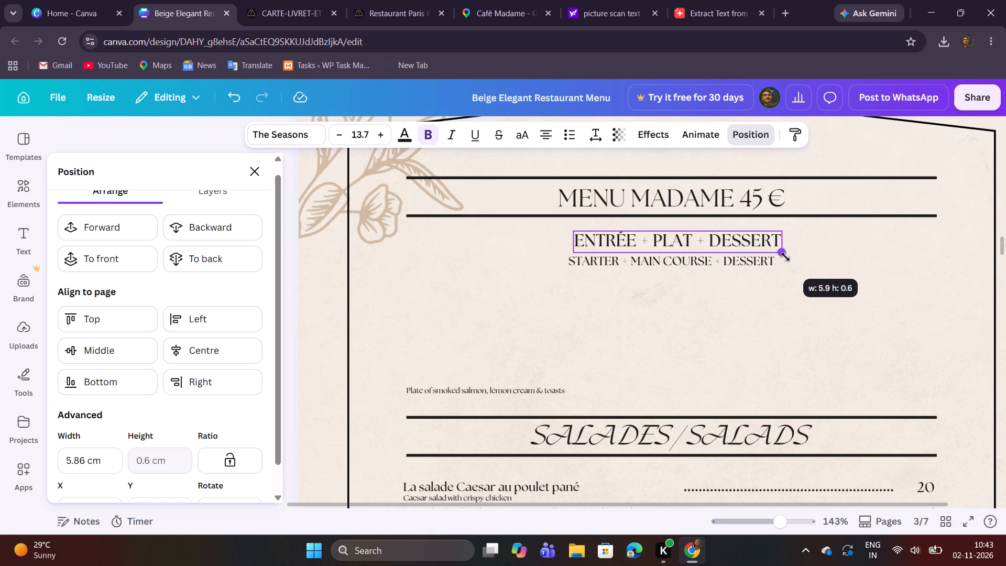
pyautogui.moveTo(785, 257); pyautogui.dragTo(826, 266)
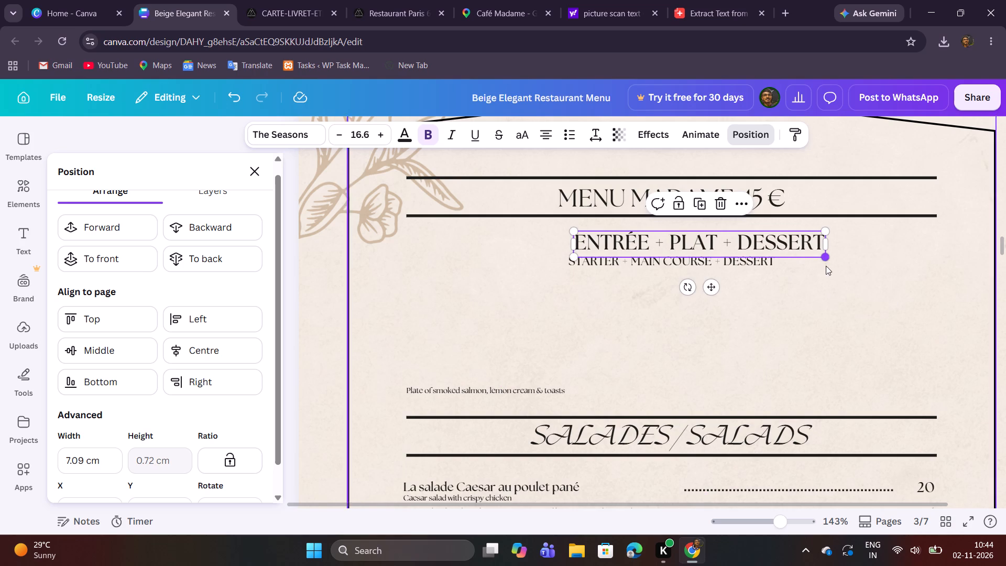
pyautogui.click(715, 288)
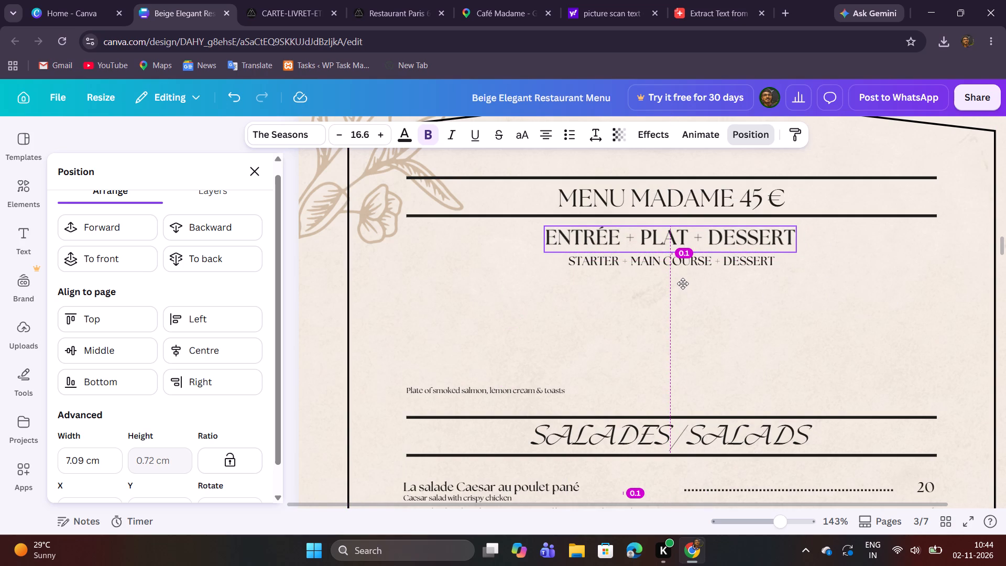
pyautogui.click(740, 292)
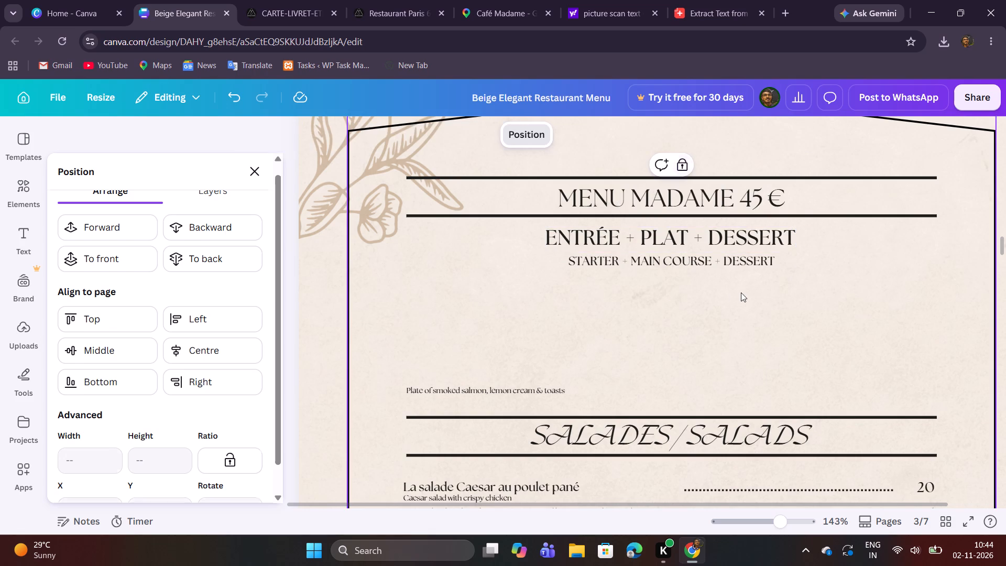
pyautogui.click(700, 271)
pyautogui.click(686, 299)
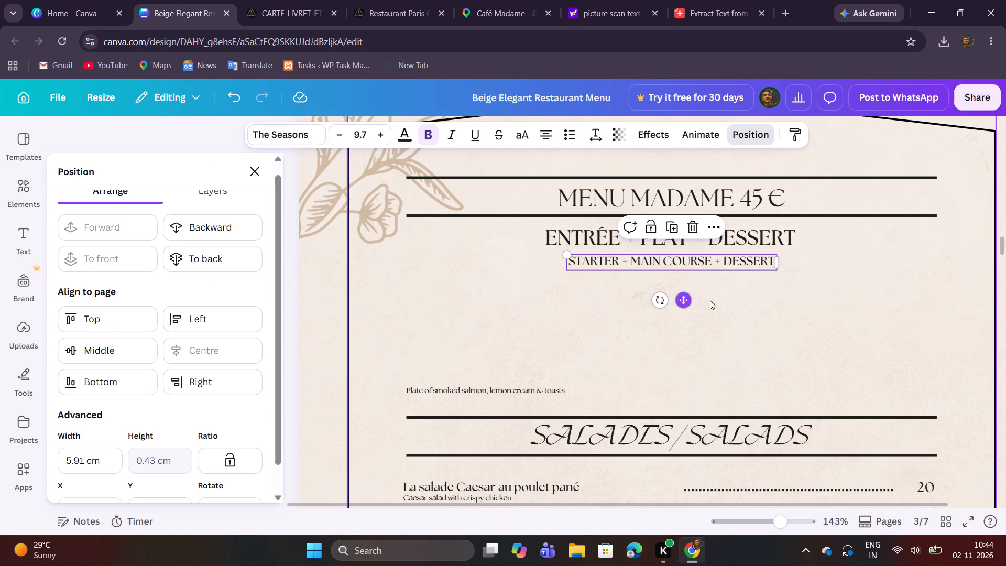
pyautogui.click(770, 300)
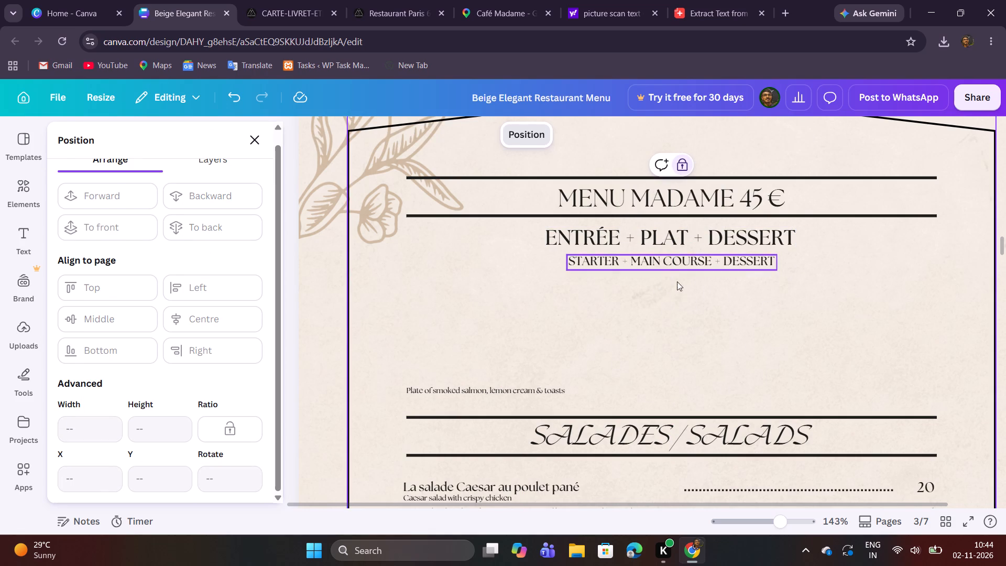
# Delete the leftover "Plate of smoked salmon, lemon cream & toasts" line above the SALADES/SALADS section.
pyautogui.click(698, 351)
pyautogui.click(500, 387)
pyautogui.click(527, 364)
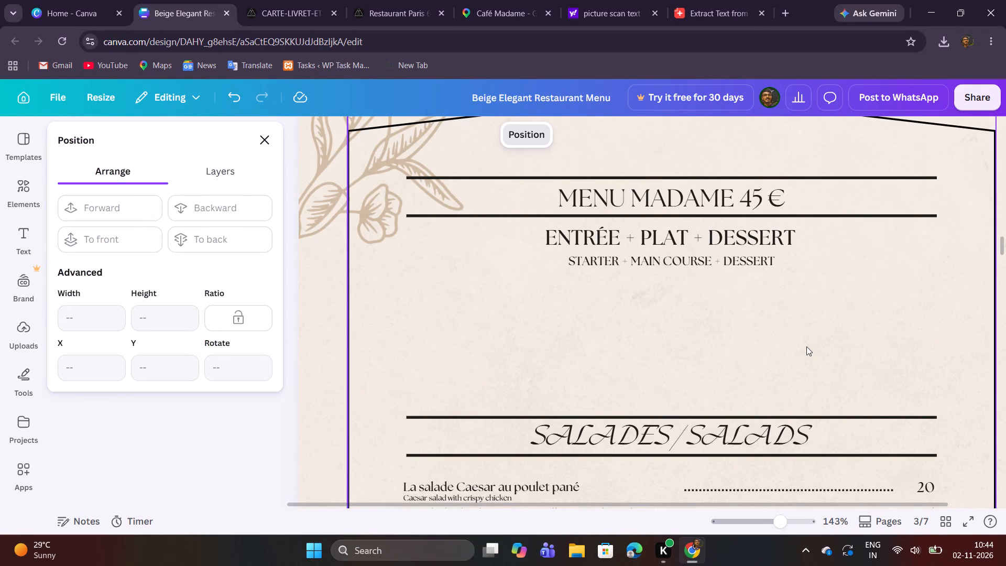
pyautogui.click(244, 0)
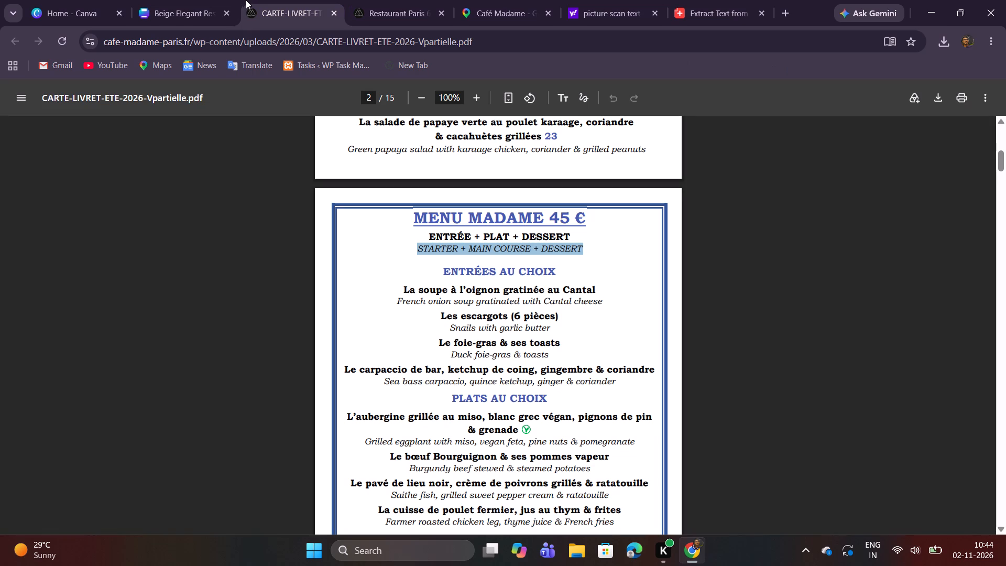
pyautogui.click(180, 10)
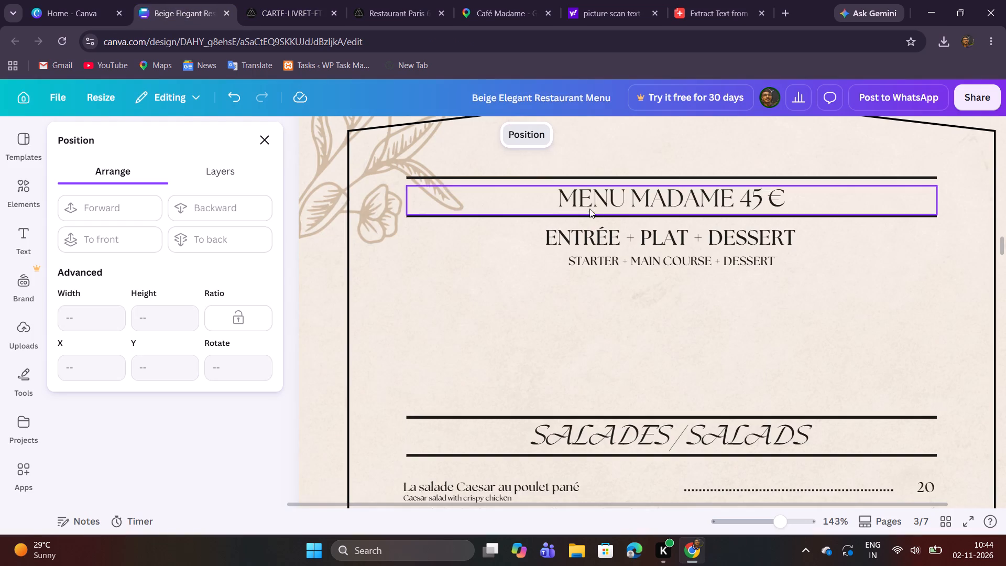
# Delete the lower salad dishes, descriptions, dotted lines and prices on page 3, keeping the SALADES/SALADS heading and the first two dish rows.
pyautogui.scroll(-5, 598, 214)
pyautogui.scroll(2, 599, 214)
pyautogui.scroll(2, 611, 309)
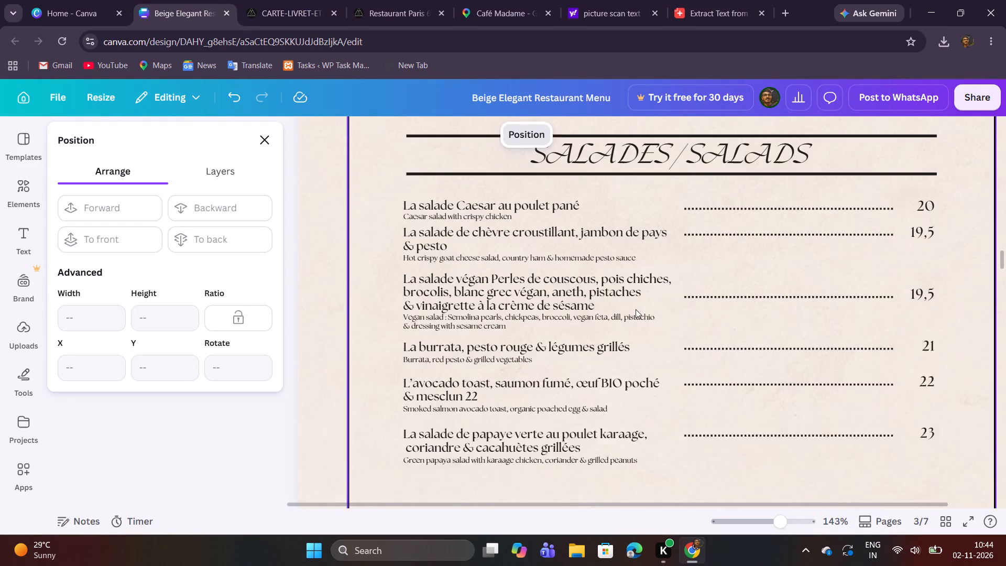
pyautogui.moveTo(780, 531); pyautogui.dragTo(769, 531)
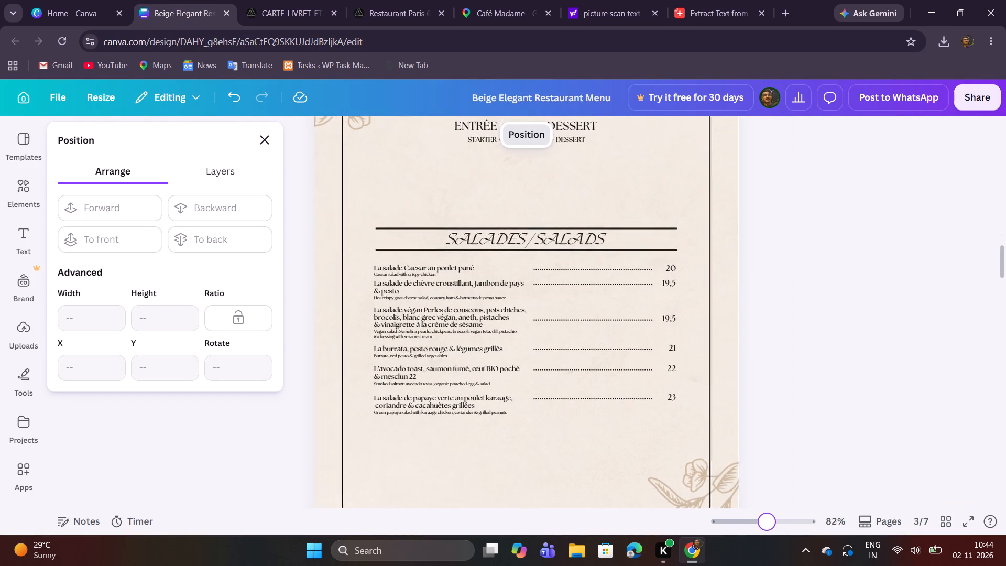
pyautogui.moveTo(769, 531); pyautogui.dragTo(761, 531)
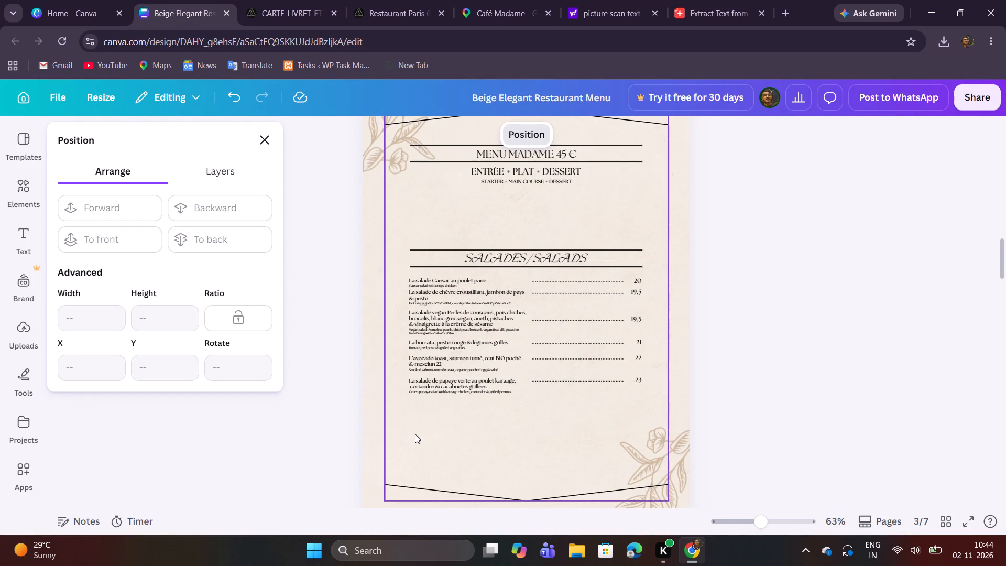
pyautogui.moveTo(422, 424); pyautogui.dragTo(537, 296)
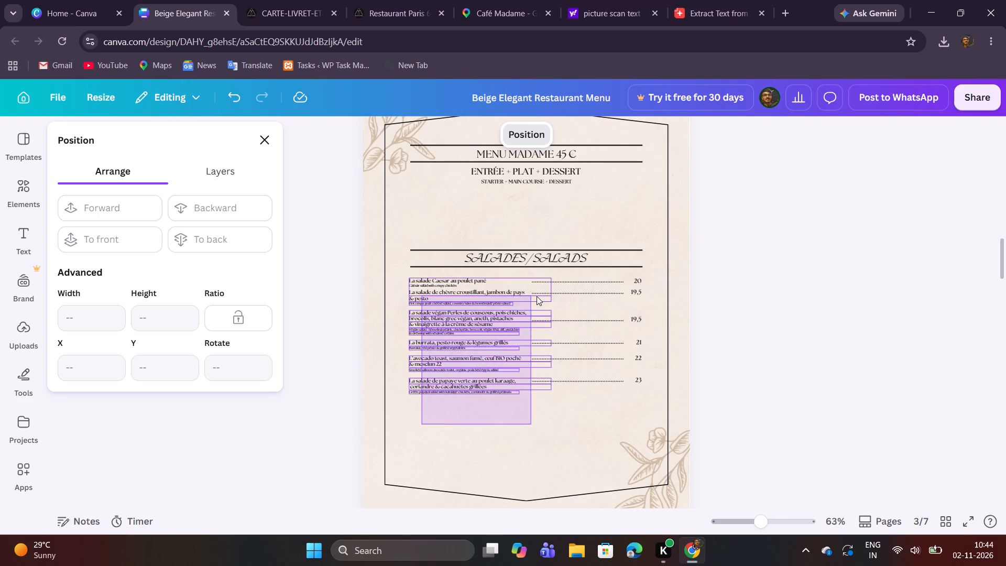
pyautogui.moveTo(537, 296); pyautogui.dragTo(641, 298)
pyautogui.click(556, 271)
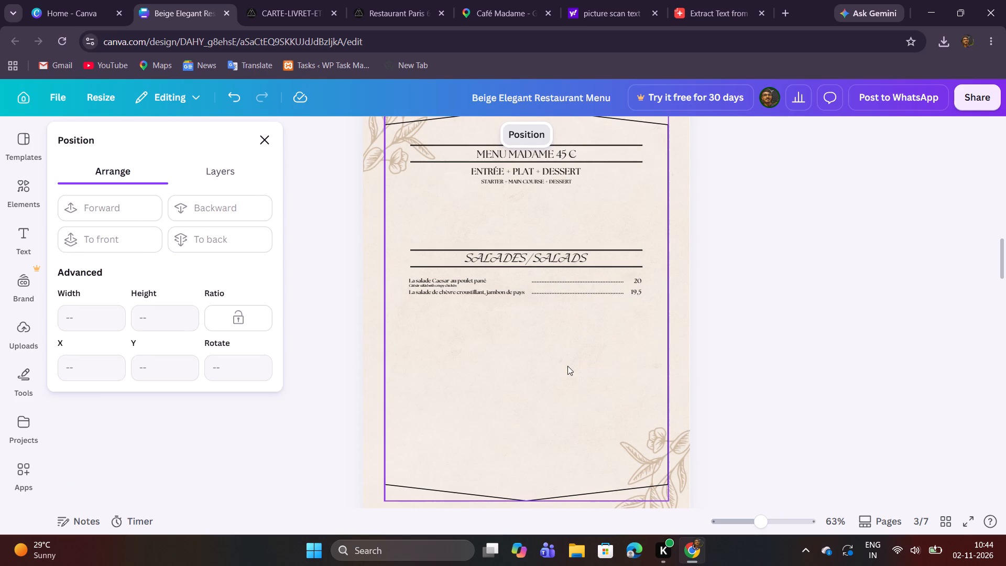
# Move the SALADES/SALADS heading, its rules and the two remaining dish rows up directly beneath "STARTER + MAIN COURSE + DESSERT".
pyautogui.moveTo(542, 361); pyautogui.dragTo(430, 250)
pyautogui.click(432, 372)
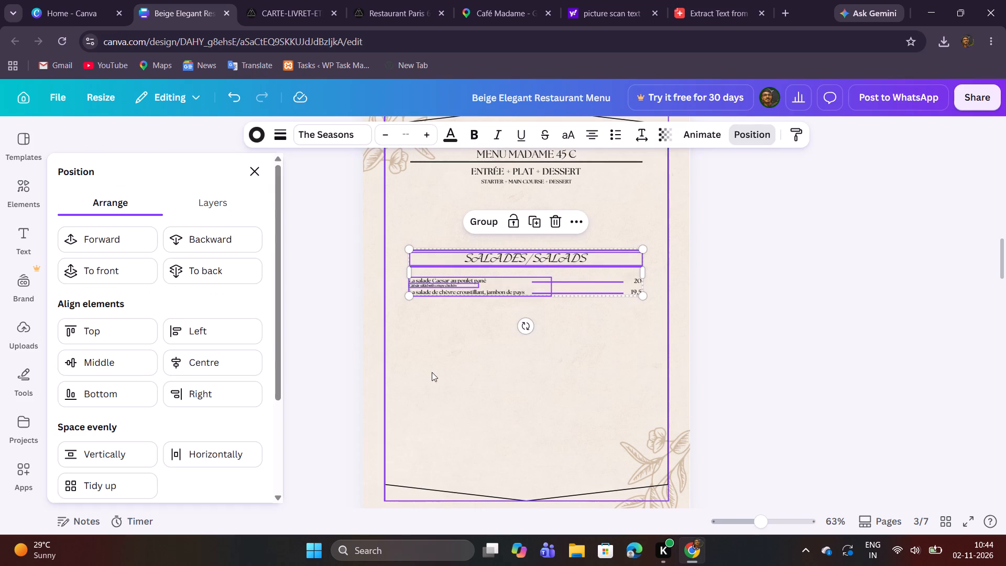
pyautogui.moveTo(434, 351); pyautogui.dragTo(656, 234)
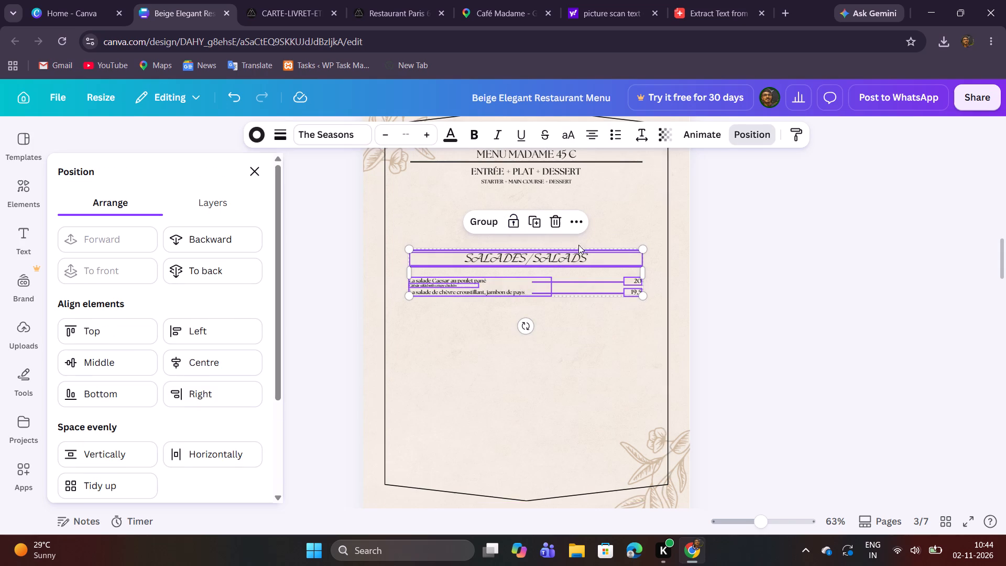
pyautogui.scroll(1, 579, 343)
pyautogui.keyDown('shift'); pyautogui.moveTo(559, 347); pyautogui.dragTo(558, 293); pyautogui.keyUp('shift')
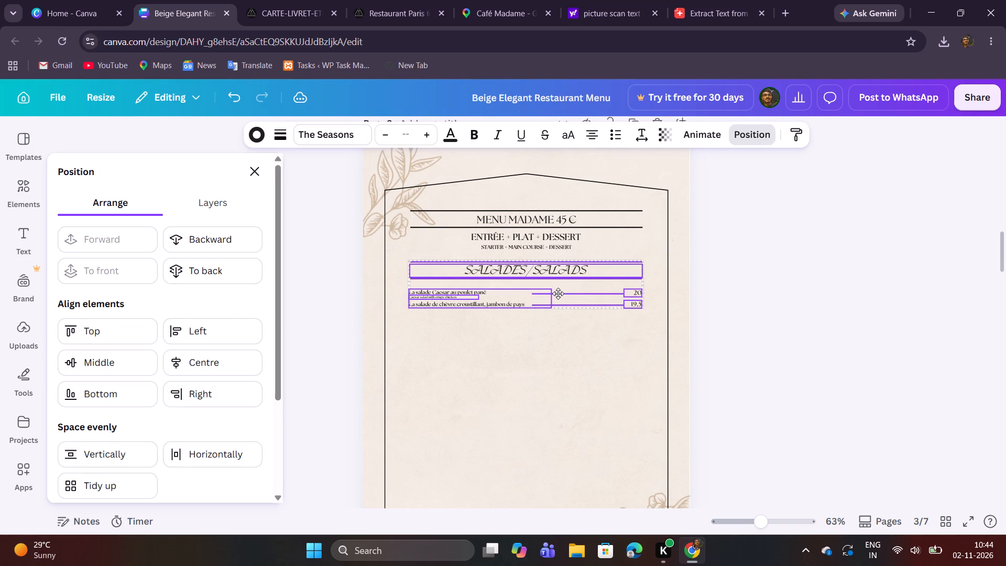
pyautogui.keyDown('shift'); pyautogui.moveTo(558, 293); pyautogui.dragTo(559, 298); pyautogui.keyUp('shift')
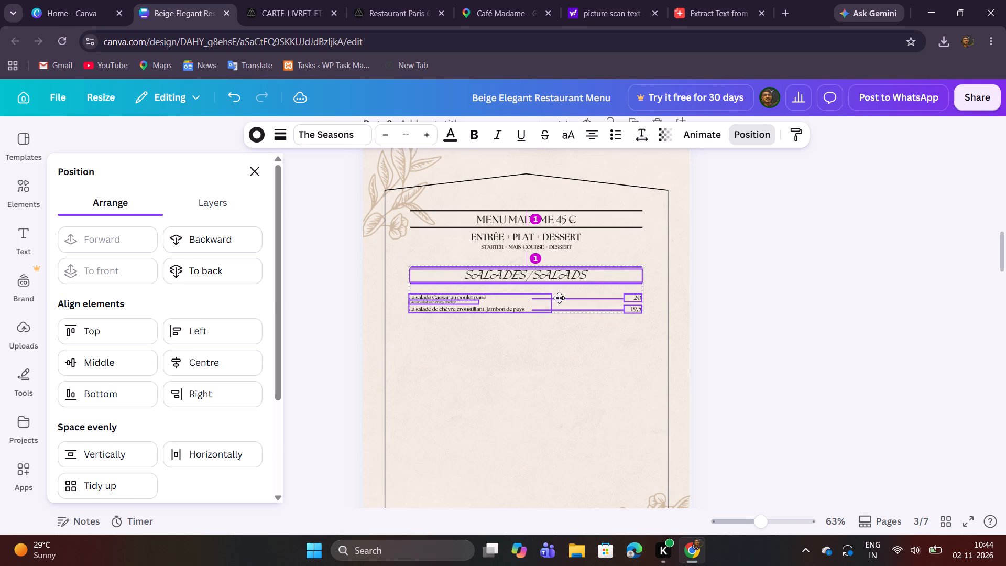
pyautogui.keyDown('shift'); pyautogui.moveTo(559, 298); pyautogui.dragTo(559, 293); pyautogui.keyUp('shift')
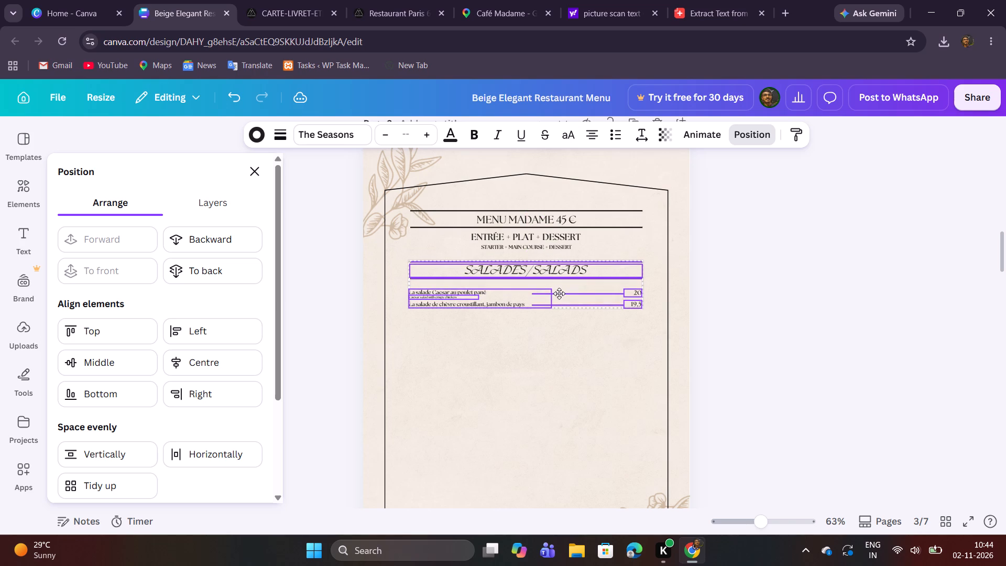
pyautogui.keyDown('shift'); pyautogui.moveTo(559, 293); pyautogui.dragTo(559, 292); pyautogui.keyUp('shift')
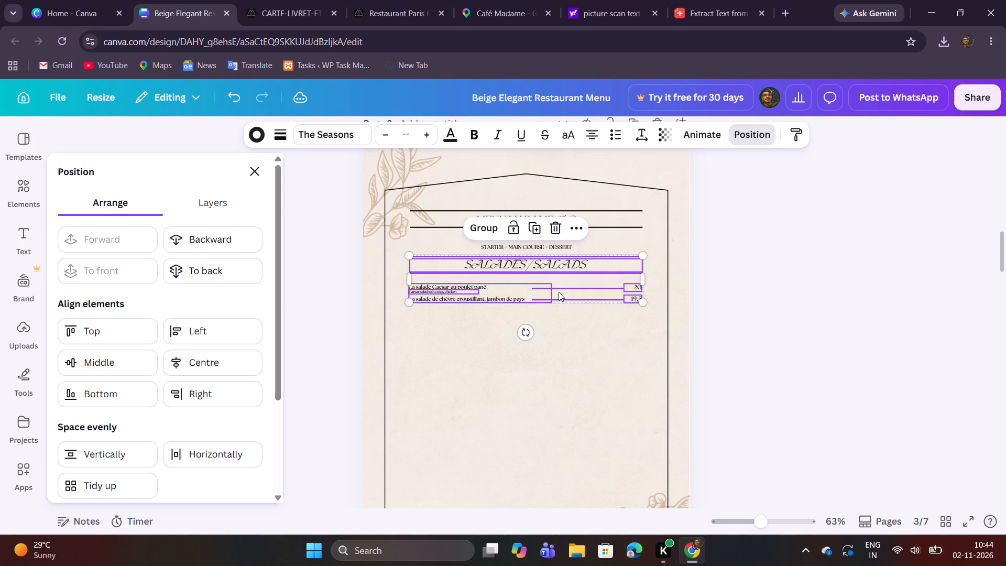
pyautogui.keyDown('shift'); pyautogui.click(570, 326); pyautogui.keyUp('shift')
pyautogui.click(570, 327)
pyautogui.scroll(4, 570, 334)
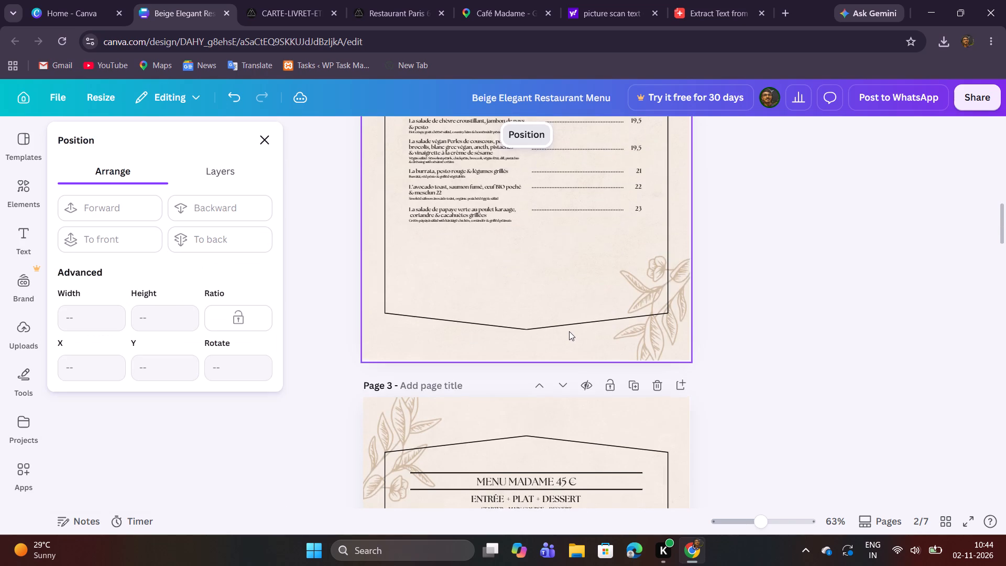
pyautogui.scroll(-13, 569, 328)
pyautogui.scroll(7, 570, 324)
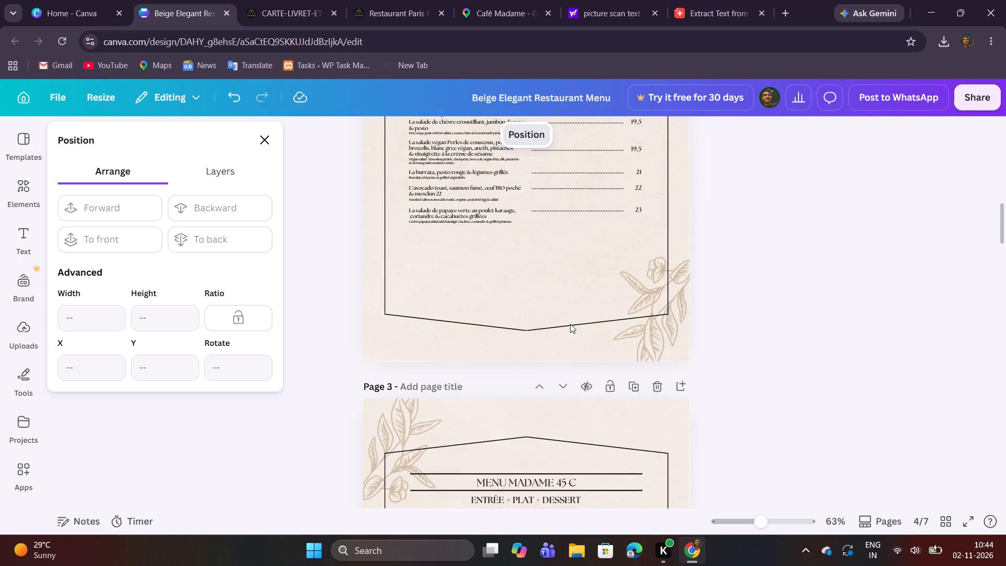
pyautogui.scroll(-1, 591, 326)
pyautogui.click(761, 337)
pyautogui.scroll(-3, 761, 337)
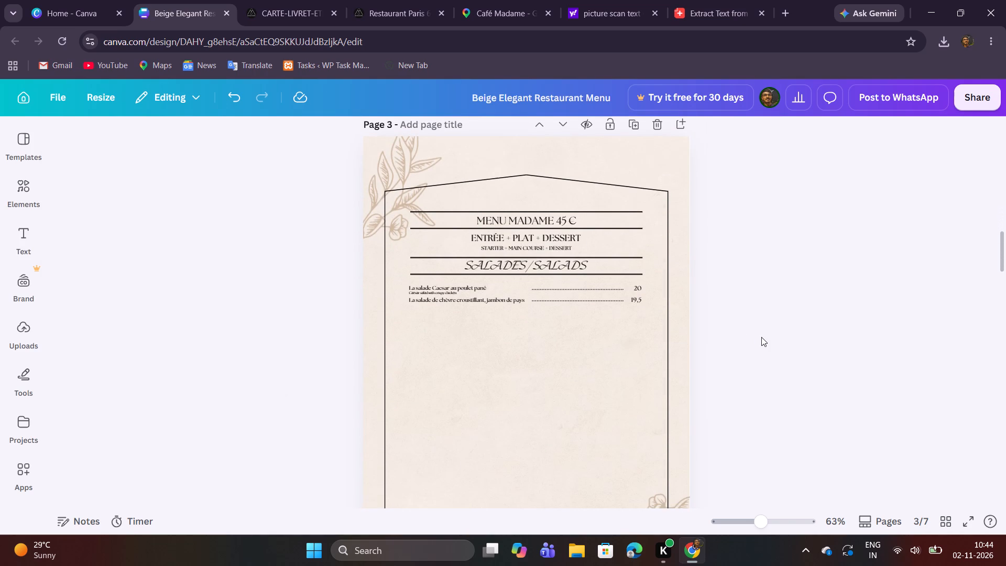
# Replace the "SALADES/SALADS" heading on page 3 with "ENTRÉES AU CHOIX" copied from the Café Madame PDF.
pyautogui.click(286, 5)
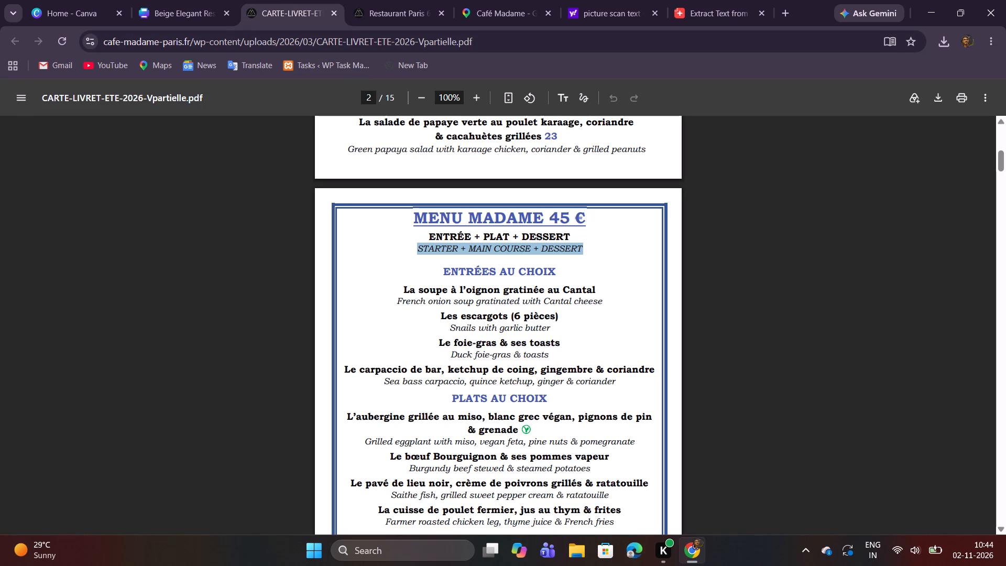
pyautogui.scroll(-2, 407, 161)
pyautogui.scroll(1, 414, 171)
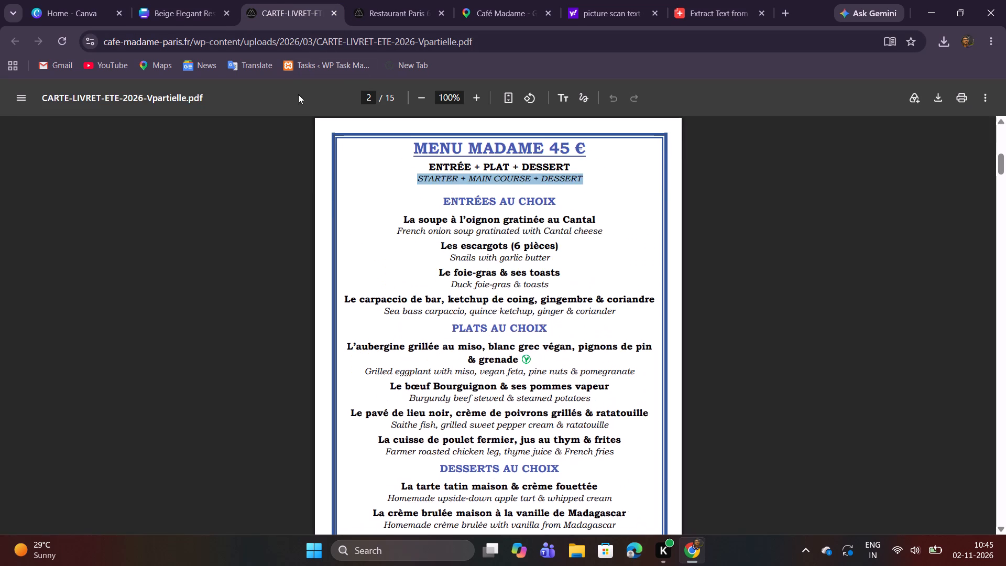
pyautogui.click(188, 4)
pyautogui.click(265, 13)
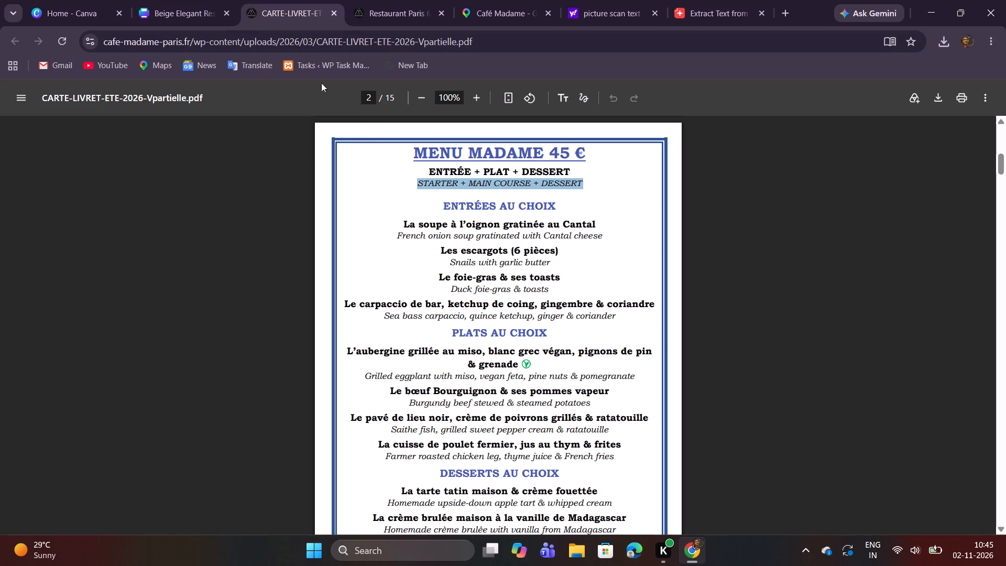
pyautogui.moveTo(445, 208); pyautogui.dragTo(562, 206)
pyautogui.rightClick(527, 207)
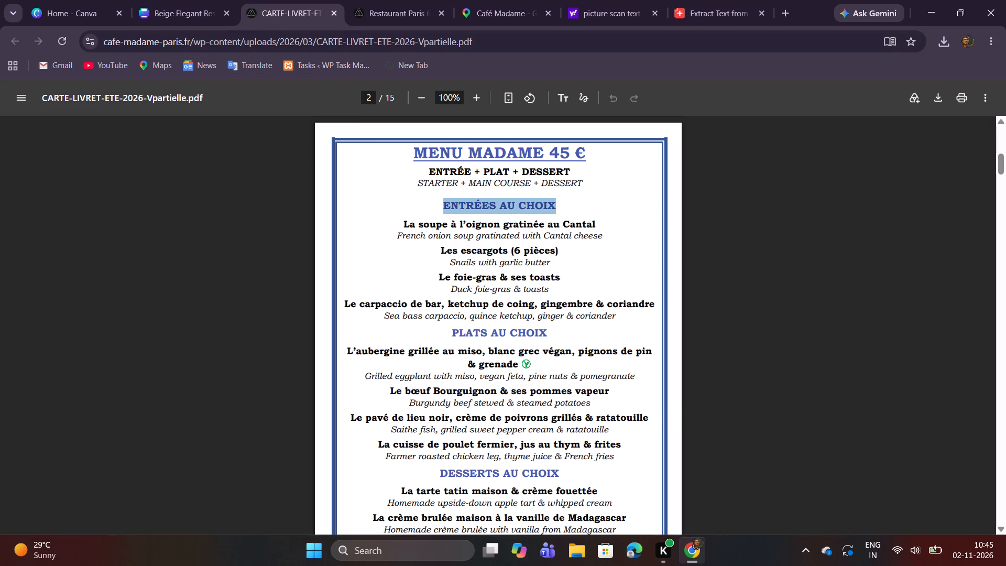
pyautogui.click(563, 231)
pyautogui.click(169, 0)
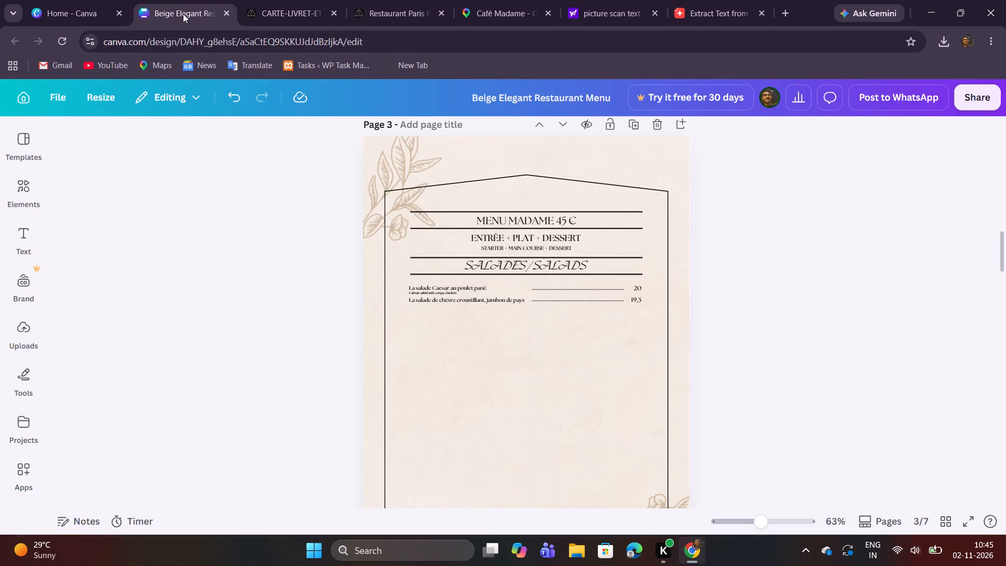
pyautogui.doubleClick(501, 268)
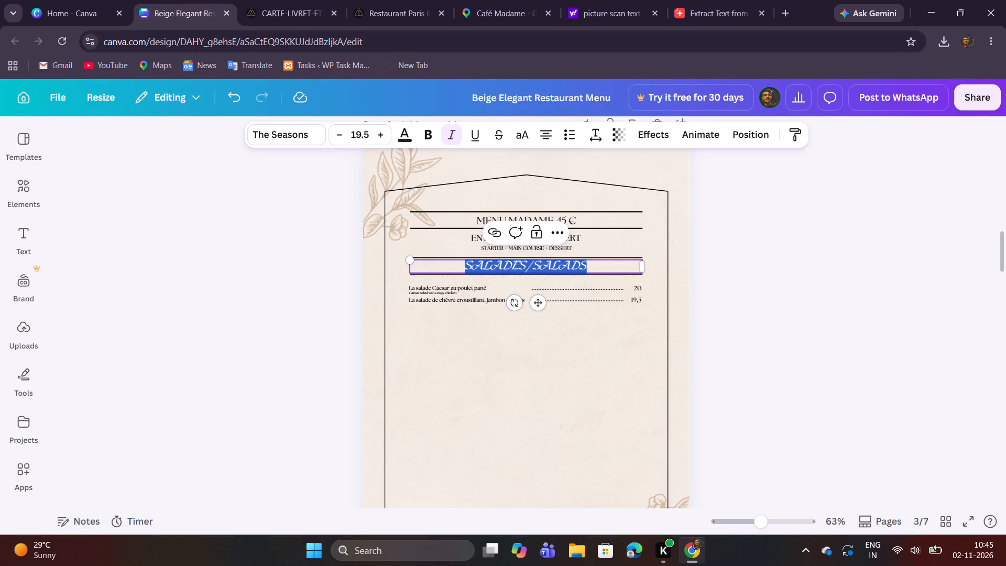
pyautogui.hotkey('ctrl', 'v')
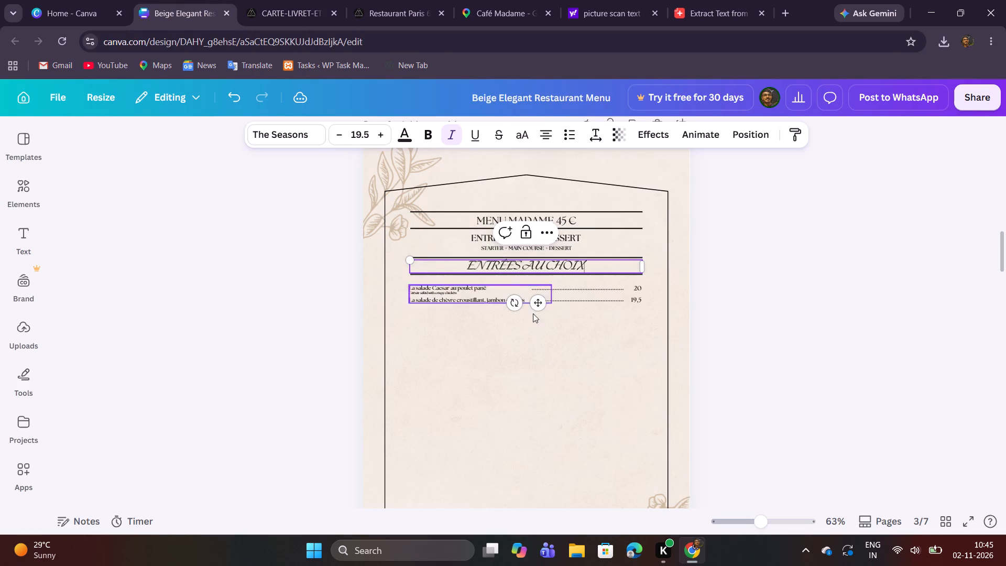
pyautogui.click(559, 377)
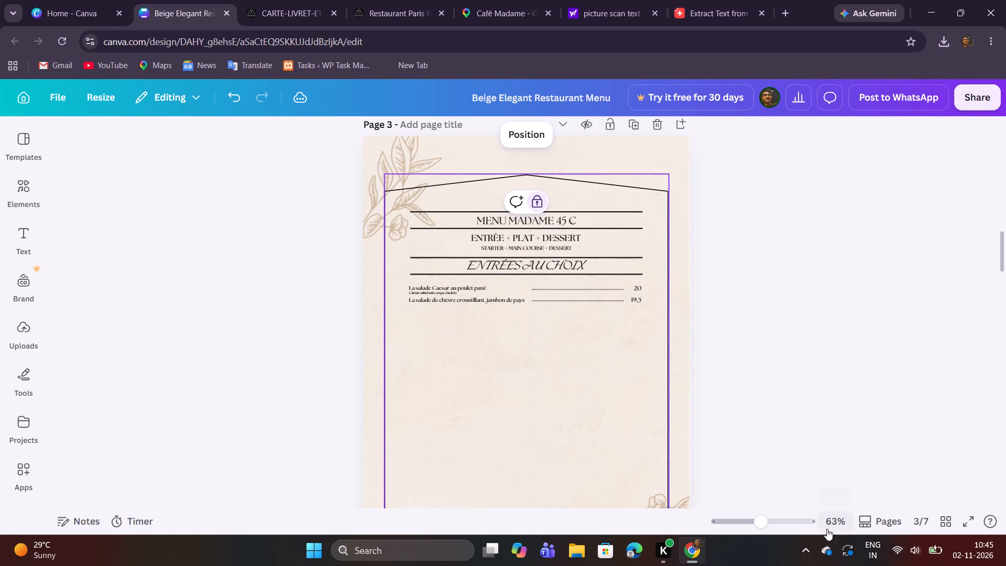
# Replace the salad names text under ENTRÉES AU CHOIX with "La soupe à l'oignon gratinée au Cantal" copied from the PDF.
pyautogui.click(781, 525)
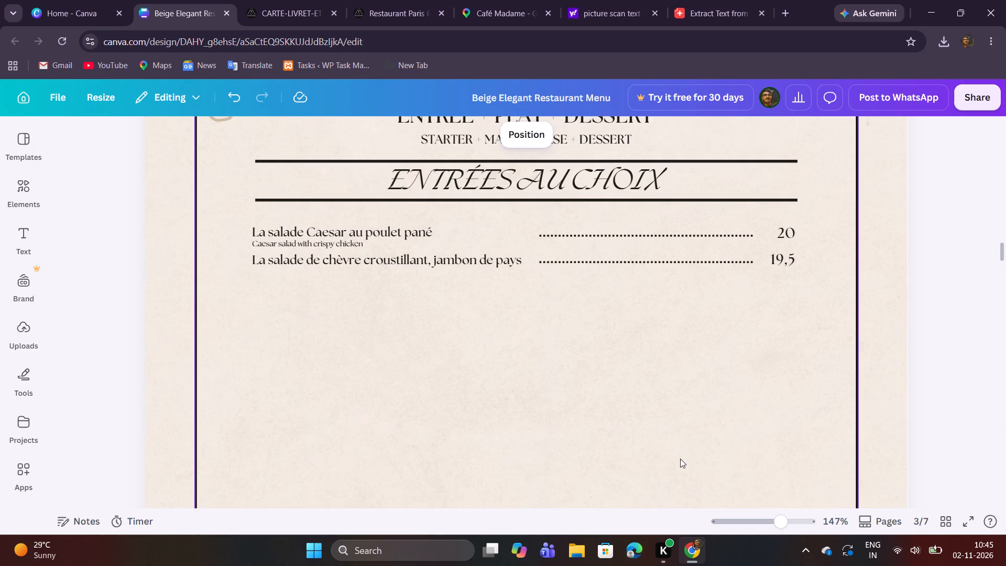
pyautogui.scroll(2, 679, 452)
pyautogui.click(284, 0)
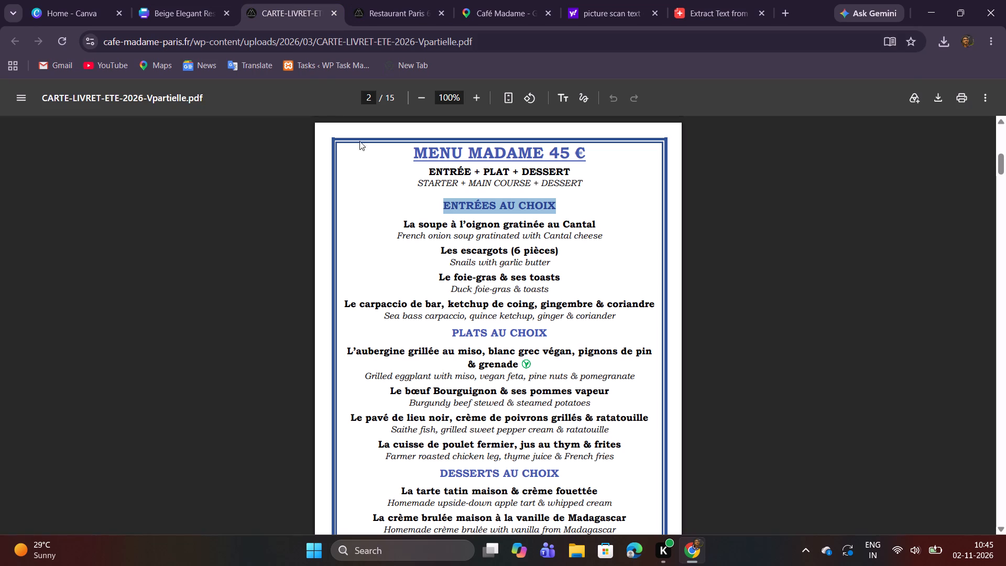
pyautogui.moveTo(405, 226); pyautogui.dragTo(594, 224)
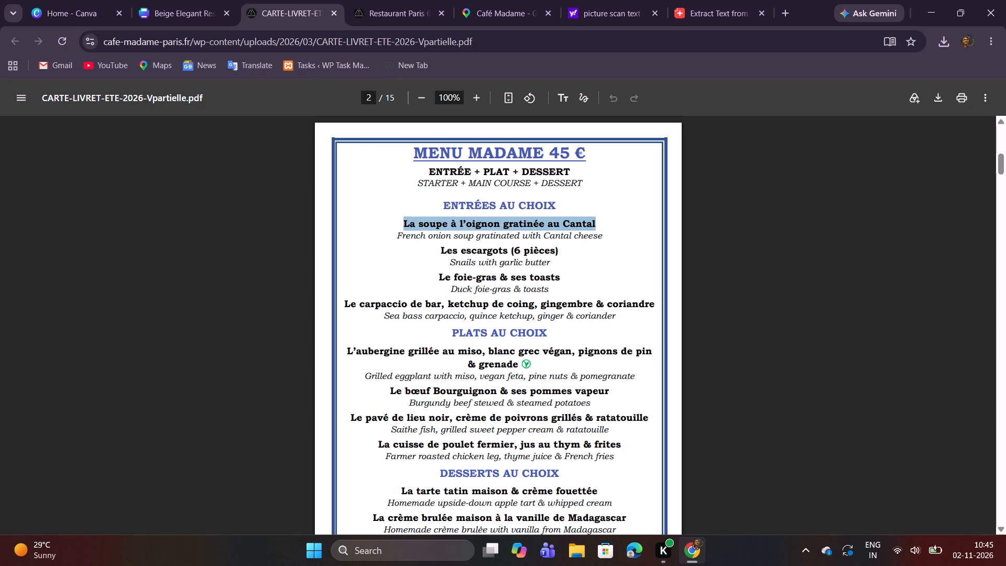
pyautogui.moveTo(594, 224); pyautogui.dragTo(596, 224)
pyautogui.rightClick(594, 224)
pyautogui.click(634, 242)
pyautogui.click(183, 0)
pyautogui.doubleClick(394, 362)
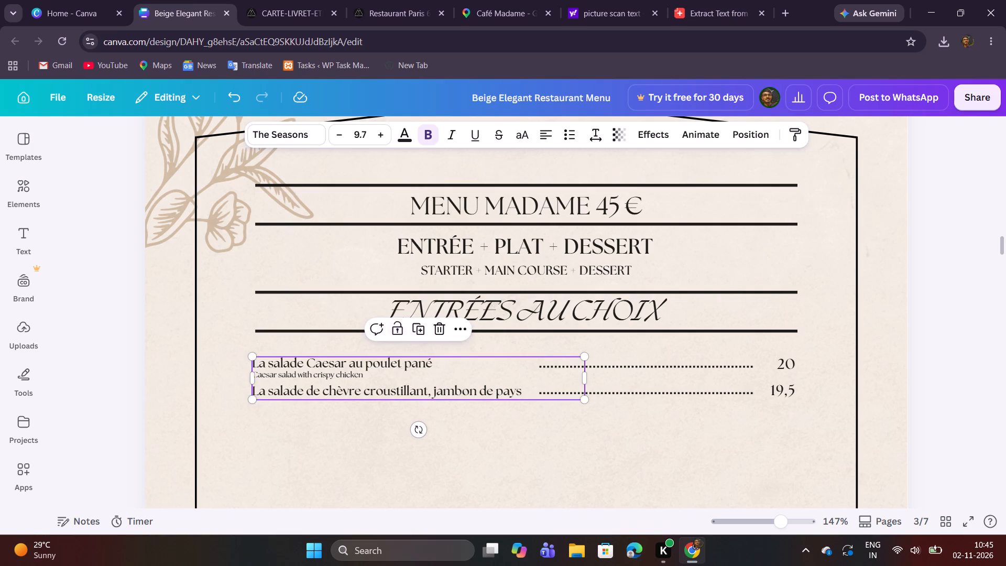
pyautogui.hotkey('ctrl', 'v')
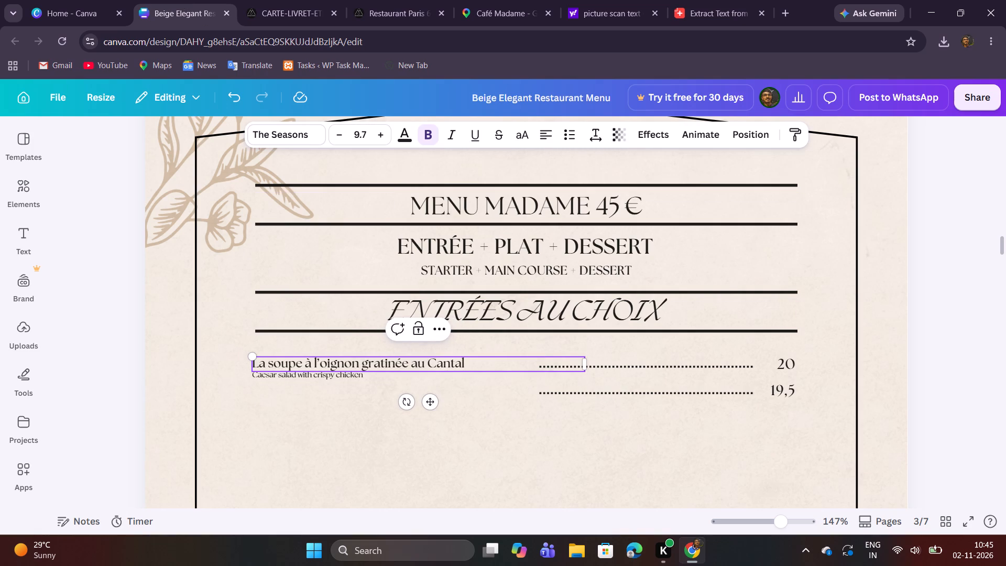
pyautogui.click(387, 441)
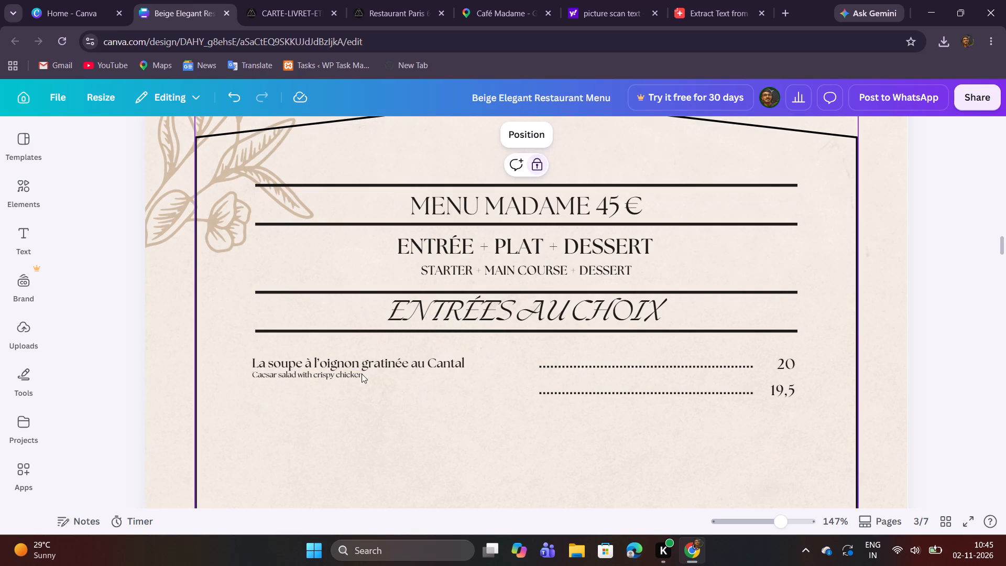
# Replace the Caesar salad description with "French onion soup gratinated with Cantal cheese" from the PDF and widen its box to fit one line.
pyautogui.click(302, 0)
pyautogui.moveTo(392, 239); pyautogui.dragTo(405, 239)
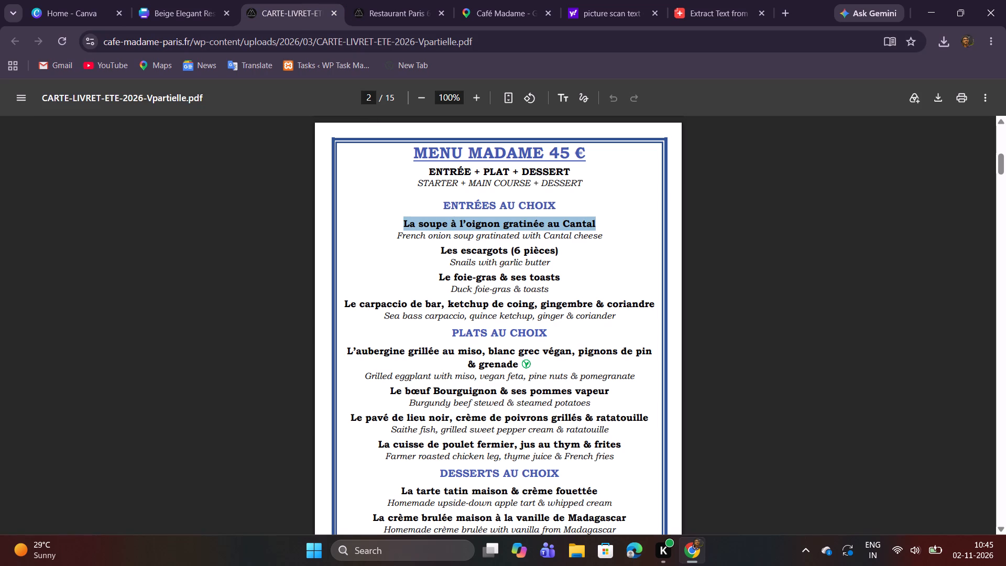
pyautogui.moveTo(405, 239); pyautogui.dragTo(606, 234)
pyautogui.rightClick(592, 240)
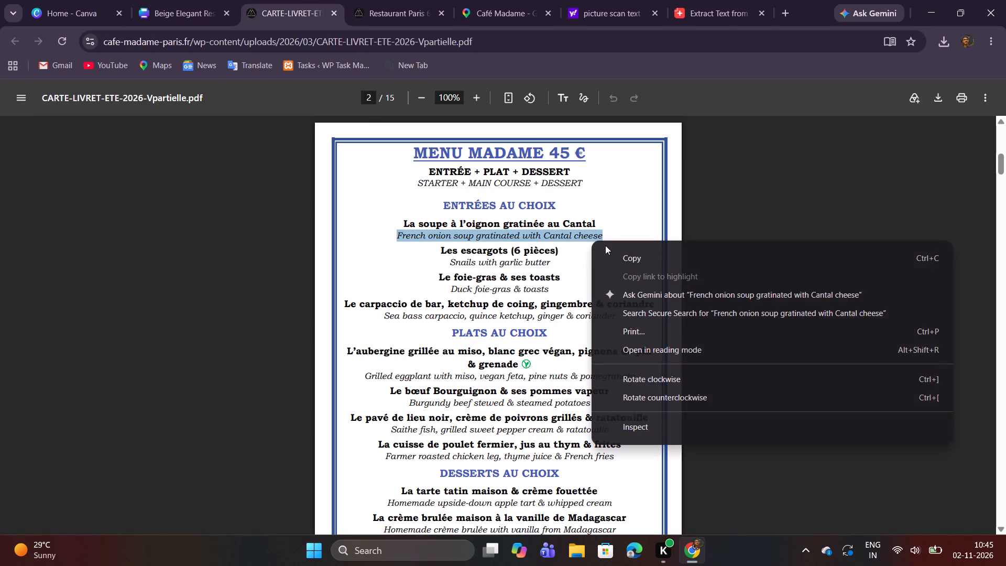
pyautogui.click(630, 260)
pyautogui.click(206, 0)
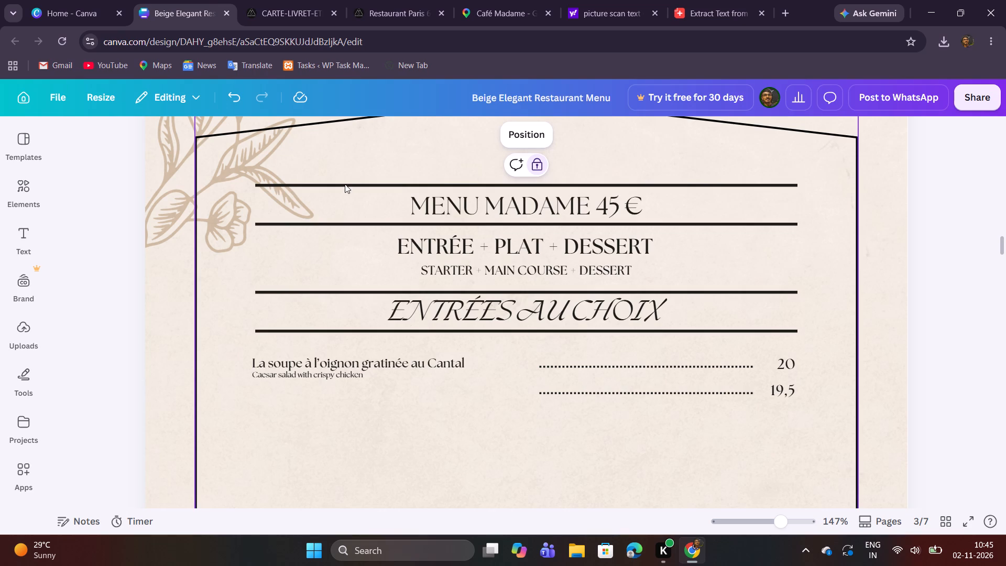
pyautogui.doubleClick(346, 373)
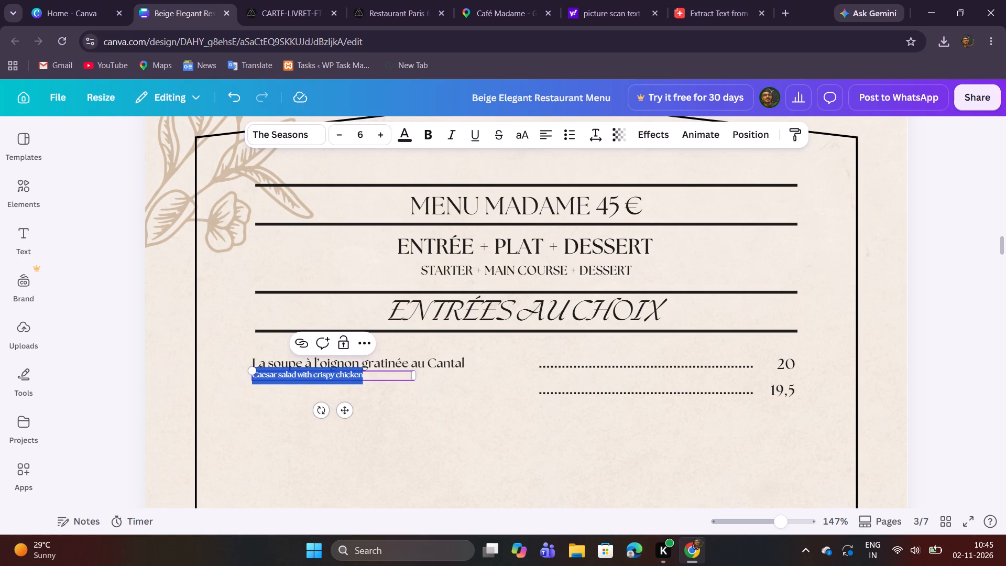
pyautogui.hotkey('ctrl', 'v')
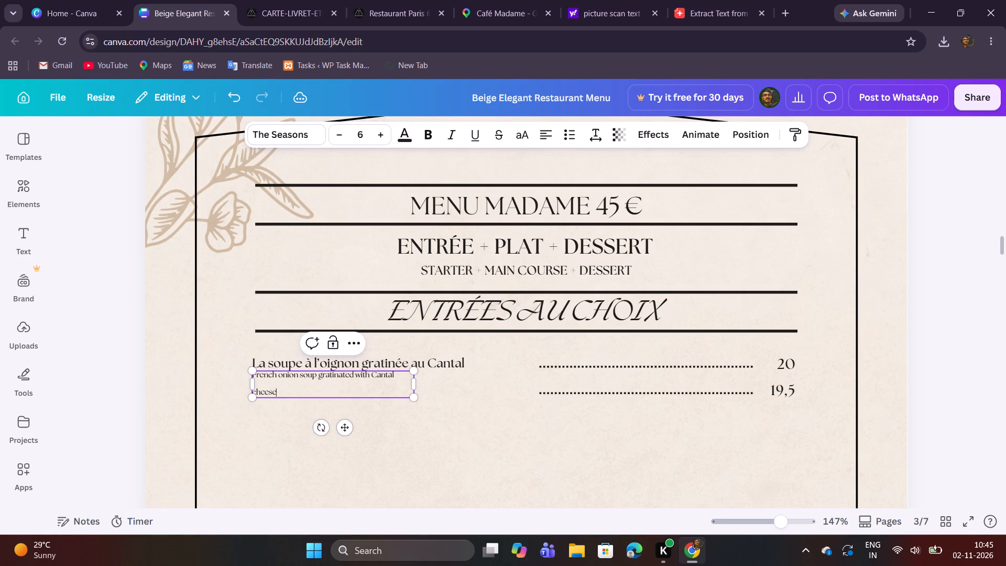
pyautogui.moveTo(420, 389); pyautogui.dragTo(438, 386)
pyautogui.click(451, 442)
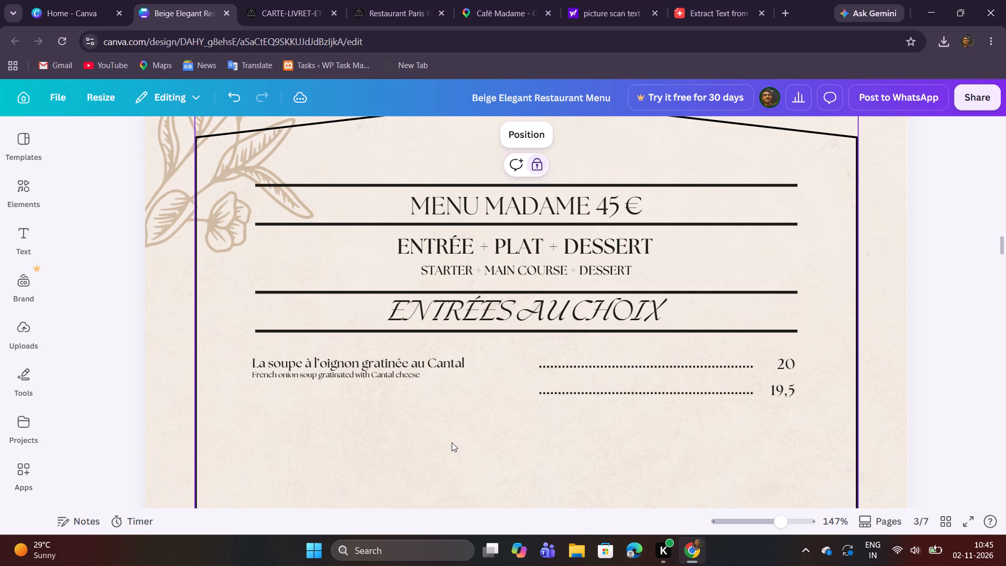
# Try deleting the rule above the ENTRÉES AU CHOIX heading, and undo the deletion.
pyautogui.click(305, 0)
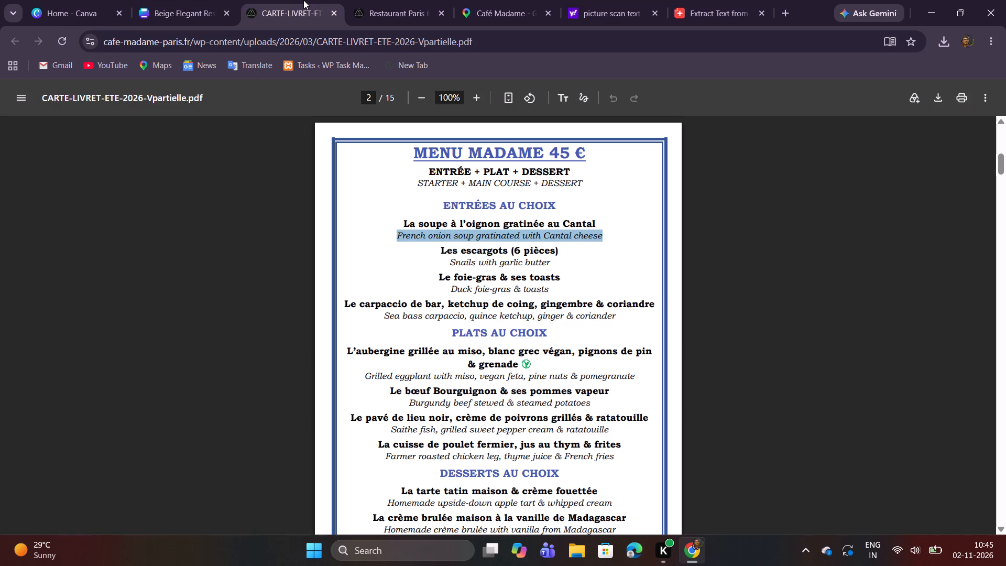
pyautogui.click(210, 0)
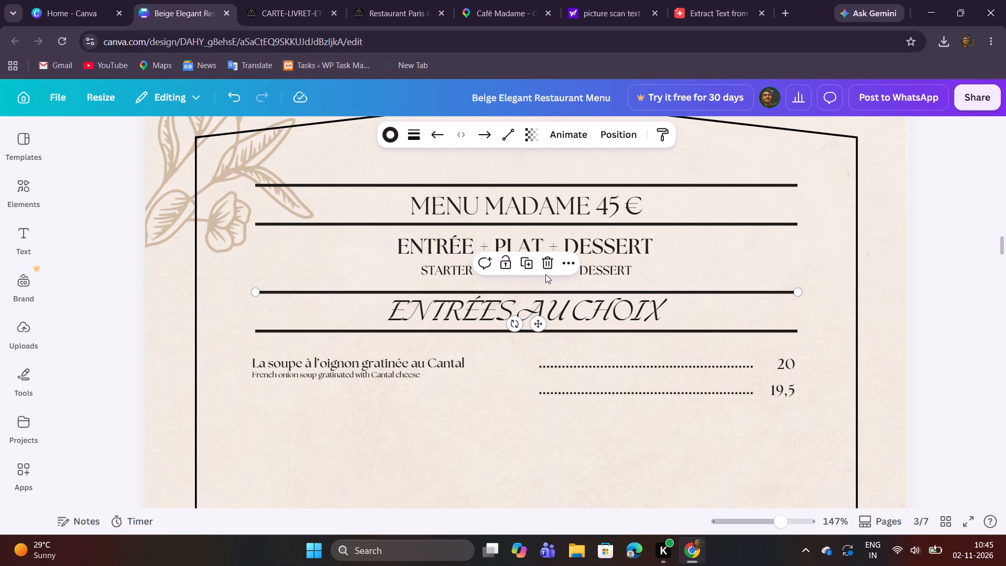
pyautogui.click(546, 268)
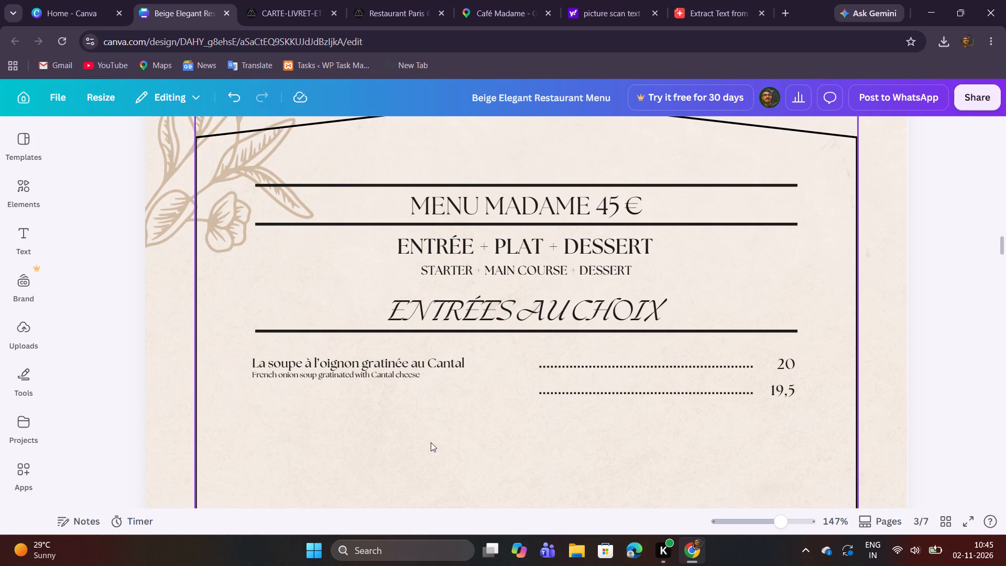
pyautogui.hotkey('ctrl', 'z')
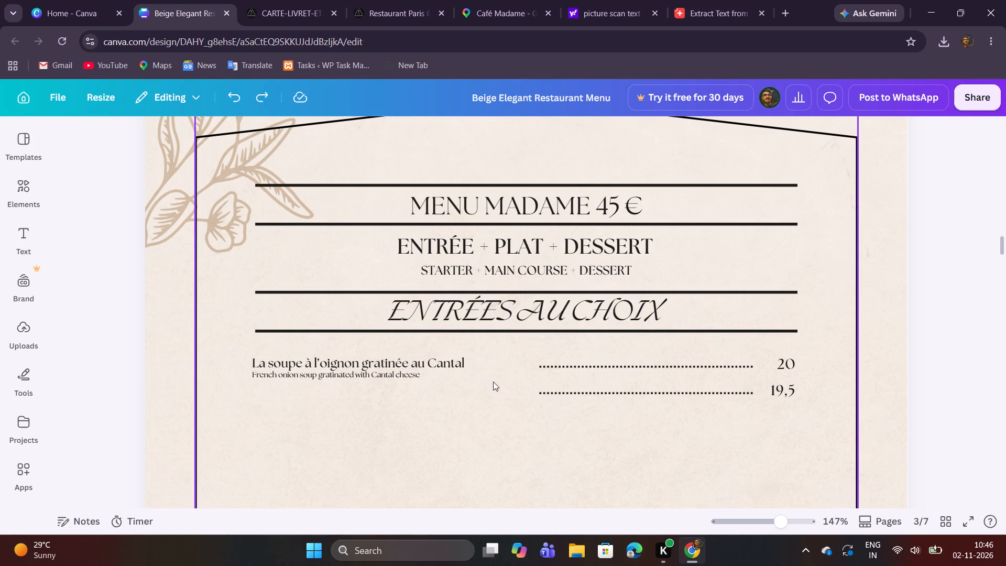
# Add "Les escargots (6 pièces)" from the Café Madame PDF as a new line below the soup's name, followed by an empty line.
pyautogui.scroll(-1, 494, 383)
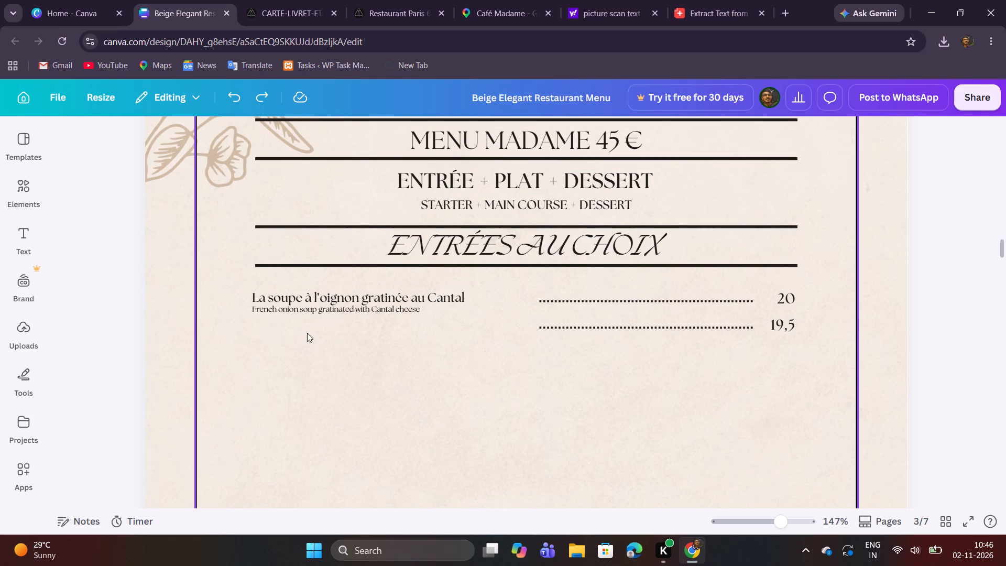
pyautogui.click(263, 17)
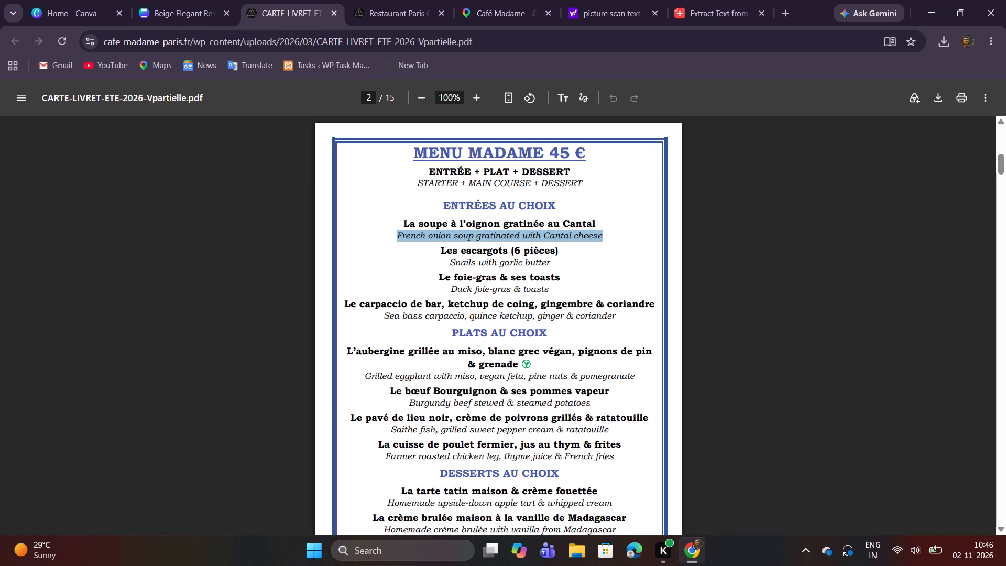
pyautogui.click(176, 6)
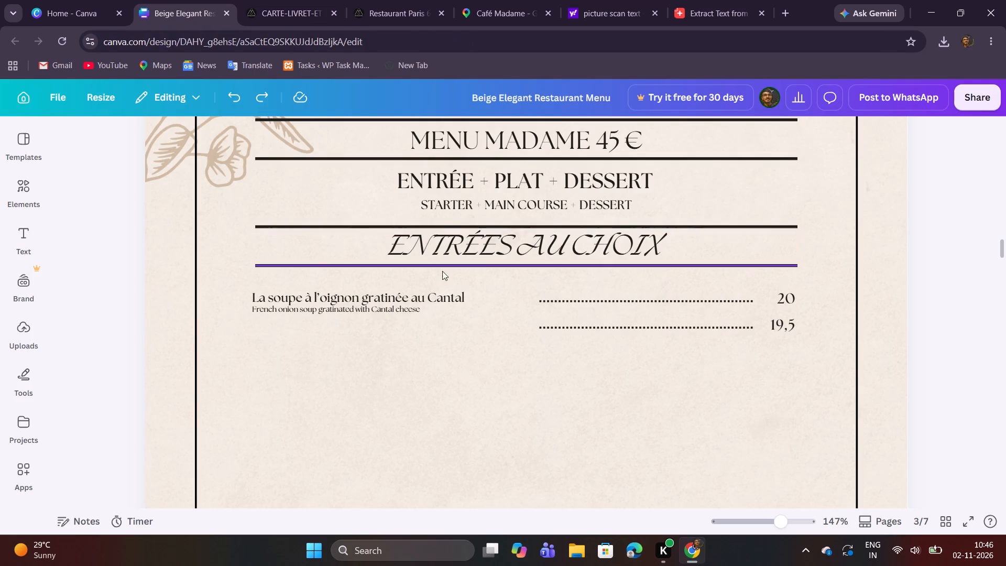
pyautogui.click(474, 295)
pyautogui.click(476, 300)
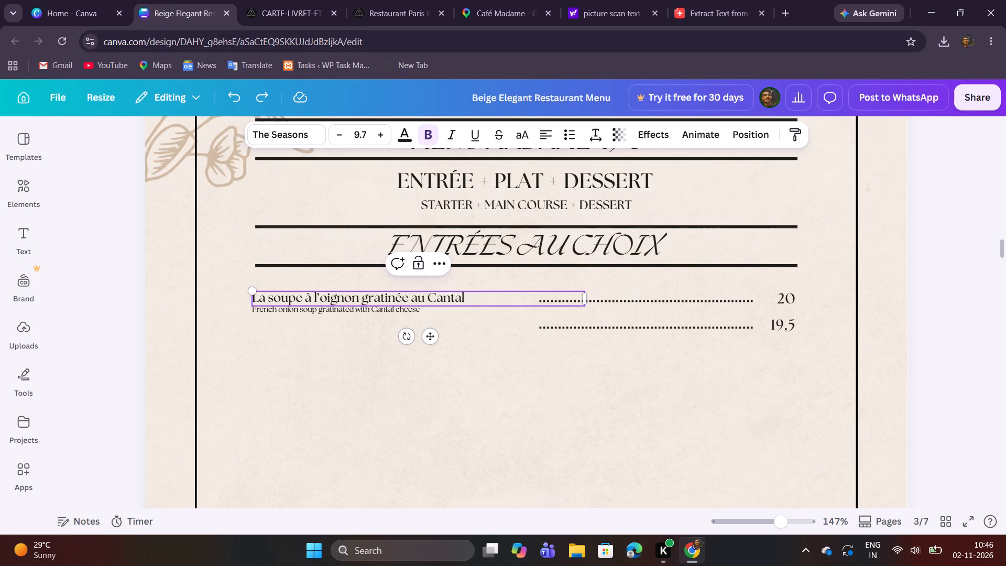
pyautogui.press('Return')
pyautogui.click(294, 0)
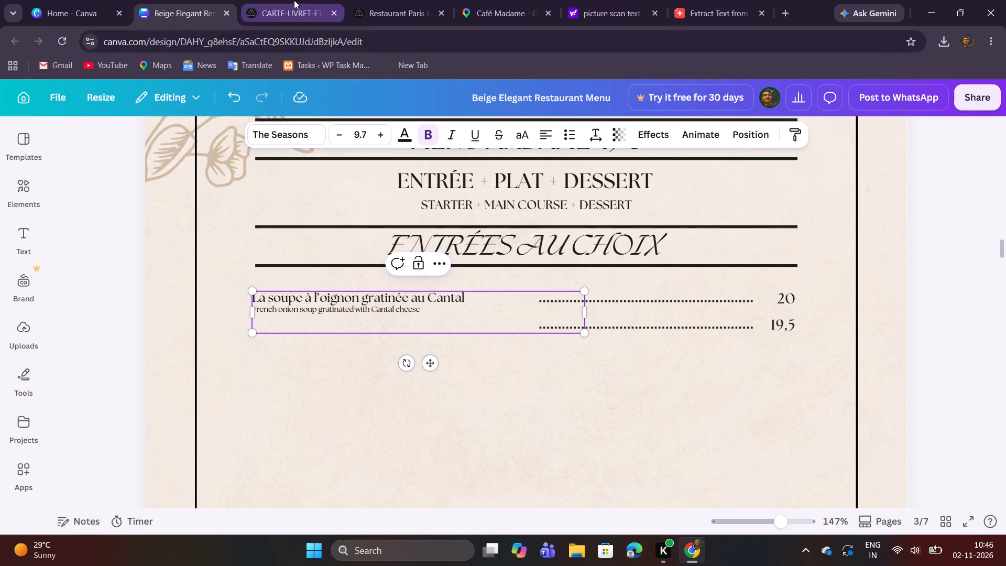
pyautogui.moveTo(440, 251); pyautogui.dragTo(495, 252)
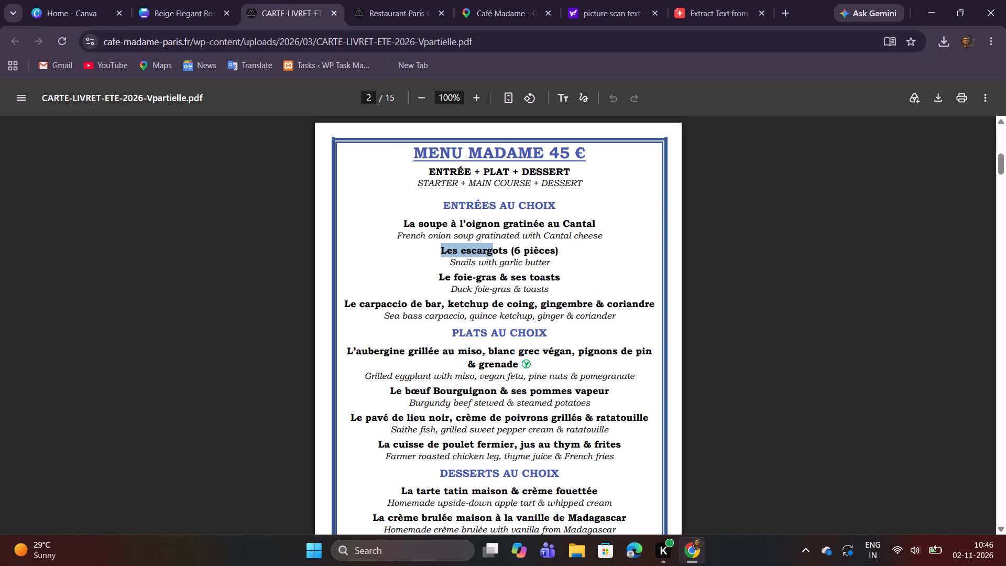
pyautogui.moveTo(495, 252); pyautogui.dragTo(565, 252)
pyautogui.rightClick(544, 252)
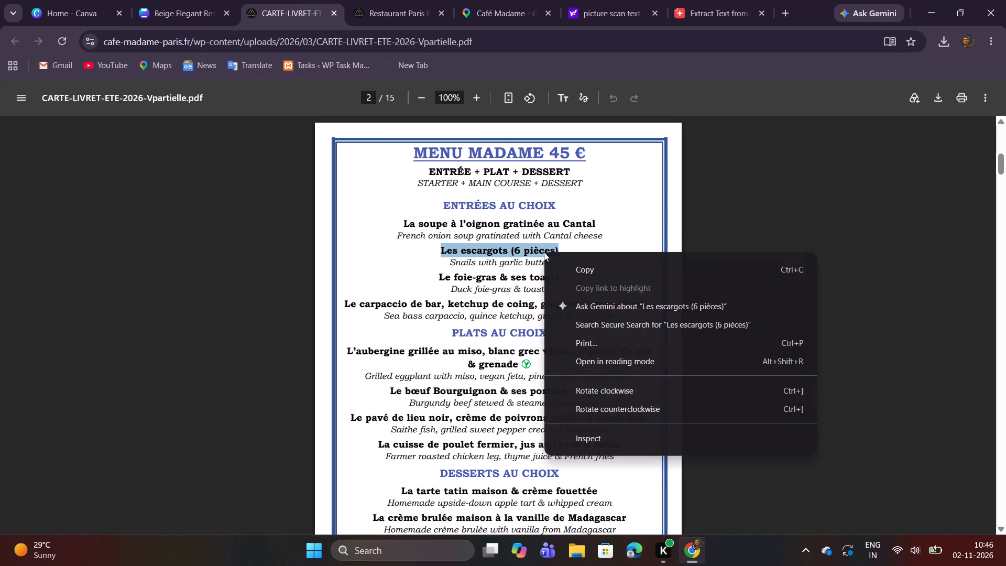
pyautogui.click(581, 269)
pyautogui.click(192, 0)
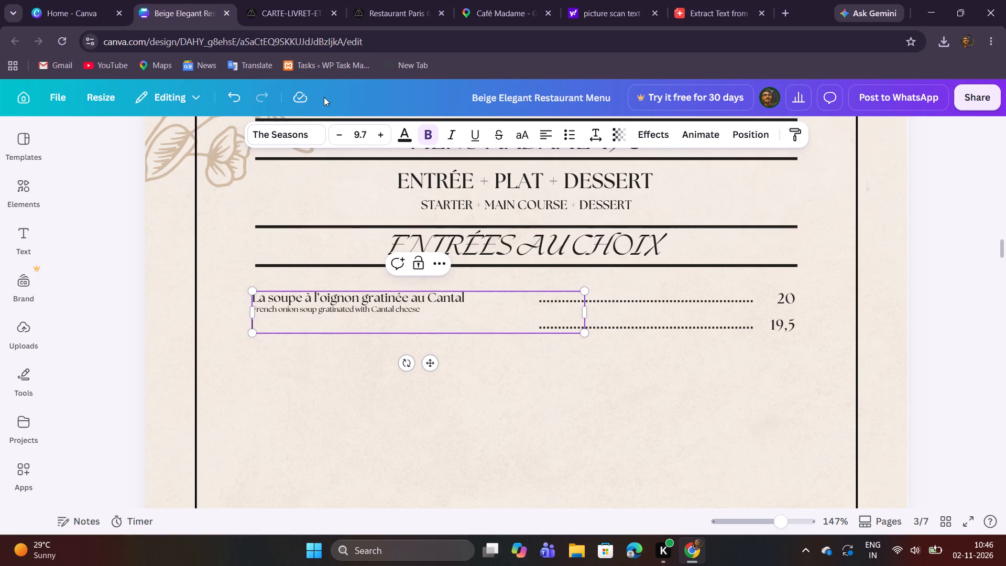
pyautogui.click(392, 323)
pyautogui.hotkey('ctrl', 'v')
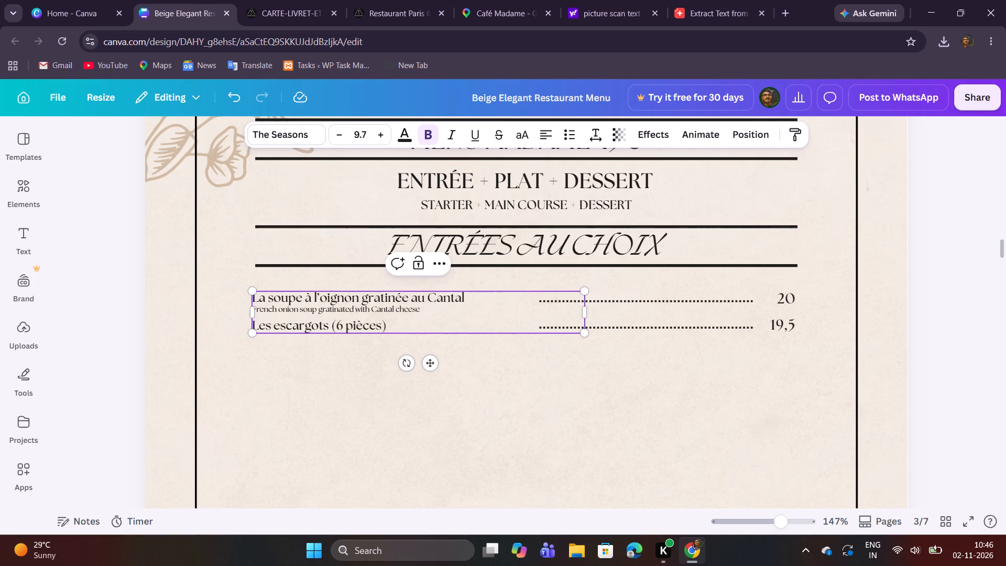
pyautogui.press('Return')
# Duplicate the onion soup description beneath "Les escargots (6 pièces)" and replace its text with "Snails with garlic butter" copied from the PDF.
pyautogui.click(258, 0)
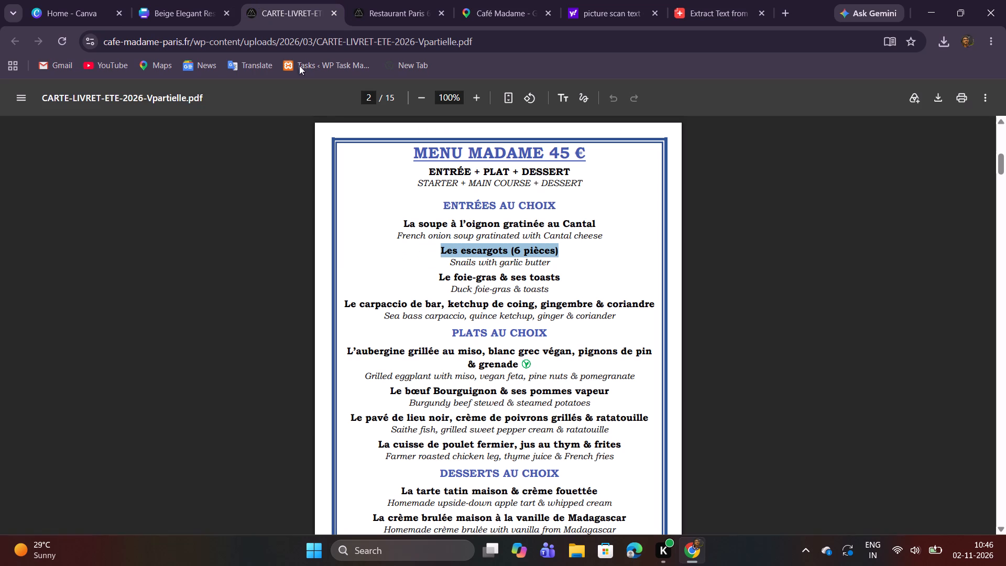
pyautogui.moveTo(452, 264); pyautogui.dragTo(515, 264)
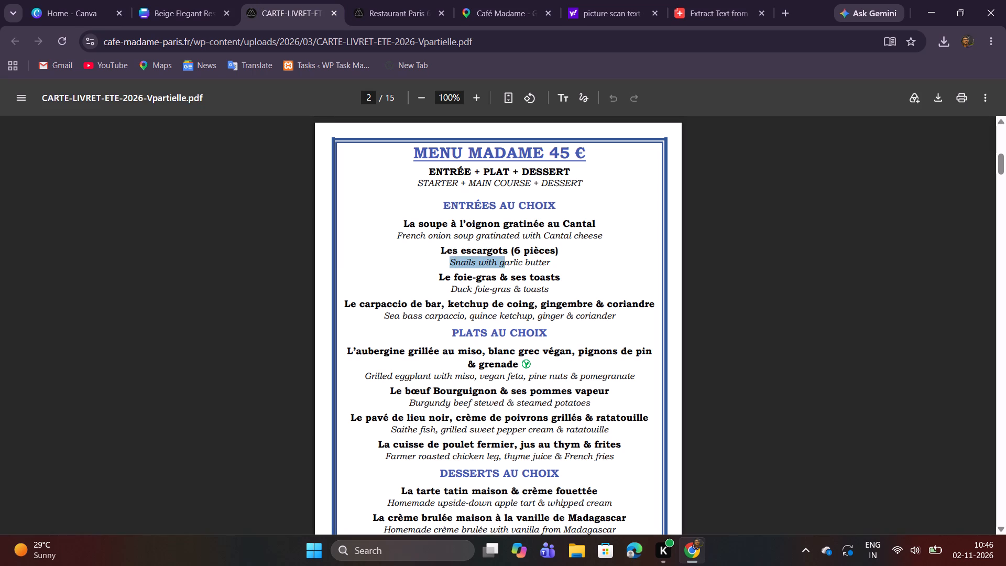
pyautogui.moveTo(515, 264); pyautogui.dragTo(554, 263)
pyautogui.rightClick(545, 264)
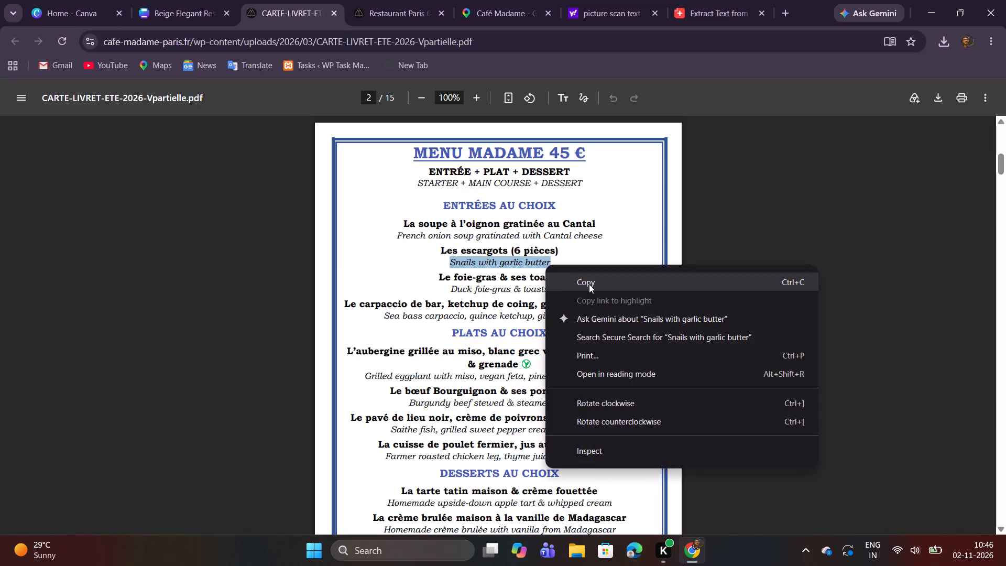
pyautogui.click(589, 284)
pyautogui.click(169, 0)
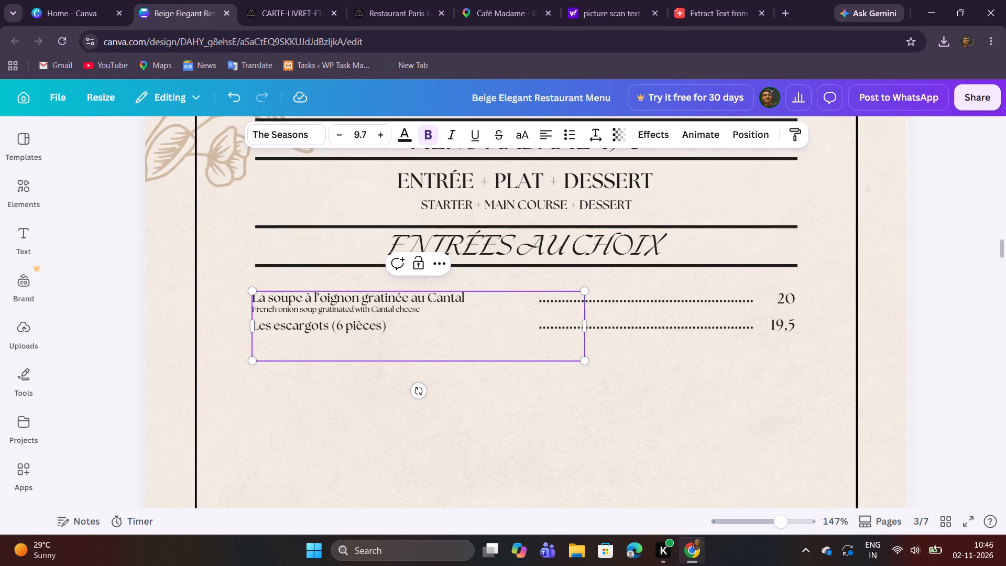
pyautogui.click(428, 409)
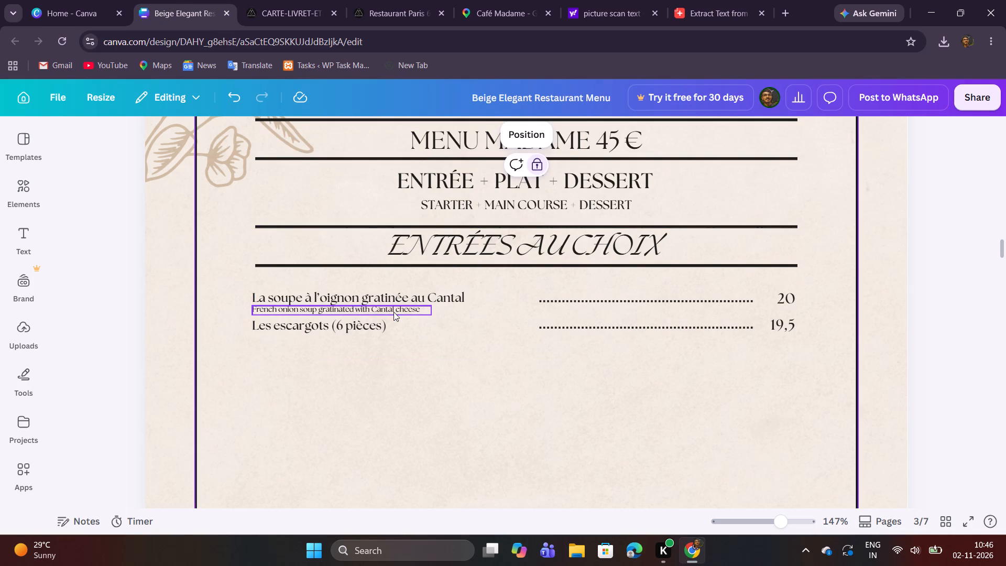
pyautogui.click(393, 311)
pyautogui.click(345, 281)
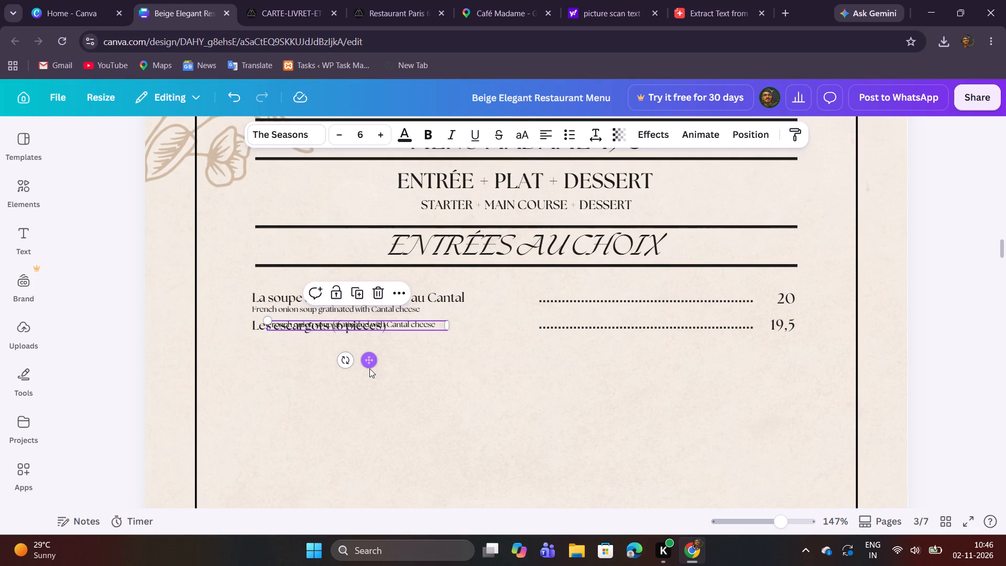
pyautogui.moveTo(369, 363); pyautogui.dragTo(354, 378)
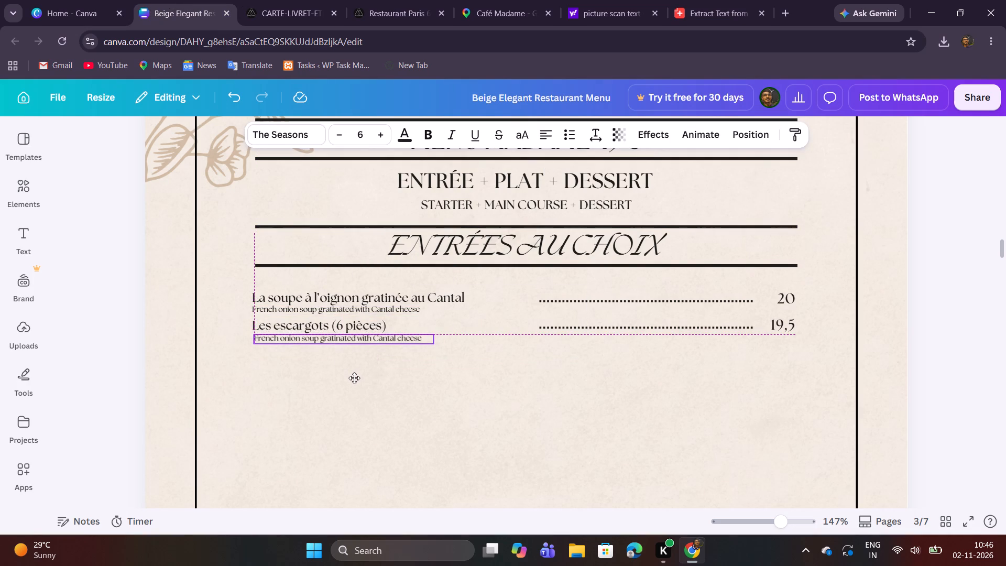
pyautogui.moveTo(354, 378); pyautogui.dragTo(354, 378)
pyautogui.click(315, 394)
pyautogui.click(299, 331)
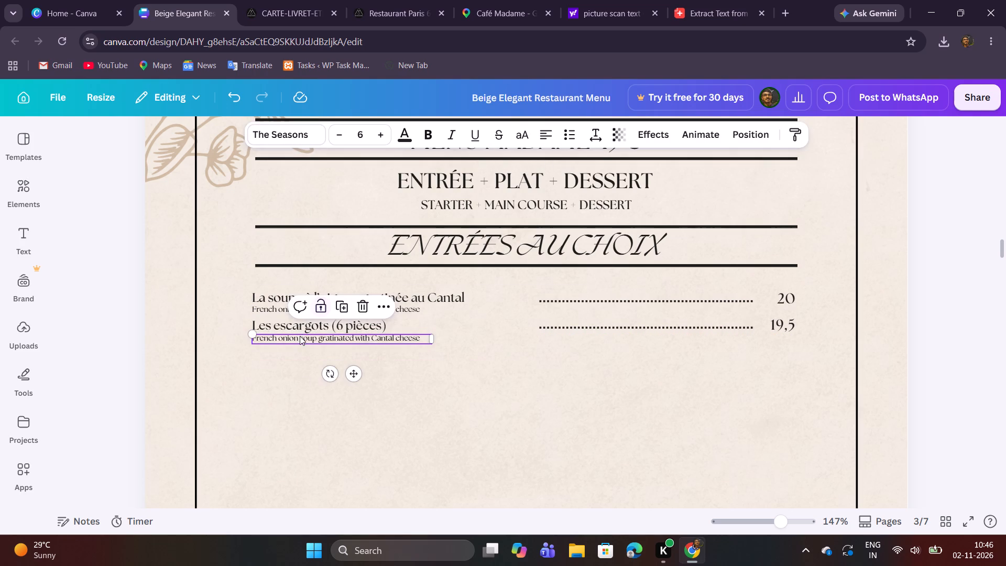
pyautogui.doubleClick(300, 336)
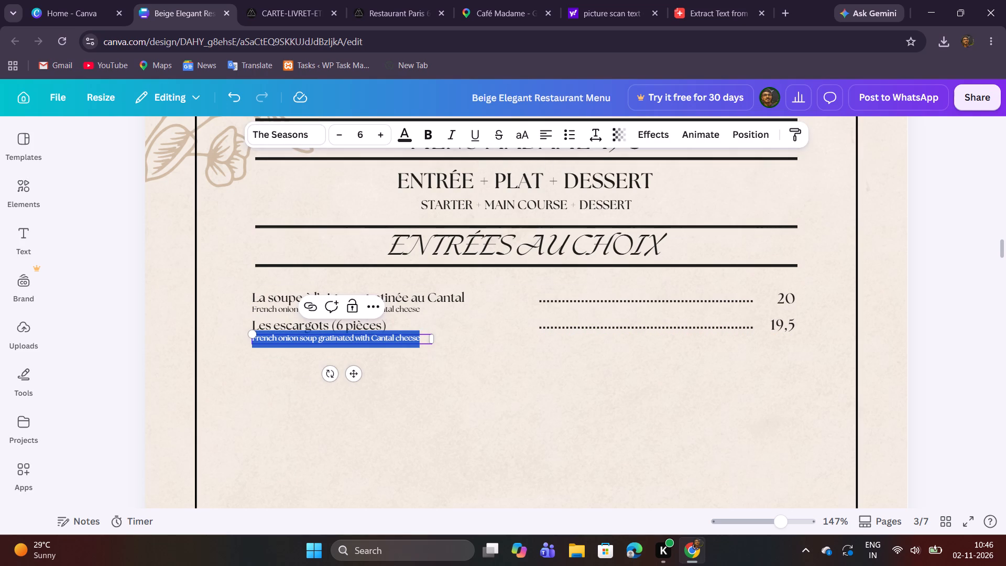
pyautogui.hotkey('ctrl', 'v')
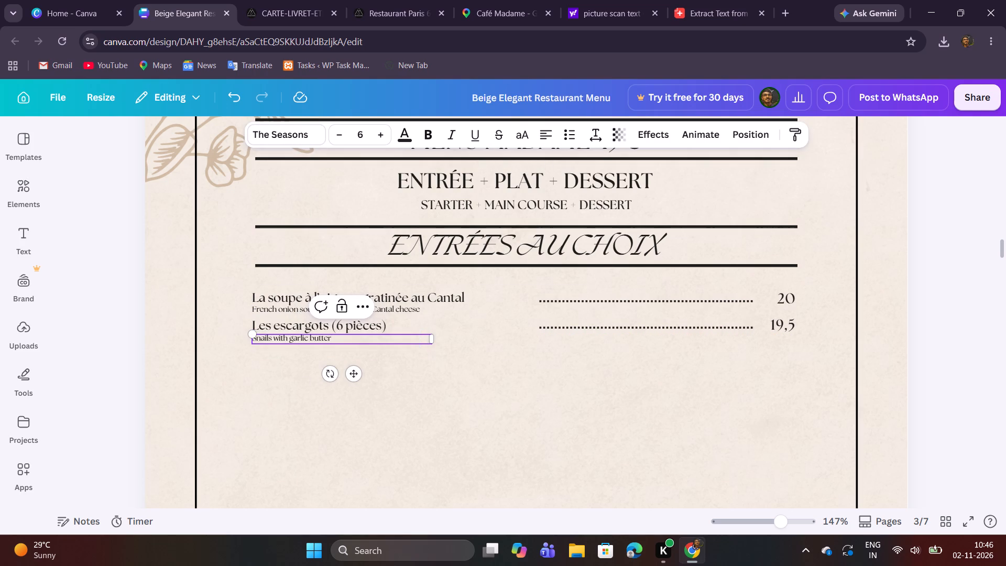
pyautogui.click(403, 413)
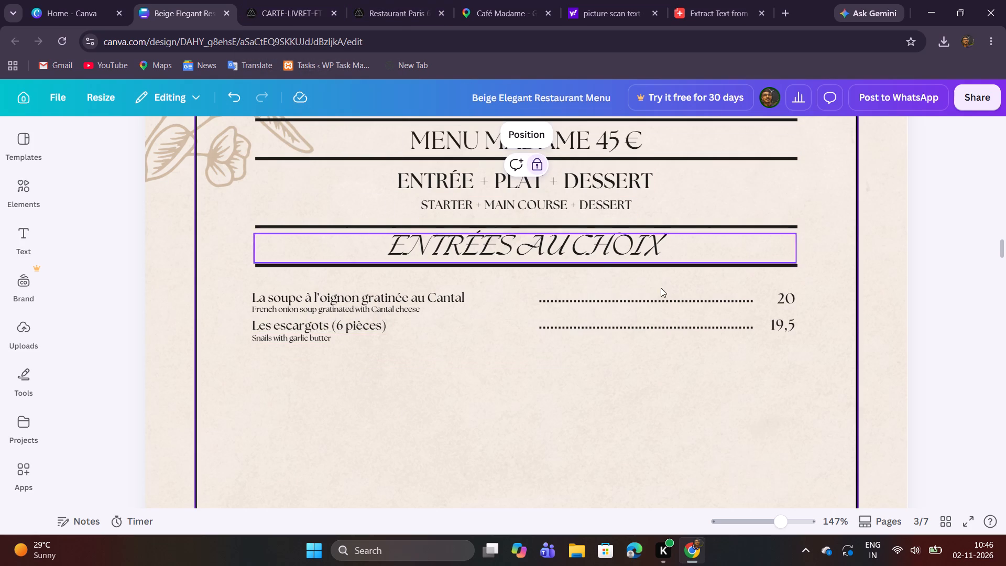
# Delete both dotted leader lines and the prices 20 and 19,5 beside the two starters.
pyautogui.moveTo(566, 367); pyautogui.dragTo(566, 355)
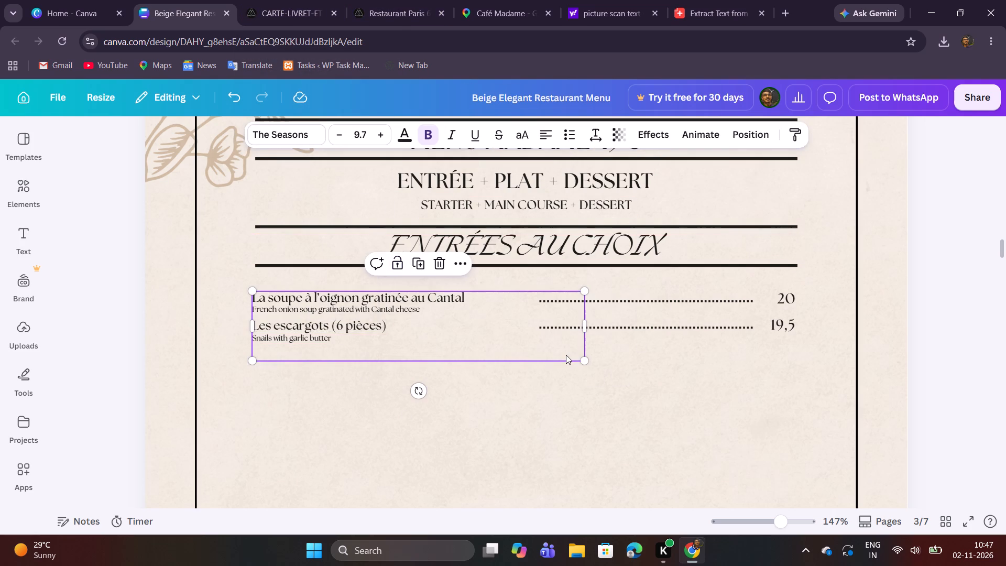
pyautogui.moveTo(631, 374); pyautogui.dragTo(784, 285)
pyautogui.click(694, 265)
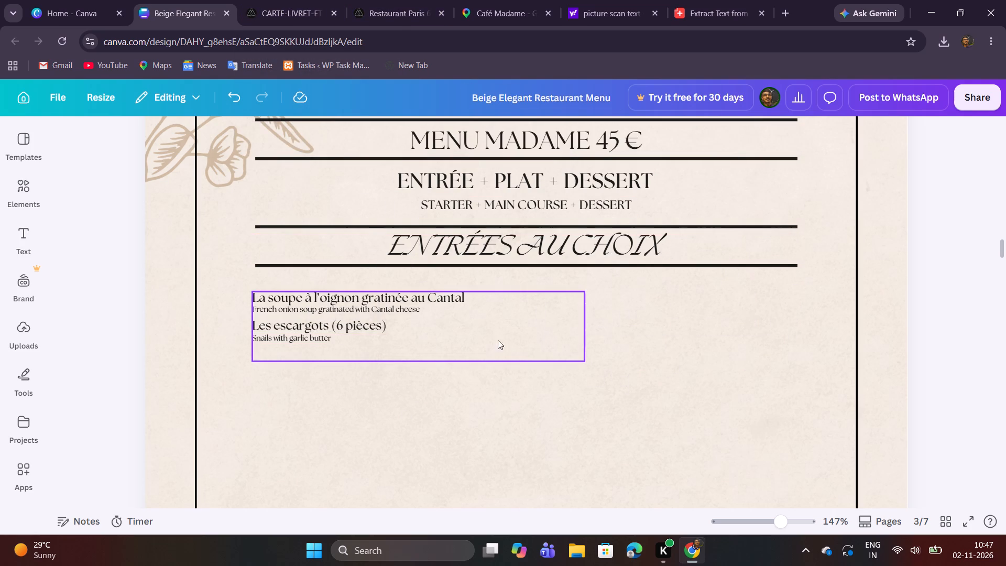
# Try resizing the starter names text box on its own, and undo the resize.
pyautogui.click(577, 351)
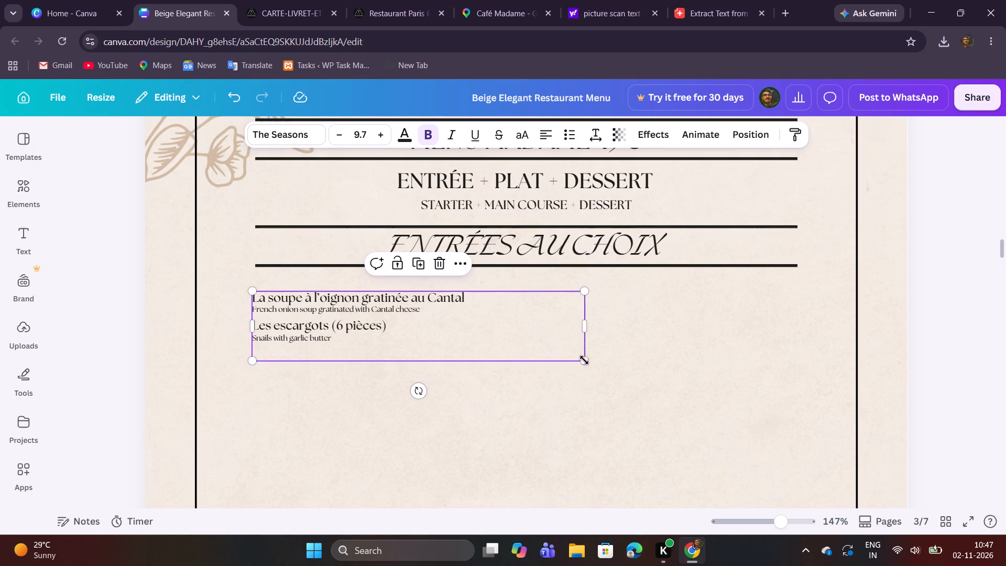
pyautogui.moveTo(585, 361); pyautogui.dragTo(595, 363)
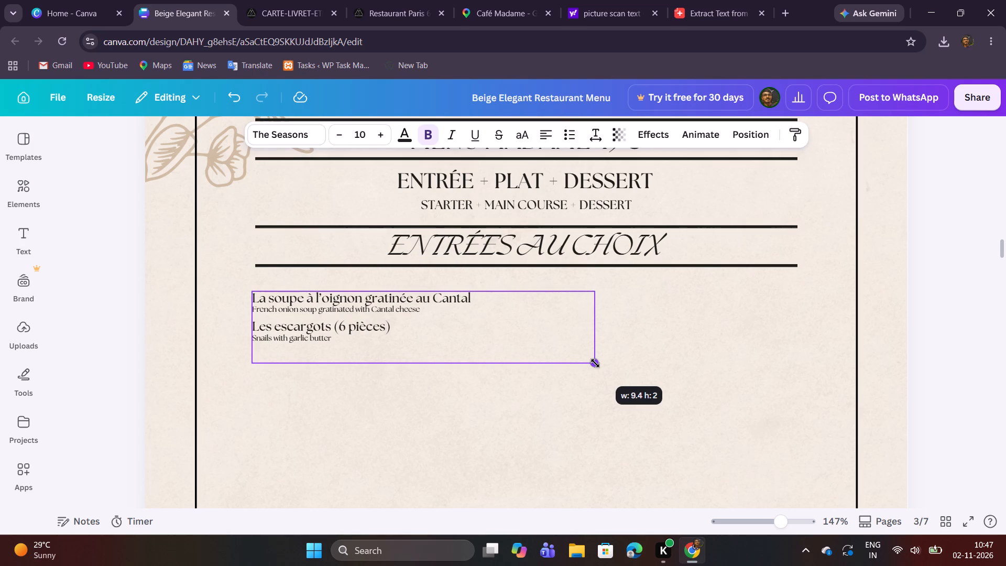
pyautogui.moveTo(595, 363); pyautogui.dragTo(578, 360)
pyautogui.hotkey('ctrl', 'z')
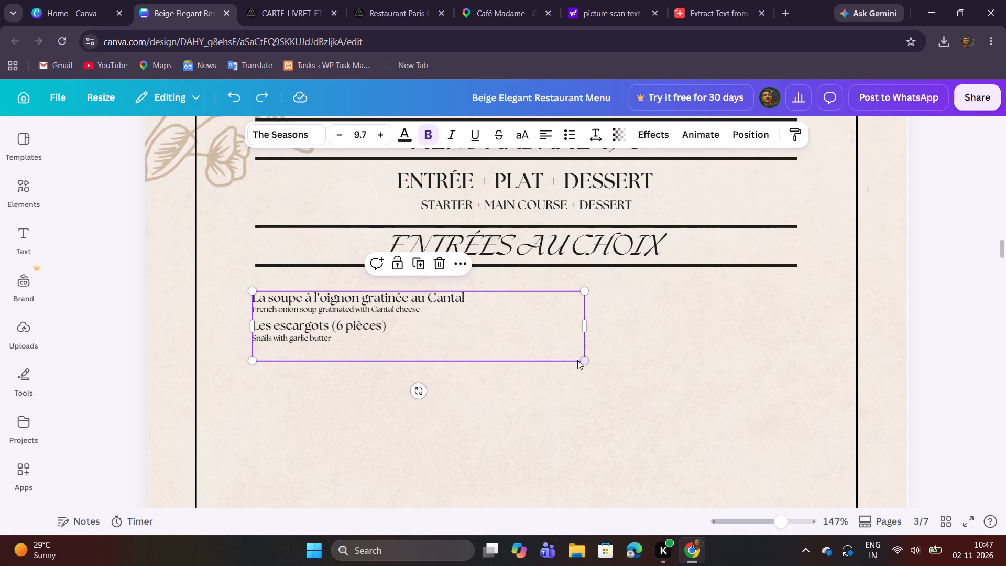
# Enlarge the starter names and both descriptions together until the names box spans about three quarters of the heading rule's width.
pyautogui.click(340, 436)
pyautogui.moveTo(306, 396); pyautogui.dragTo(307, 363)
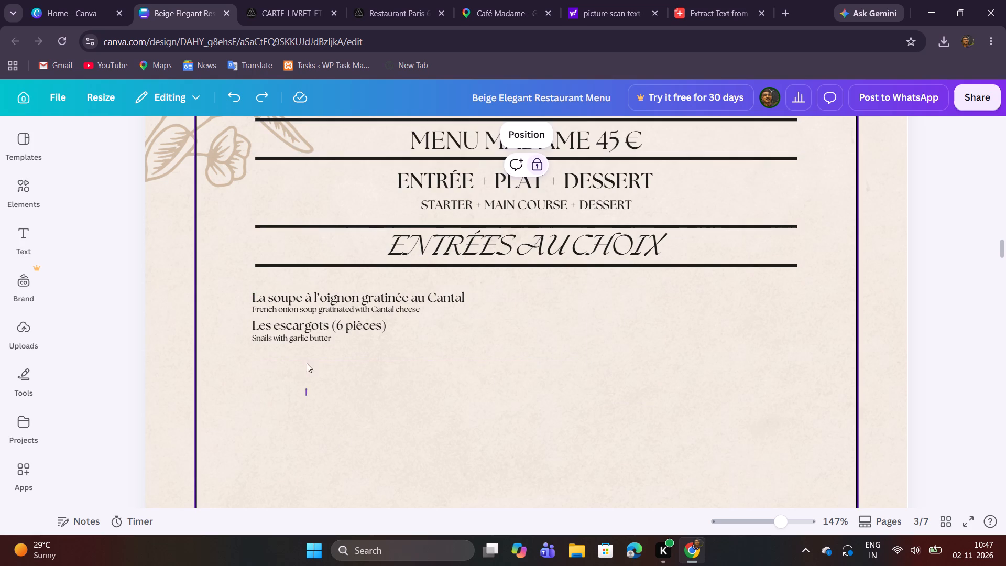
pyautogui.moveTo(307, 363); pyautogui.dragTo(619, 276)
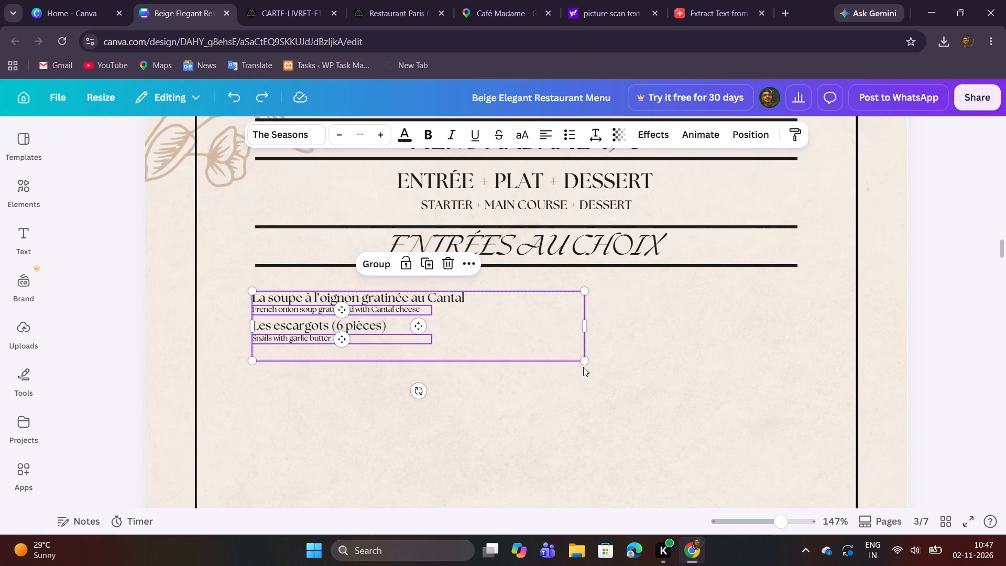
pyautogui.moveTo(585, 363); pyautogui.dragTo(648, 380)
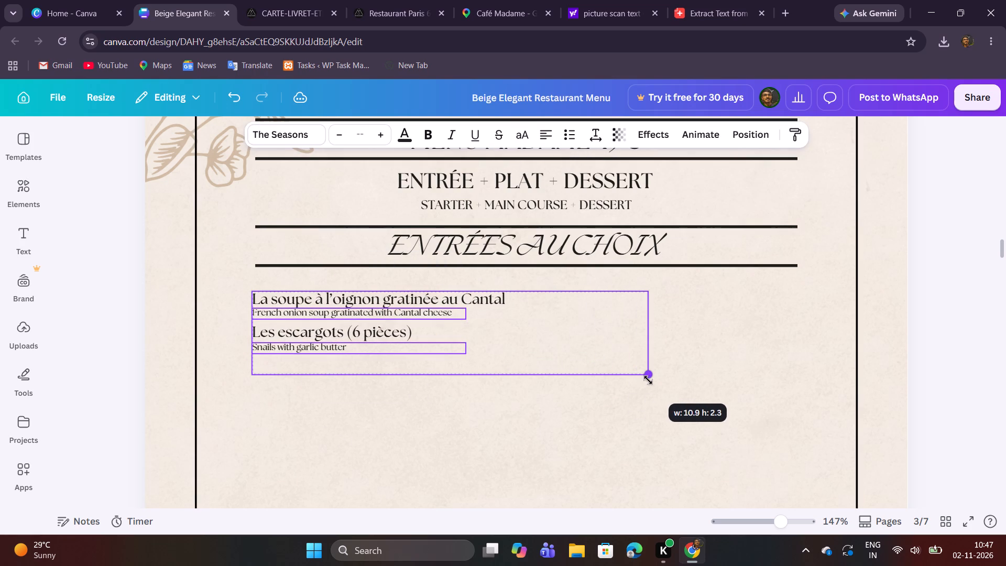
pyautogui.moveTo(648, 380); pyautogui.dragTo(664, 383)
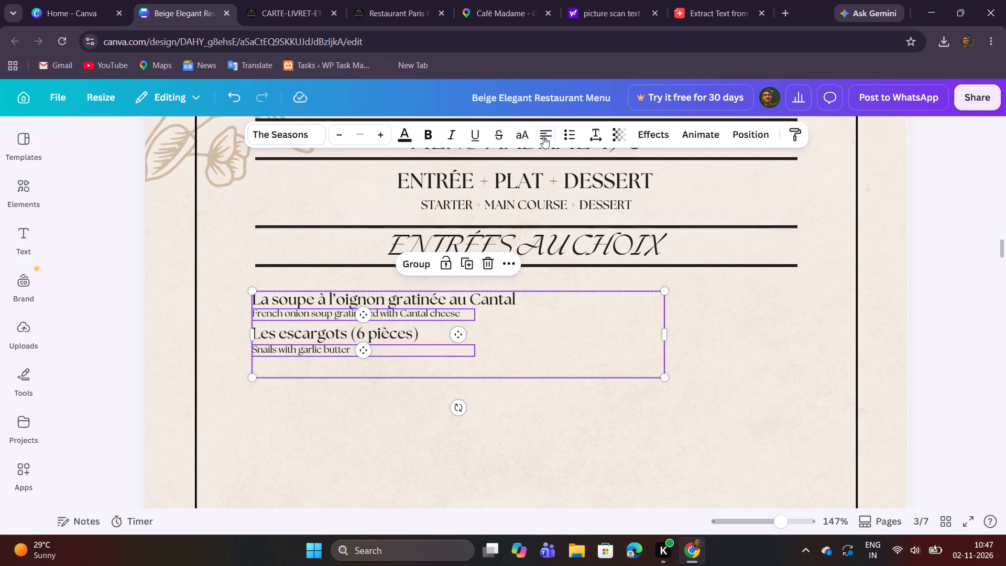
# Centre-align the text of the starter names and both English descriptions.
pyautogui.click(543, 137)
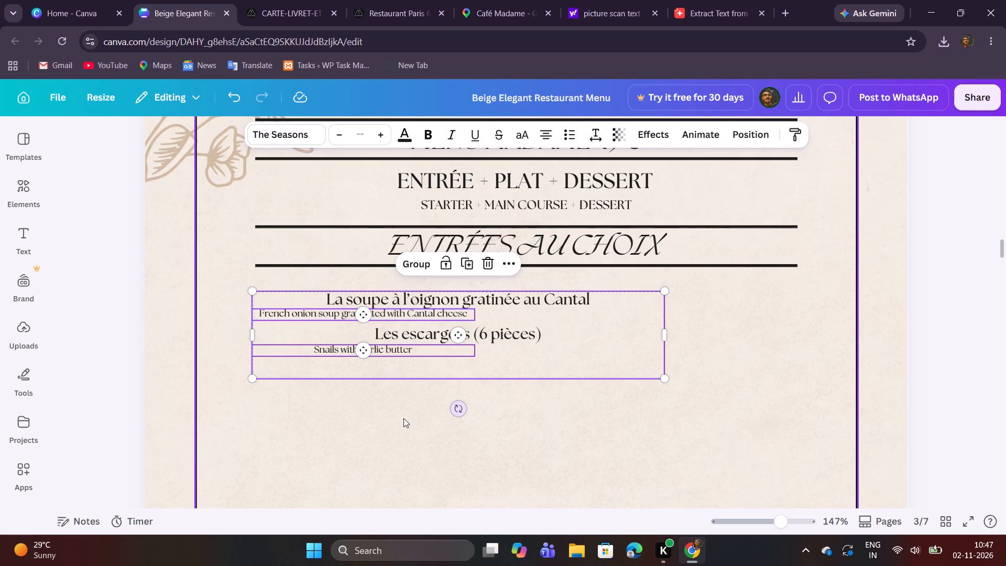
# Move the French onion soup description so it is centred beneath "La soupe à l'oignon gratinée au Cantal".
pyautogui.click(391, 422)
pyautogui.click(393, 314)
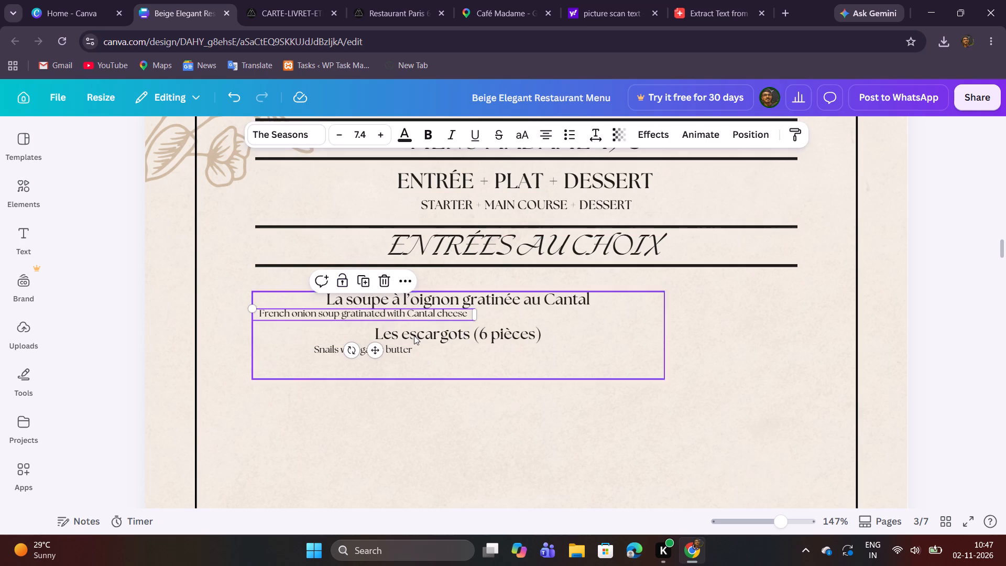
pyautogui.moveTo(370, 354); pyautogui.dragTo(461, 355)
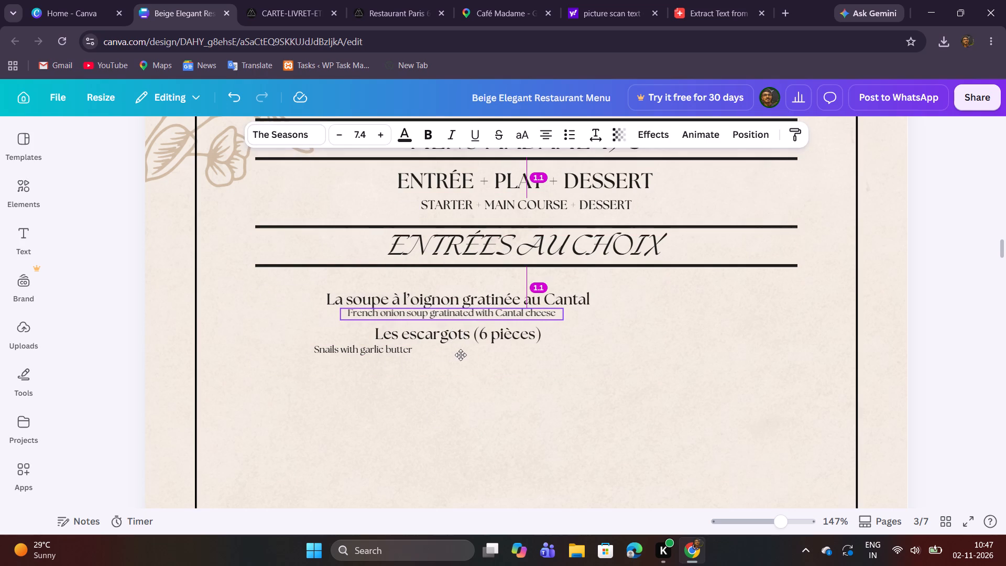
pyautogui.moveTo(461, 355); pyautogui.dragTo(468, 357)
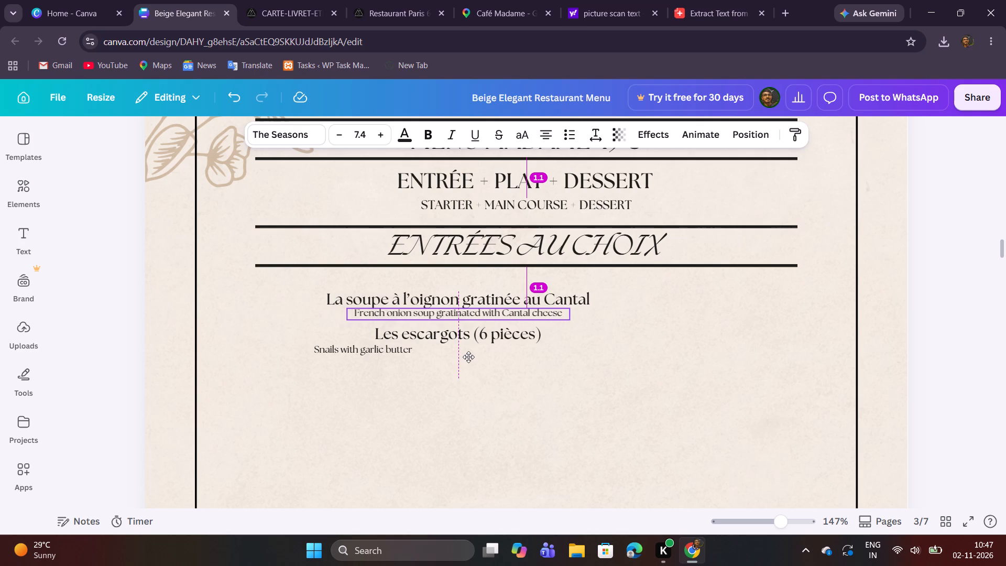
pyautogui.moveTo(468, 357); pyautogui.dragTo(468, 354)
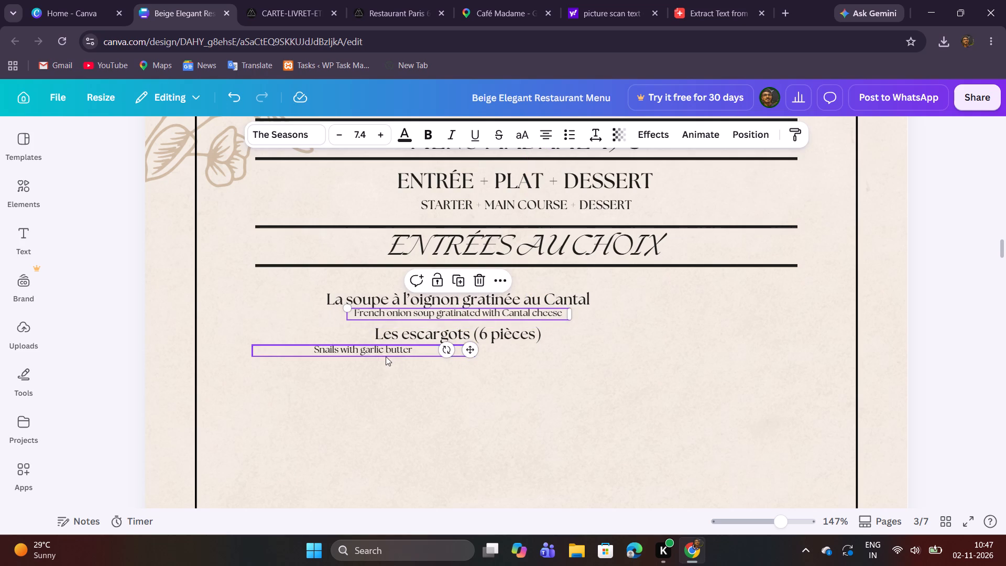
# Move the "Snails with garlic butter" description so it is centred beneath "Les escargots (6 pièces)", aligned with the soup description.
pyautogui.click(386, 356)
pyautogui.moveTo(376, 384); pyautogui.dragTo(438, 384)
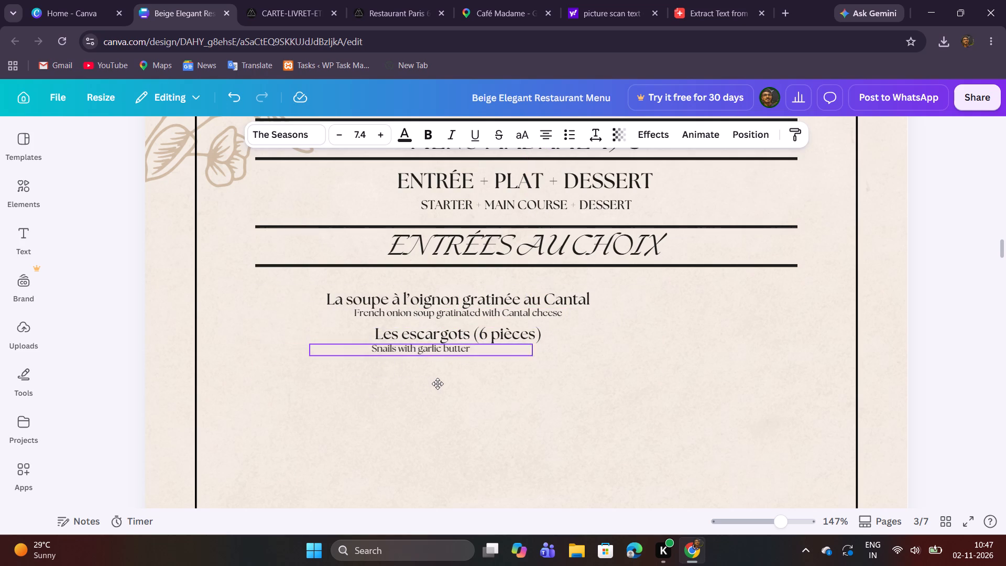
pyautogui.moveTo(438, 384); pyautogui.dragTo(473, 385)
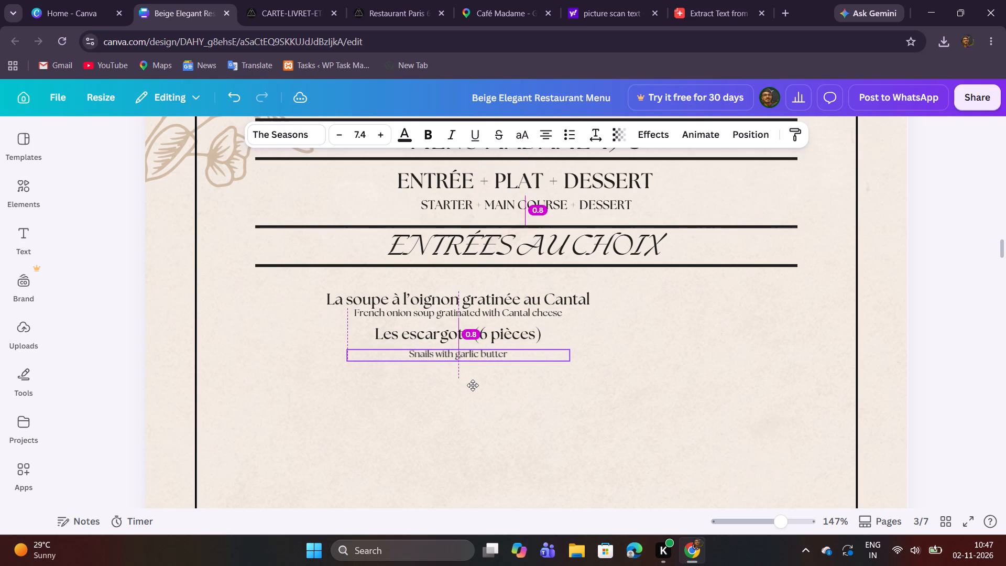
pyautogui.moveTo(473, 385); pyautogui.dragTo(473, 385)
pyautogui.moveTo(473, 385); pyautogui.dragTo(473, 383)
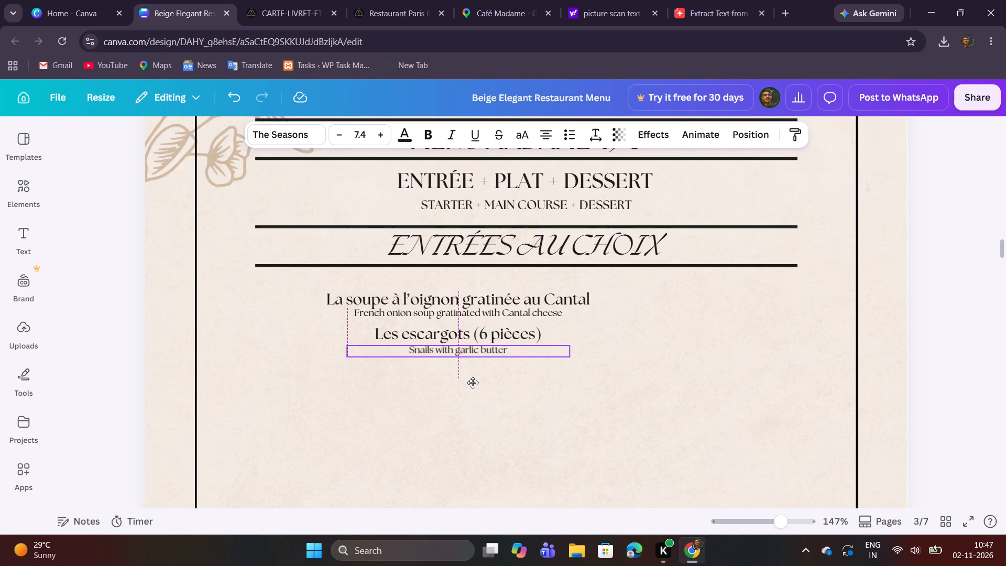
pyautogui.moveTo(473, 383); pyautogui.dragTo(473, 383)
pyautogui.click(410, 395)
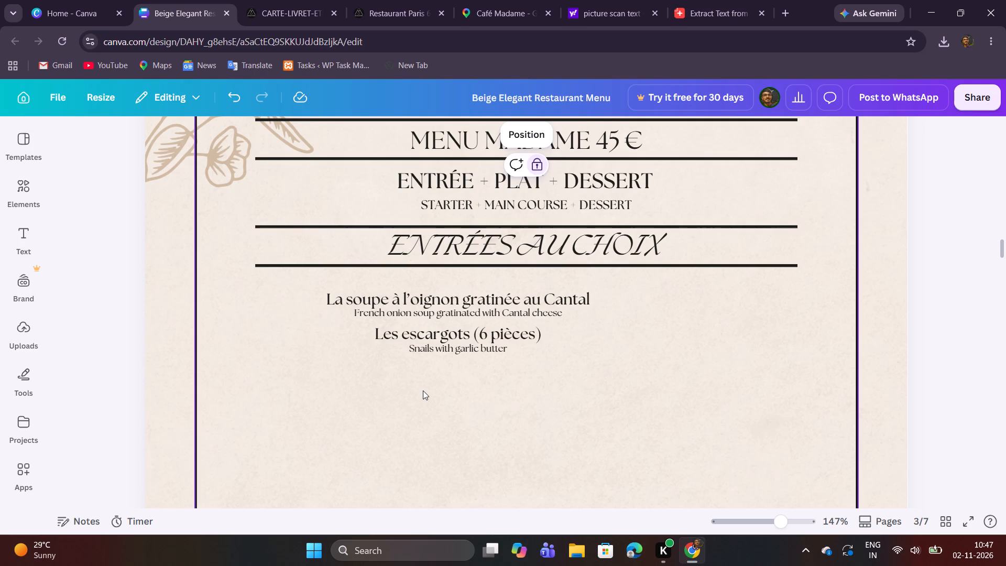
# Move the starter names and both descriptions together so they are centred on the page beneath the Entrées au choix heading.
pyautogui.moveTo(390, 426); pyautogui.dragTo(485, 293)
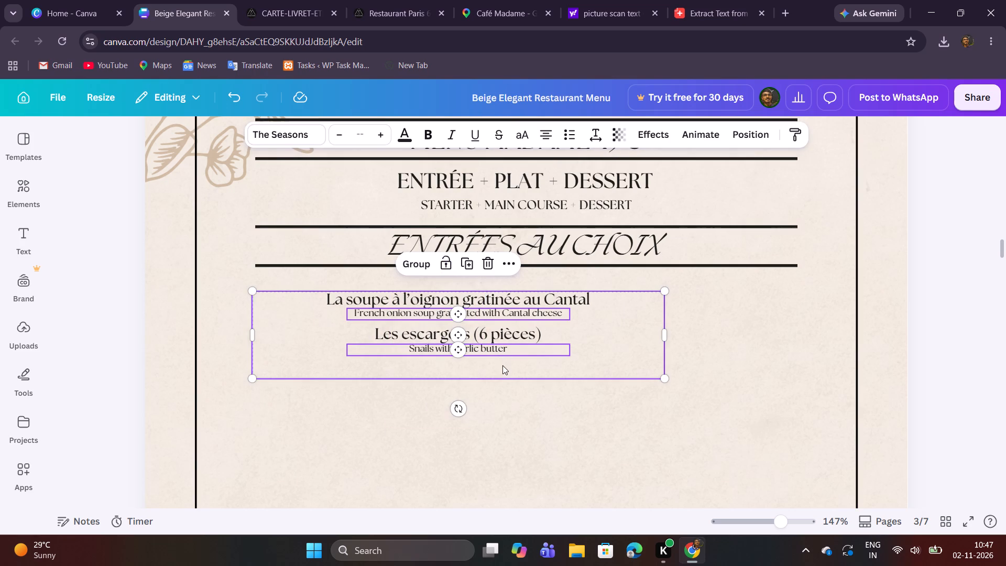
pyautogui.moveTo(502, 366); pyautogui.dragTo(579, 362)
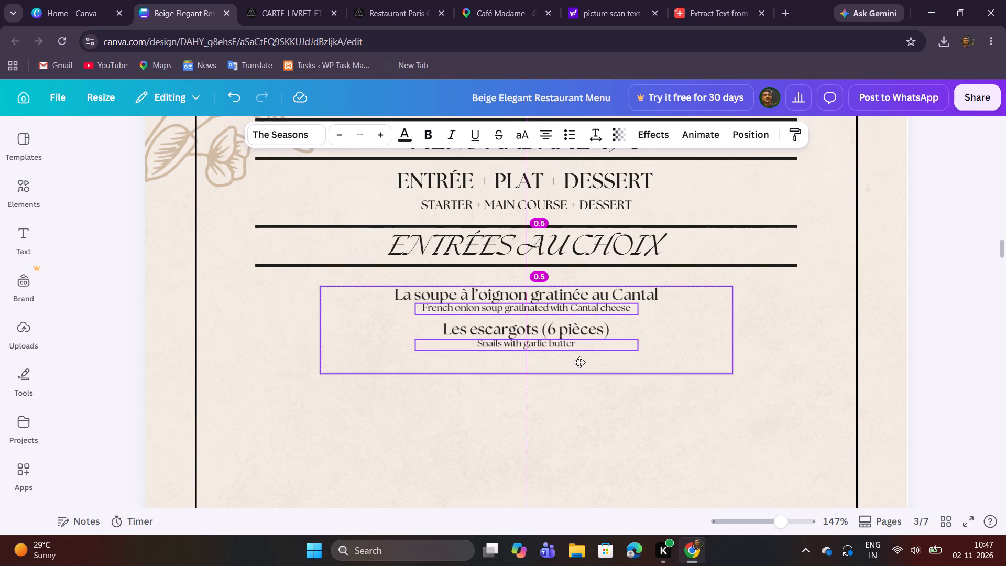
pyautogui.moveTo(579, 362); pyautogui.dragTo(582, 365)
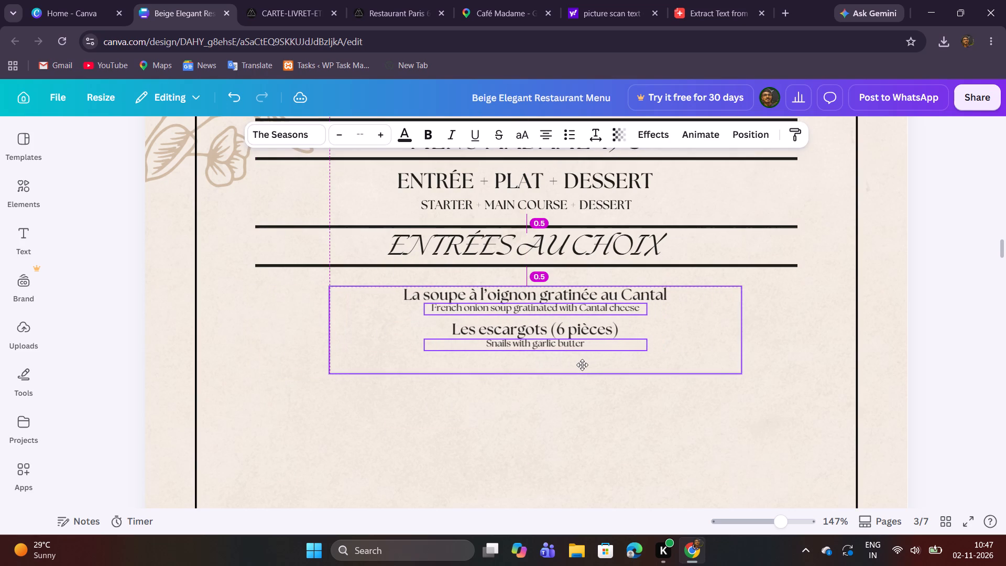
pyautogui.moveTo(582, 365); pyautogui.dragTo(574, 364)
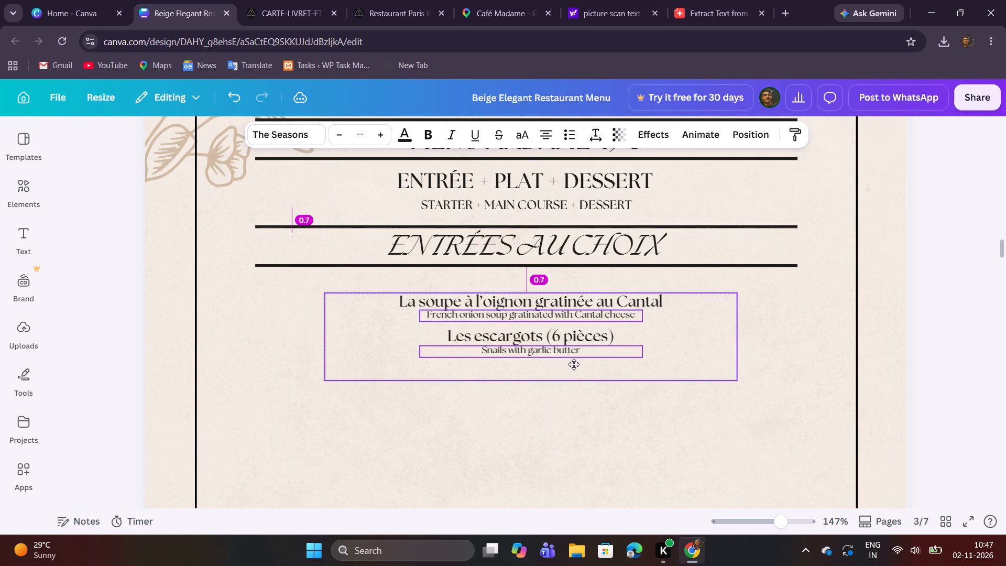
pyautogui.moveTo(574, 364); pyautogui.dragTo(574, 361)
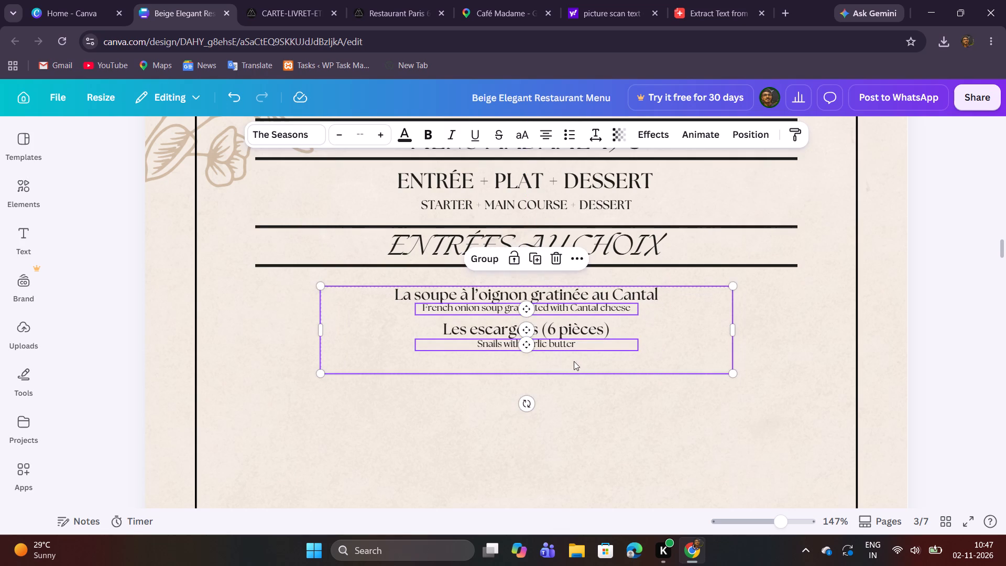
pyautogui.click(589, 402)
# Copy "Le foie-gras & ses toasts" from Café Madame's PDF and add it as the third line of the starter names, followed by a new line.
pyautogui.scroll(1, 616, 407)
pyautogui.scroll(-1, 616, 407)
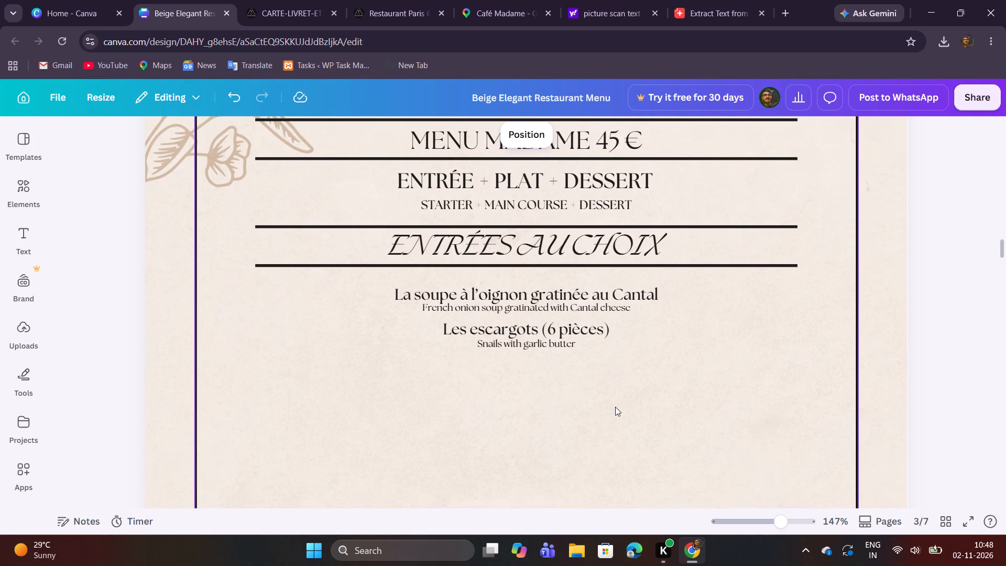
pyautogui.click(781, 521)
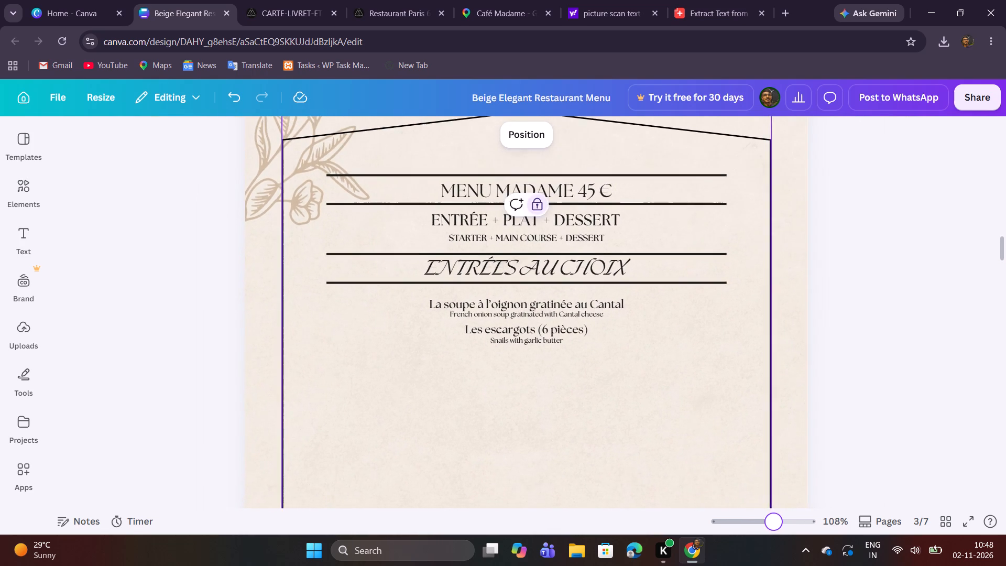
pyautogui.click(611, 343)
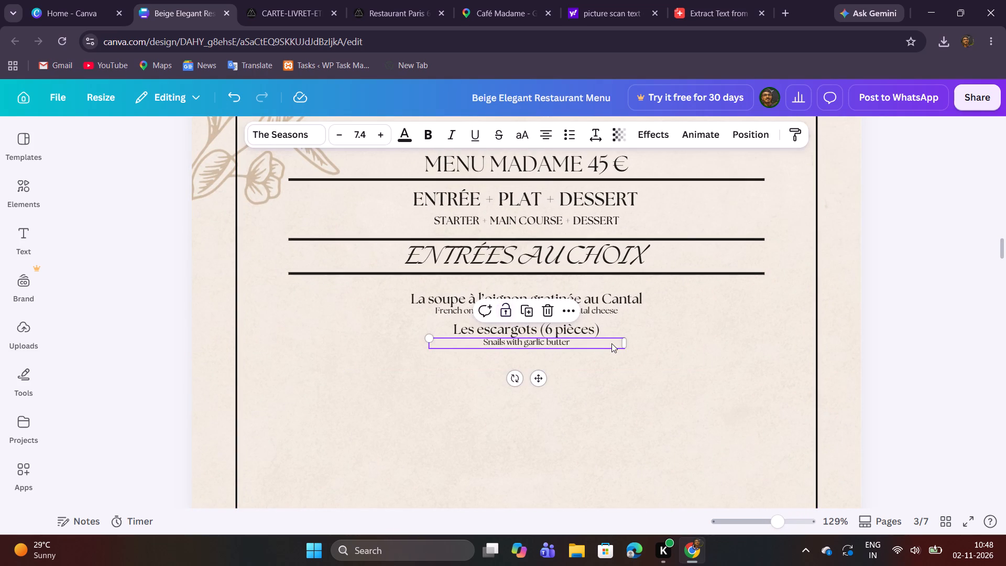
pyautogui.click(615, 388)
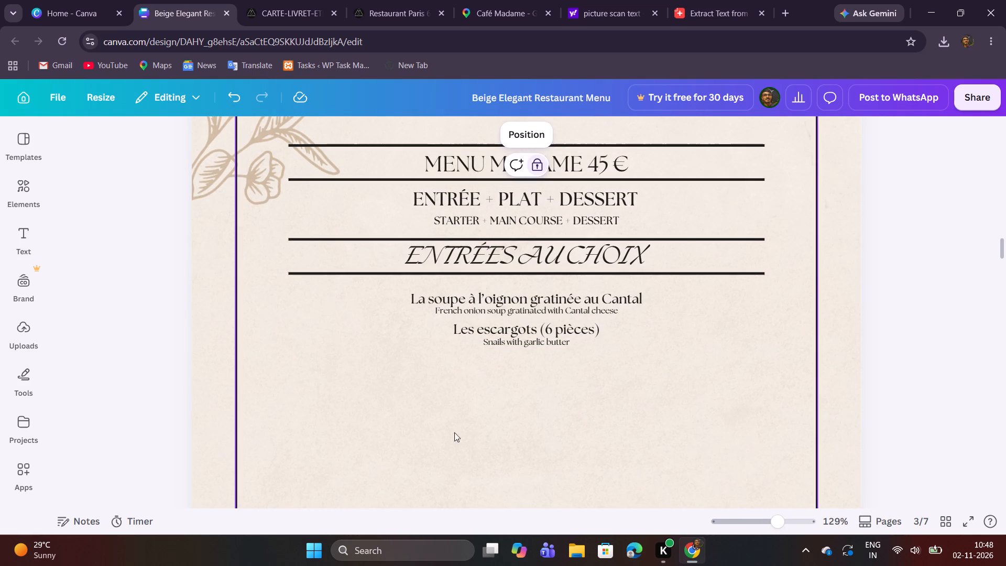
pyautogui.click(293, 20)
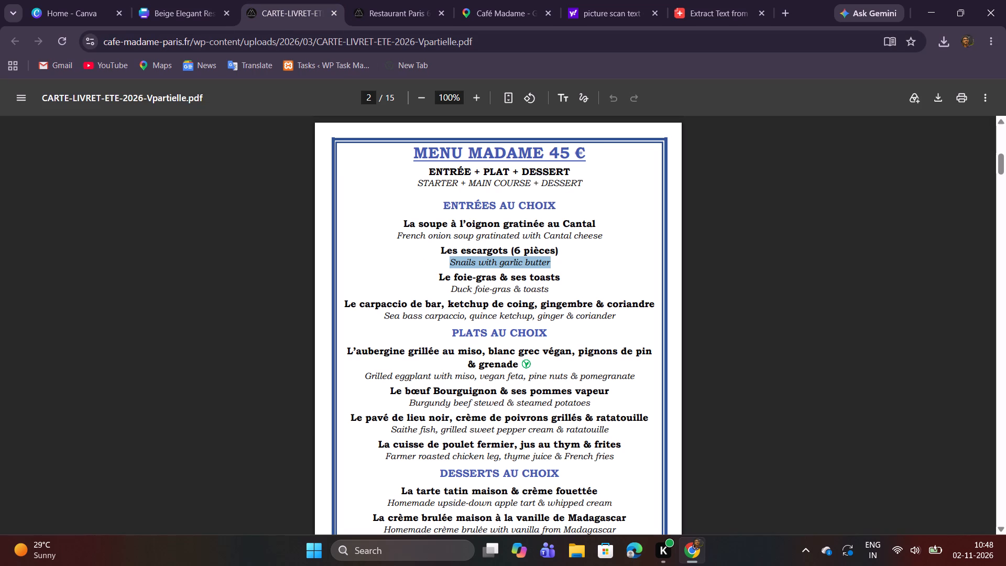
pyautogui.moveTo(441, 279); pyautogui.dragTo(572, 279)
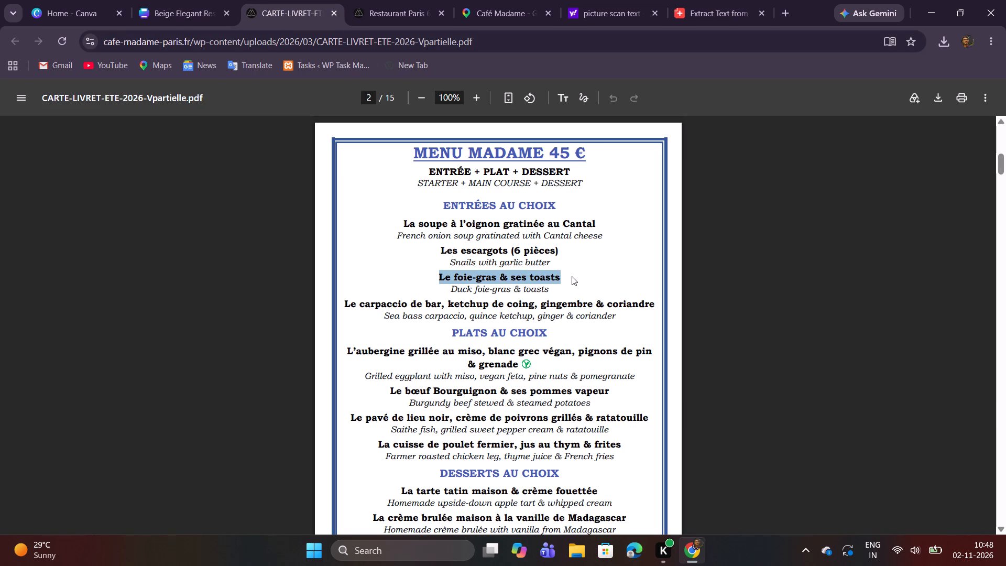
pyautogui.hotkey('ctrl', 'c')
pyautogui.hotkey('ctrl', 'c')
pyautogui.click(192, 0)
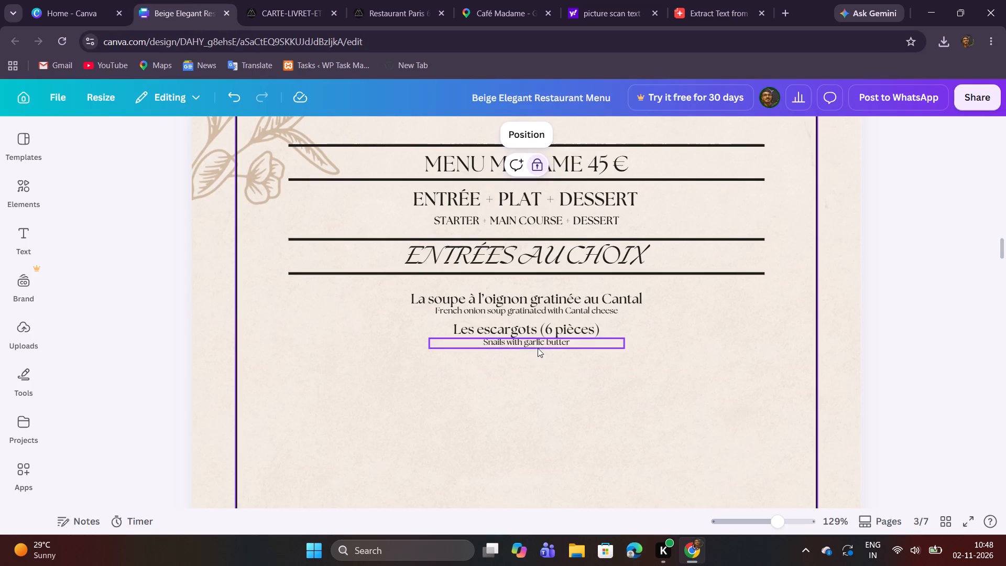
pyautogui.doubleClick(554, 355)
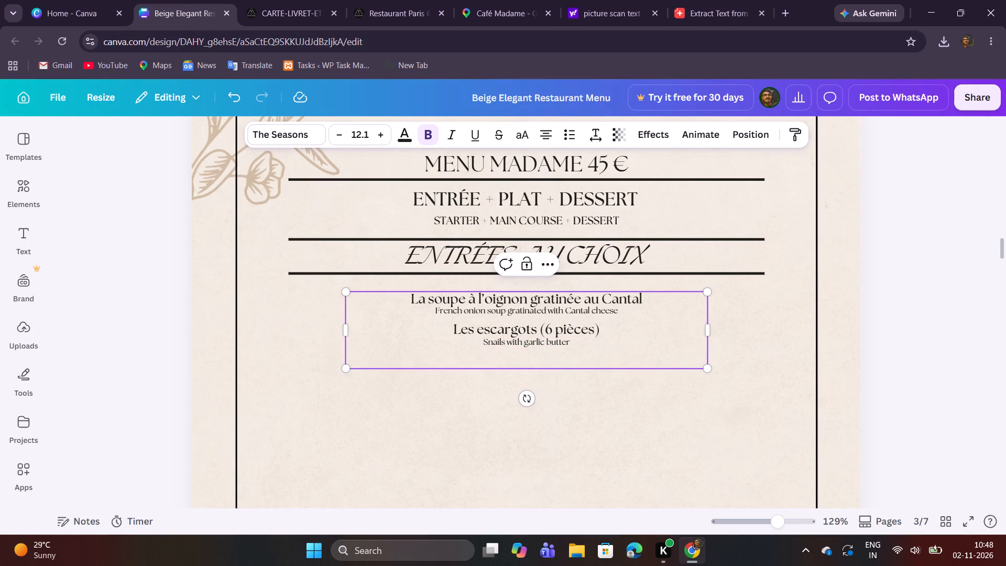
pyautogui.hotkey('ctrl', 'v')
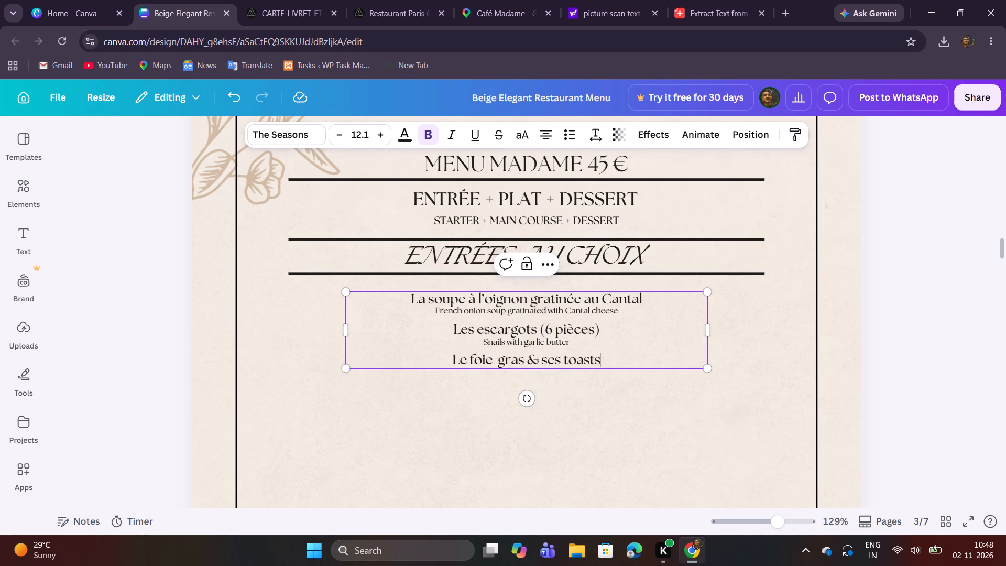
pyautogui.press('Return')
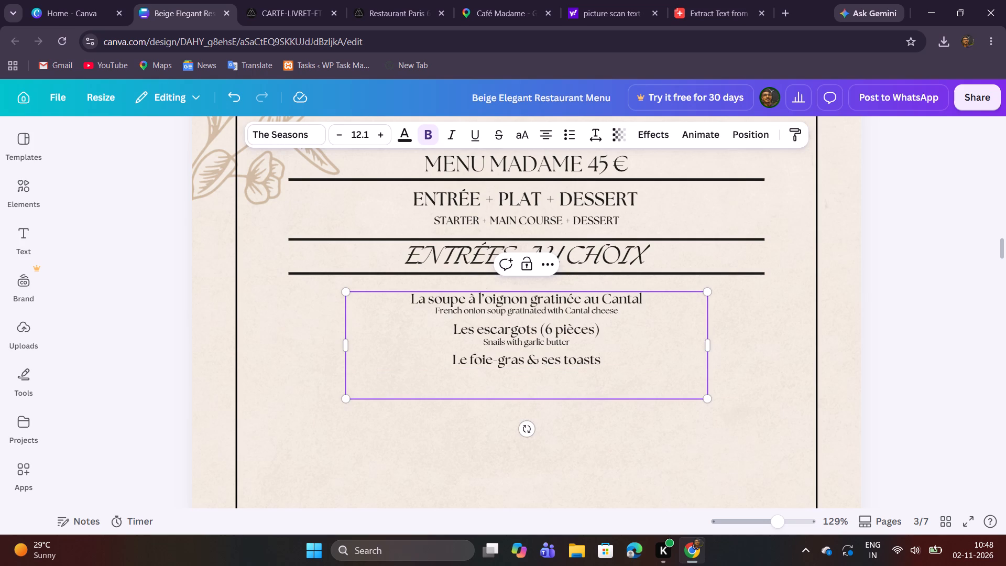
pyautogui.click(541, 462)
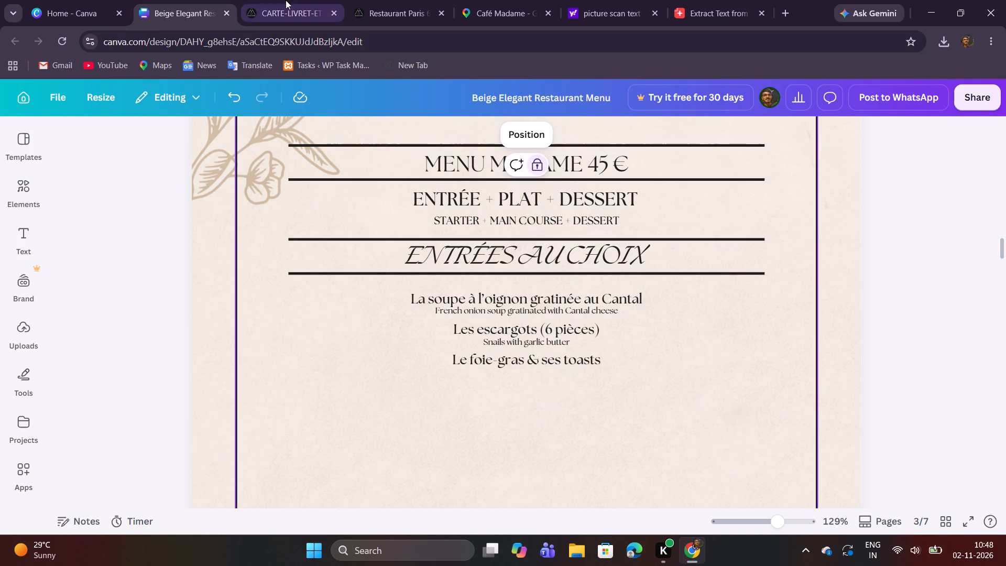
# Duplicate the snails description beneath the foie-gras name and replace its text with "Duck foie-gras & toasts" copied from the PDF.
pyautogui.click(271, 0)
pyautogui.moveTo(453, 290); pyautogui.dragTo(501, 289)
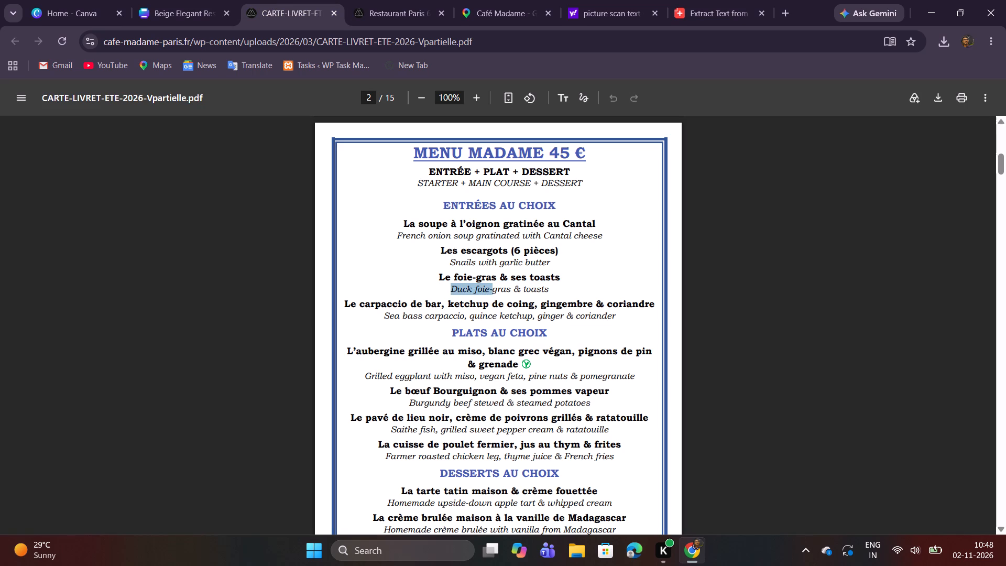
pyautogui.moveTo(501, 289); pyautogui.dragTo(559, 287)
pyautogui.moveTo(453, 290); pyautogui.dragTo(462, 290)
pyautogui.moveTo(462, 290); pyautogui.dragTo(553, 287)
pyautogui.rightClick(530, 290)
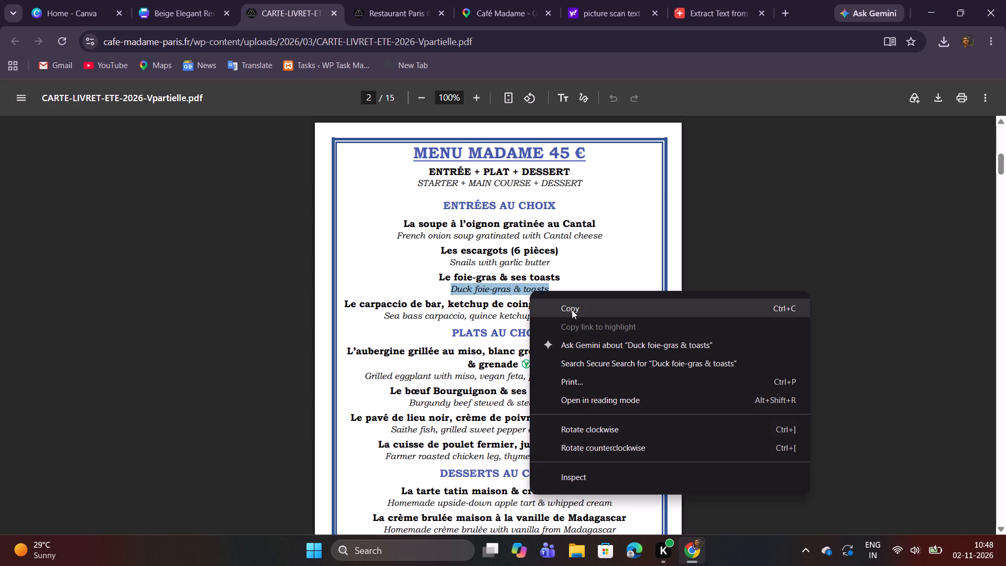
pyautogui.click(572, 310)
pyautogui.click(188, 14)
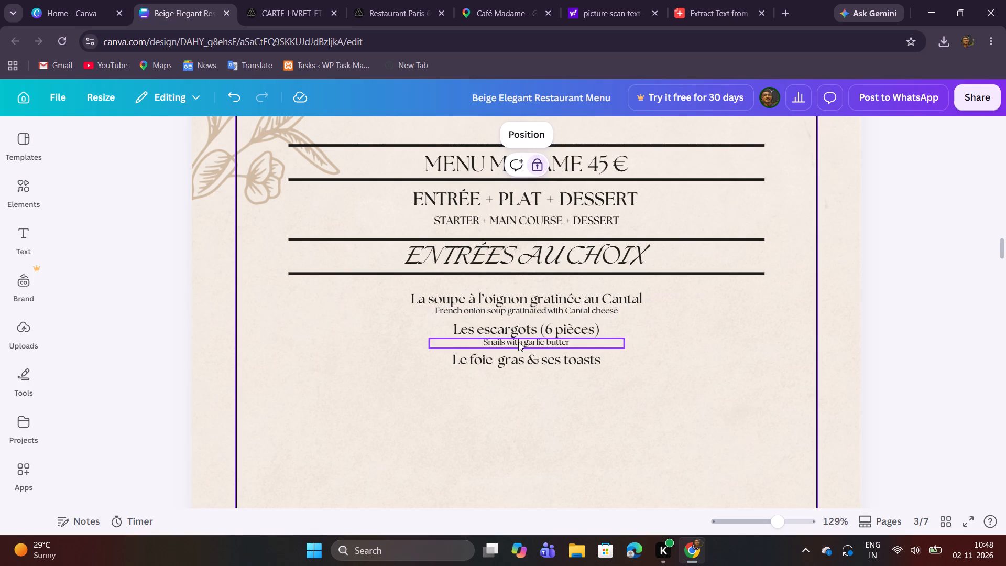
pyautogui.click(521, 342)
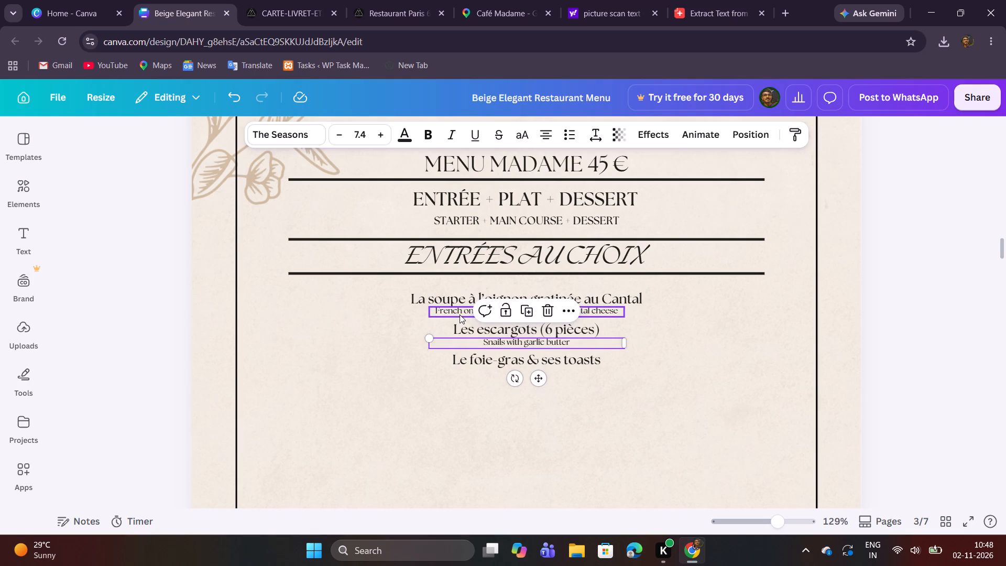
pyautogui.click(531, 313)
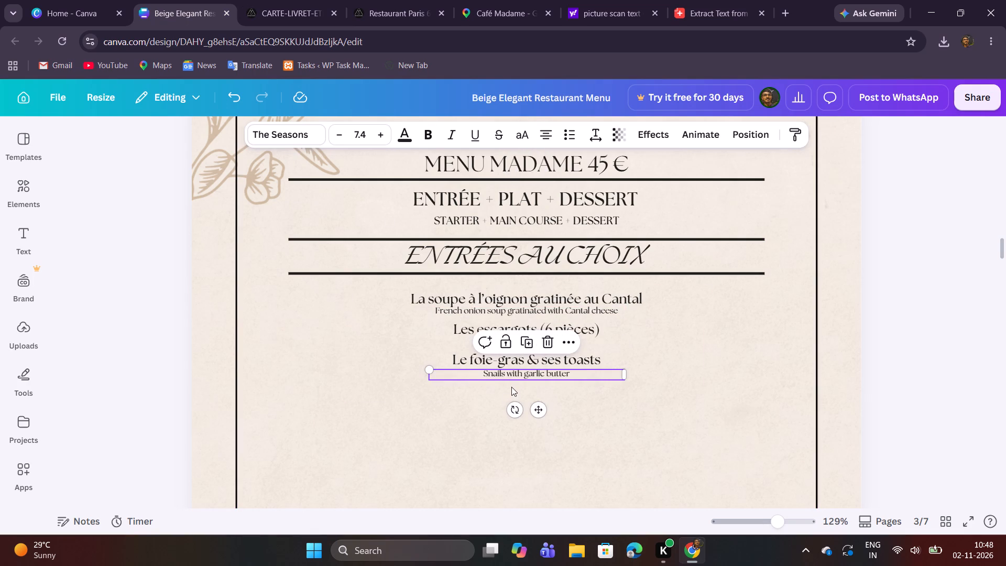
pyautogui.doubleClick(515, 376)
pyautogui.hotkey('ctrl', 'v')
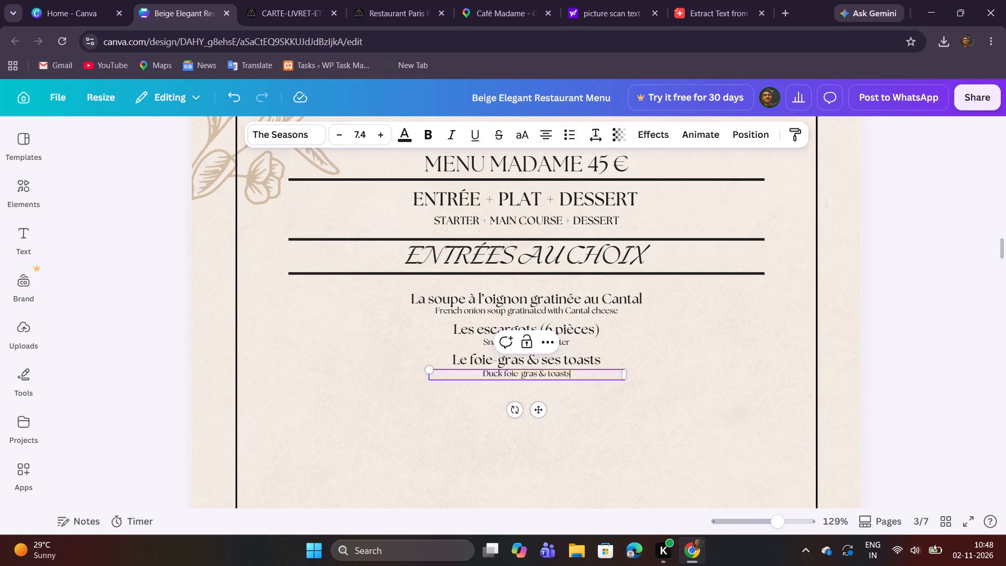
pyautogui.click(522, 438)
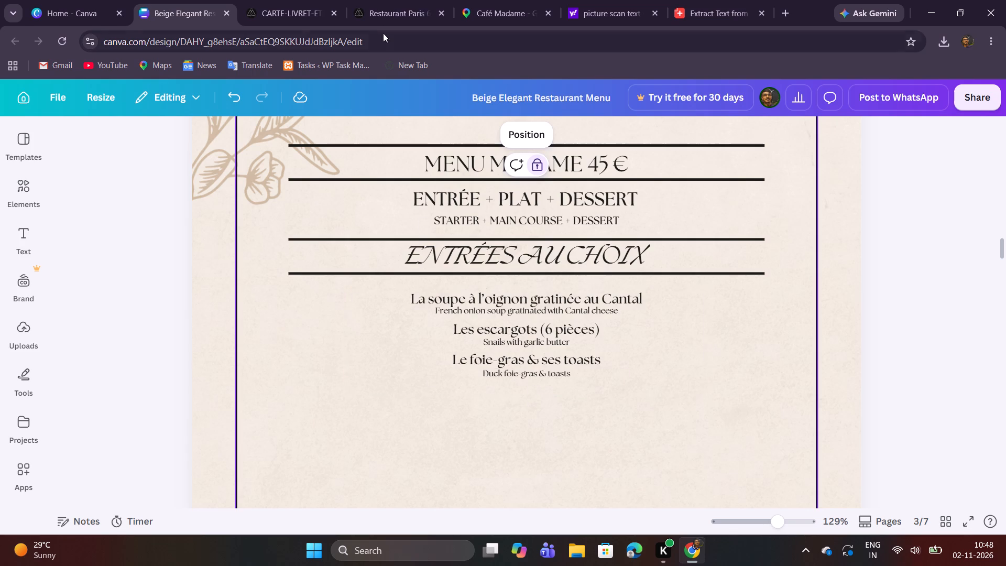
# Copy "Le carpaccio de bar, ketchup de coing, gingembre & coriandre" from Café Madame's PDF and add it as the fourth line of the starter names.
pyautogui.click(296, 1)
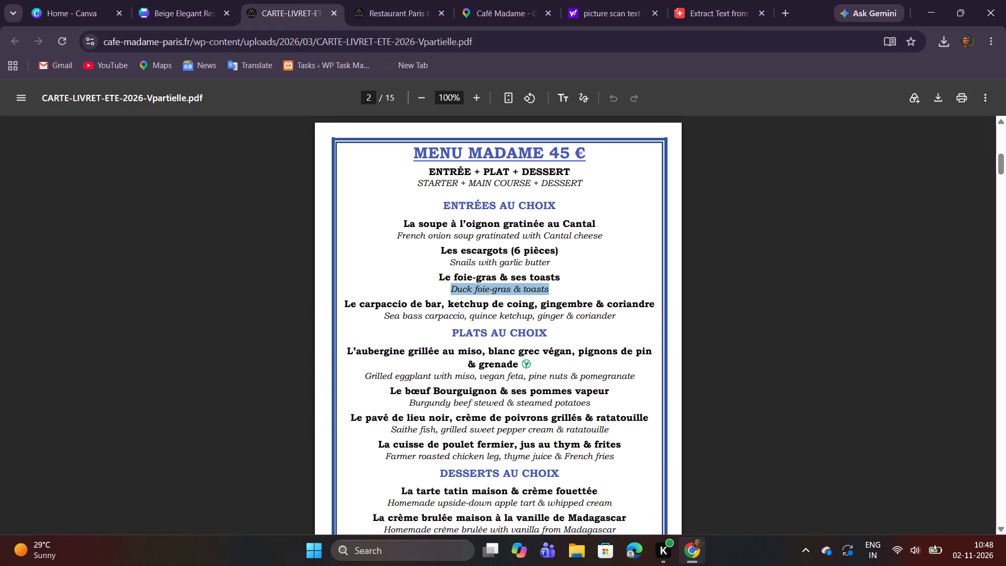
pyautogui.moveTo(346, 304); pyautogui.dragTo(654, 300)
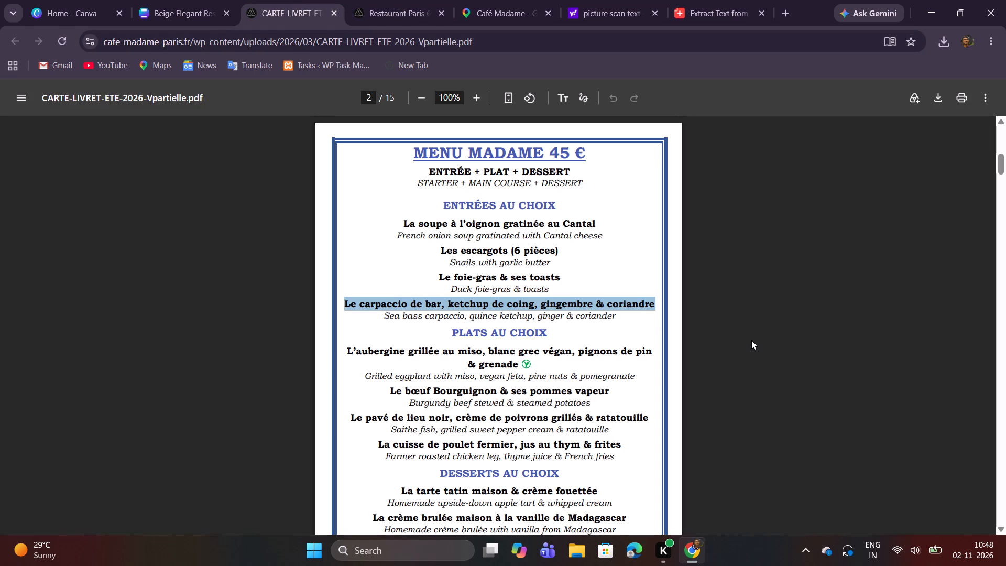
pyautogui.hotkey('ctrl', 'c')
pyautogui.hotkey('ctrl', 'c')
pyautogui.click(155, 0)
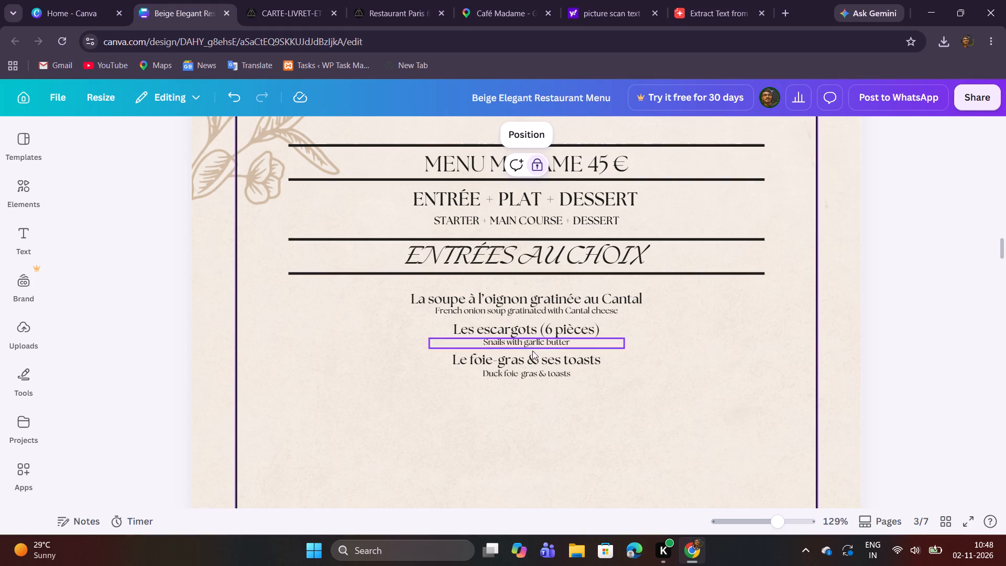
pyautogui.doubleClick(528, 387)
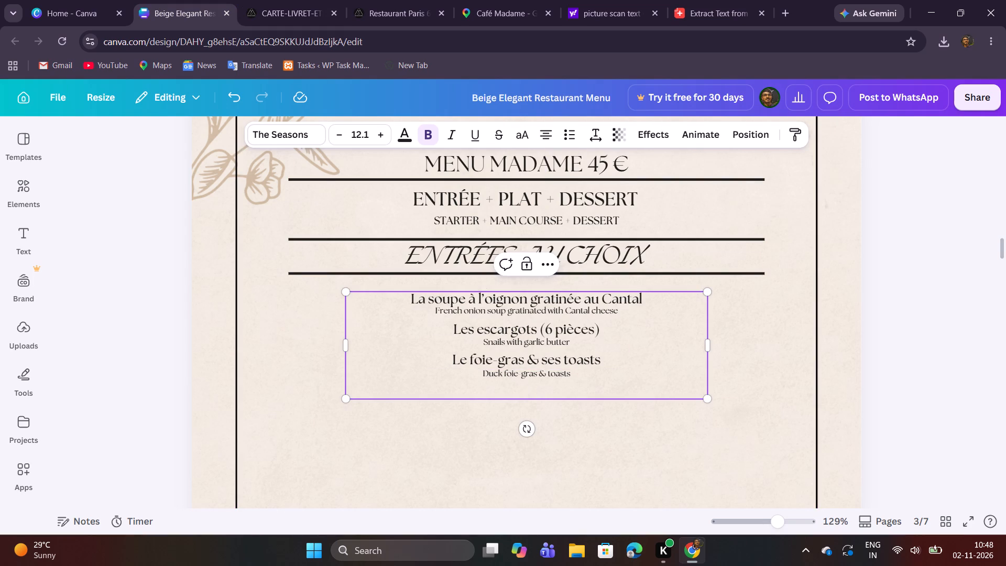
pyautogui.hotkey('ctrl', 'v')
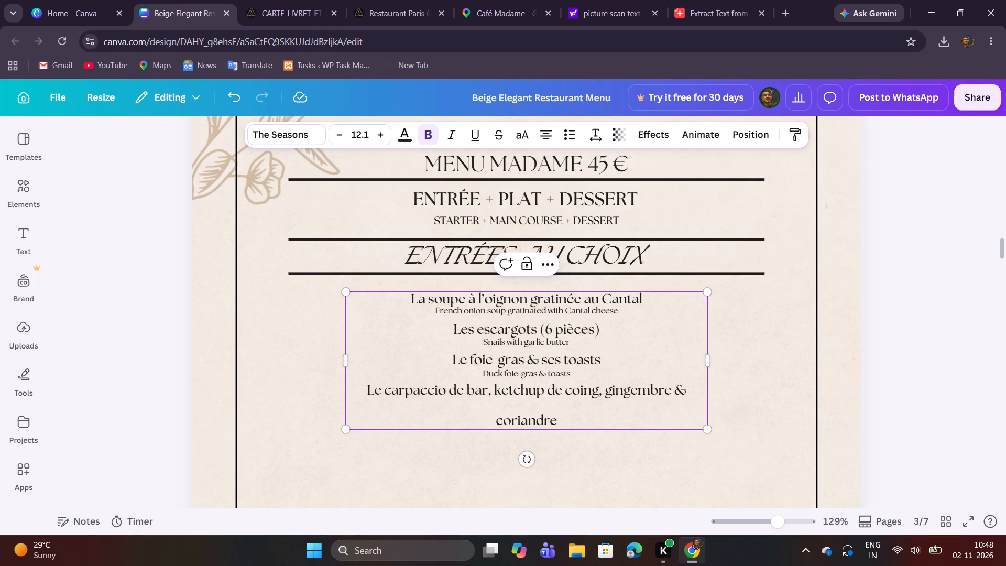
# Cut the wrapped word "coriandre" out of the starter names and leave an empty line after "gingembre &".
pyautogui.click(577, 448)
pyautogui.click(560, 431)
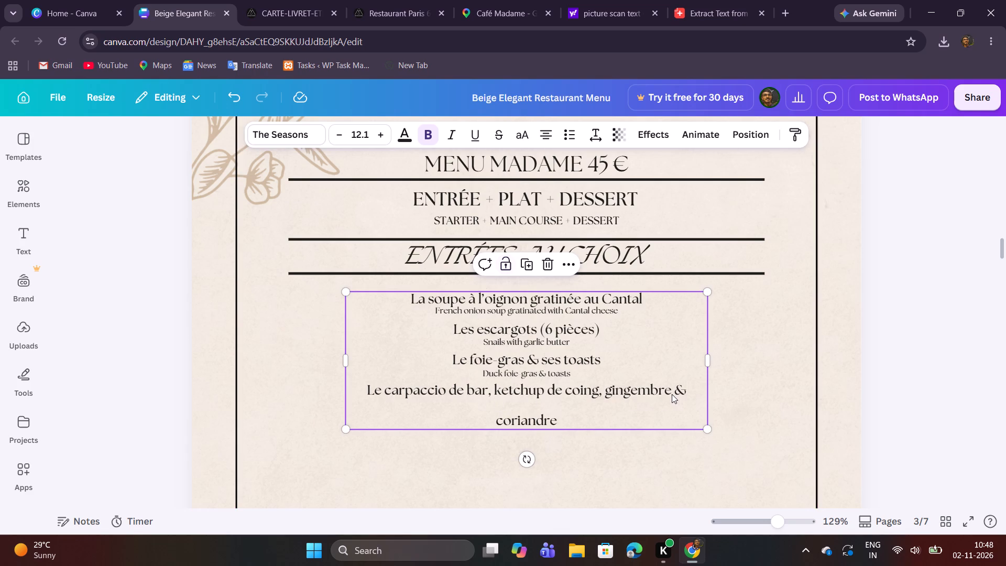
pyautogui.click(498, 422)
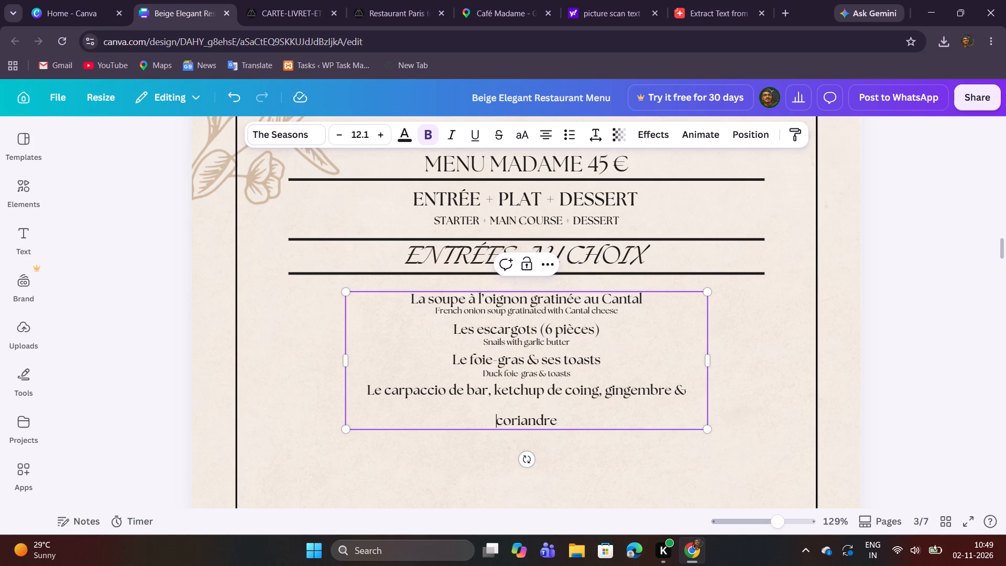
pyautogui.moveTo(497, 422); pyautogui.dragTo(575, 420)
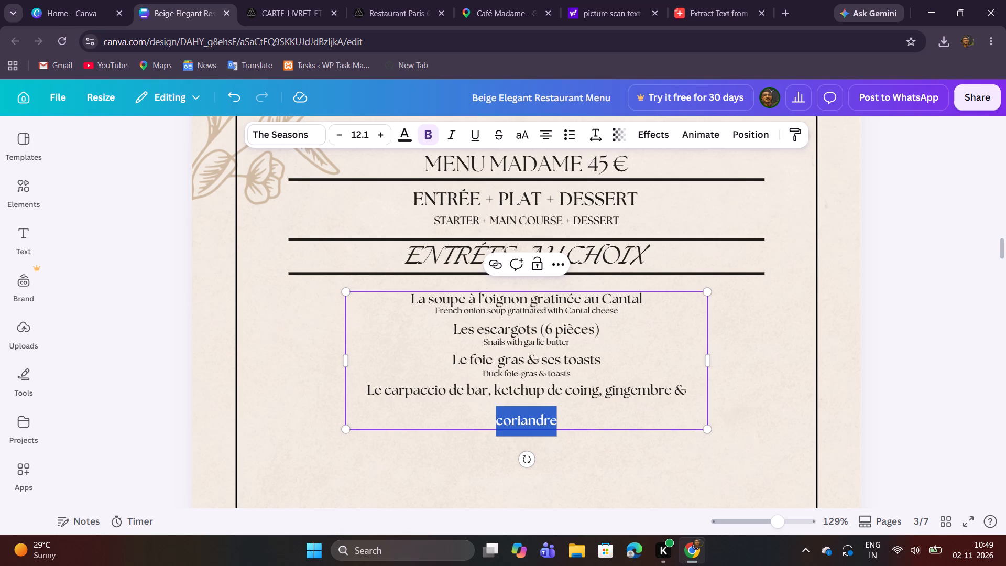
pyautogui.hotkey('ctrl', 'x')
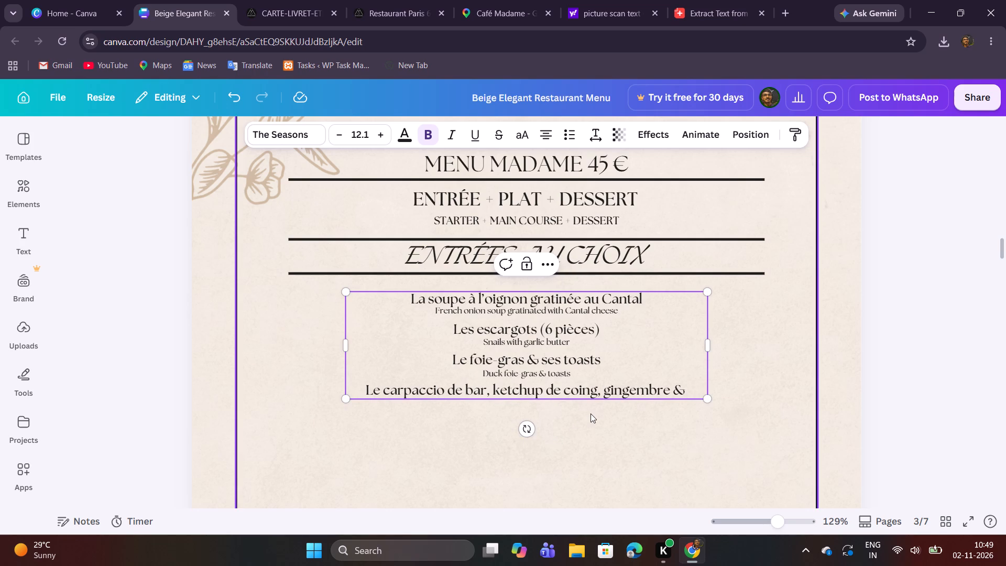
pyautogui.press('Return')
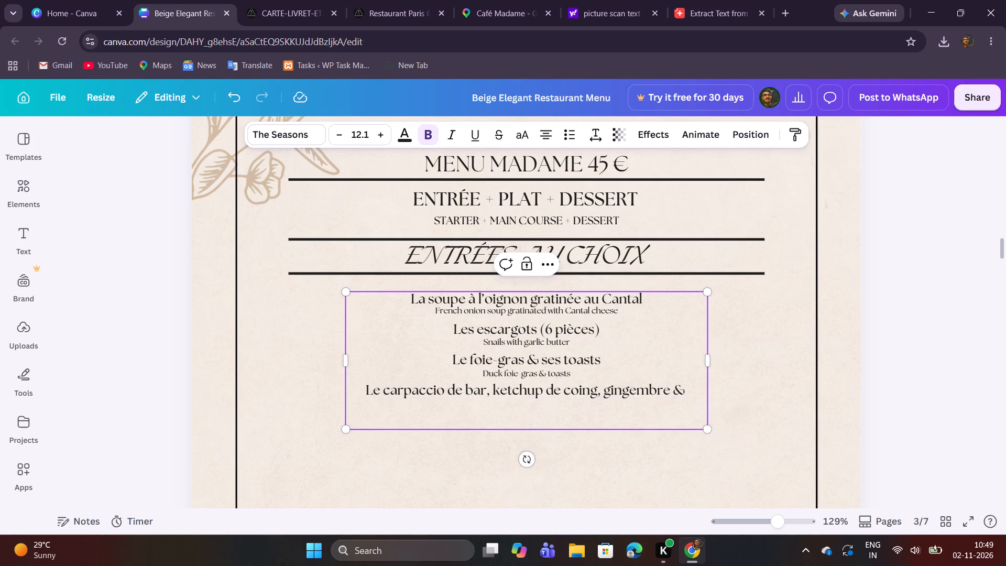
pyautogui.click(587, 477)
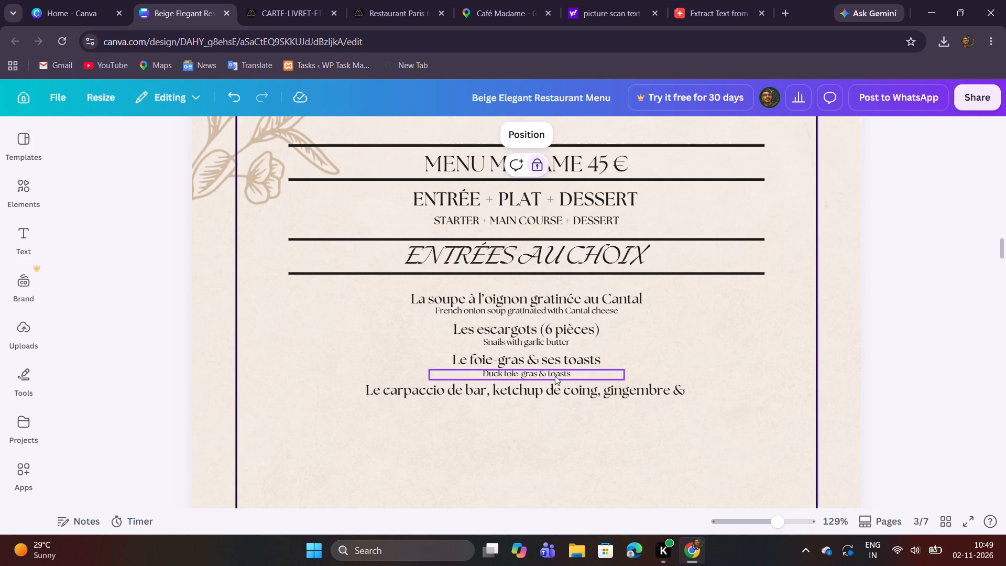
# Duplicate the starter names text, replace the copy's content with "coriandre", and place it centred closely beneath the carpaccio line.
pyautogui.click(559, 361)
pyautogui.click(559, 359)
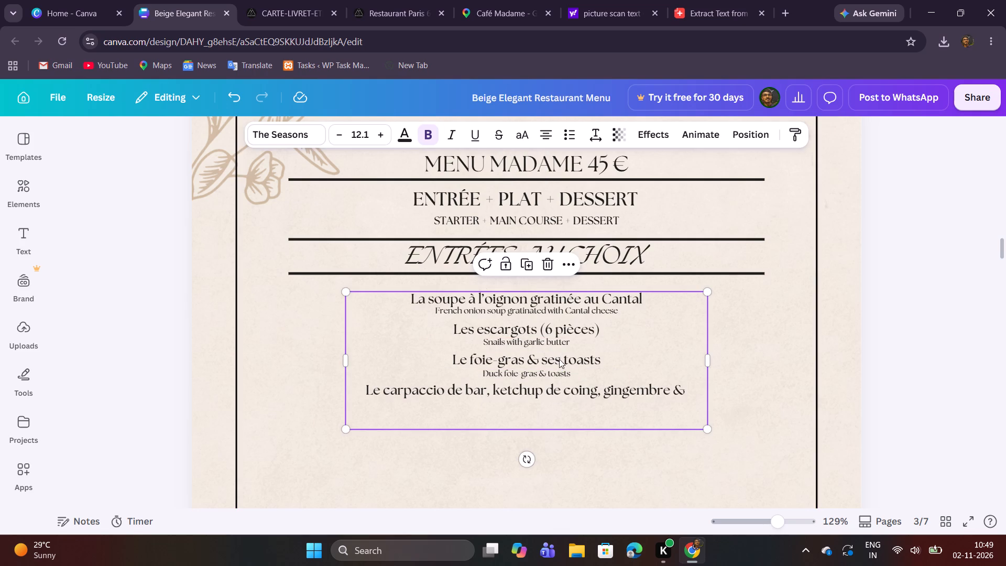
pyautogui.scroll(1, 589, 471)
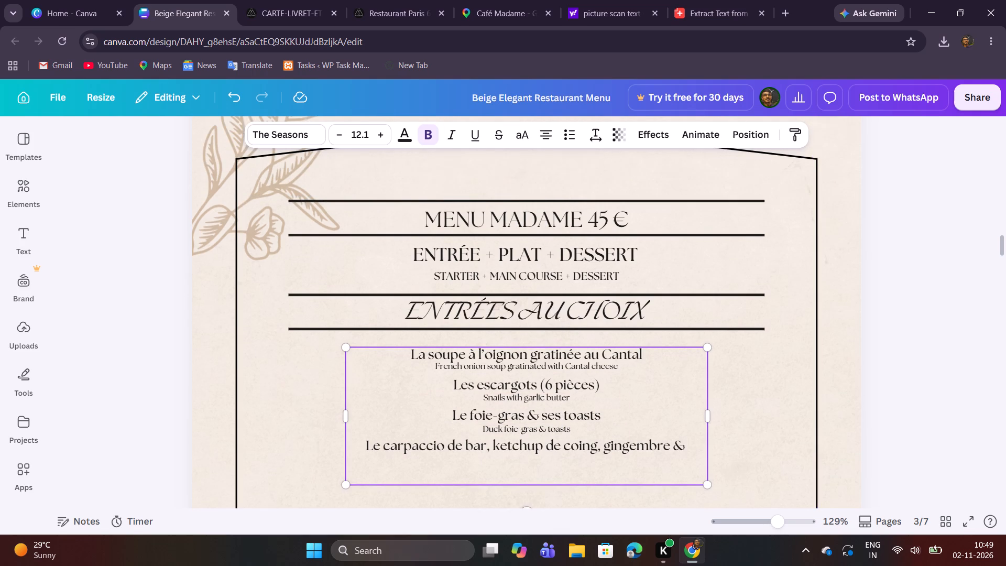
pyautogui.scroll(-1, 581, 368)
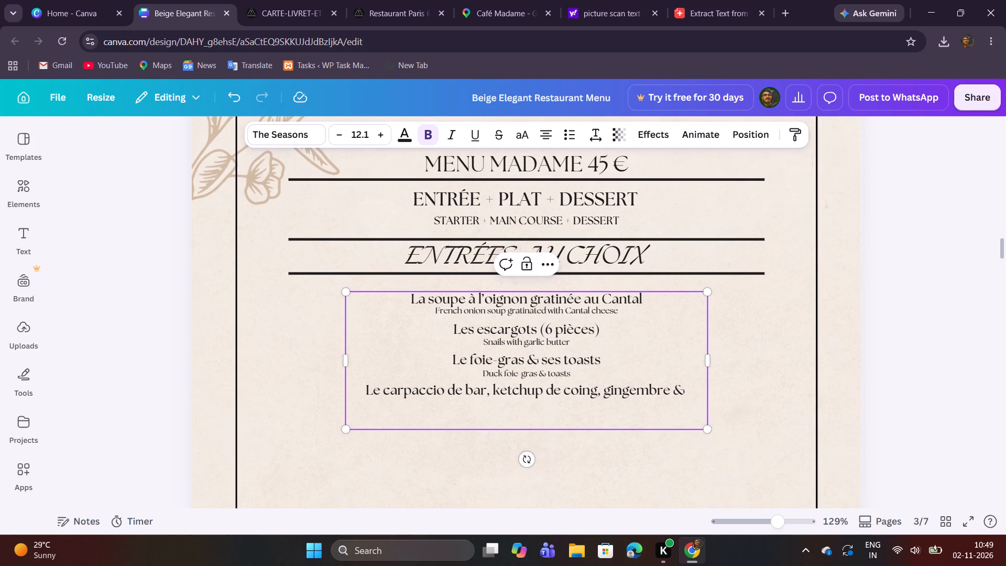
pyautogui.click(741, 462)
pyautogui.click(627, 407)
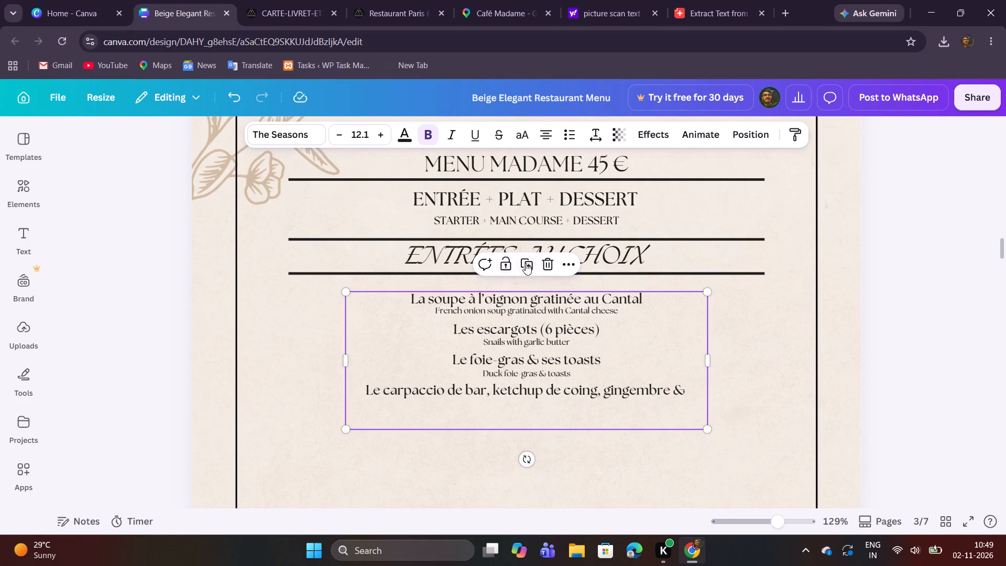
pyautogui.click(526, 263)
pyautogui.doubleClick(551, 355)
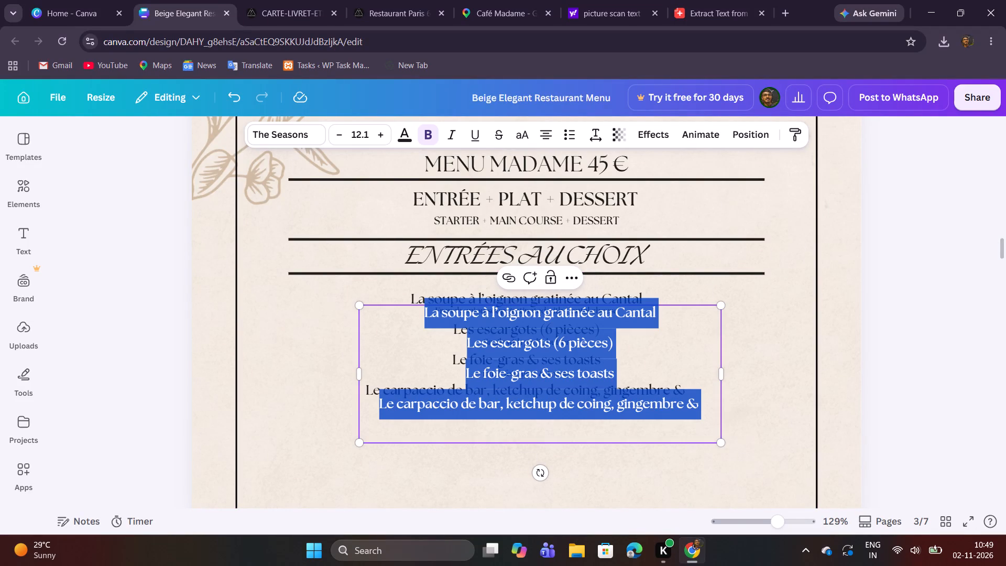
pyautogui.hotkey('ctrl', 'v')
pyautogui.click(549, 354)
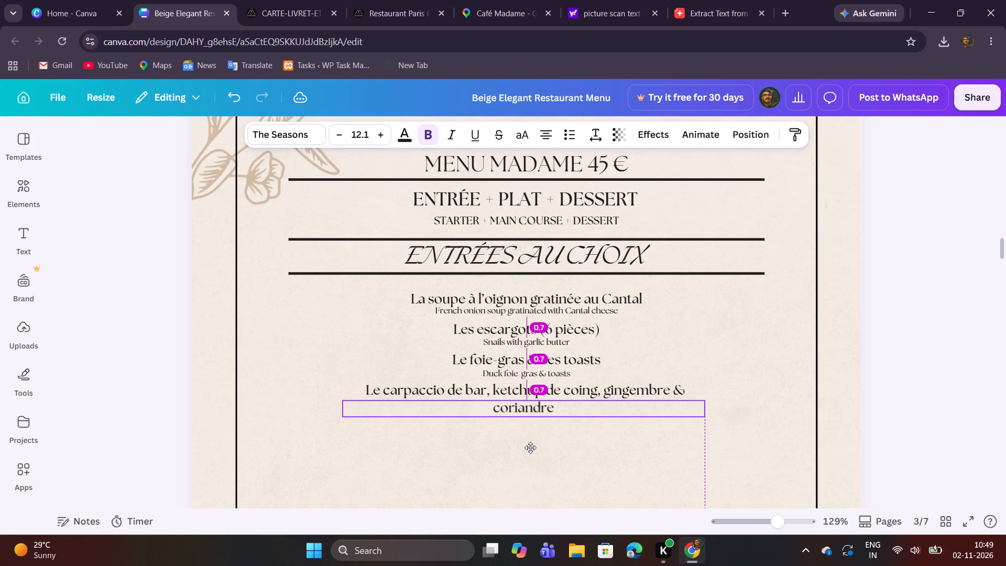
pyautogui.click(582, 436)
pyautogui.click(659, 453)
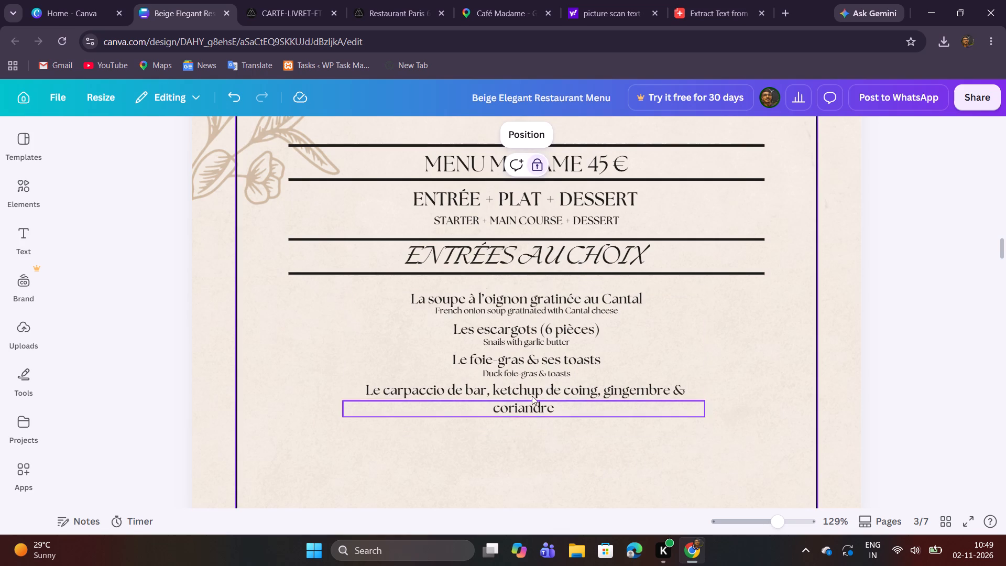
# Duplicate the "Duck foie-gras & toasts" description and place the copy directly beneath "coriandre".
pyautogui.click(531, 380)
pyautogui.click(530, 346)
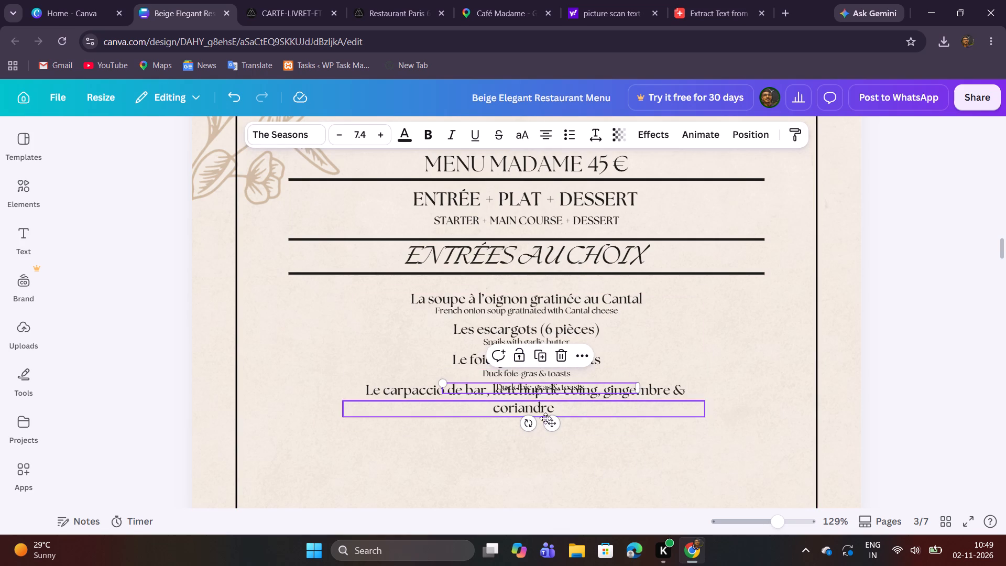
pyautogui.moveTo(550, 422); pyautogui.dragTo(538, 455)
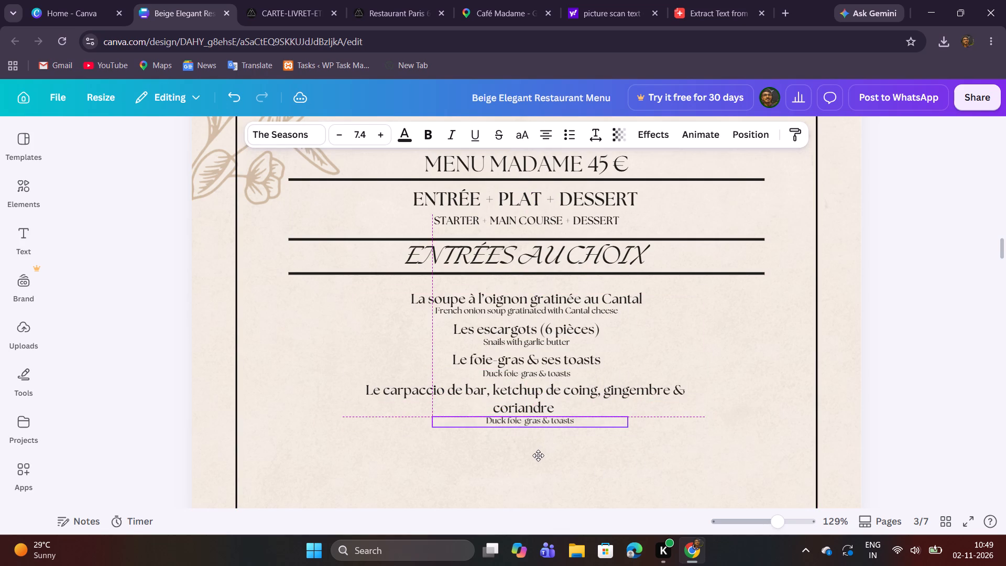
pyautogui.moveTo(538, 455); pyautogui.dragTo(534, 455)
pyautogui.click(589, 451)
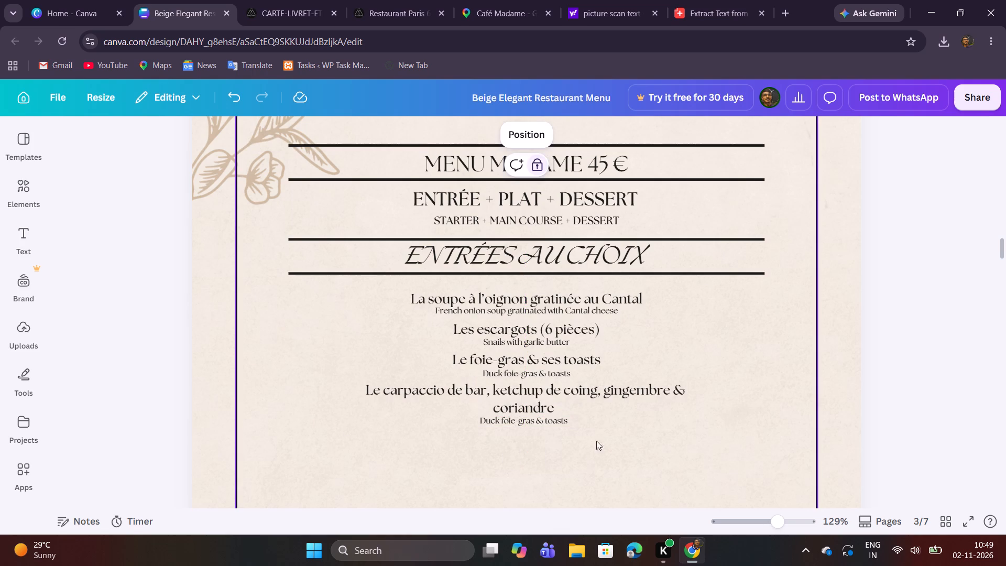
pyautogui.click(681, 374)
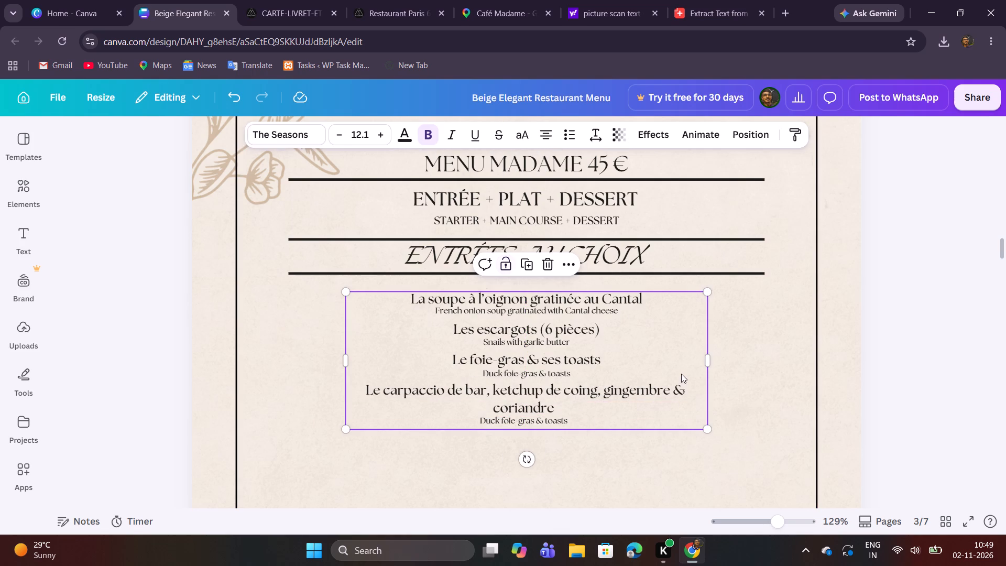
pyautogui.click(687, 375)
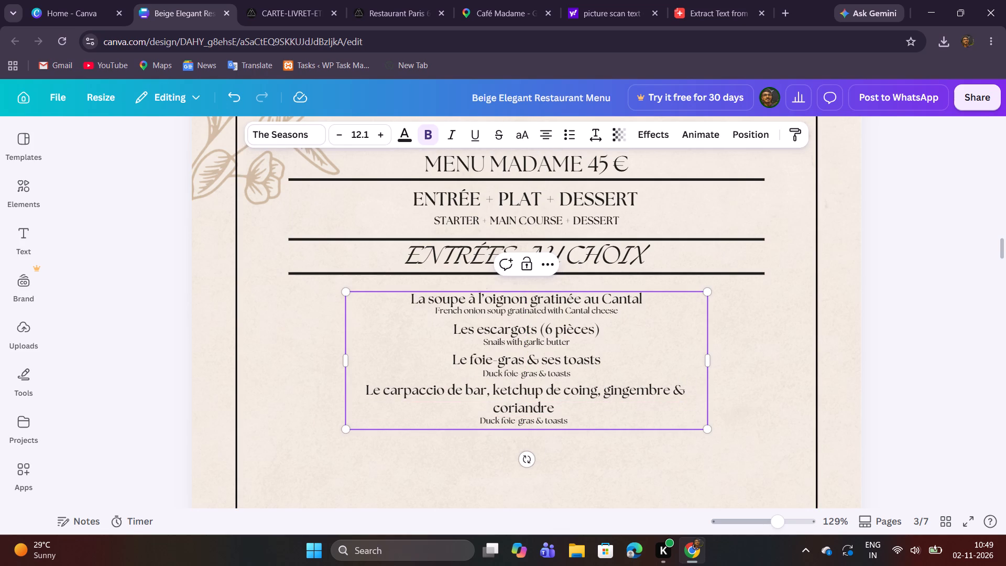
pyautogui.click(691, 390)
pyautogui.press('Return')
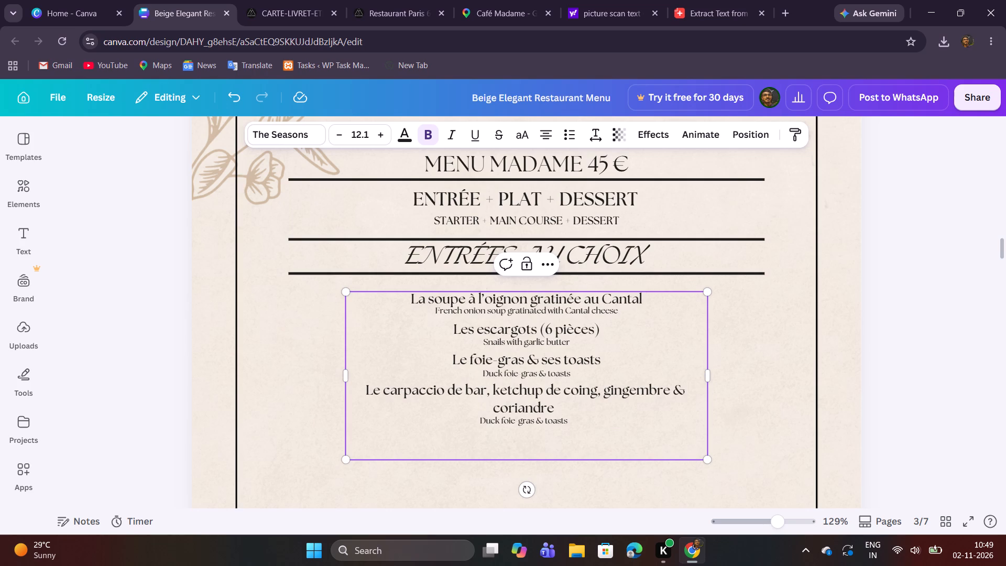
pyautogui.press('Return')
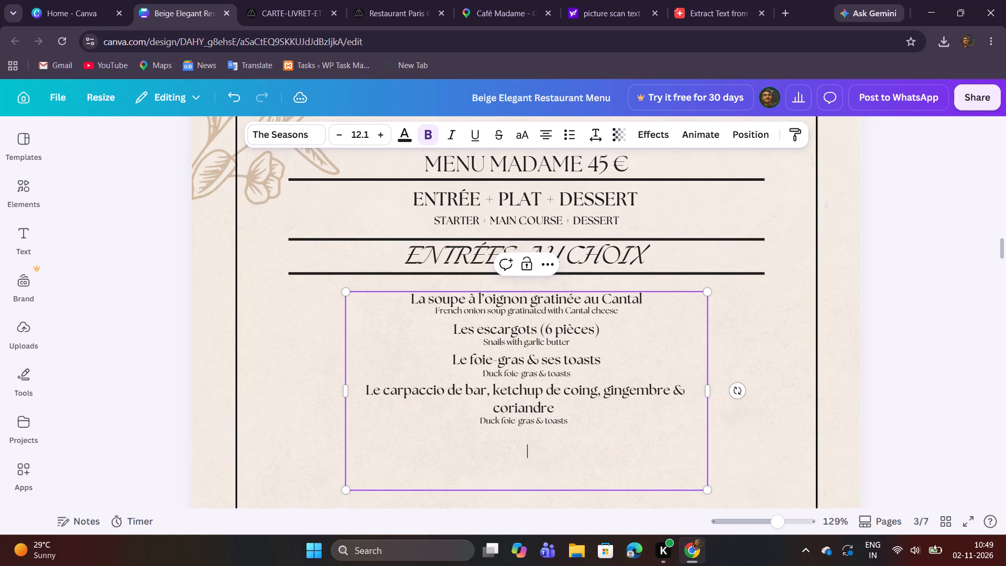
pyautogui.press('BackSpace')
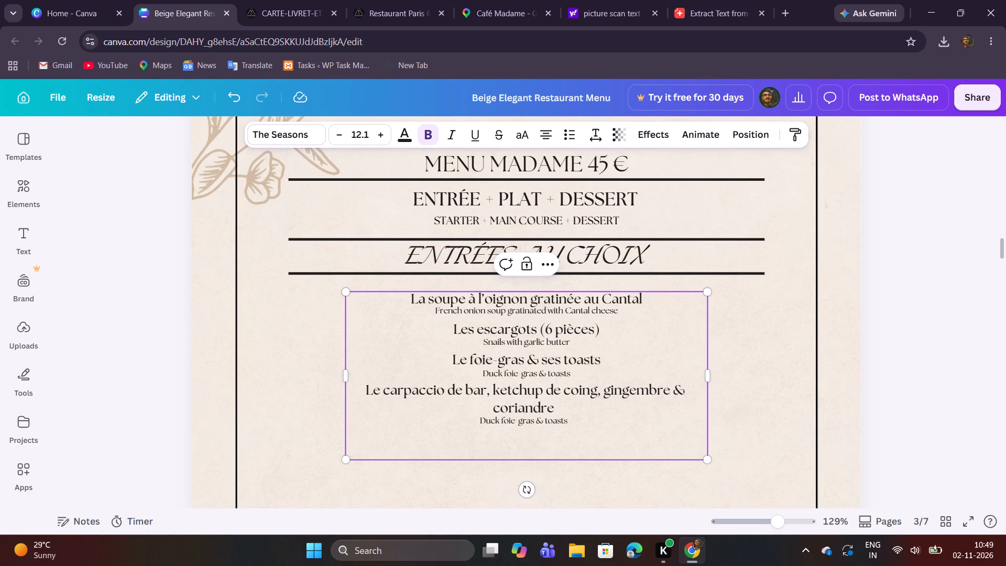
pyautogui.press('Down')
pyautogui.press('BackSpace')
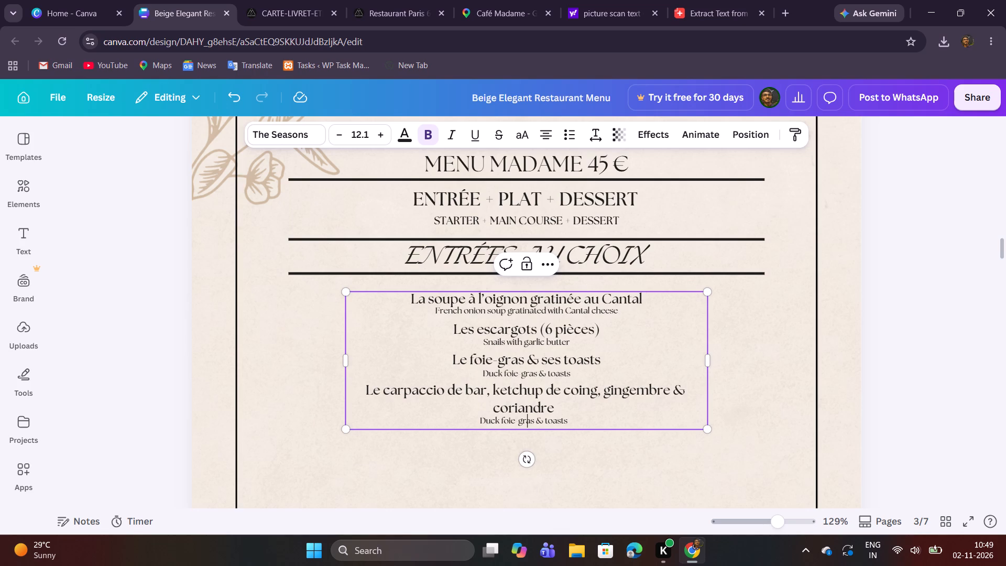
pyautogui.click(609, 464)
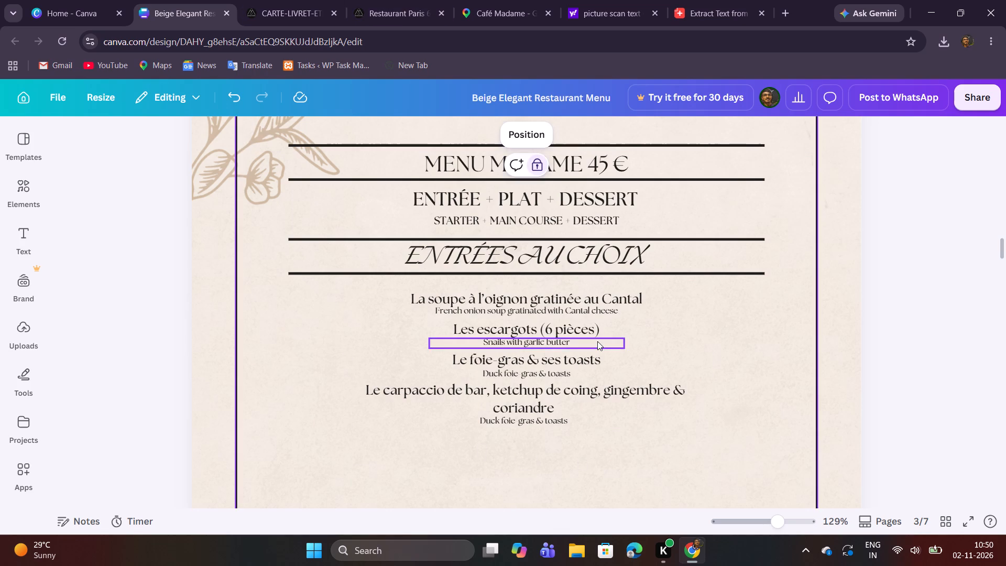
# Replace the duplicated description beneath "coriandre" with "Sea bass carpaccio, quince ketchup, ginger & coriander" copied from the PDF.
pyautogui.click(290, 0)
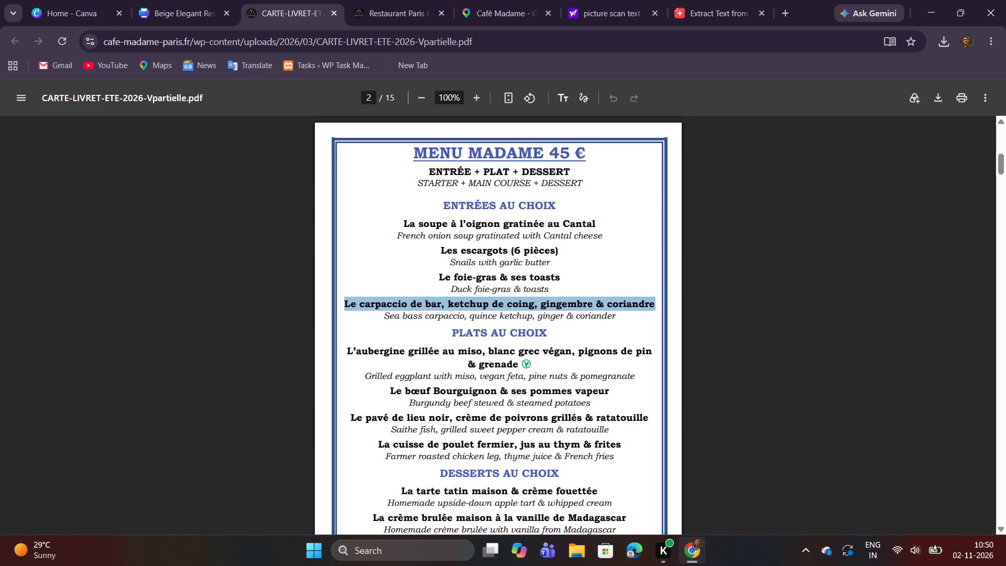
pyautogui.moveTo(384, 318); pyautogui.dragTo(620, 326)
pyautogui.hotkey('ctrl', 'c')
pyautogui.hotkey('ctrl', 'c')
pyautogui.click(202, 0)
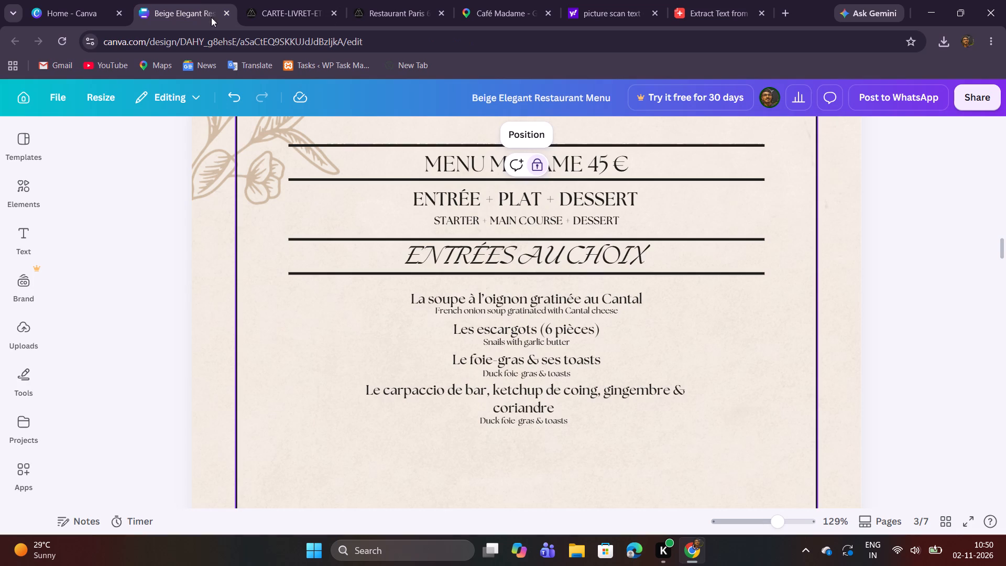
pyautogui.doubleClick(523, 422)
pyautogui.hotkey('ctrl', 'v')
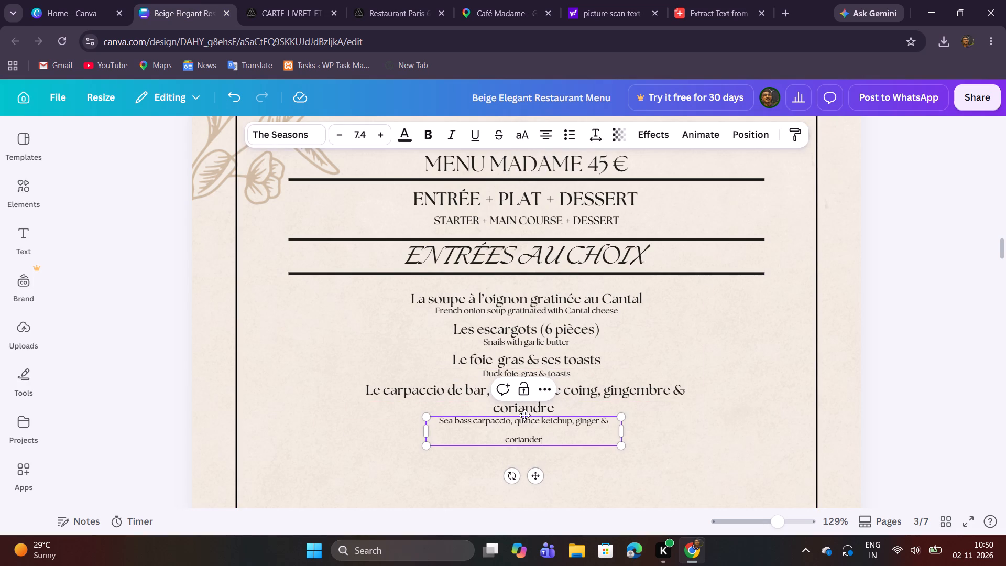
# Widen the sea bass description so it fits on one line and centre it beneath "coriandre".
pyautogui.moveTo(622, 431); pyautogui.dragTo(636, 431)
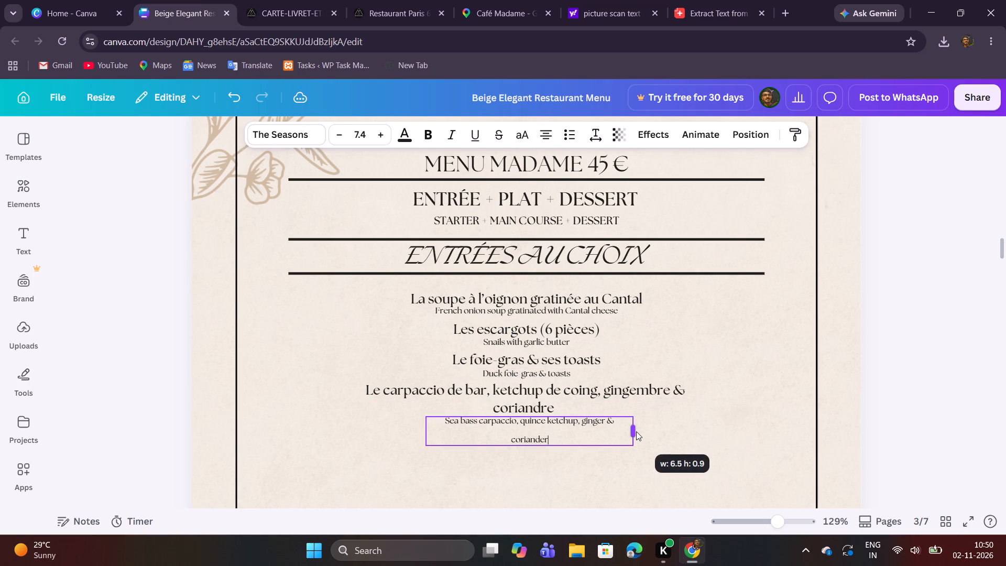
pyautogui.moveTo(636, 431); pyautogui.dragTo(639, 431)
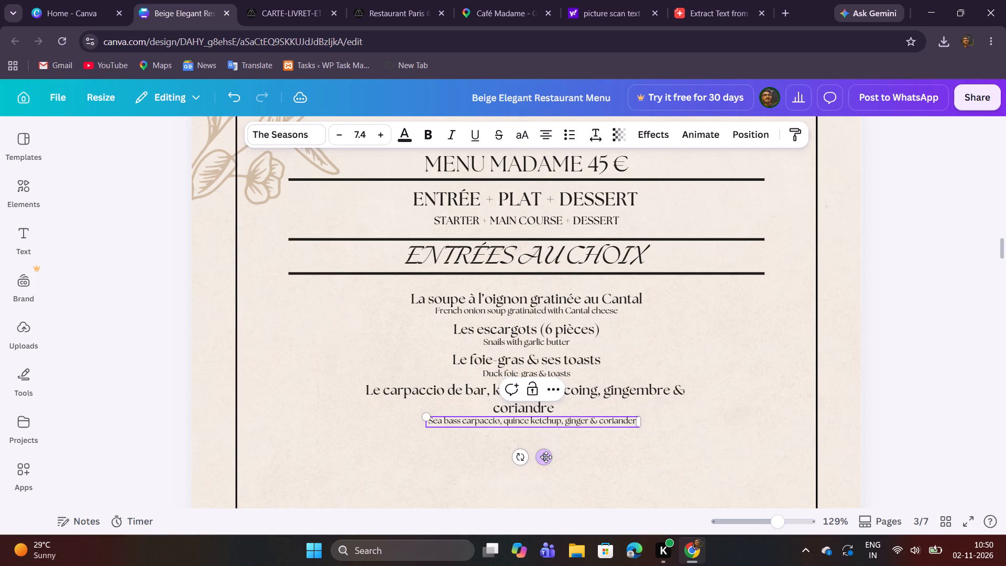
pyautogui.moveTo(546, 456); pyautogui.dragTo(539, 458)
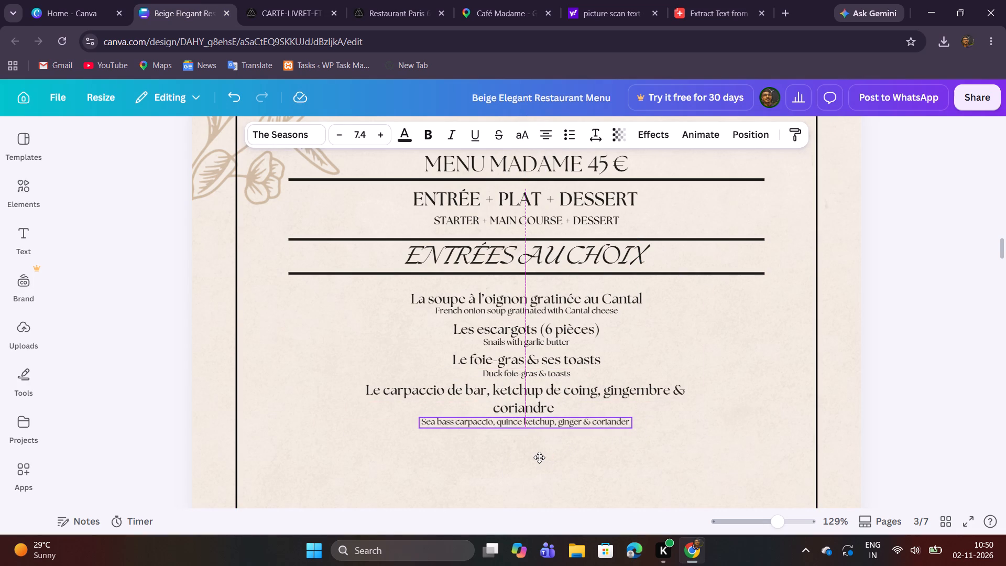
# Settle the sea bass description into centred alignment beneath "coriandre" and deselect it.
pyautogui.moveTo(539, 458); pyautogui.dragTo(540, 457)
pyautogui.click(618, 458)
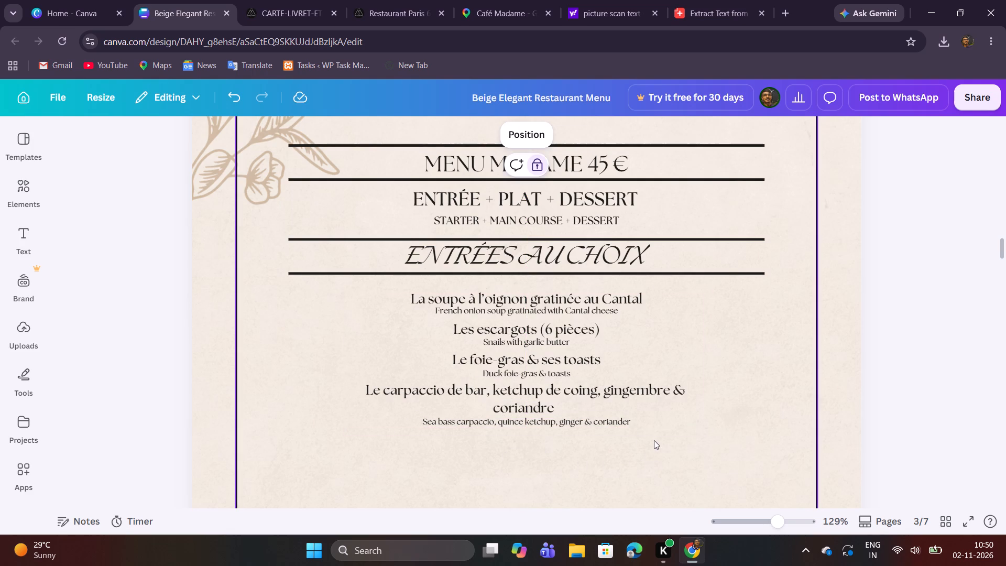
# Review the Entrées au choix section and the free space below it against the PDF's Menu Madame page.
pyautogui.scroll(-1, 734, 459)
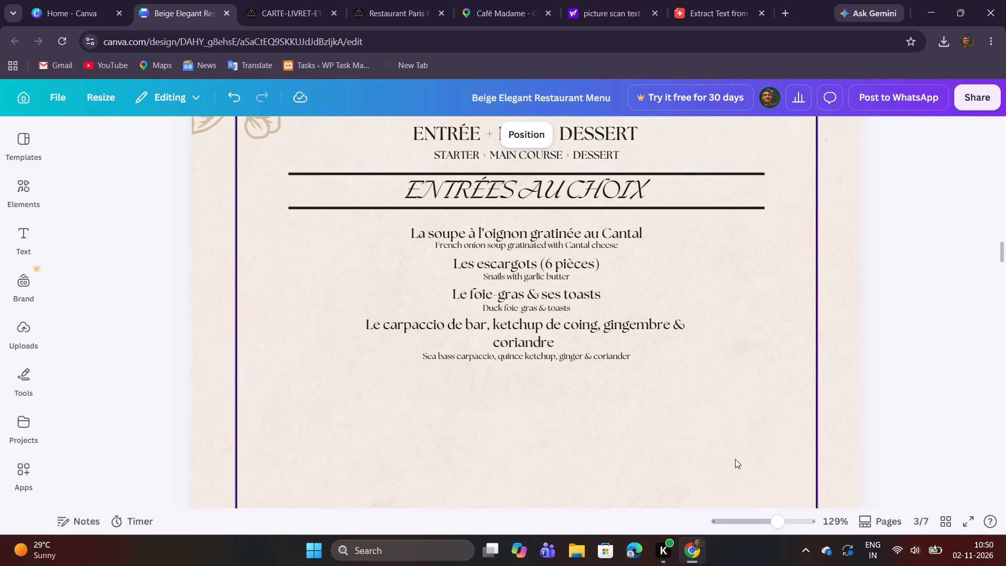
pyautogui.scroll(1, 735, 459)
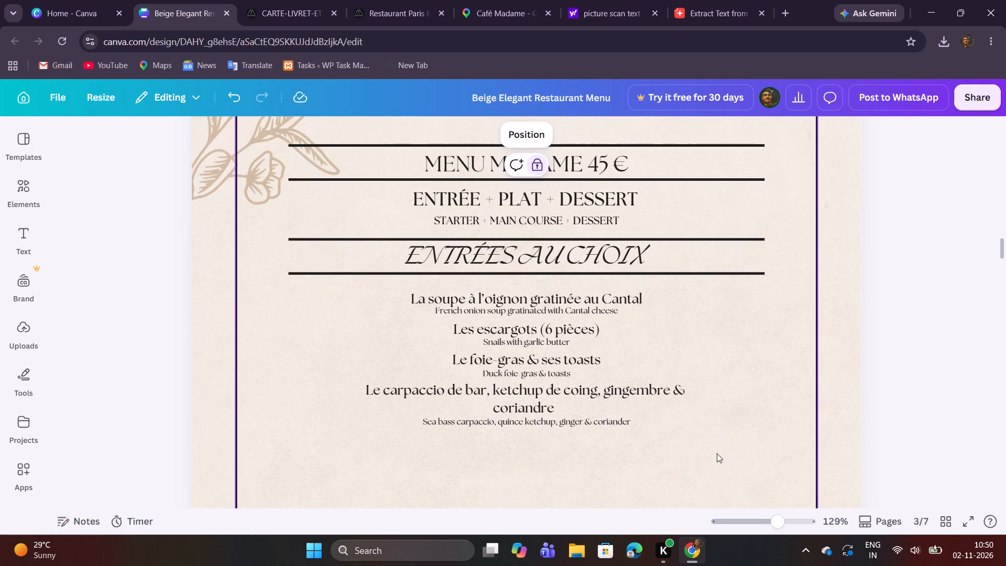
pyautogui.scroll(2, 724, 451)
pyautogui.scroll(-2, 724, 451)
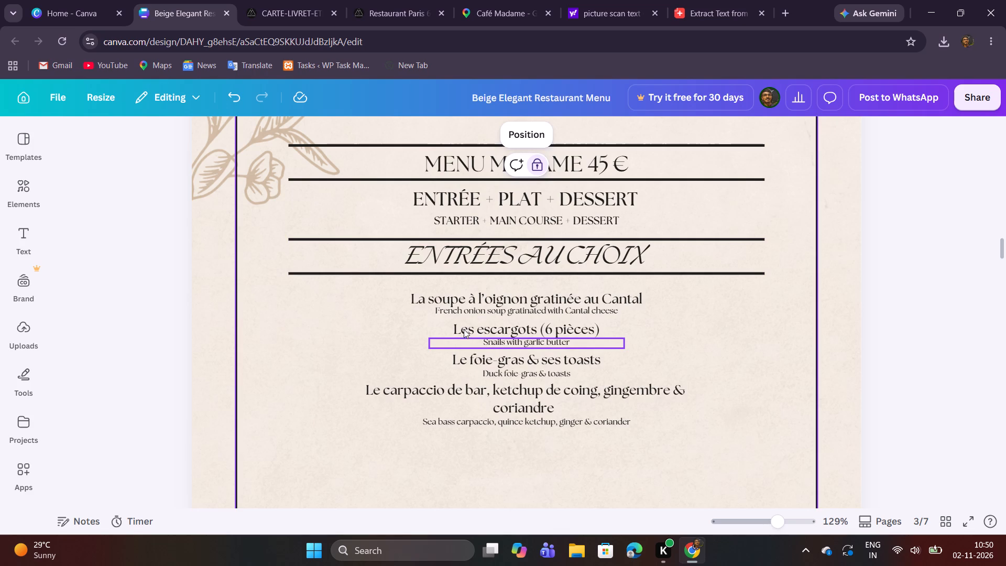
pyautogui.scroll(-2, 654, 306)
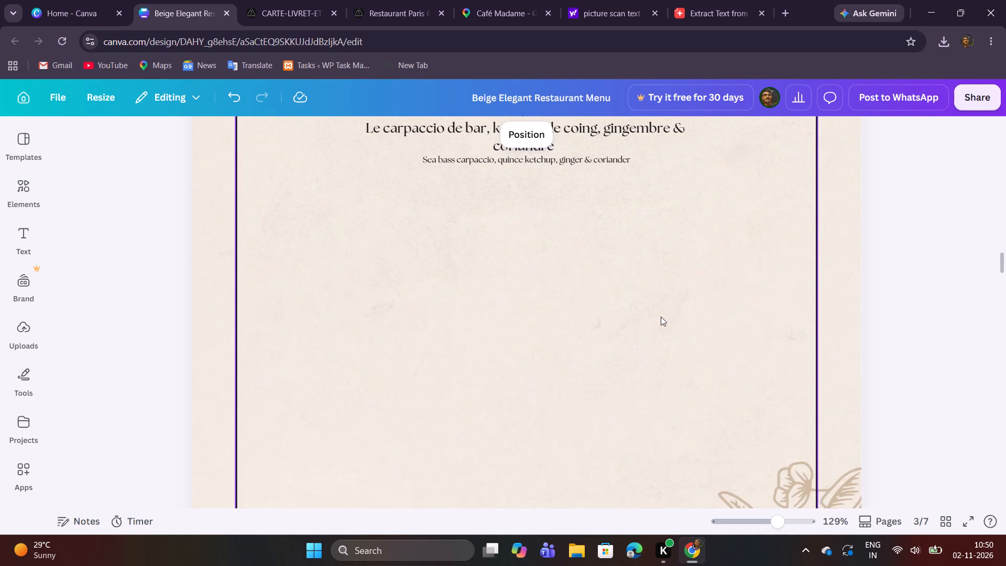
pyautogui.scroll(3, 663, 320)
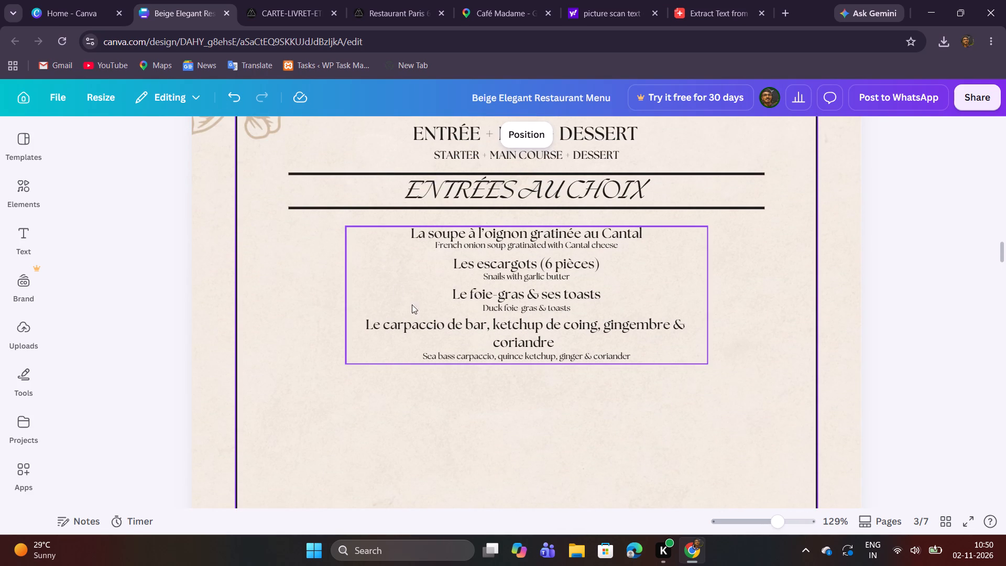
pyautogui.scroll(1, 441, 332)
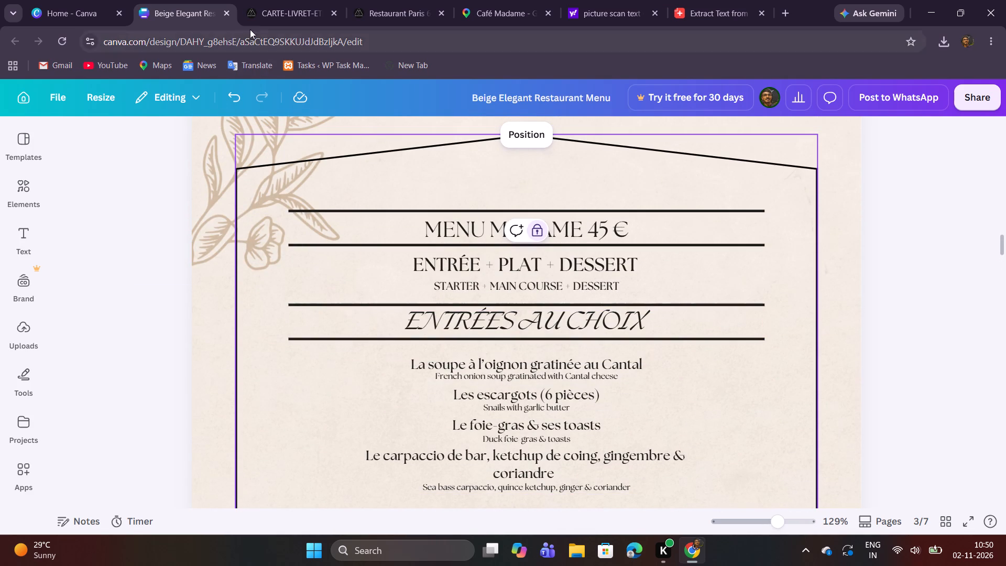
pyautogui.click(273, 16)
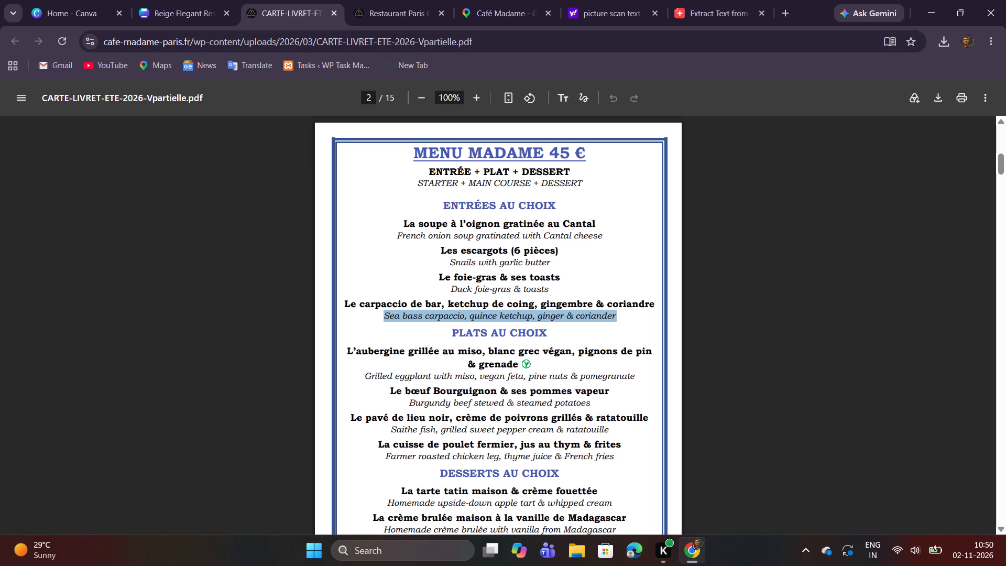
pyautogui.click(189, 4)
# Duplicate the Entrées au choix heading, its rules and all starter texts together, and place the copy centred just below the original.
pyautogui.scroll(-2, 375, 185)
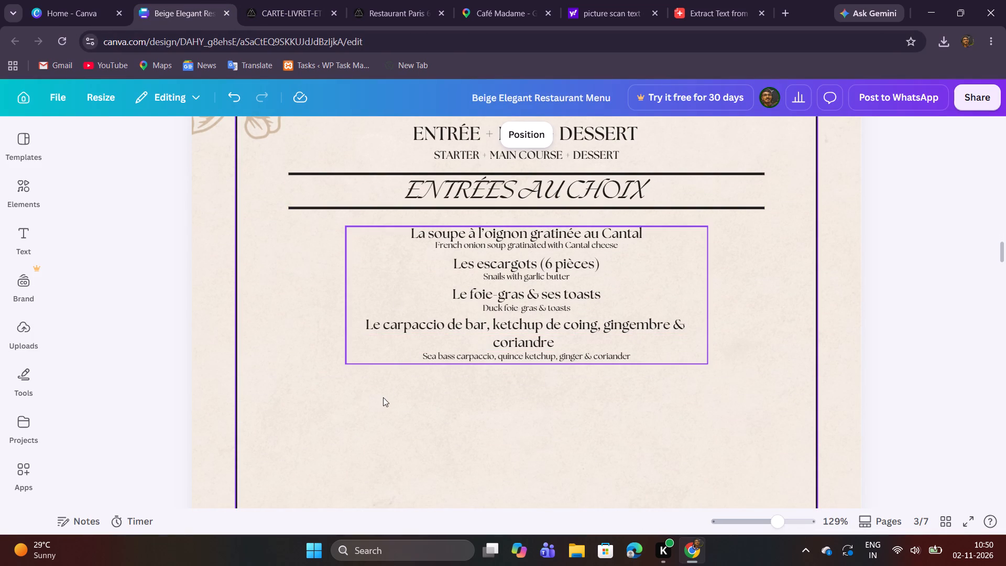
pyautogui.moveTo(570, 416); pyautogui.dragTo(515, 228)
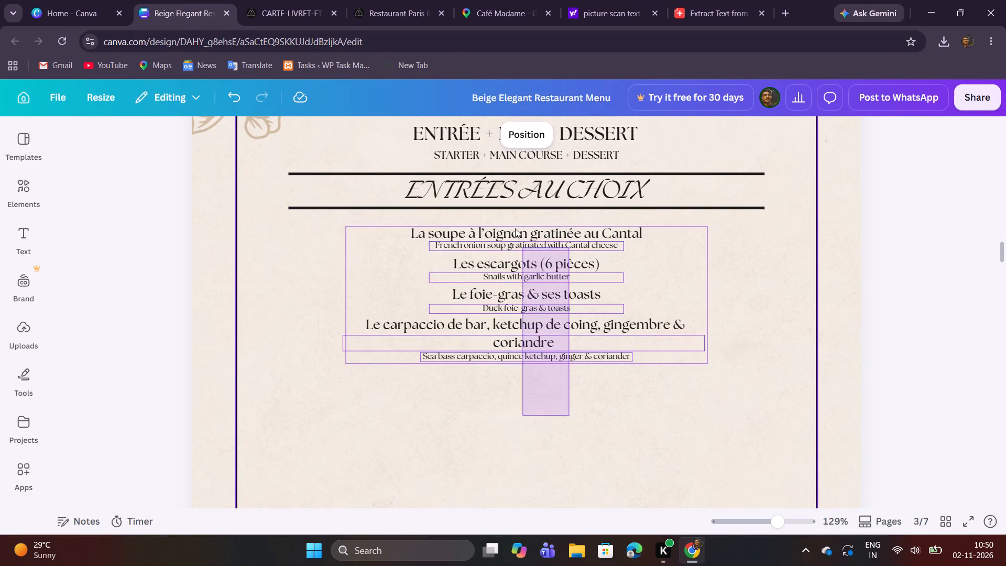
pyautogui.moveTo(515, 228); pyautogui.dragTo(499, 171)
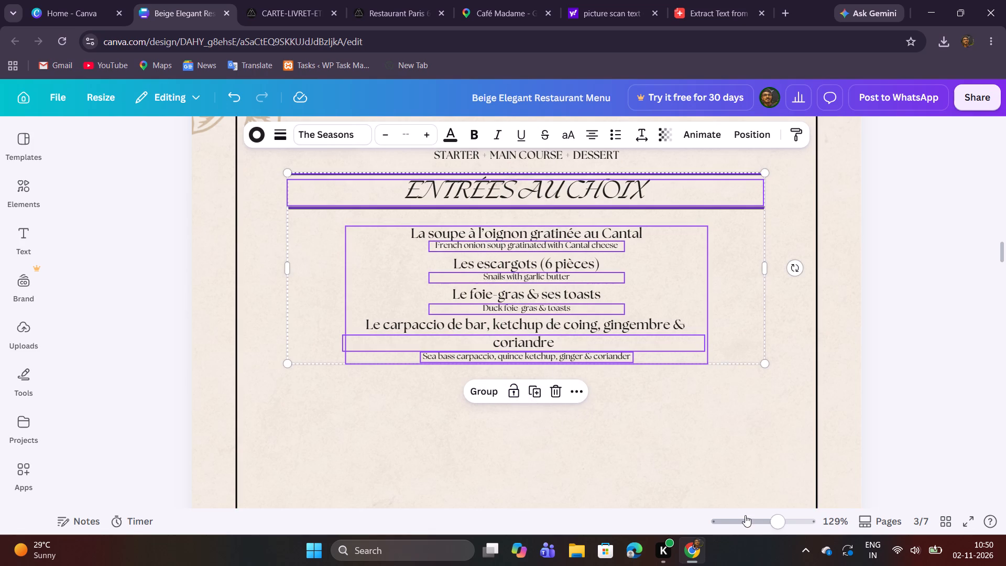
pyautogui.moveTo(777, 525); pyautogui.dragTo(768, 527)
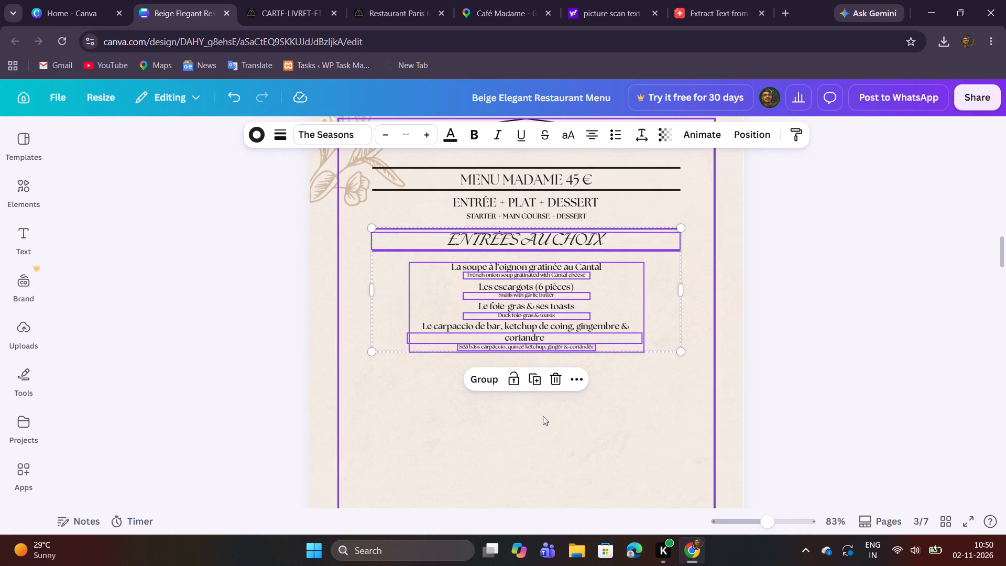
pyautogui.click(531, 379)
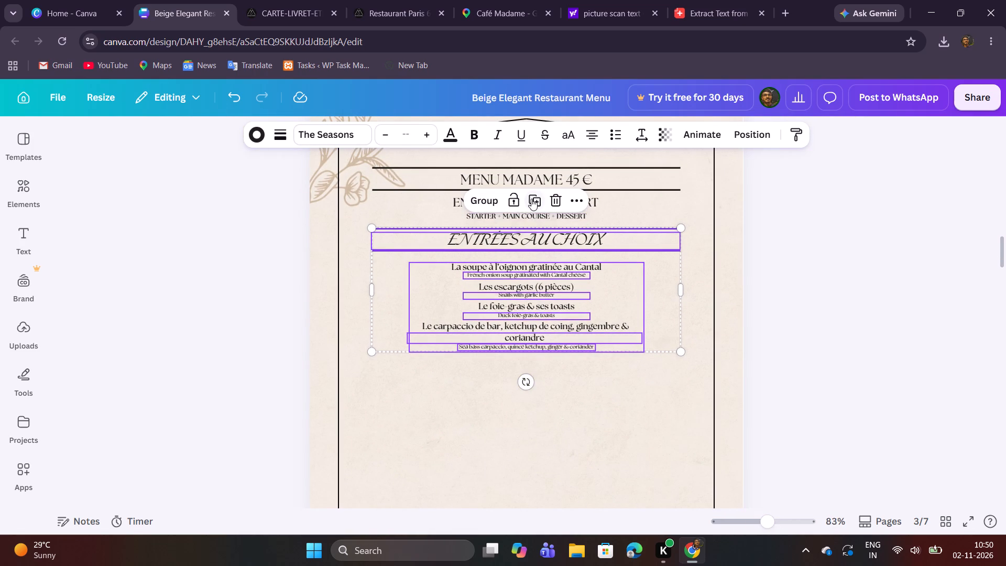
pyautogui.click(531, 199)
pyautogui.moveTo(540, 293); pyautogui.dragTo(531, 303)
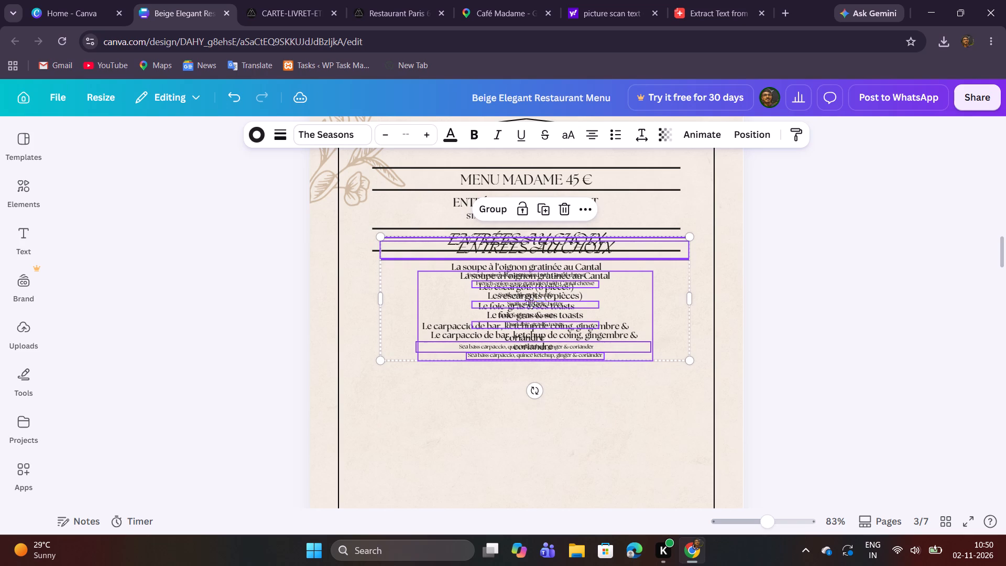
pyautogui.moveTo(531, 303); pyautogui.dragTo(534, 376)
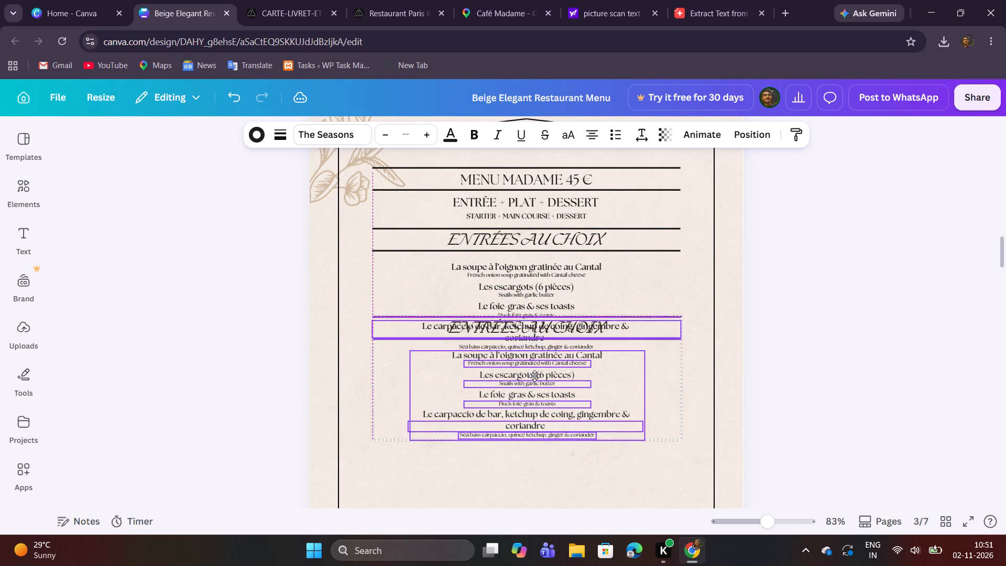
pyautogui.moveTo(534, 376); pyautogui.dragTo(533, 416)
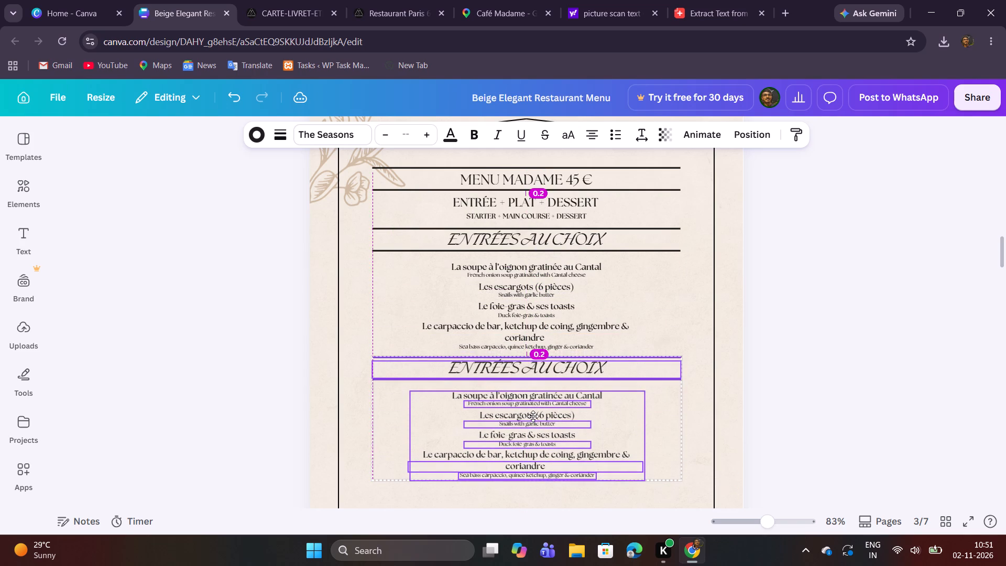
pyautogui.moveTo(533, 416); pyautogui.dragTo(533, 419)
pyautogui.click(793, 370)
# Replace the duplicated section's heading with "PLATS AU CHOIX" copied from the PDF.
pyautogui.scroll(-1, 790, 365)
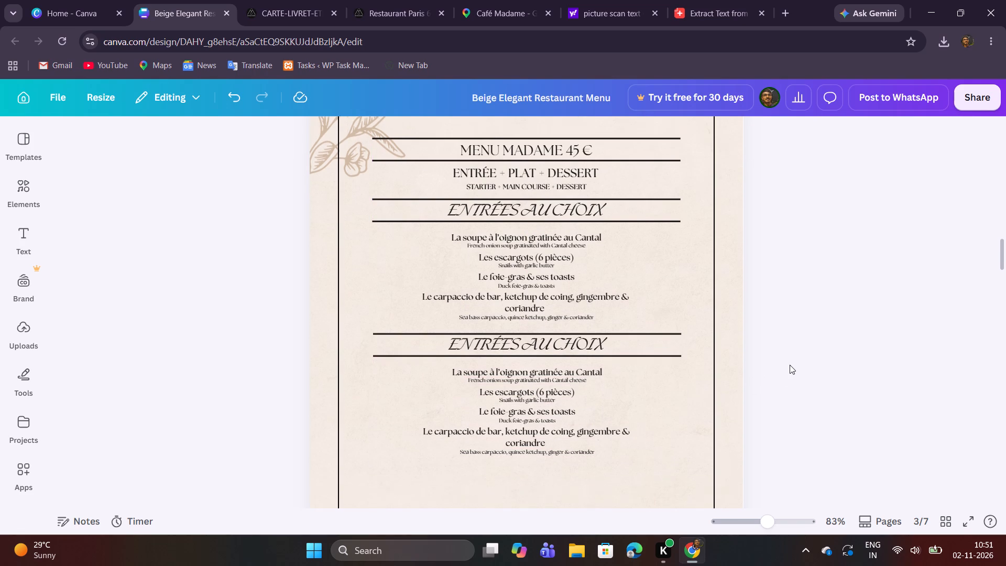
pyautogui.scroll(-1, 789, 364)
pyautogui.scroll(1, 782, 358)
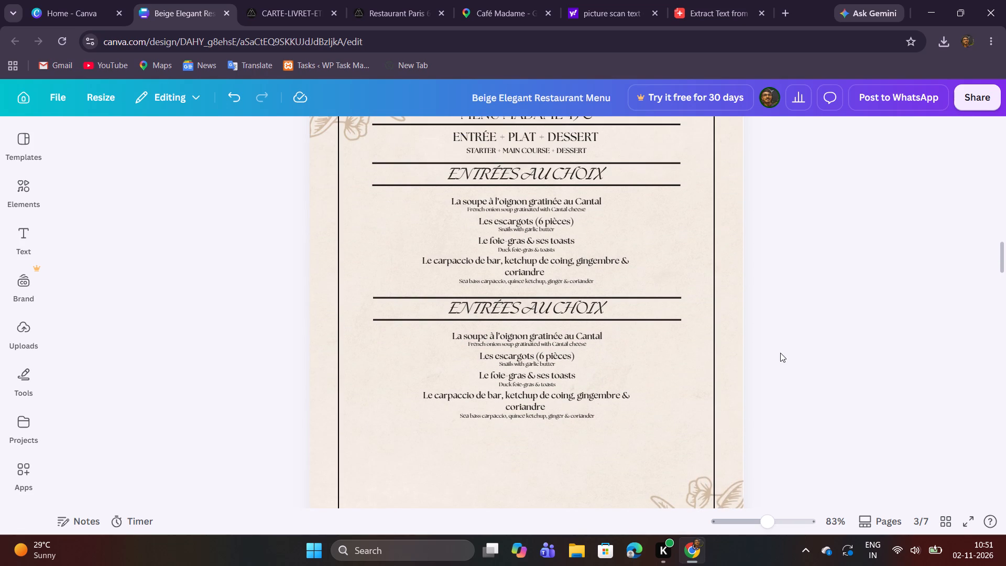
pyautogui.moveTo(767, 528); pyautogui.dragTo(777, 529)
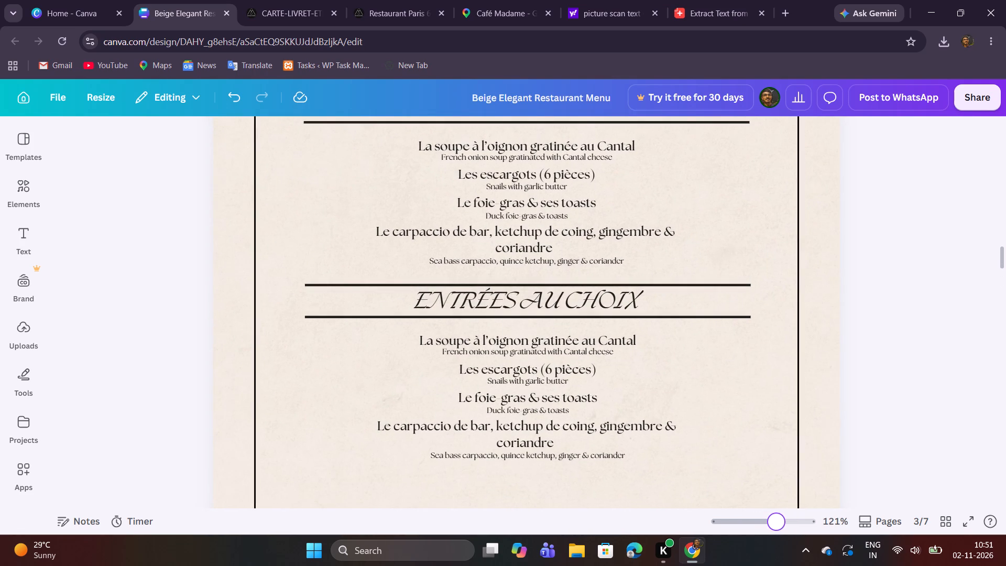
pyautogui.click(289, 0)
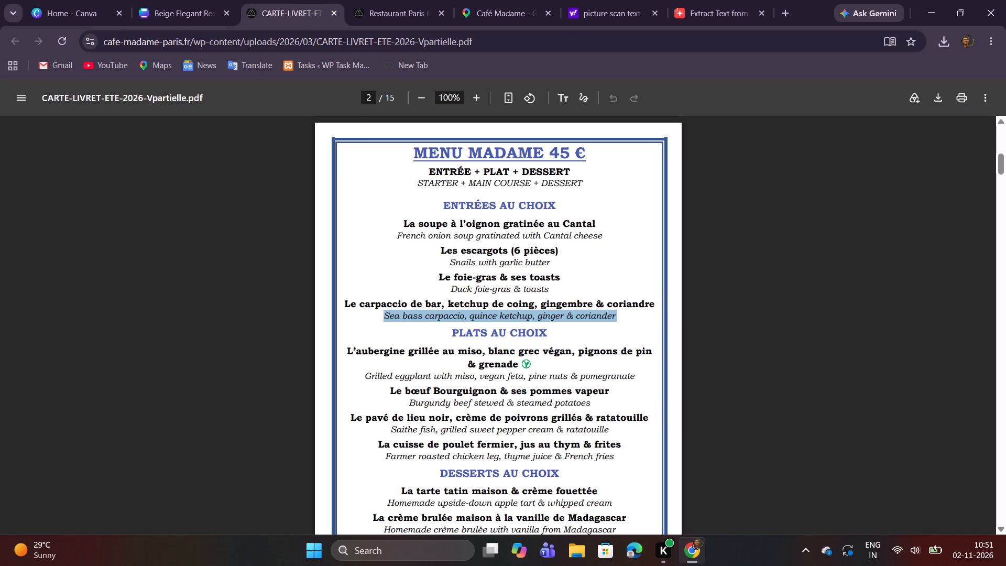
pyautogui.moveTo(449, 339); pyautogui.dragTo(549, 336)
pyautogui.rightClick(536, 331)
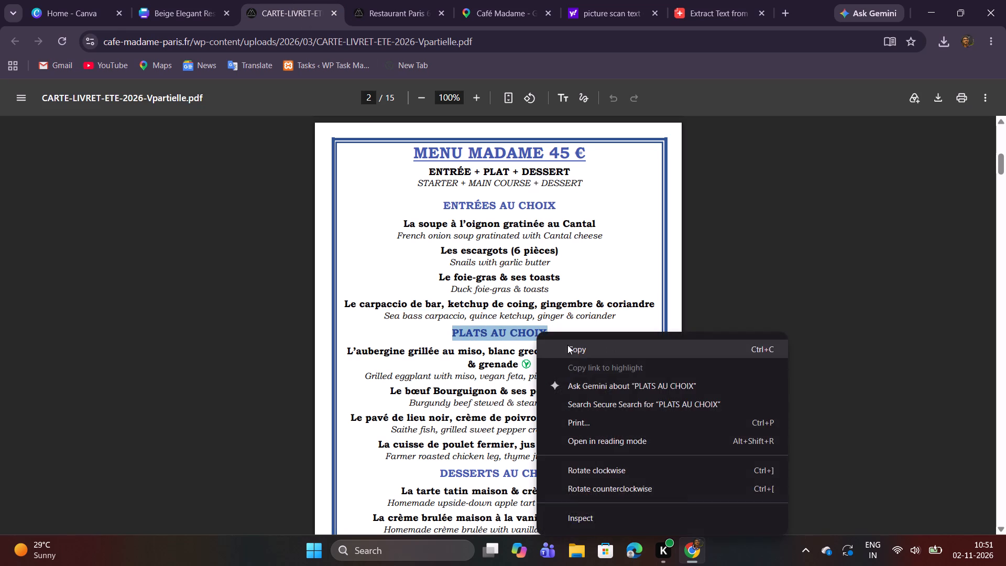
pyautogui.click(578, 350)
pyautogui.click(192, 7)
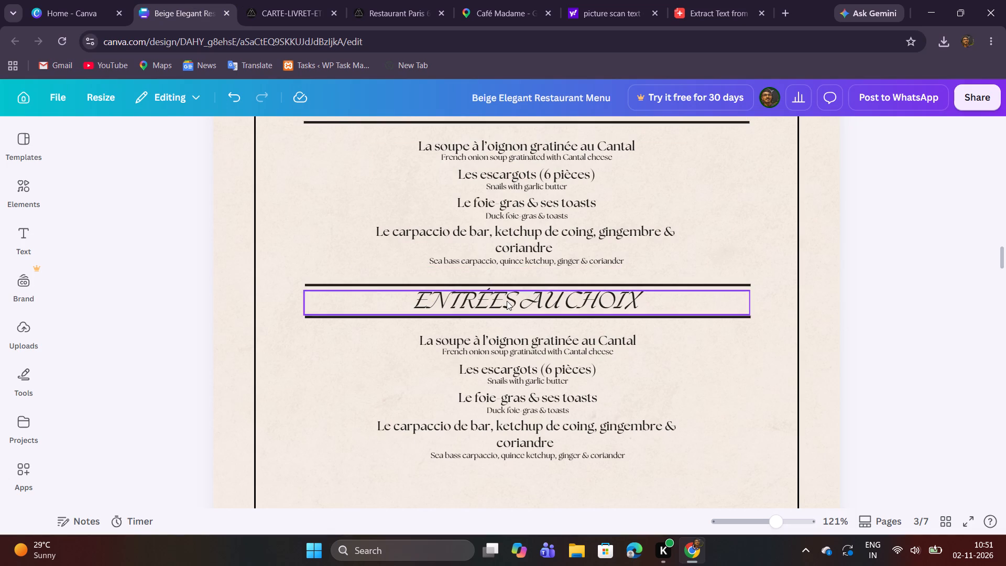
pyautogui.doubleClick(507, 301)
pyautogui.hotkey('ctrl', 'v')
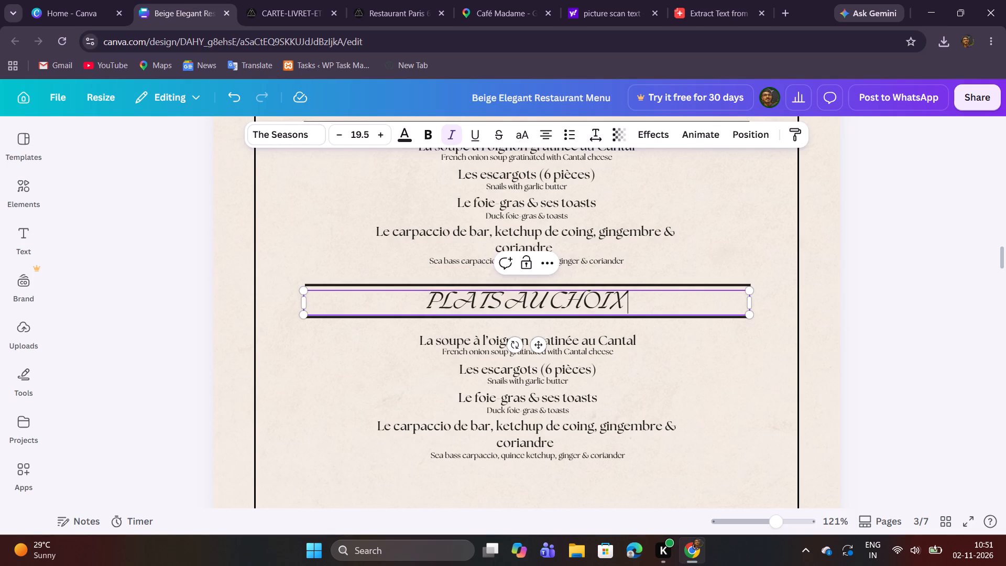
# Delete the snails, foie-gras and carpaccio names from the dish names text under PLATS AU CHOIX, keeping only the onion soup line.
pyautogui.scroll(4, 491, 293)
pyautogui.scroll(-5, 487, 298)
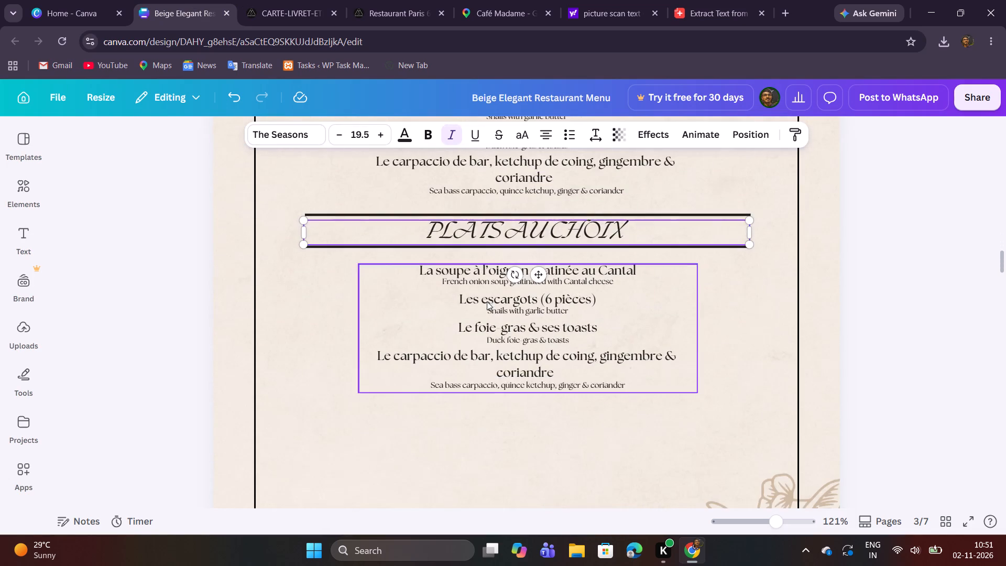
pyautogui.click(424, 417)
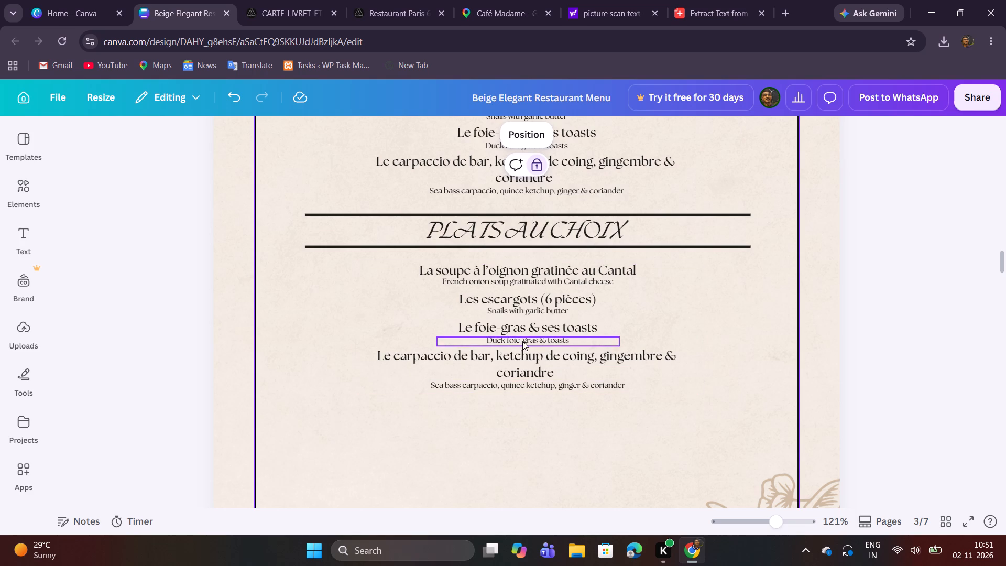
pyautogui.tripleClick(649, 334)
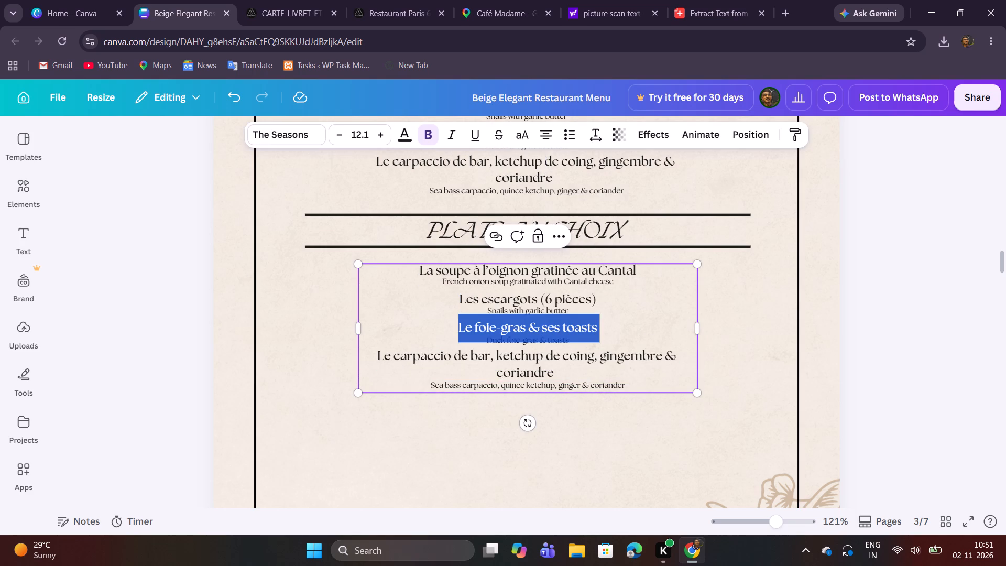
pyautogui.hotkey('ctrl', 'a')
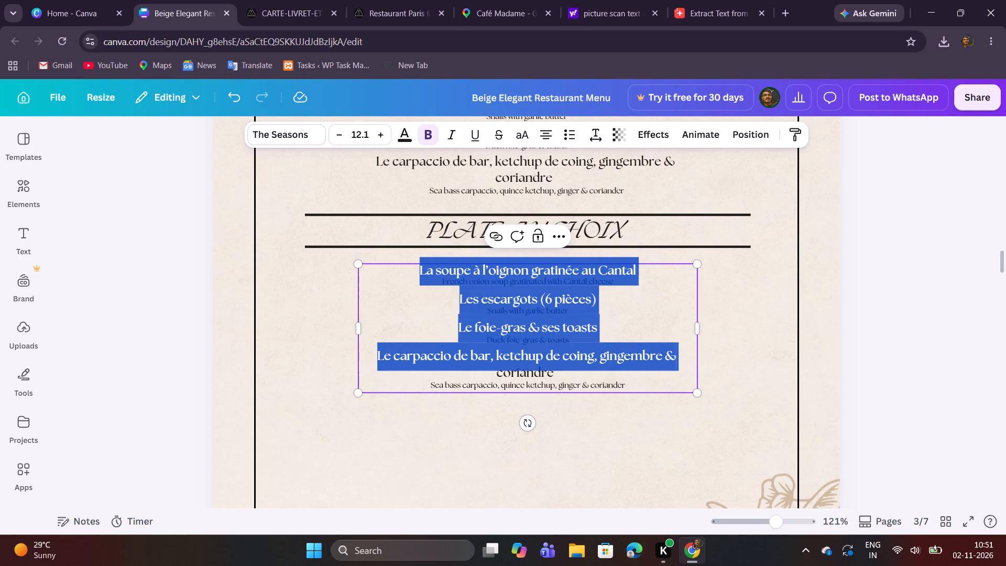
pyautogui.click(684, 365)
pyautogui.moveTo(684, 364); pyautogui.dragTo(448, 290)
pyautogui.press('BackSpace')
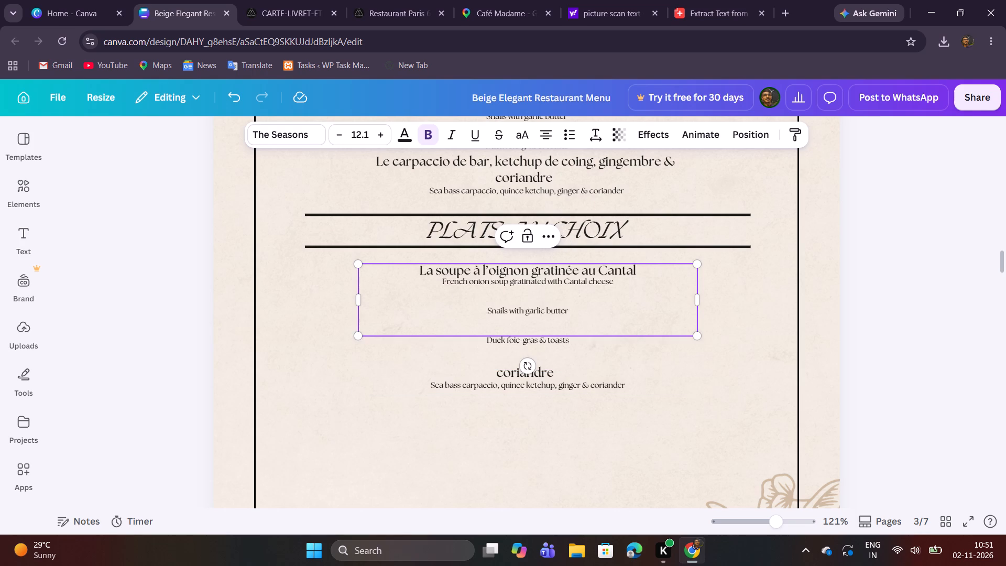
pyautogui.click(427, 412)
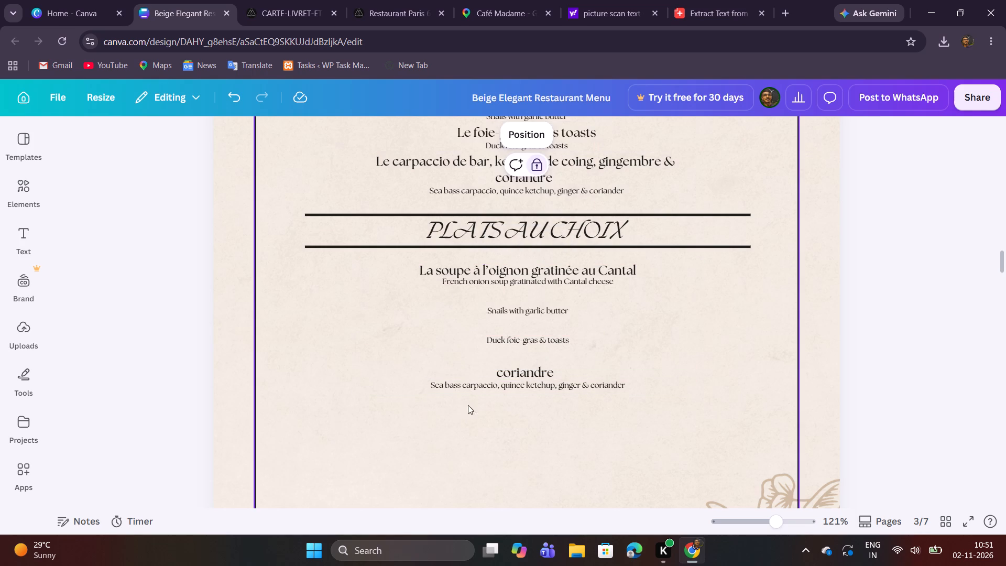
# Delete the duplicated "coriandre" line and the sea bass, duck foie-gras and snails descriptions under PLATS AU CHOIX.
pyautogui.click(476, 386)
pyautogui.click(552, 355)
pyautogui.click(548, 372)
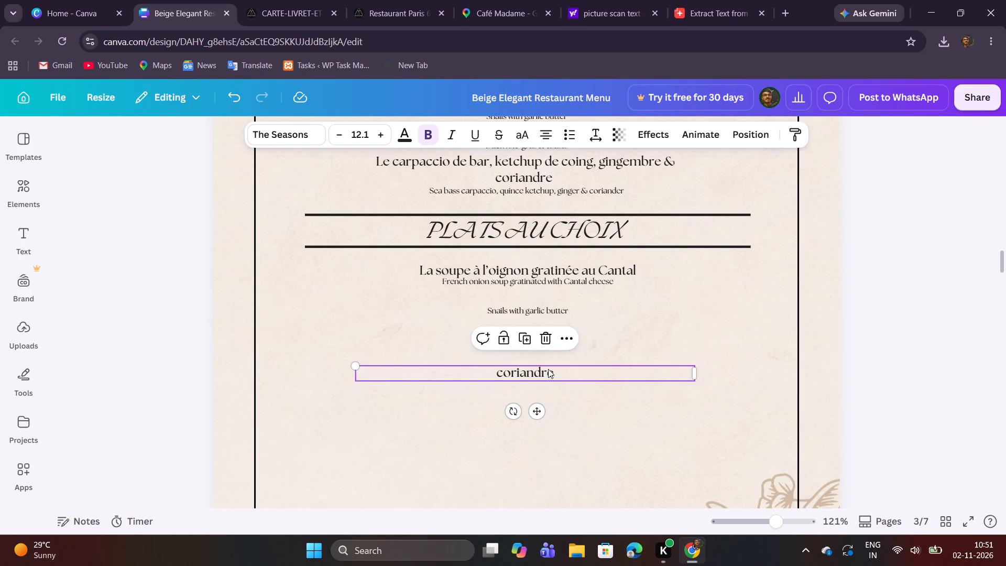
pyautogui.click(545, 342)
pyautogui.click(541, 344)
pyautogui.click(543, 313)
pyautogui.click(535, 315)
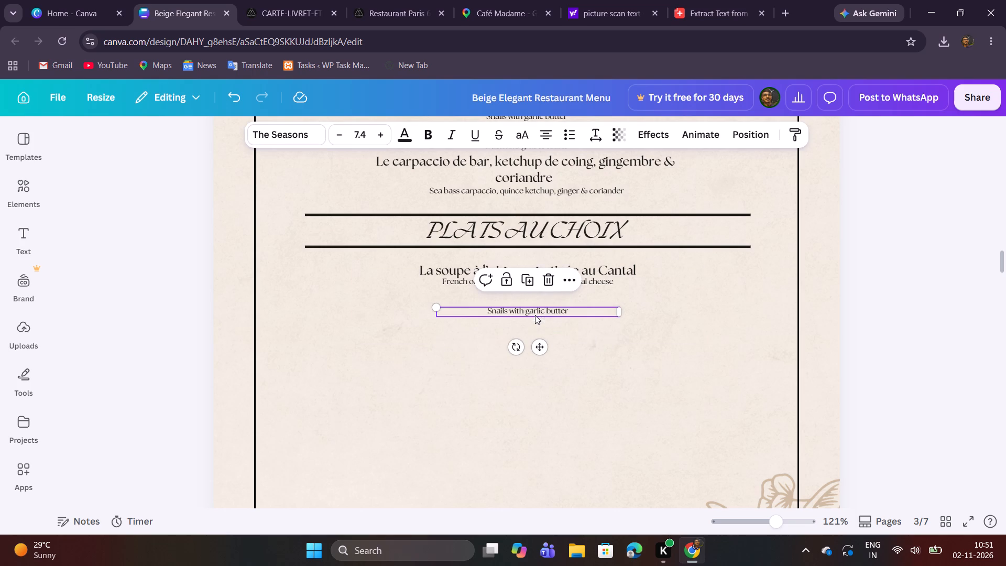
pyautogui.click(541, 276)
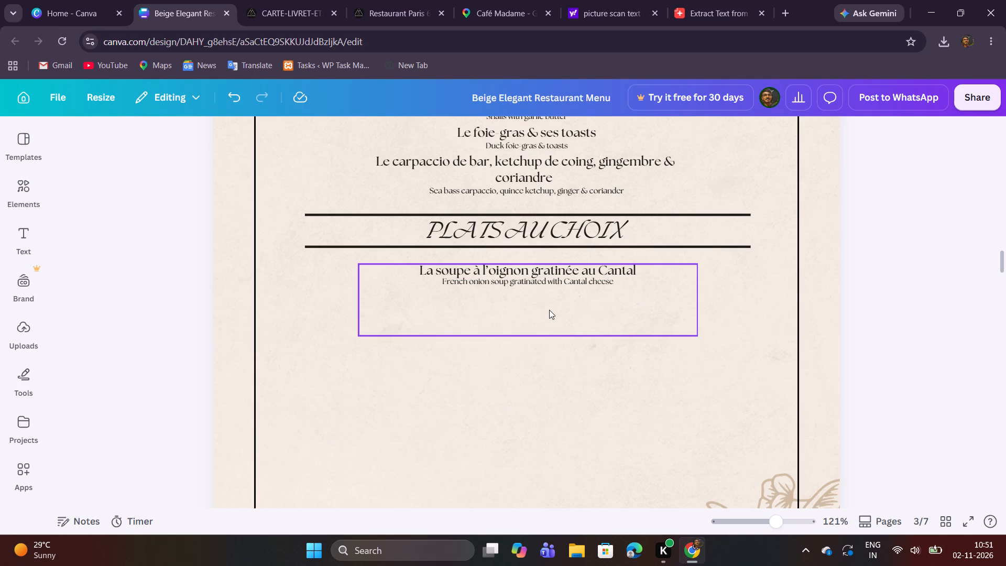
# Replace the onion soup name under PLATS AU CHOIX with "L'aubergine grillée au miso, blanc grec végan, pignons de pin & grenade" copied from the PDF.
pyautogui.click(255, 1)
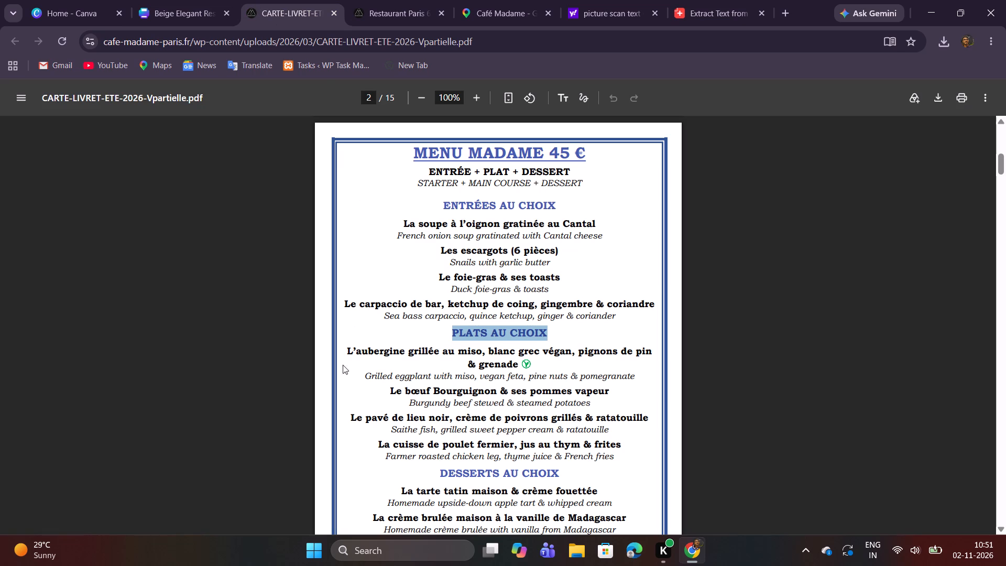
pyautogui.moveTo(342, 349); pyautogui.dragTo(654, 351)
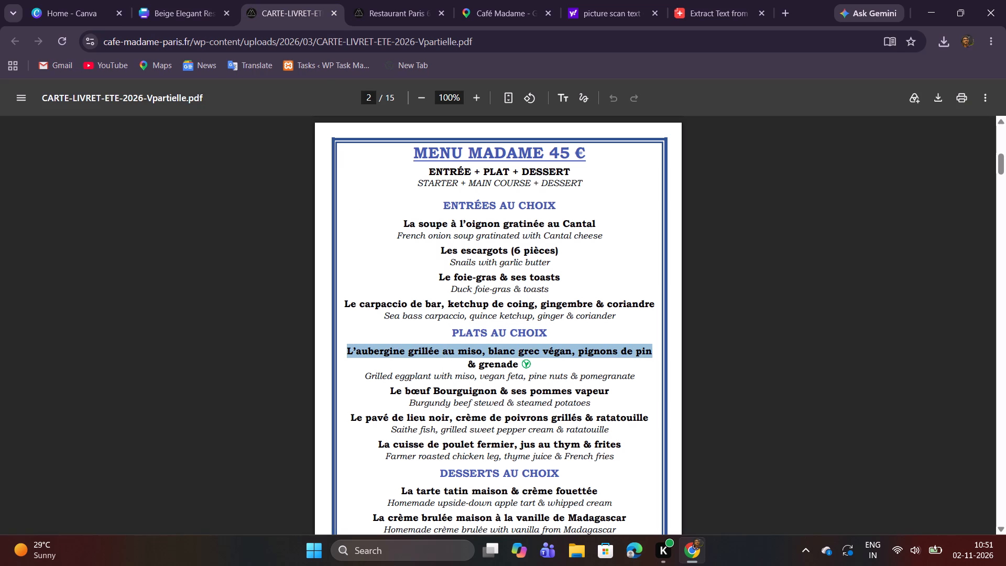
pyautogui.moveTo(654, 351); pyautogui.dragTo(521, 360)
pyautogui.hotkey('ctrl', 'c')
pyautogui.hotkey('ctrl', 'c')
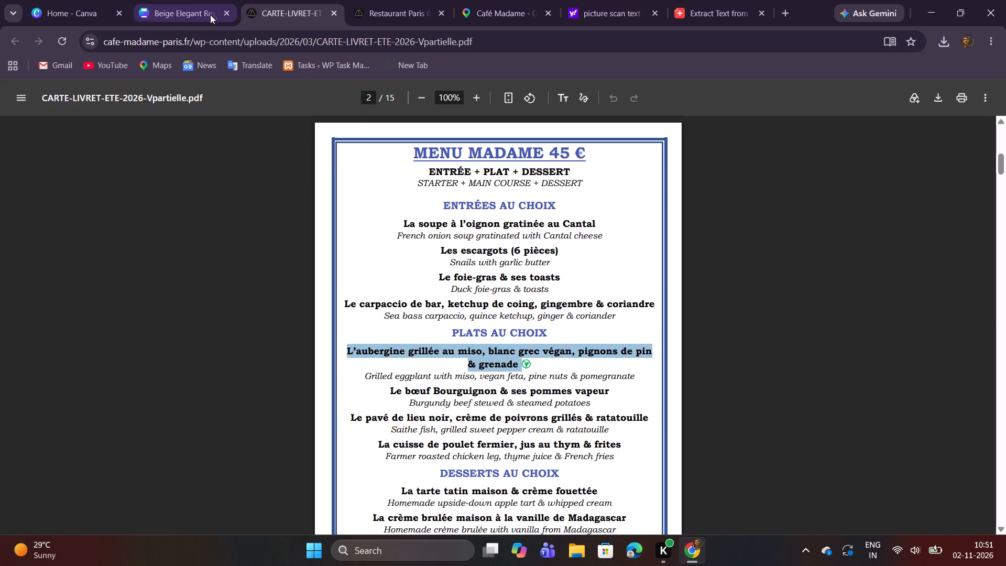
pyautogui.click(176, 0)
pyautogui.doubleClick(628, 295)
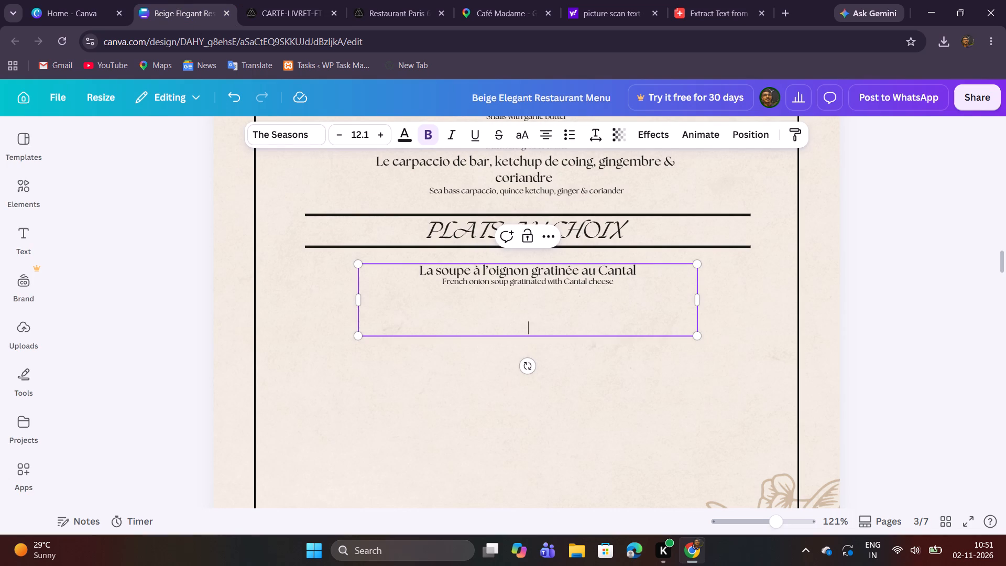
pyautogui.hotkey('ctrl', 'a')
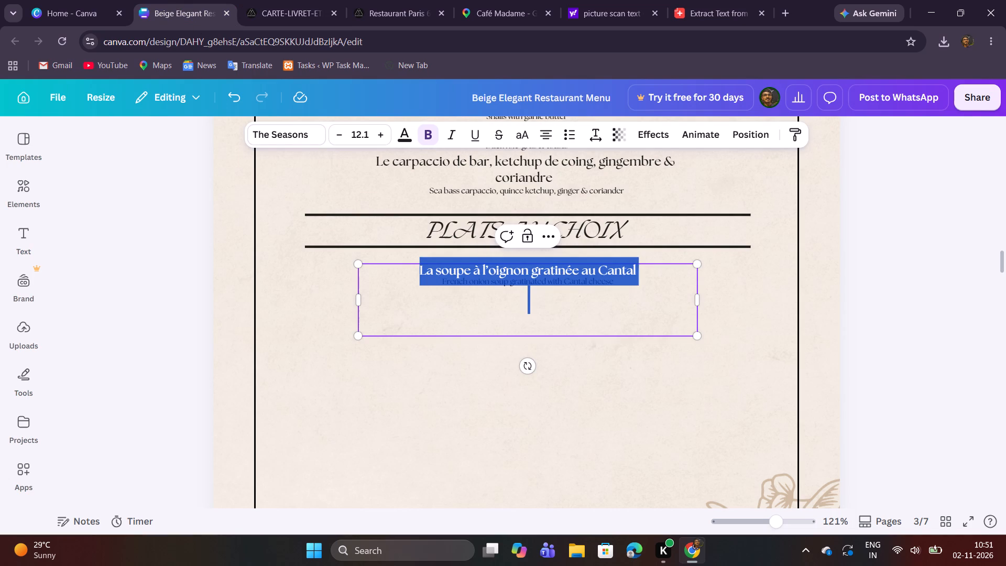
pyautogui.hotkey('ctrl', 'v')
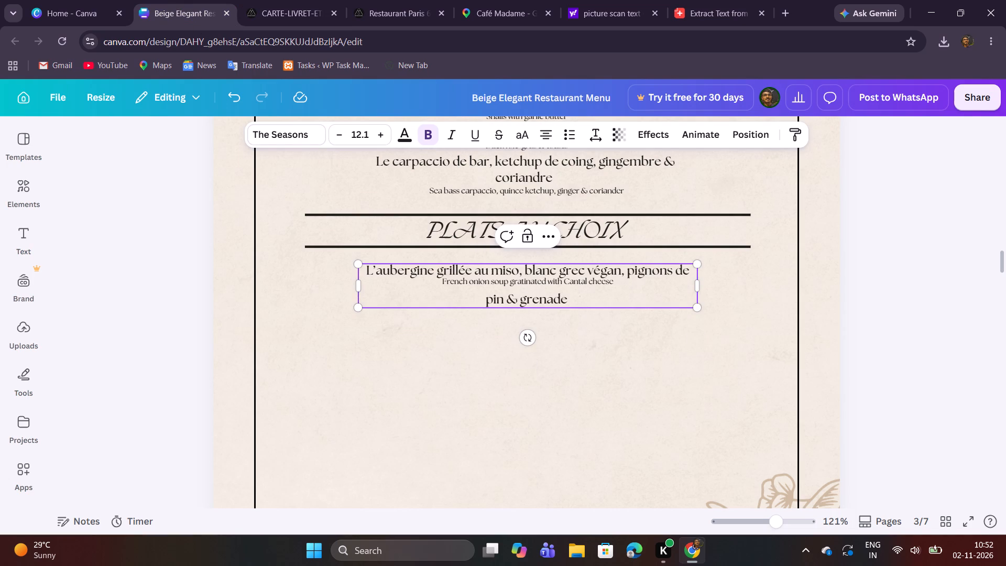
# Move "pin & grenade" into a duplicated text line just below the aubergine line, shifting the small description down to clear space.
pyautogui.moveTo(485, 302); pyautogui.dragTo(571, 306)
pyautogui.hotkey('ctrl', 'x')
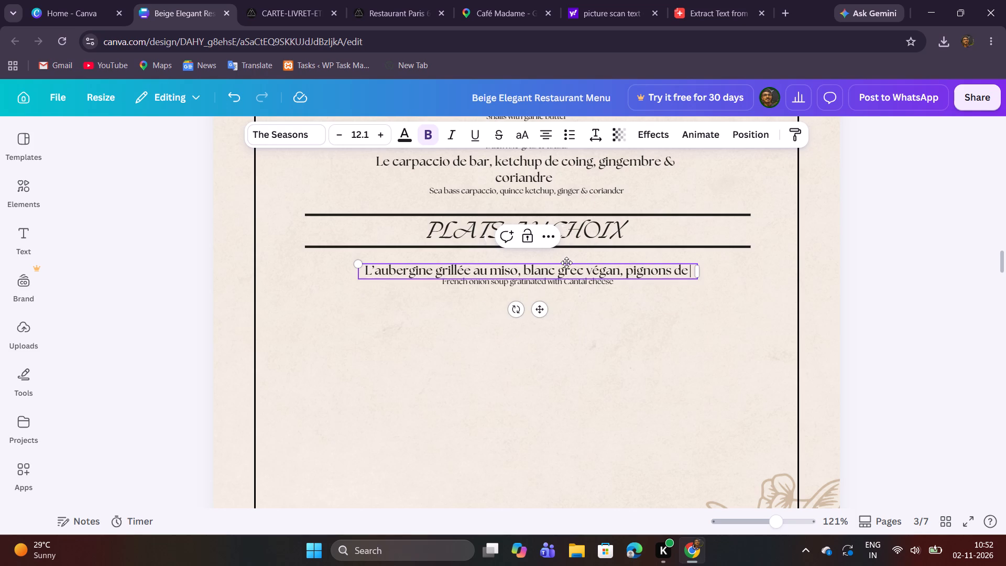
pyautogui.click(584, 306)
pyautogui.click(575, 284)
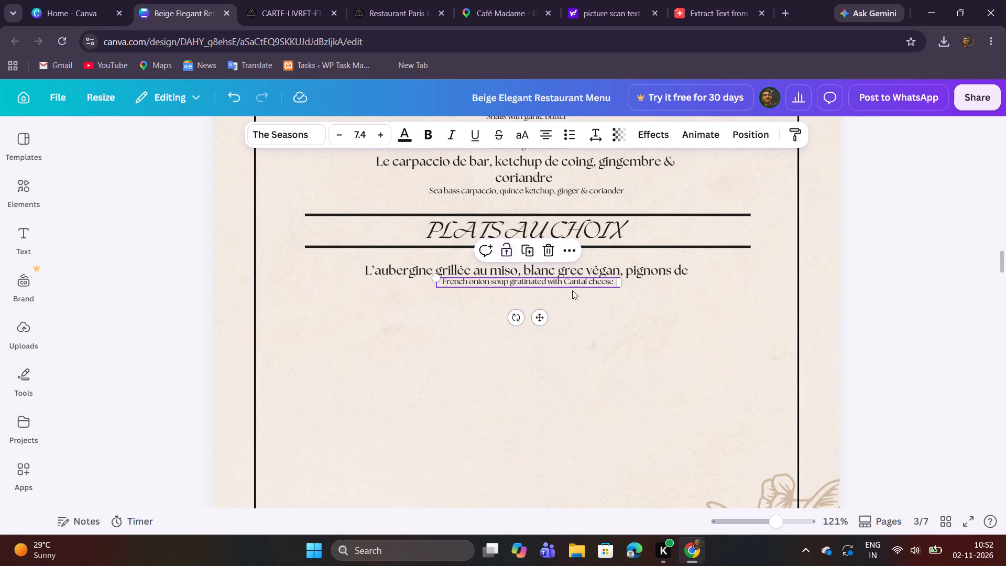
pyautogui.moveTo(540, 313); pyautogui.dragTo(546, 366)
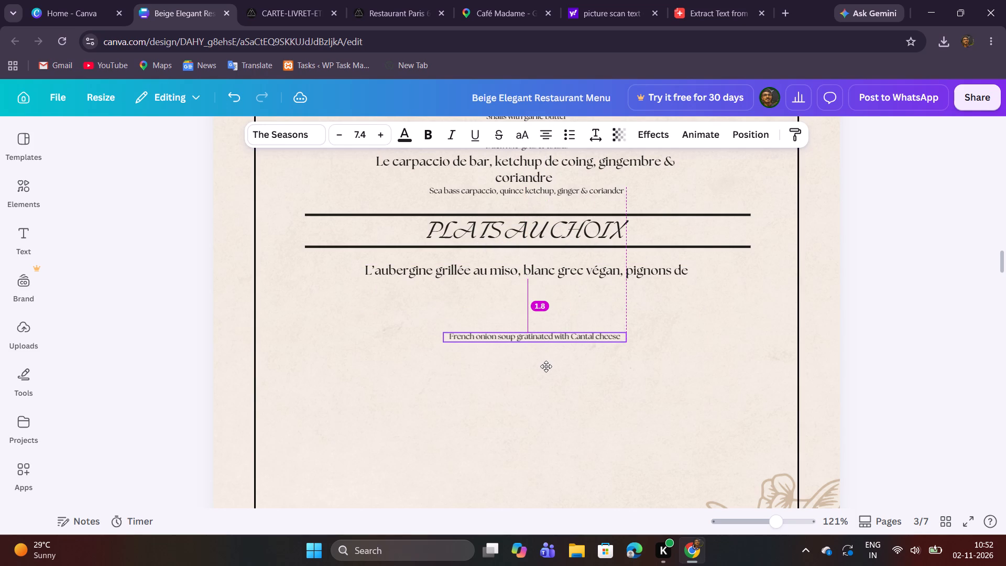
pyautogui.moveTo(546, 366); pyautogui.dragTo(544, 366)
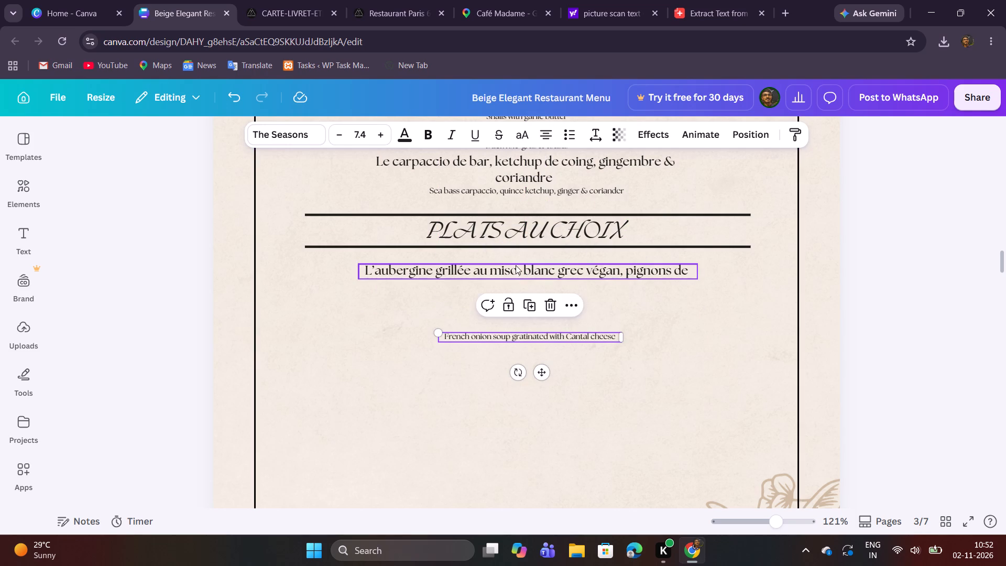
pyautogui.click(516, 265)
pyautogui.click(528, 234)
pyautogui.doubleClick(541, 287)
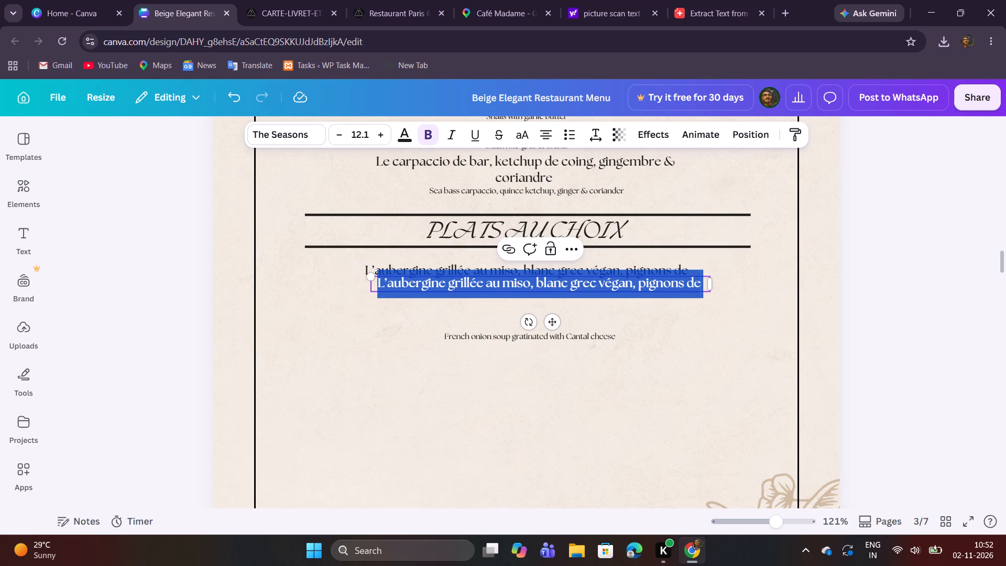
pyautogui.hotkey('ctrl', 'v')
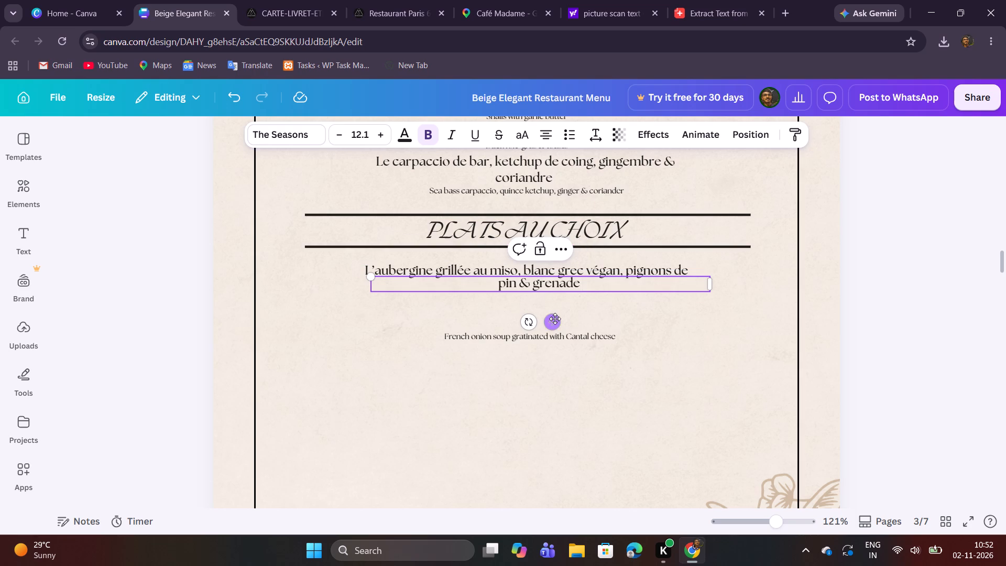
pyautogui.click(550, 326)
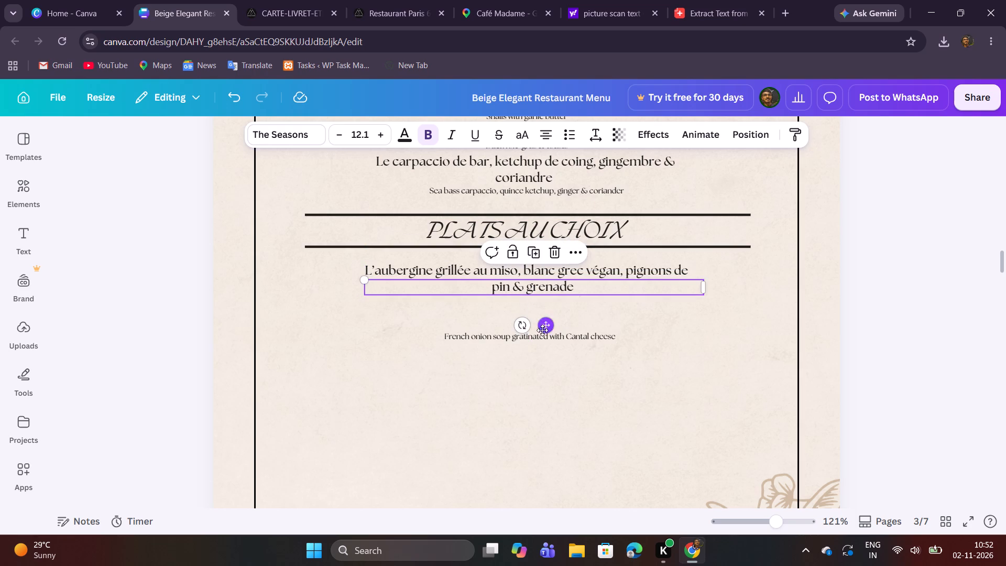
pyautogui.click(634, 329)
# Place the small onion soup description directly beneath the "pin & grenade" line.
pyautogui.click(540, 339)
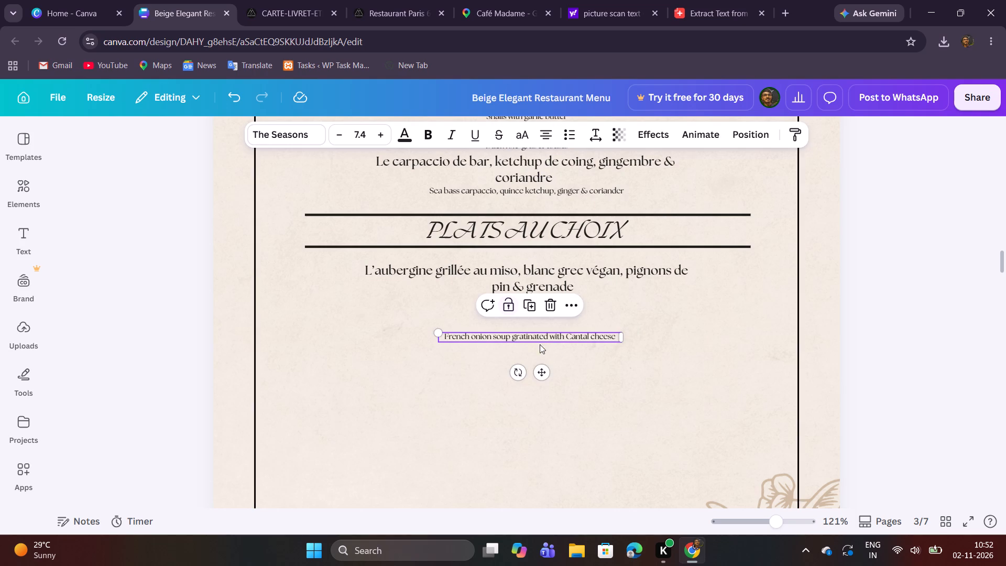
pyautogui.moveTo(542, 372); pyautogui.dragTo(546, 349)
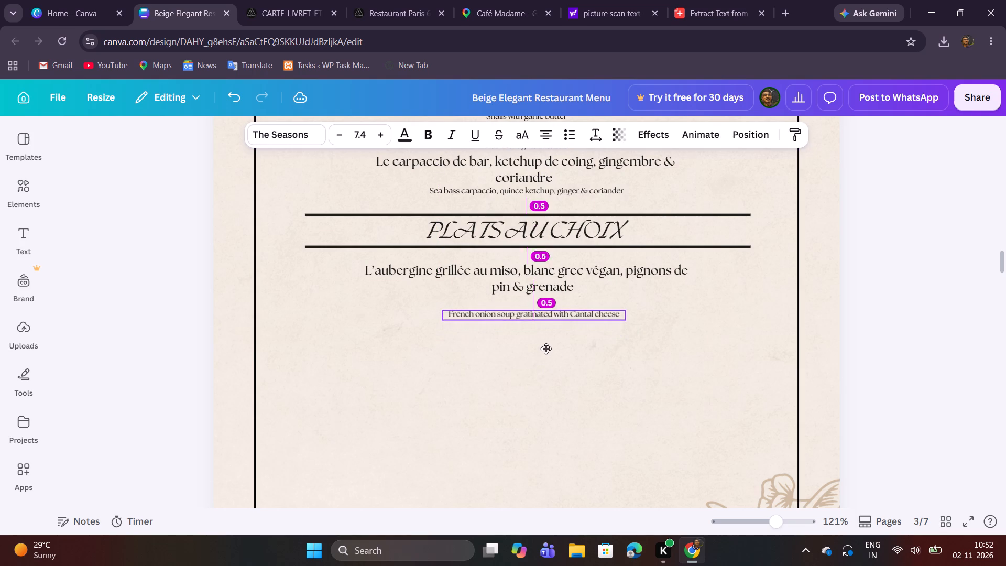
pyautogui.moveTo(546, 349); pyautogui.dragTo(546, 339)
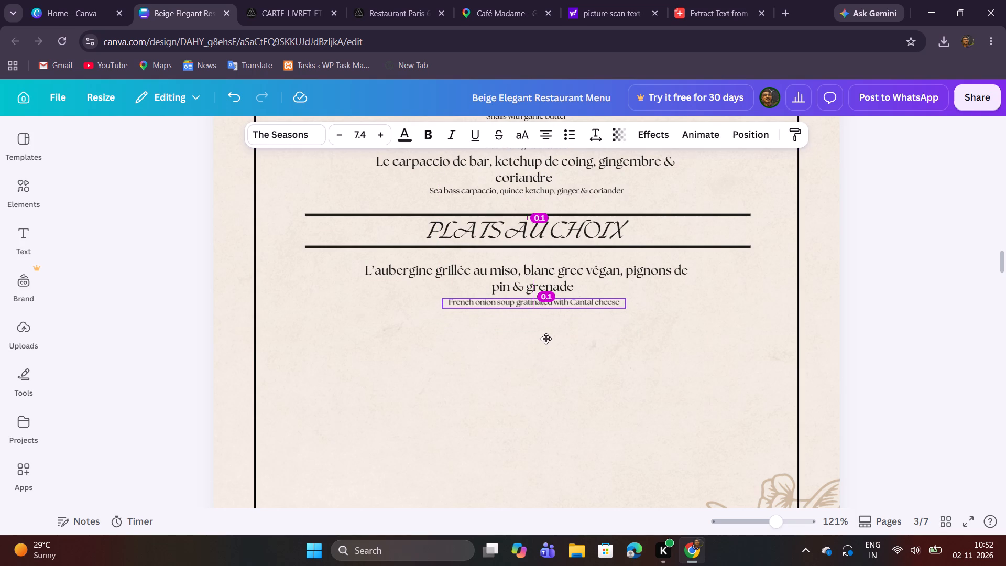
pyautogui.moveTo(546, 339); pyautogui.dragTo(546, 337)
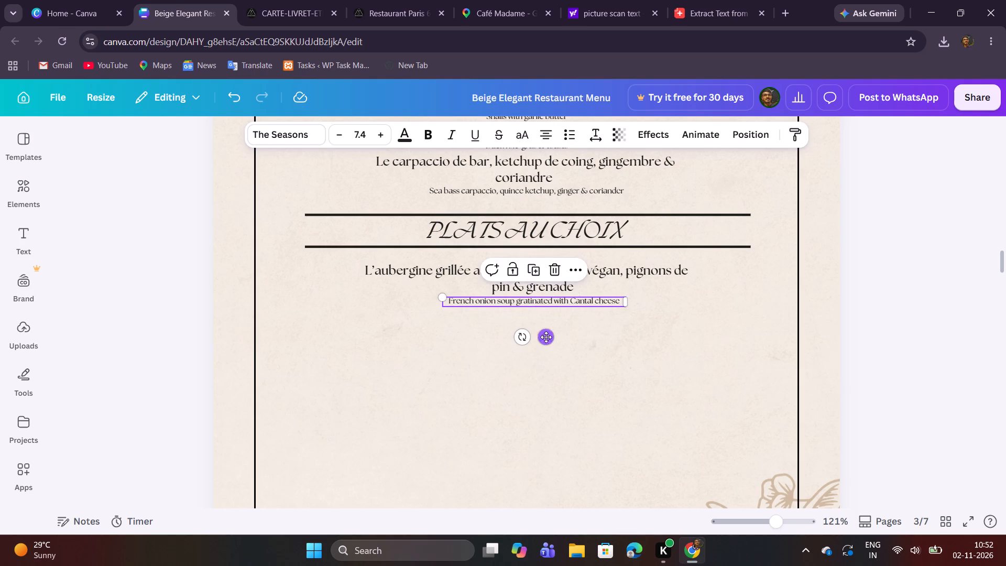
pyautogui.click(573, 343)
# Replace the onion soup description with "Grilled eggplant with miso, vegan feta, pine nuts & pomegranate" copied from the PDF.
pyautogui.click(296, 0)
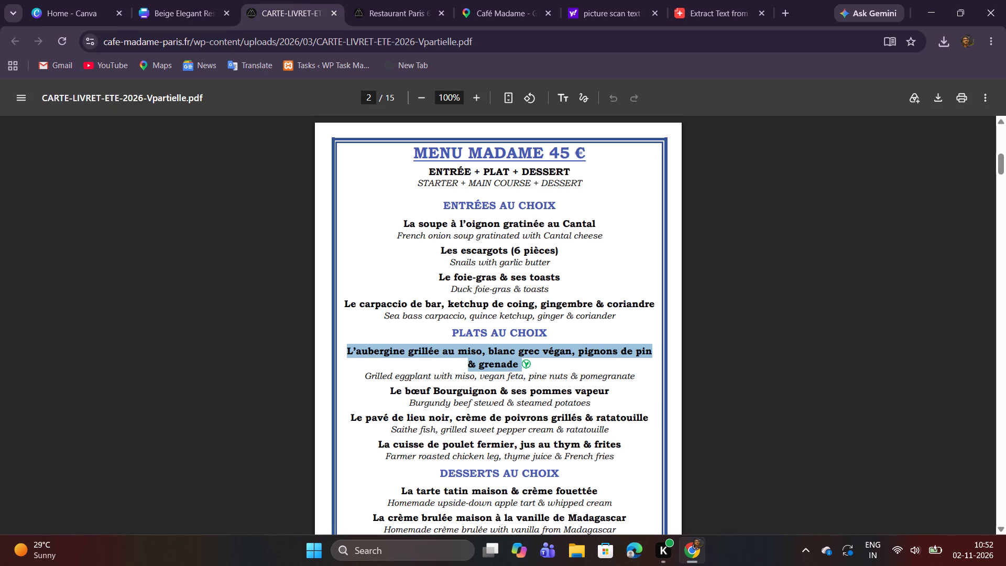
pyautogui.moveTo(366, 377); pyautogui.dragTo(637, 380)
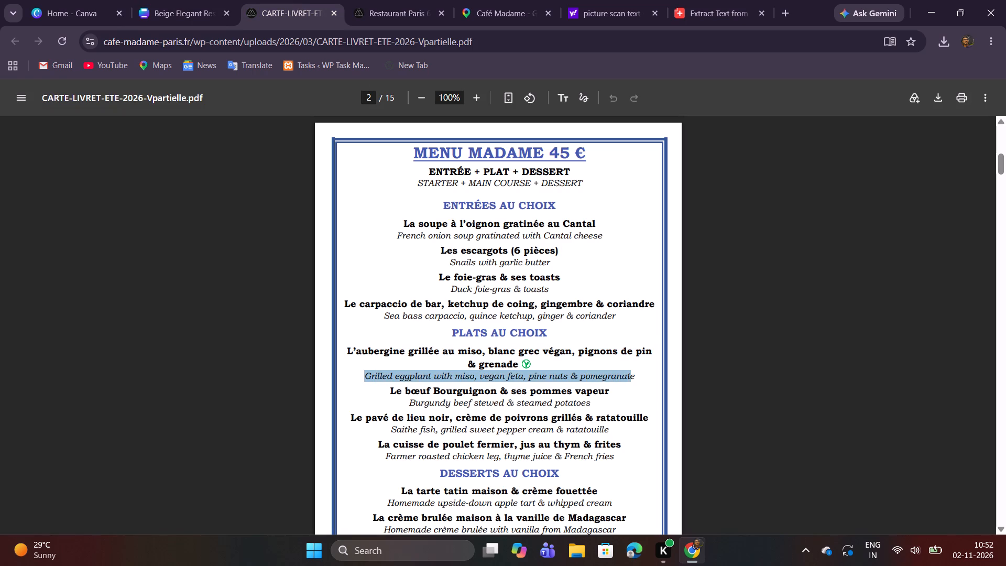
pyautogui.hotkey('ctrl', 'c')
pyautogui.hotkey('ctrl', 'c')
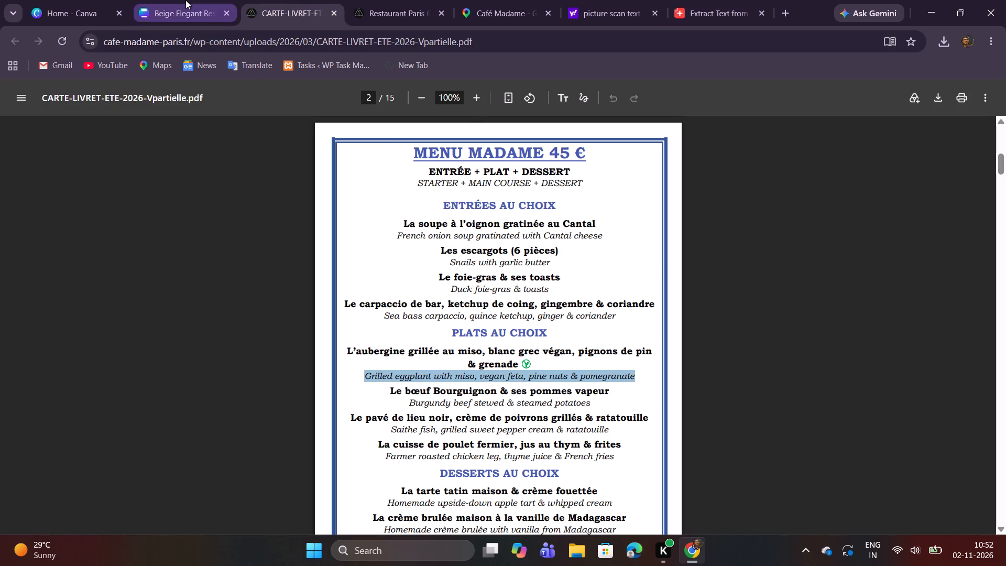
pyautogui.click(185, 0)
pyautogui.doubleClick(530, 306)
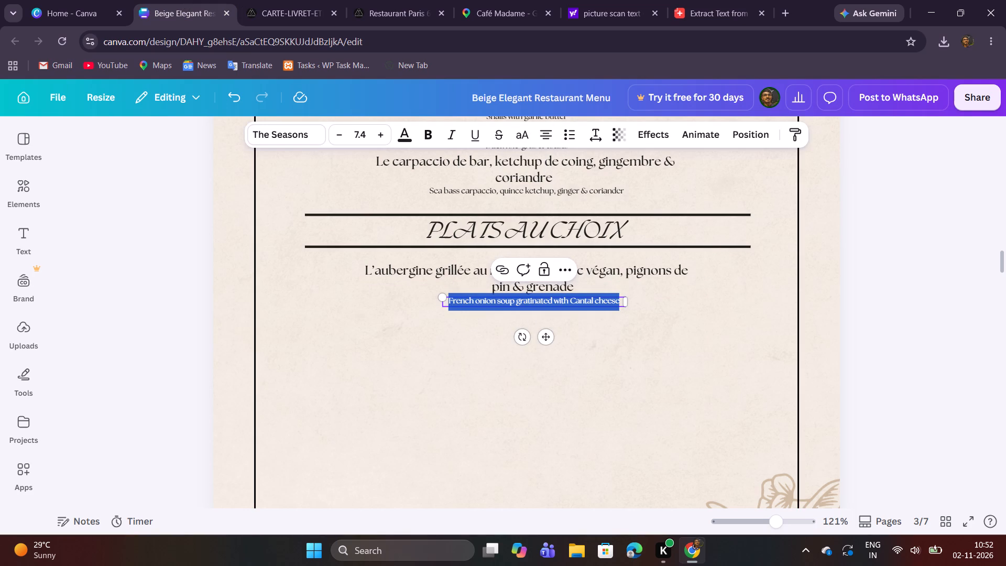
pyautogui.hotkey('ctrl', 'v')
# Widen the eggplant description so it fits on one line, and centre it beneath "pin & grenade".
pyautogui.moveTo(626, 312); pyautogui.dragTo(633, 311)
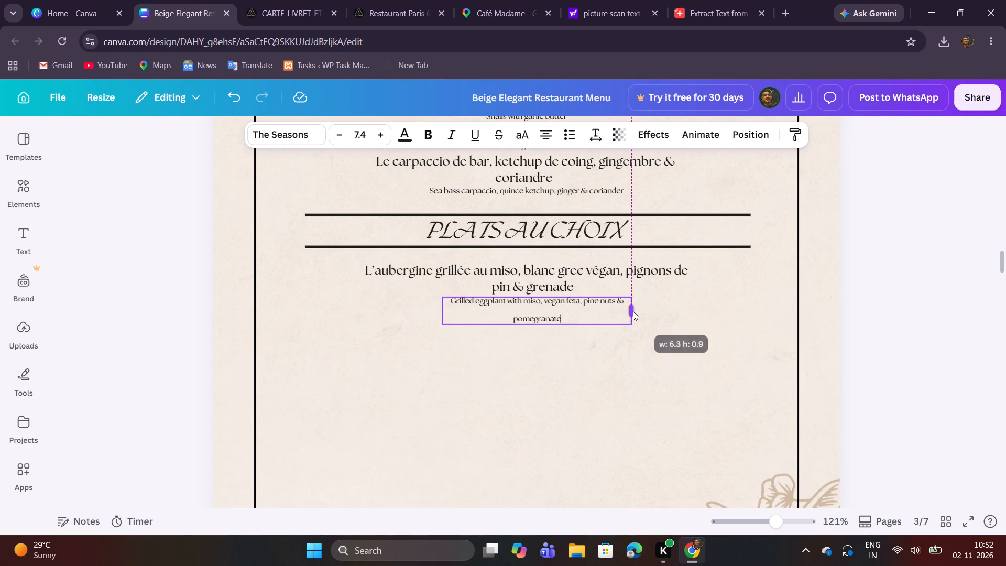
pyautogui.moveTo(633, 311); pyautogui.dragTo(653, 310)
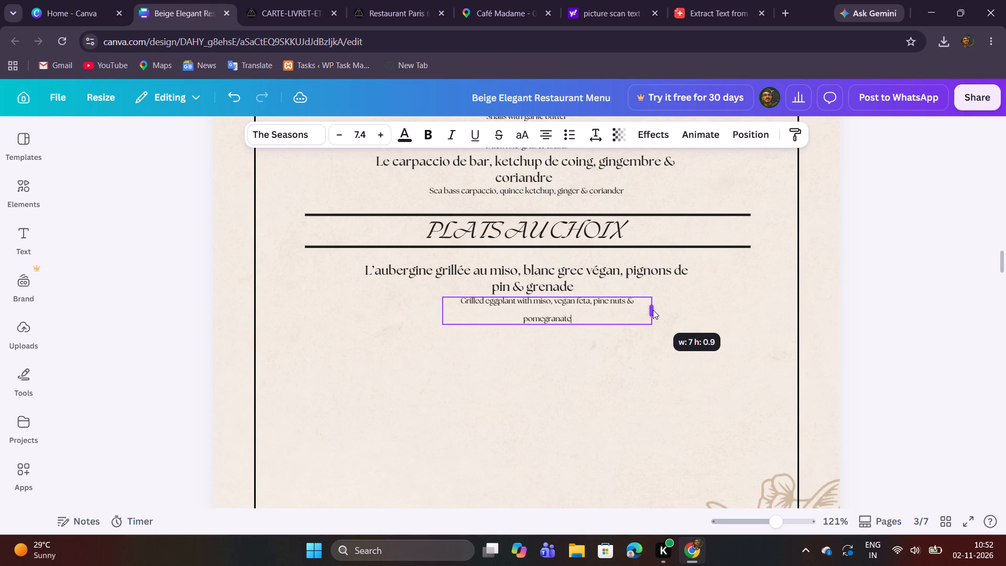
pyautogui.moveTo(653, 310); pyautogui.dragTo(669, 309)
pyautogui.moveTo(567, 338); pyautogui.dragTo(560, 339)
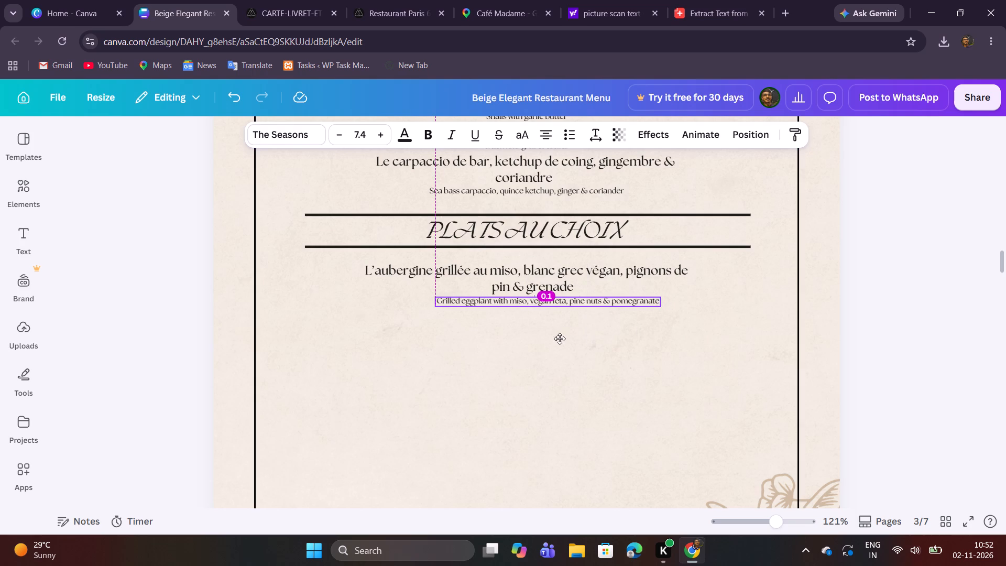
pyautogui.moveTo(560, 339); pyautogui.dragTo(548, 339)
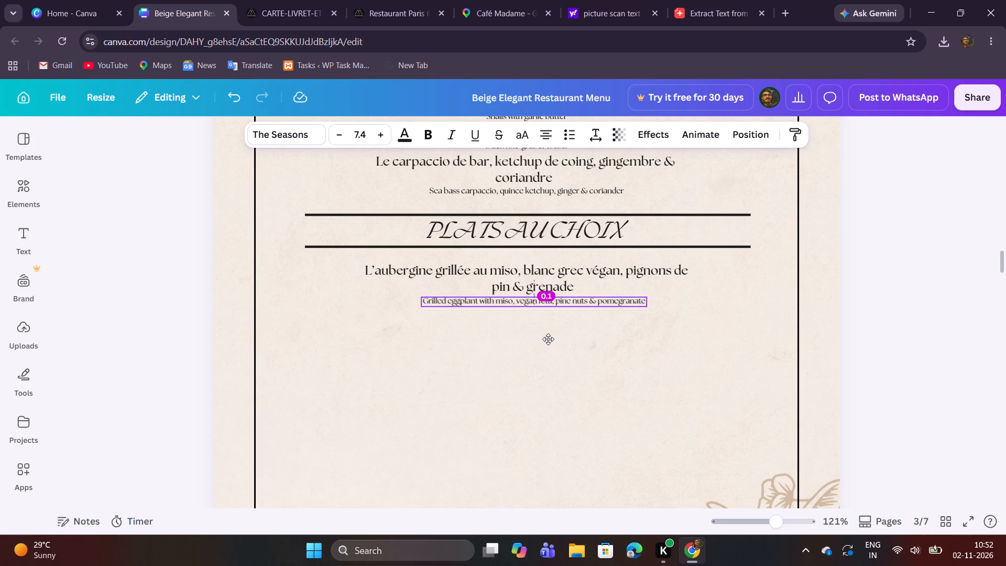
pyautogui.moveTo(548, 339); pyautogui.dragTo(548, 340)
pyautogui.click(648, 346)
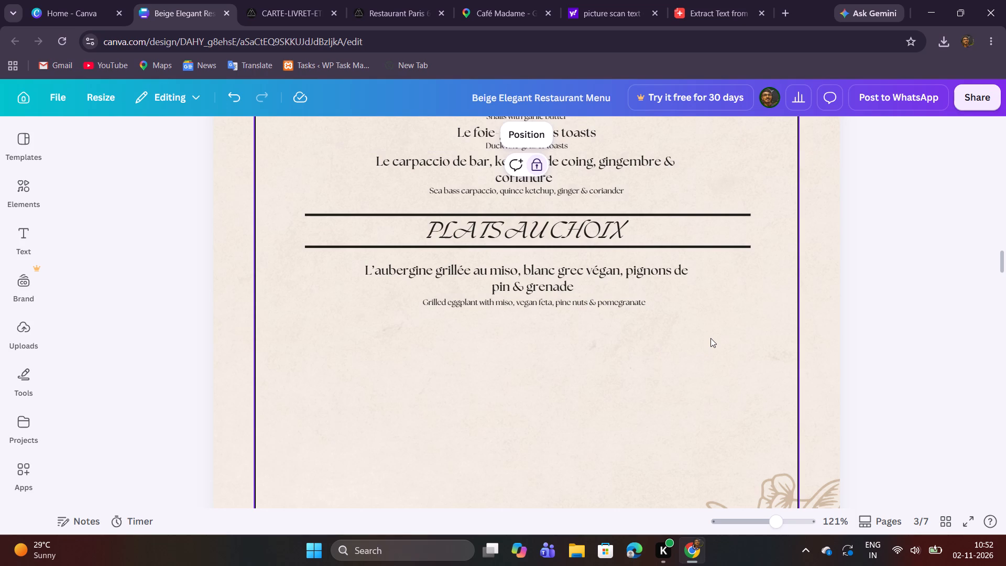
# Review the layout of the Menu Madame page and the preceding salads page, checking the space left under PLATS AU CHOIX.
pyautogui.scroll(3, 542, 358)
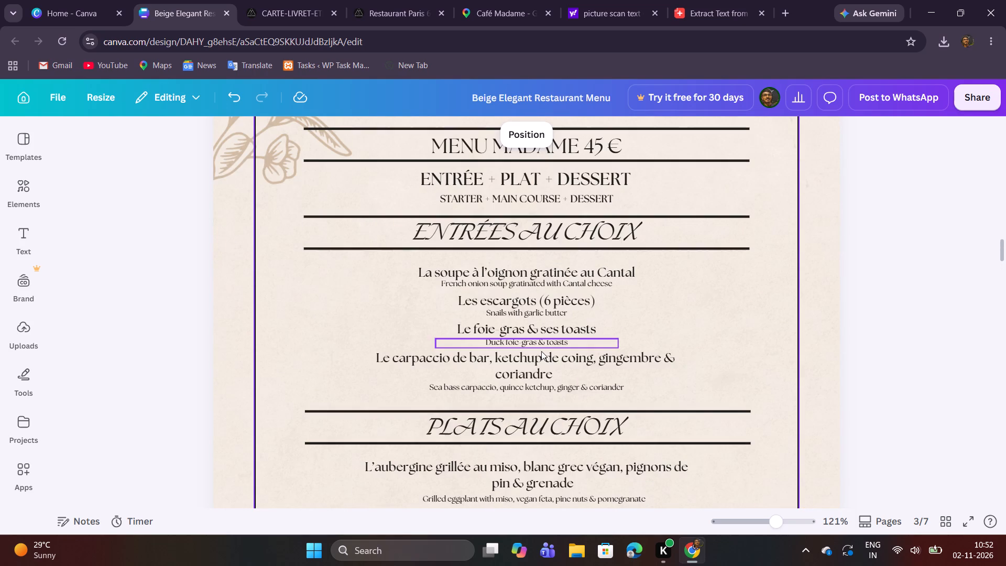
pyautogui.scroll(-3, 743, 398)
pyautogui.scroll(2, 663, 418)
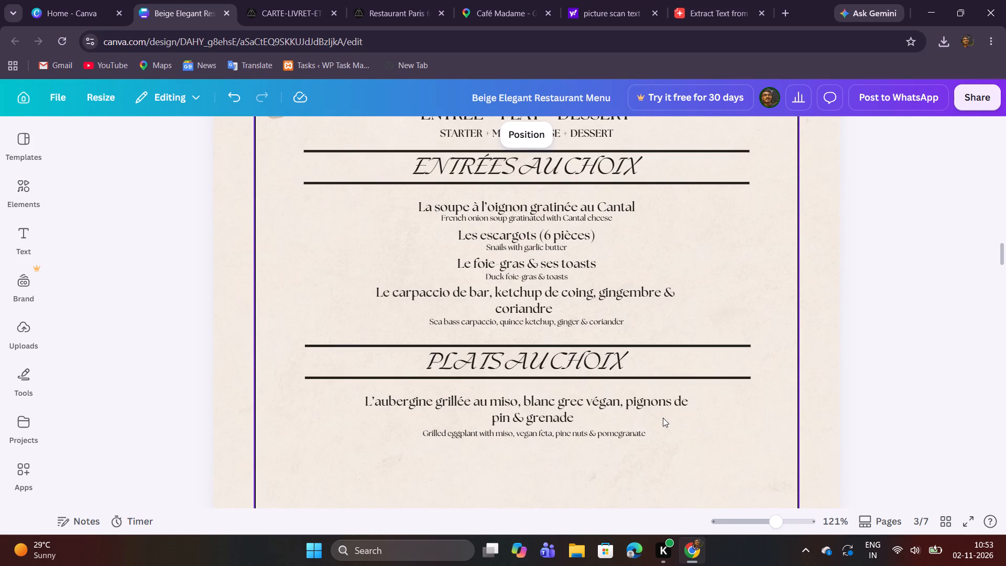
pyautogui.scroll(2, 661, 427)
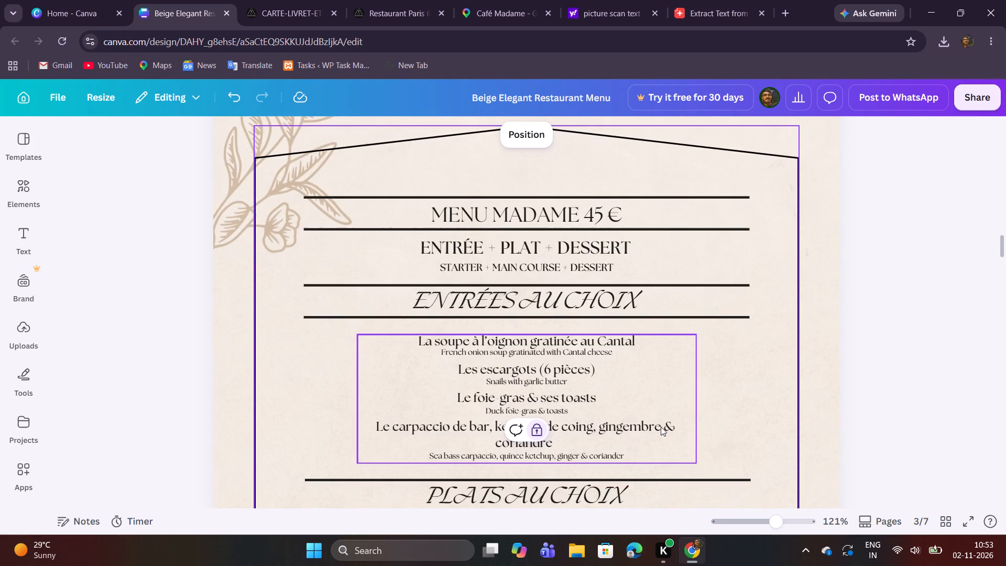
pyautogui.scroll(7, 661, 425)
pyautogui.scroll(-3, 661, 425)
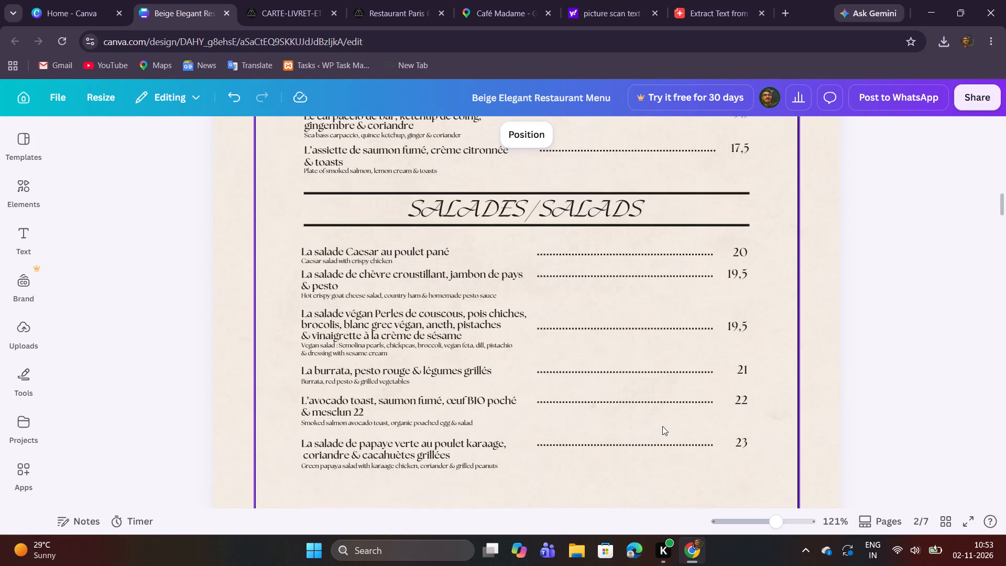
pyautogui.scroll(-12, 662, 426)
pyautogui.scroll(-1, 531, 377)
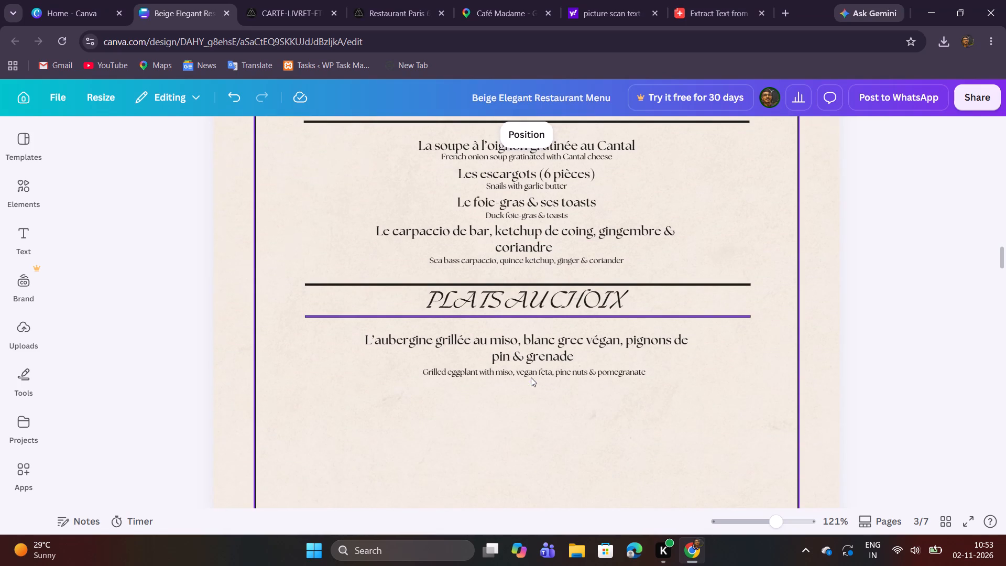
pyautogui.scroll(-3, 472, 292)
pyautogui.scroll(2, 475, 311)
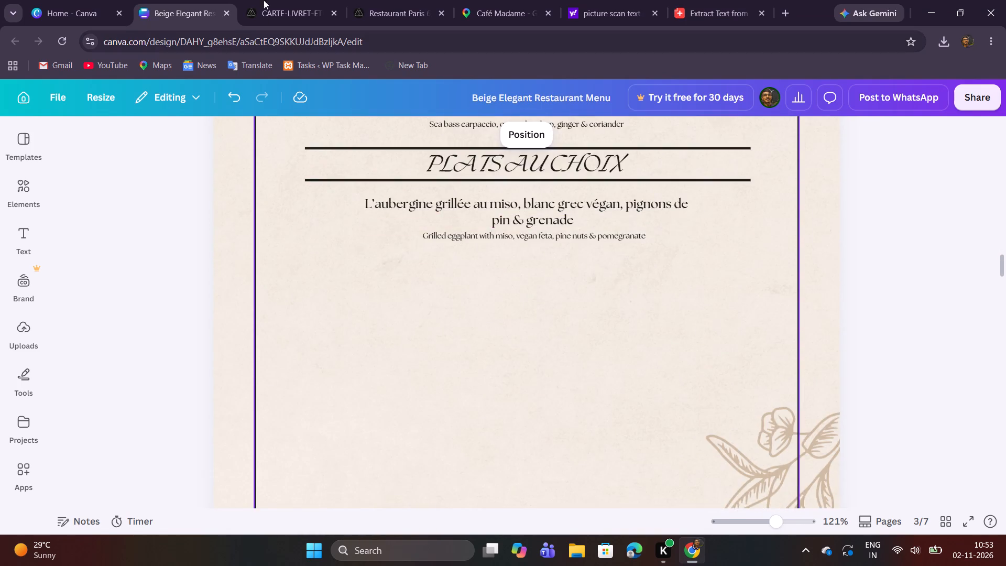
# Copy the dish name "Le bœuf Bourguignon & ses pommes vapeur" from the PDF's PLATS AU CHOIX section.
pyautogui.click(254, 0)
pyautogui.scroll(-3, 445, 298)
pyautogui.scroll(1, 446, 300)
pyautogui.moveTo(390, 259); pyautogui.dragTo(467, 259)
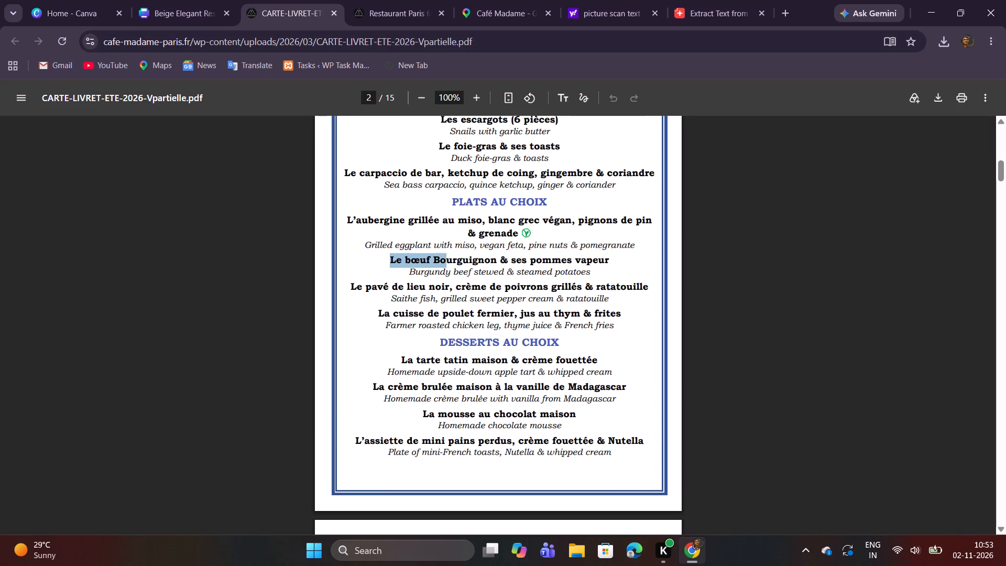
pyautogui.moveTo(467, 259); pyautogui.dragTo(627, 260)
pyautogui.hotkey('ctrl', 'c')
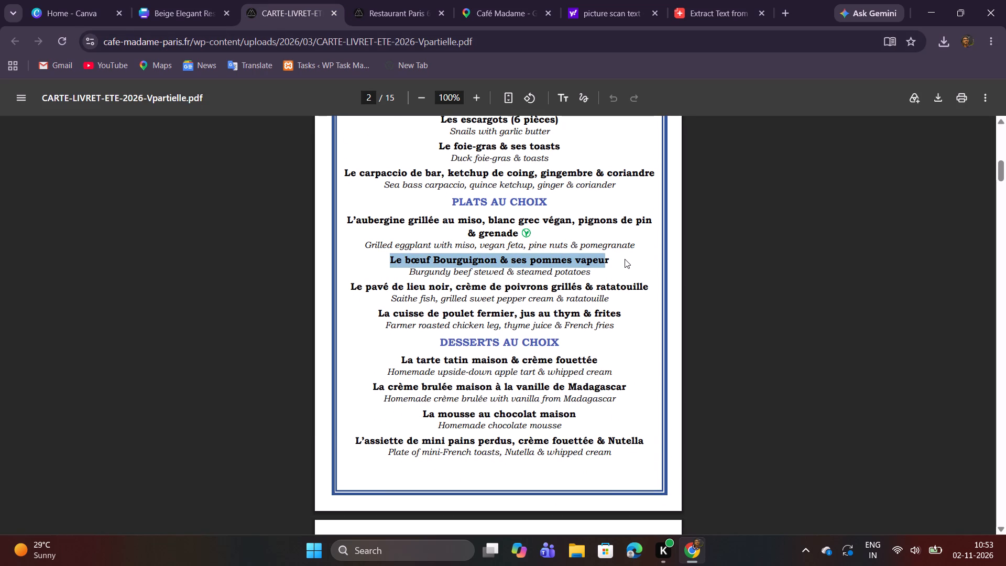
pyautogui.hotkey('ctrl', 'c')
# Back in the Canva menu, duplicate the "pin & grenade" line with its eggplant description and align the copy just below the original.
pyautogui.click(181, 14)
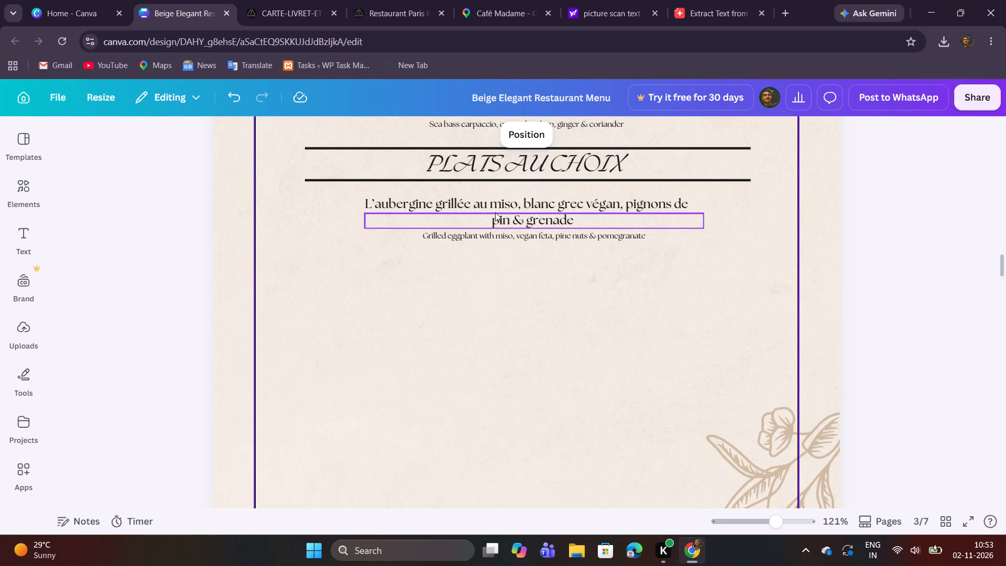
pyautogui.moveTo(521, 273); pyautogui.dragTo(521, 226)
pyautogui.click(540, 187)
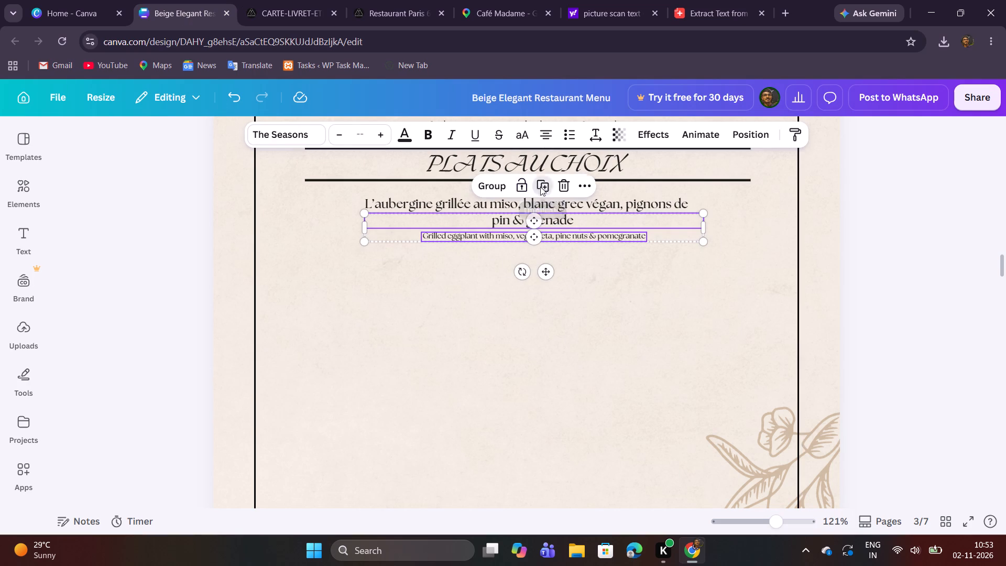
pyautogui.moveTo(557, 289); pyautogui.dragTo(545, 296)
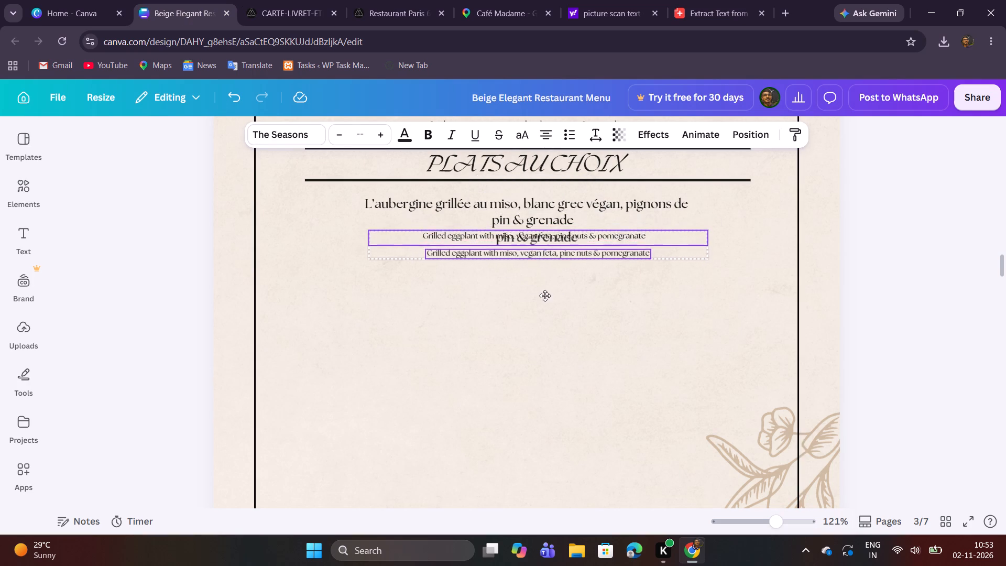
pyautogui.moveTo(545, 296); pyautogui.dragTo(545, 317)
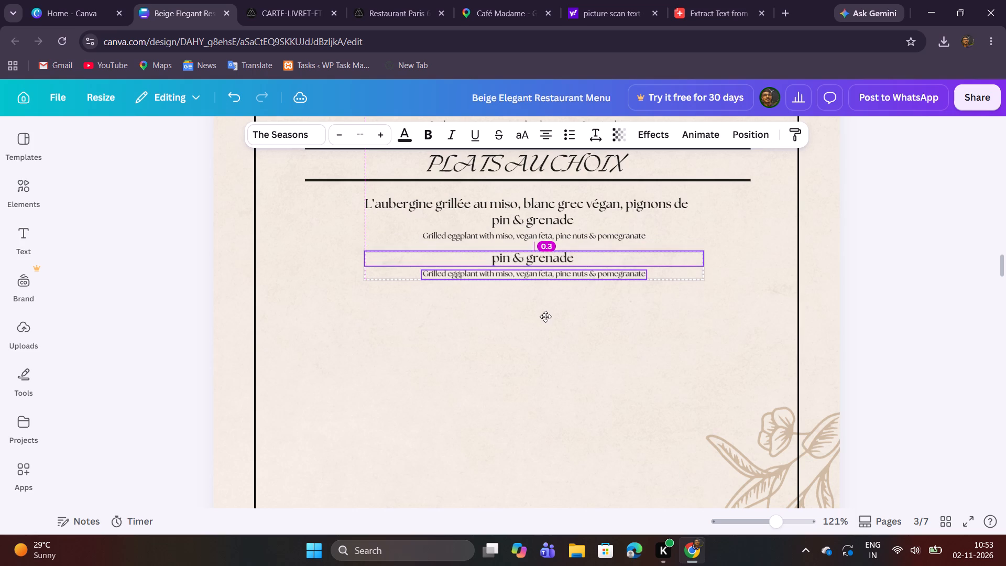
pyautogui.moveTo(545, 317); pyautogui.dragTo(545, 312)
# Replace the duplicated "pin & grenade" line with the copied "Le bœuf Bourguignon & ses pommes vapeur".
pyautogui.doubleClick(553, 256)
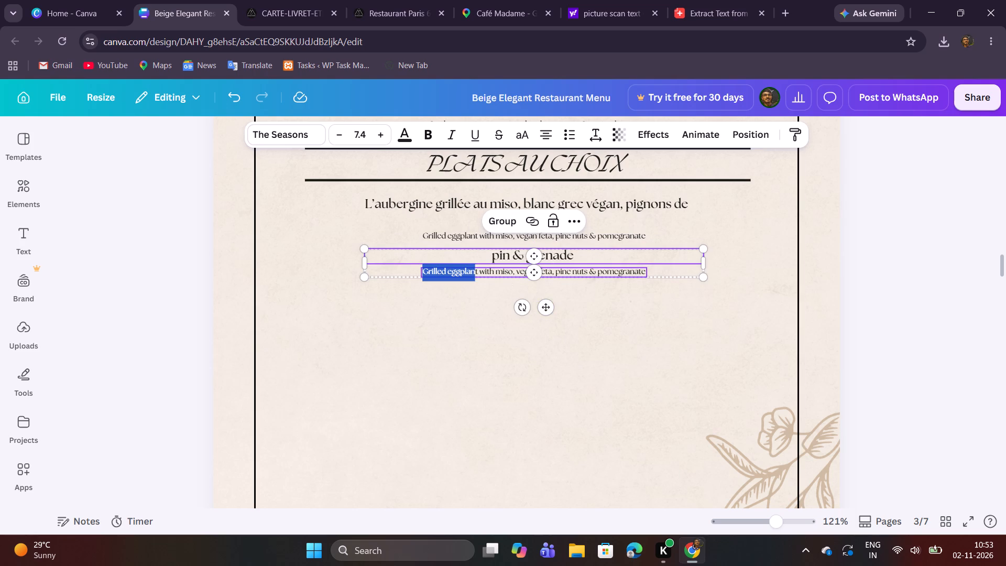
pyautogui.click(623, 351)
pyautogui.doubleClick(567, 262)
pyautogui.hotkey('ctrl', 'v')
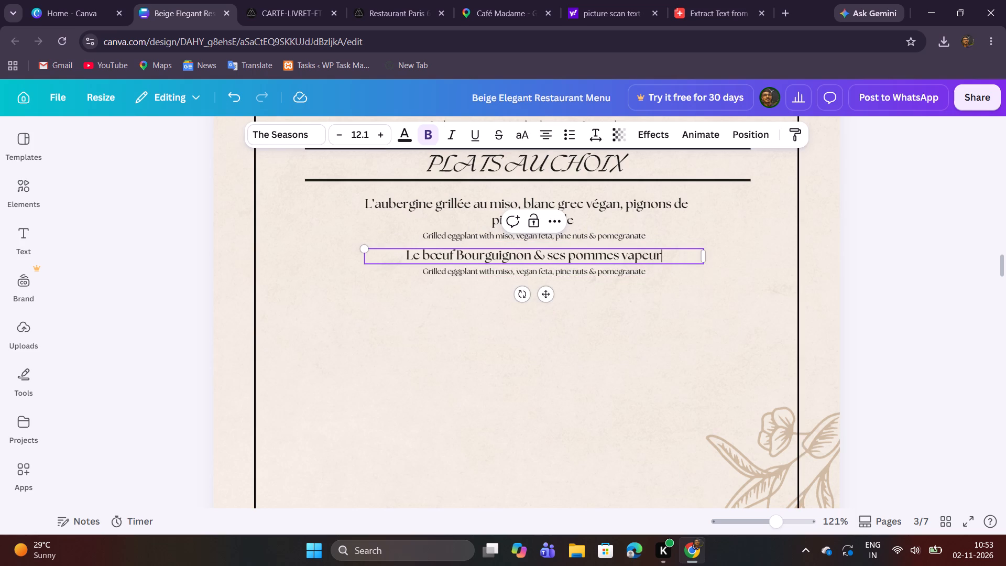
# Replace the duplicated eggplant description with "Burgundy beef stewed & steamed potatoes" copied from the PDF.
pyautogui.click(269, 4)
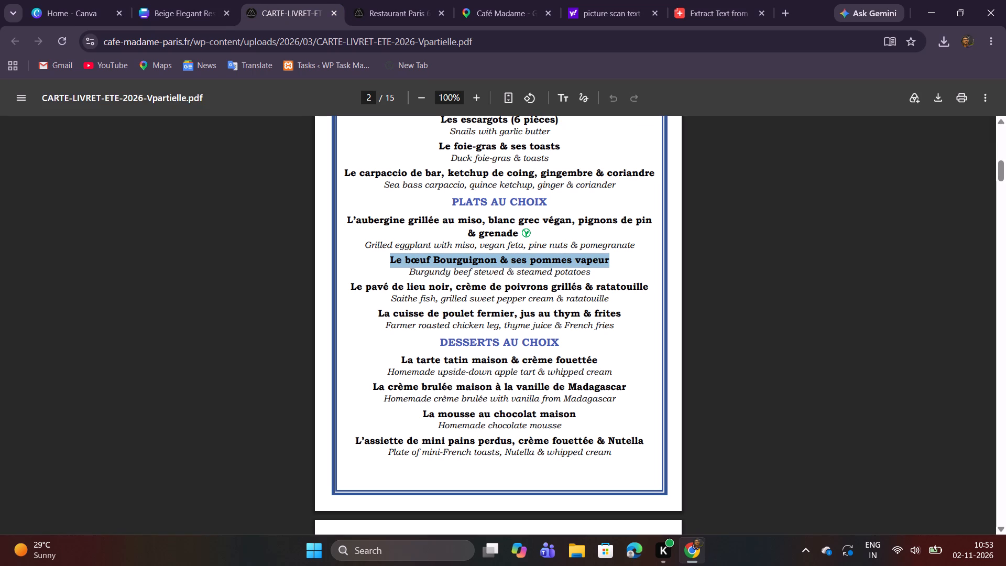
pyautogui.moveTo(409, 274); pyautogui.dragTo(596, 276)
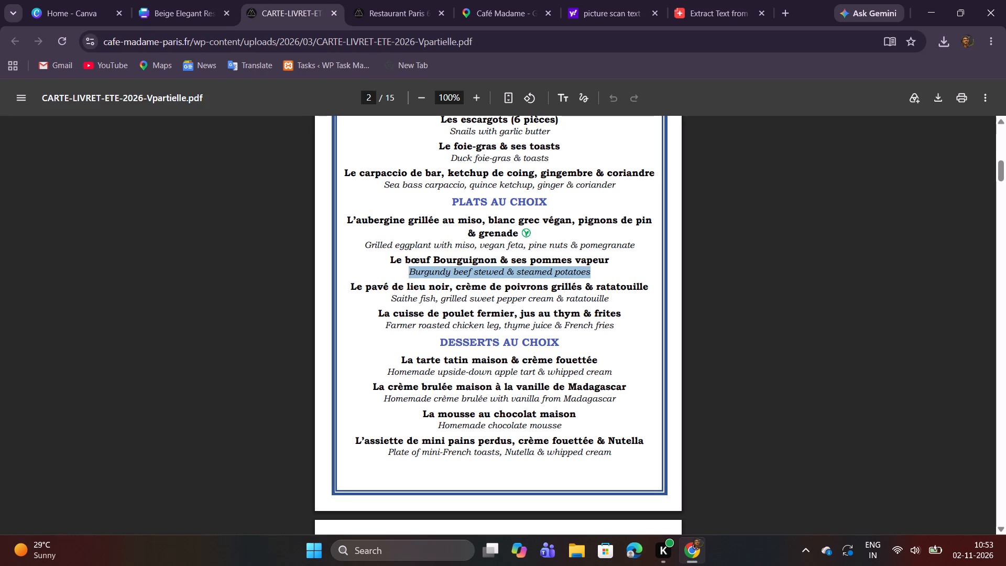
pyautogui.hotkey('ctrl', 'c')
pyautogui.hotkey('ctrl', 'c')
pyautogui.click(183, 0)
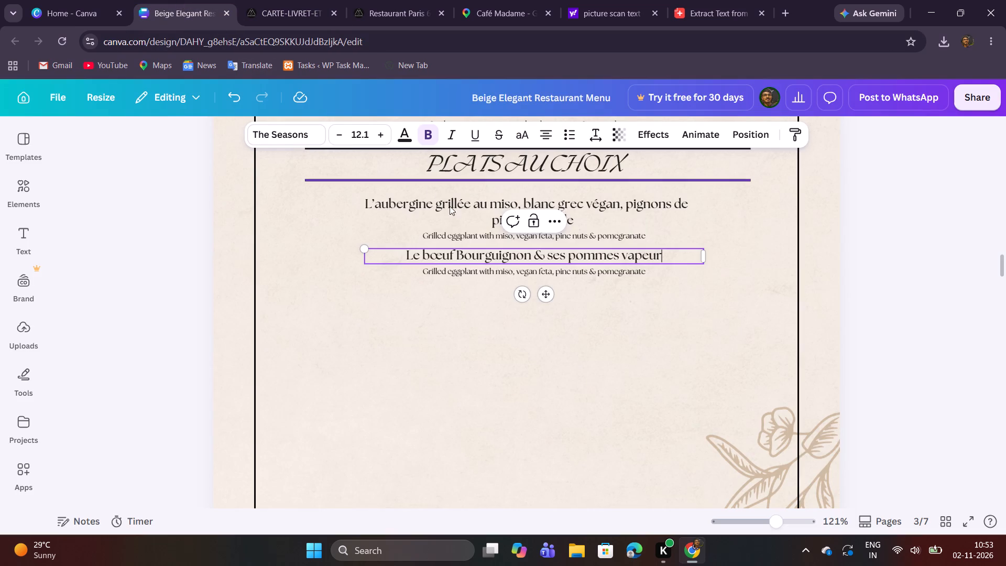
pyautogui.click(496, 271)
pyautogui.click(484, 310)
pyautogui.doubleClick(485, 279)
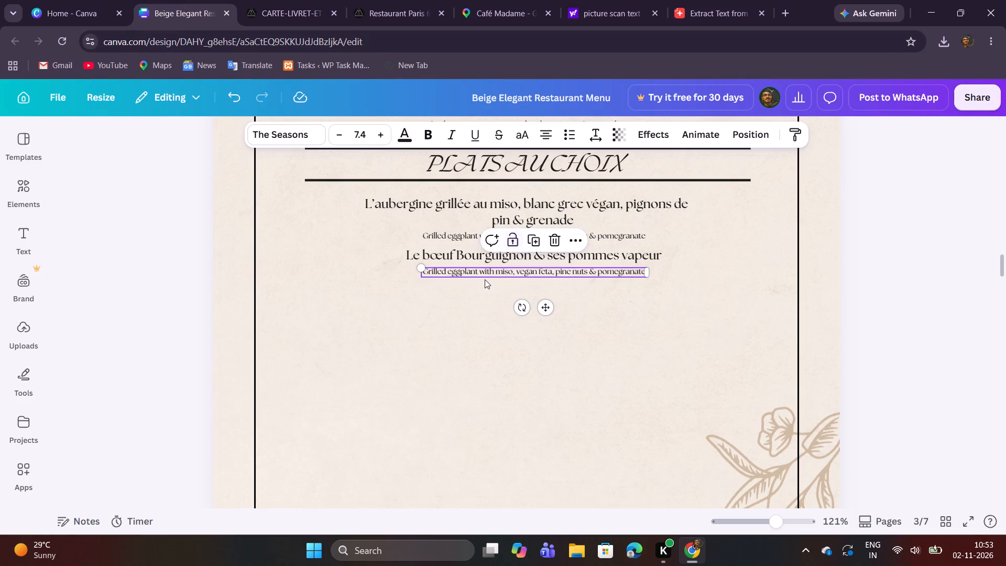
pyautogui.hotkey('ctrl', 'v')
pyautogui.click(450, 352)
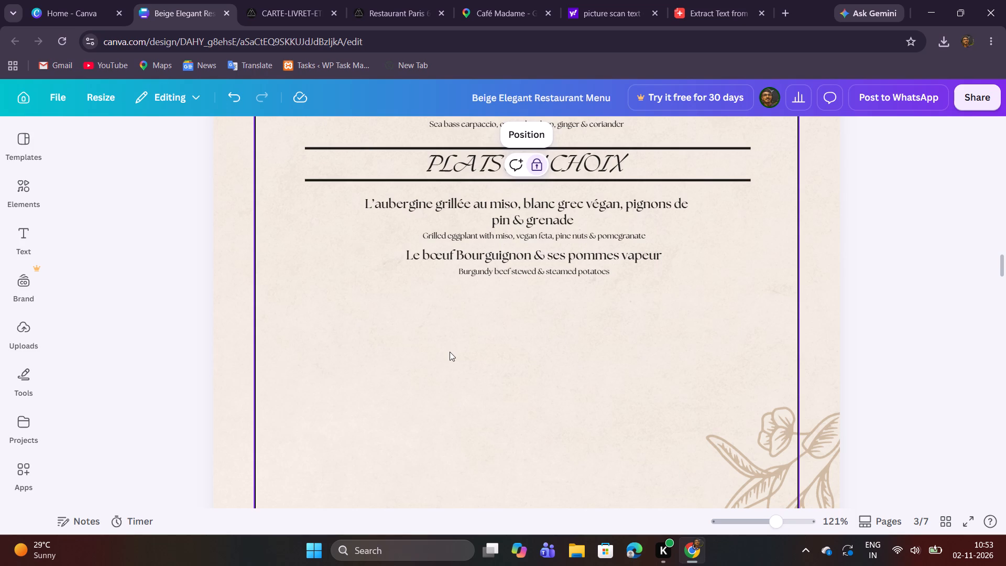
# Copy the dish name "Le pavé de lieu noir, crème de poivrons grillés & ratatouille" from the PDF.
pyautogui.click(276, 4)
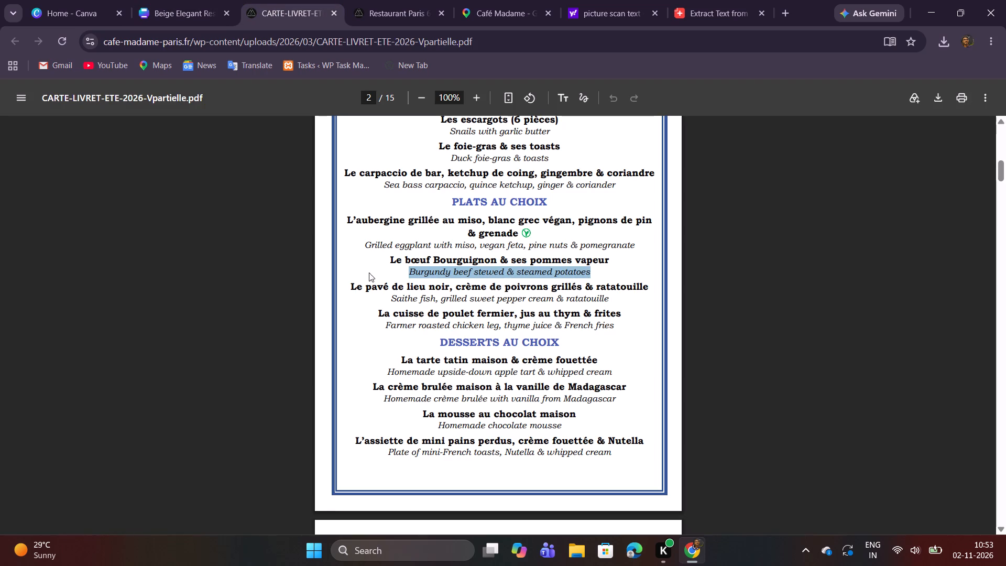
pyautogui.moveTo(347, 287); pyautogui.dragTo(649, 287)
pyautogui.hotkey('ctrl', 'c')
pyautogui.hotkey('ctrl', 'c')
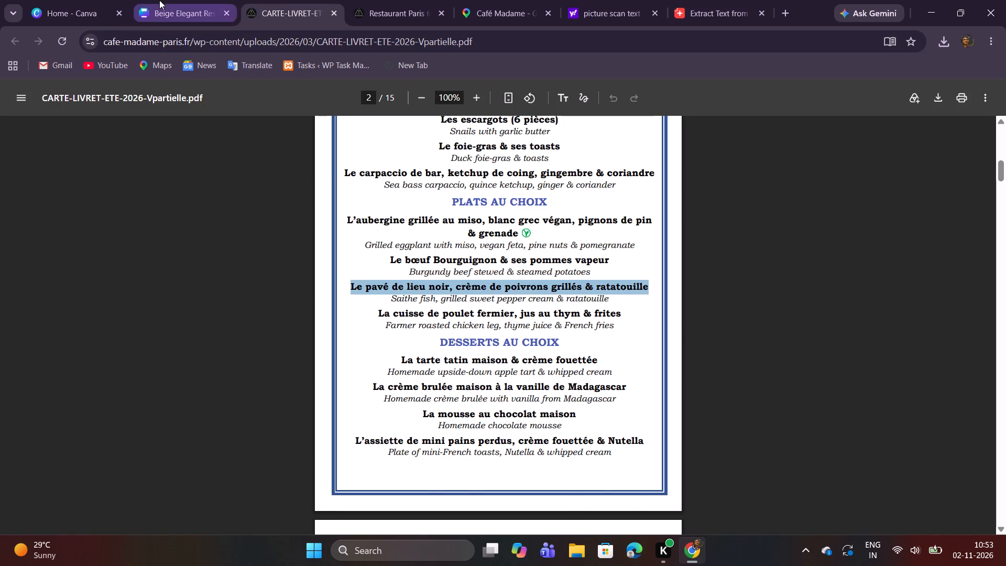
# In the Canva menu, duplicate the bœuf Bourguignon name and description together, keeping the copy evenly spaced below the original.
pyautogui.click(159, 0)
pyautogui.moveTo(500, 306); pyautogui.dragTo(500, 280)
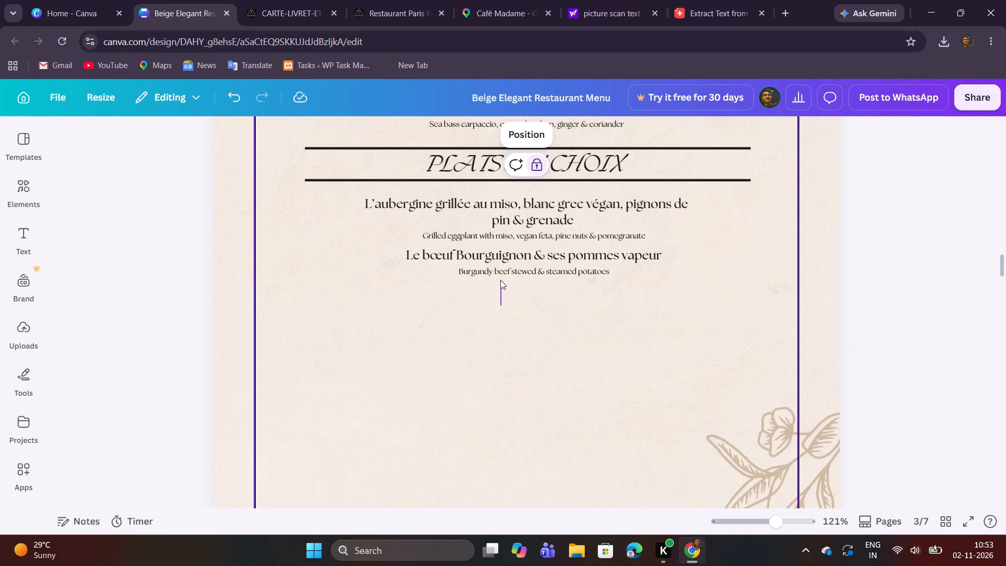
pyautogui.moveTo(500, 280); pyautogui.dragTo(501, 259)
pyautogui.click(542, 227)
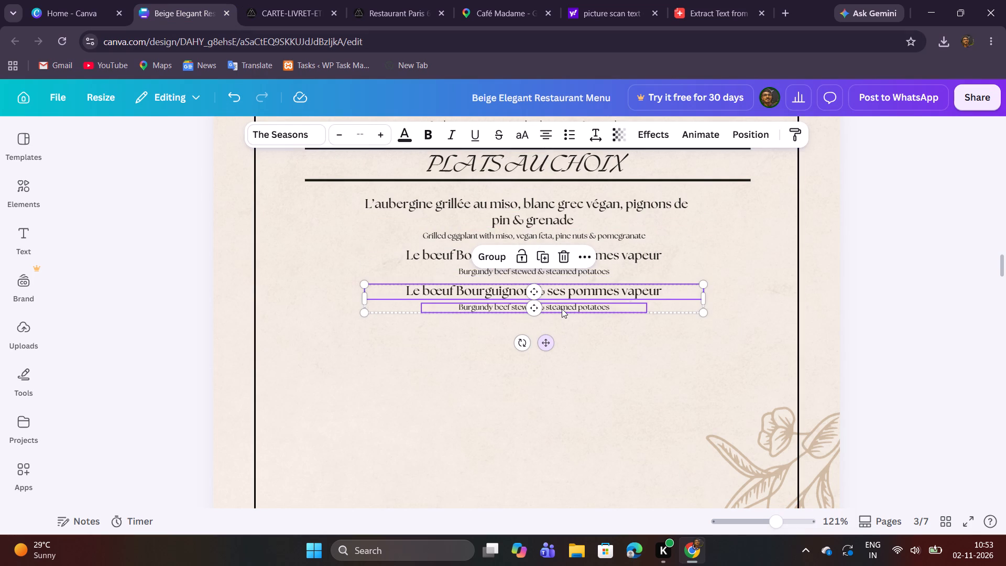
pyautogui.click(562, 309)
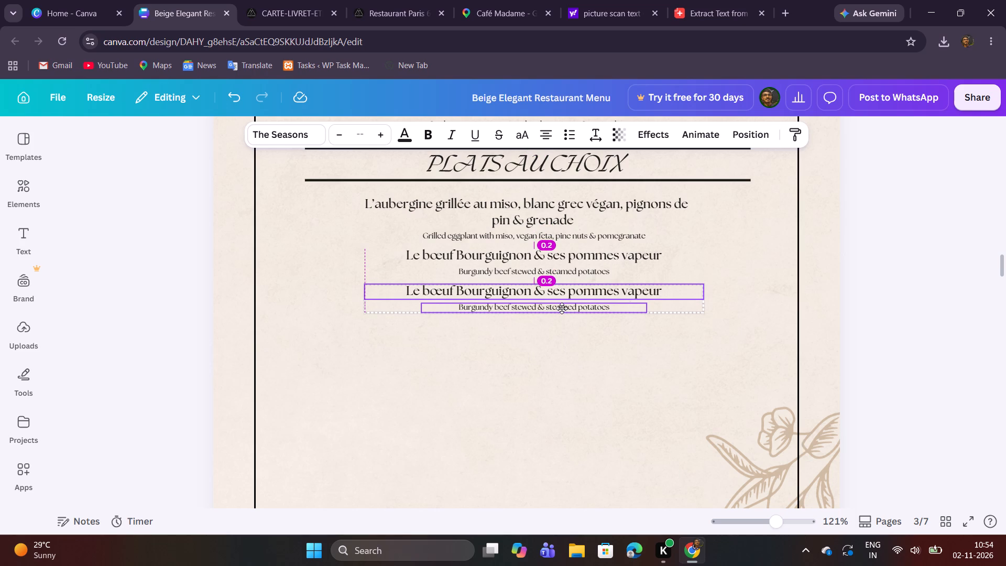
# Replace the duplicated bœuf Bourguignon name with the copied "Le pavé de lieu noir, crème de poivrons grillés & ratatouille".
pyautogui.click(581, 332)
pyautogui.doubleClick(568, 294)
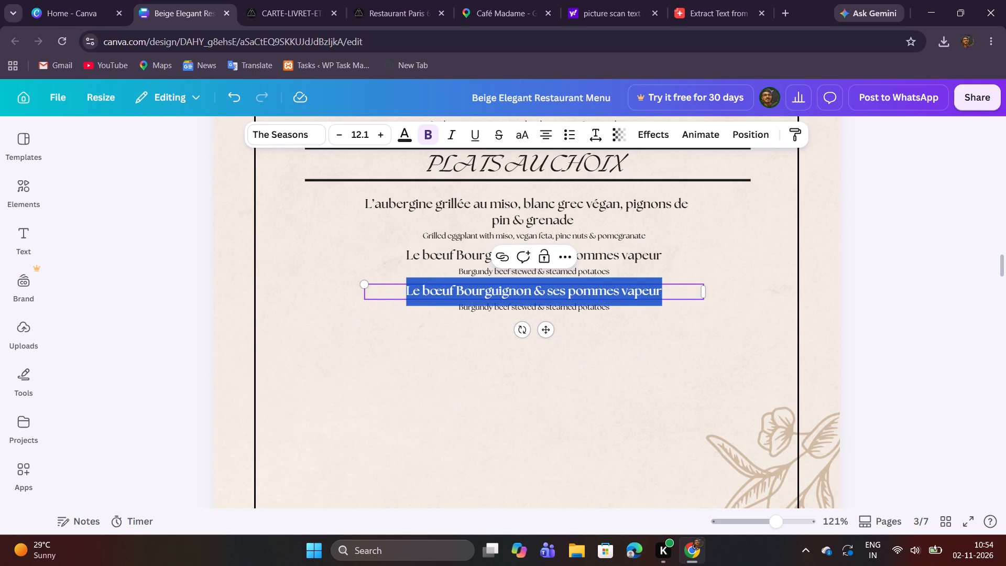
pyautogui.hotkey('ctrl', 'v')
pyautogui.click(609, 363)
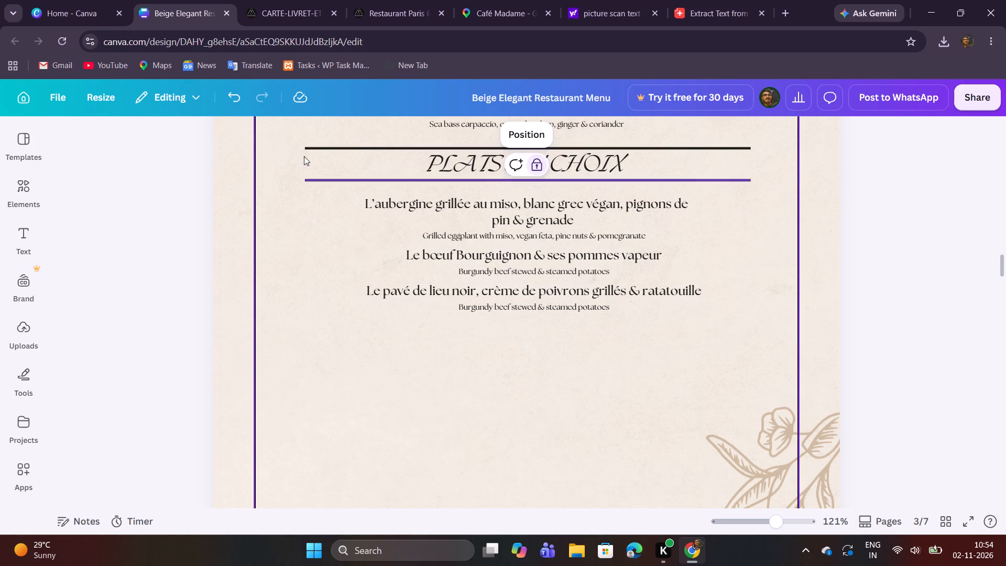
# Replace the duplicated beef description with "Saithe fish, grilled sweet pepper cream & ratatouille" copied from the PDF.
pyautogui.click(256, 0)
pyautogui.moveTo(391, 298); pyautogui.dragTo(416, 301)
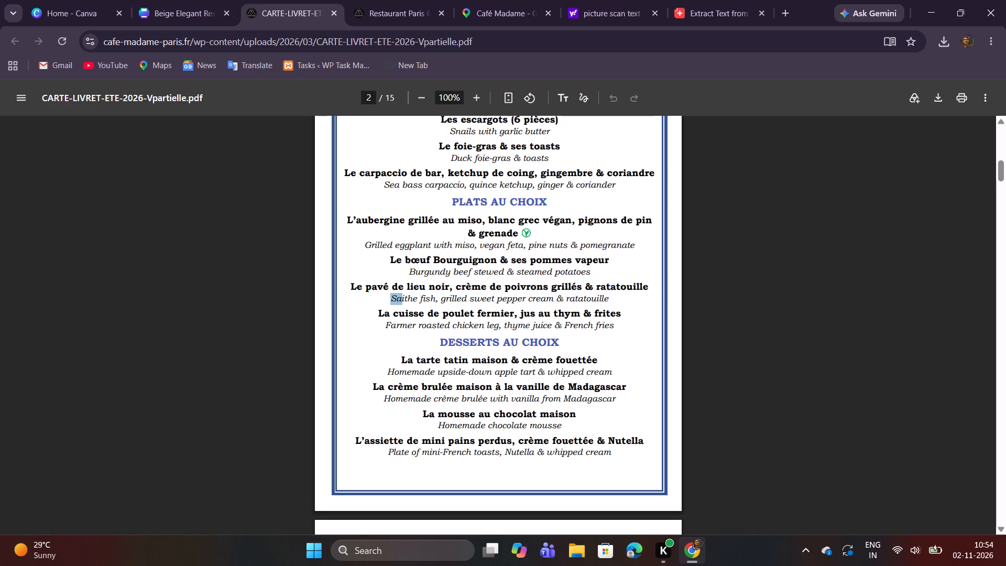
pyautogui.moveTo(416, 301); pyautogui.dragTo(608, 302)
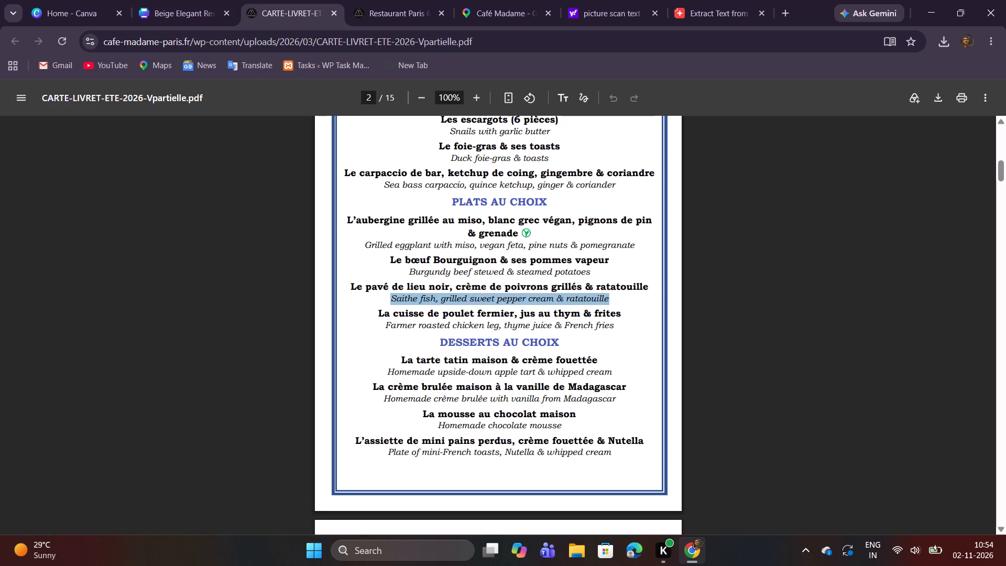
pyautogui.hotkey('ctrl', 'c')
pyautogui.click(175, 0)
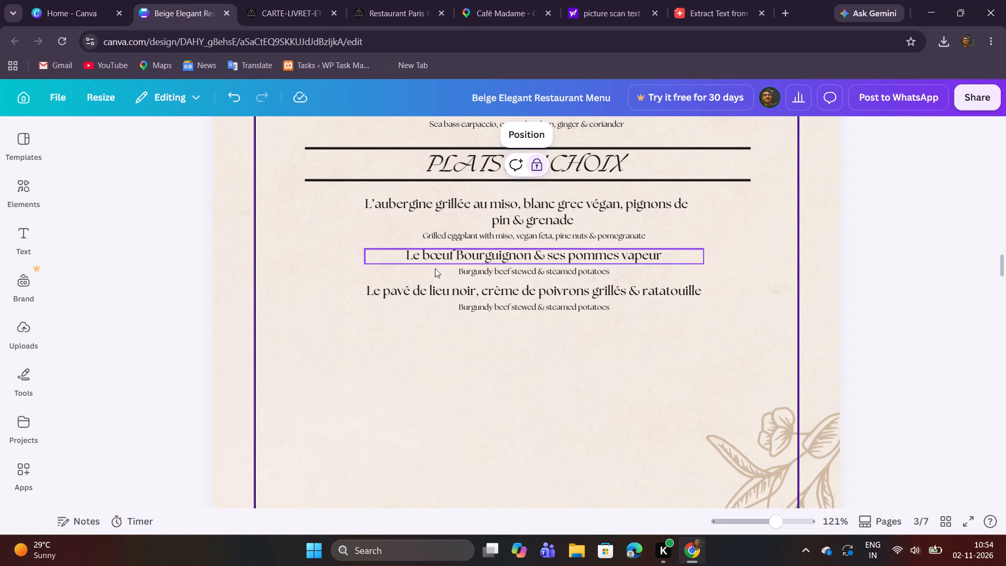
pyautogui.doubleClick(483, 309)
pyautogui.hotkey('ctrl', 'v')
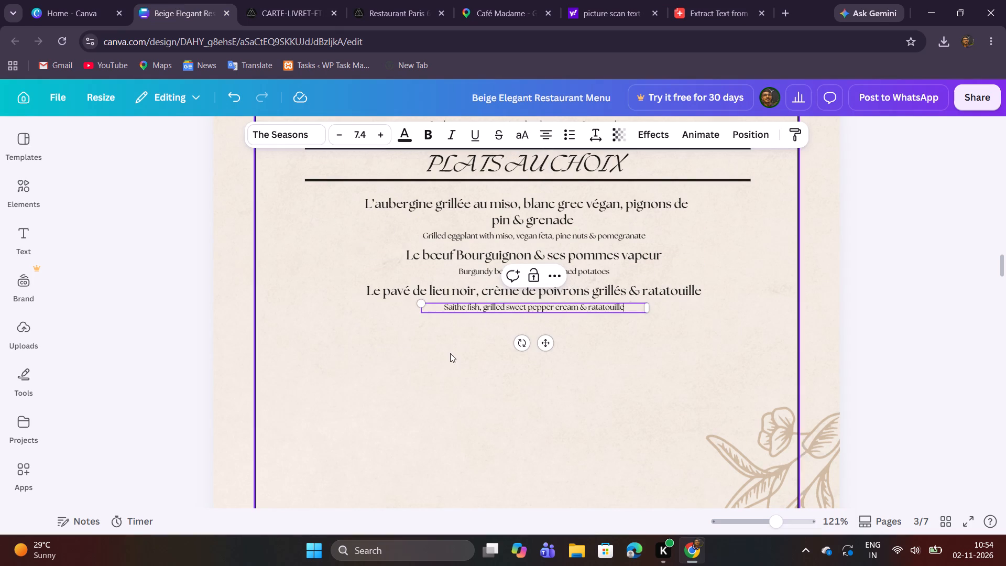
pyautogui.click(450, 353)
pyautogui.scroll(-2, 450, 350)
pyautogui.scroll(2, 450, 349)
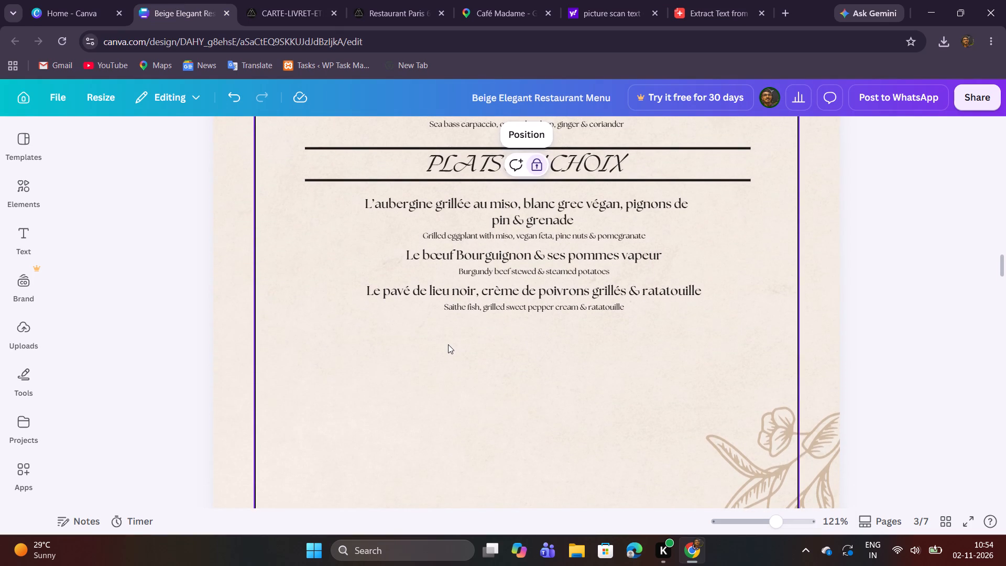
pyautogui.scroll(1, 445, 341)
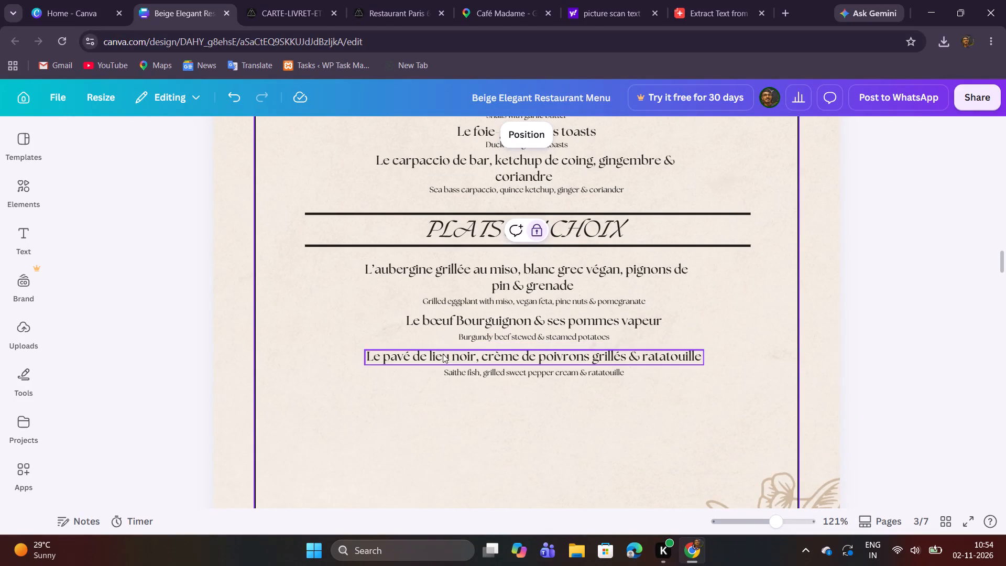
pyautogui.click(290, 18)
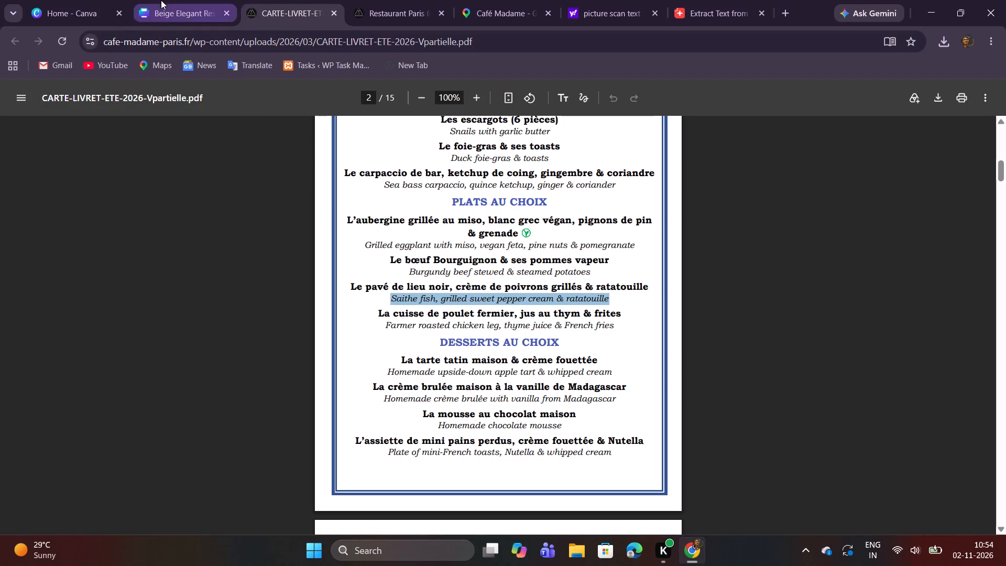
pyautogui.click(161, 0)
# Duplicate the pavé de lieu noir name and description together, keeping the copy evenly spaced below the original.
pyautogui.scroll(-1, 382, 288)
pyautogui.moveTo(501, 326); pyautogui.dragTo(497, 295)
pyautogui.click(543, 260)
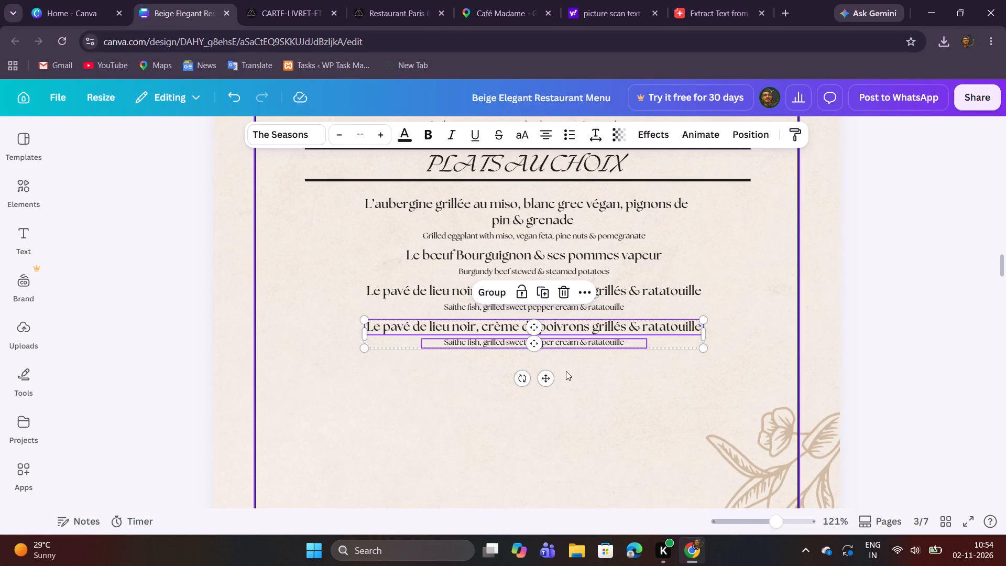
pyautogui.click(568, 341)
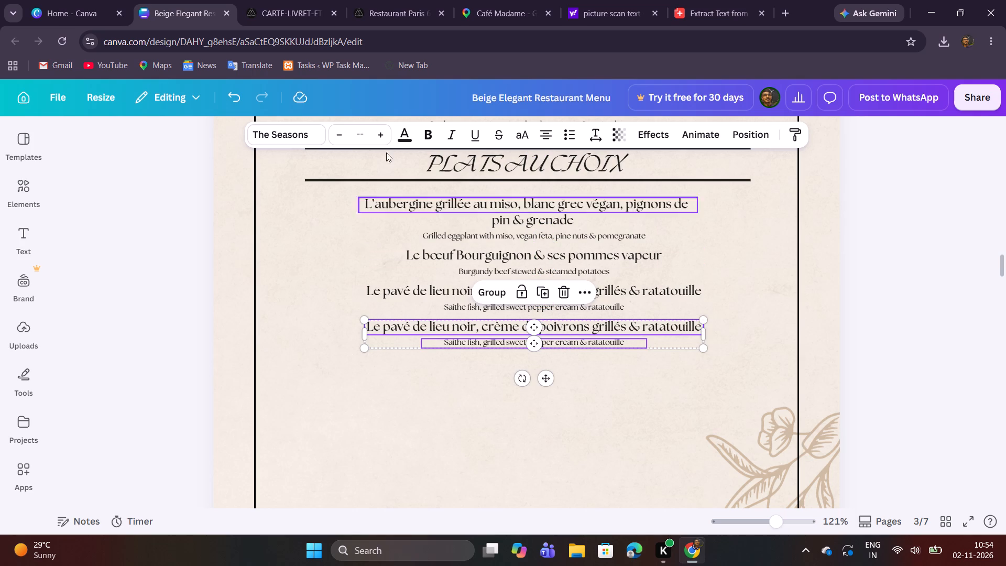
# Replace the duplicated pavé de lieu noir name with "La cuisse de poulet fermier, jus au thym & frites" copied from the PDF.
pyautogui.click(280, 0)
pyautogui.moveTo(378, 312); pyautogui.dragTo(545, 317)
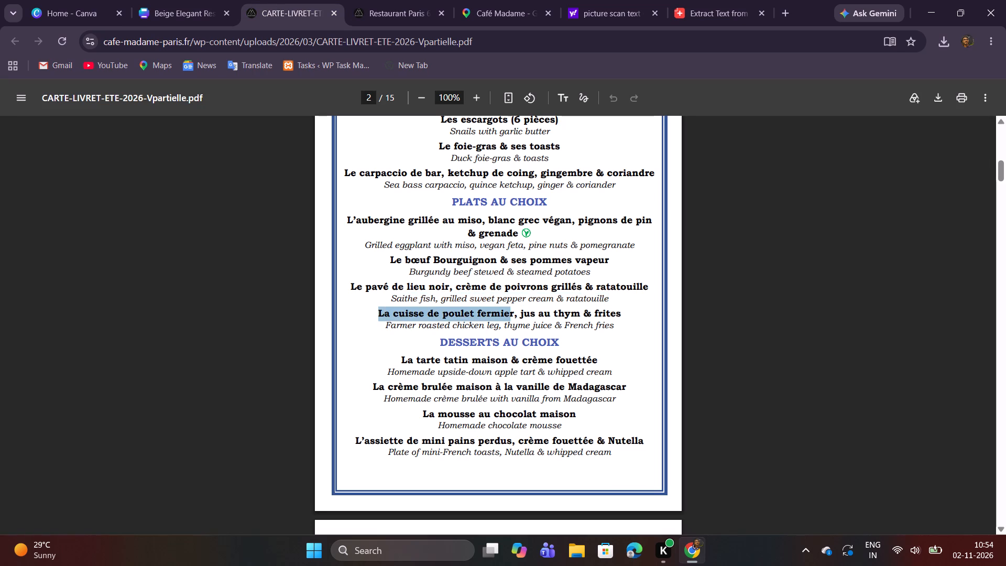
pyautogui.moveTo(545, 317); pyautogui.dragTo(633, 313)
pyautogui.rightClick(587, 309)
pyautogui.click(629, 325)
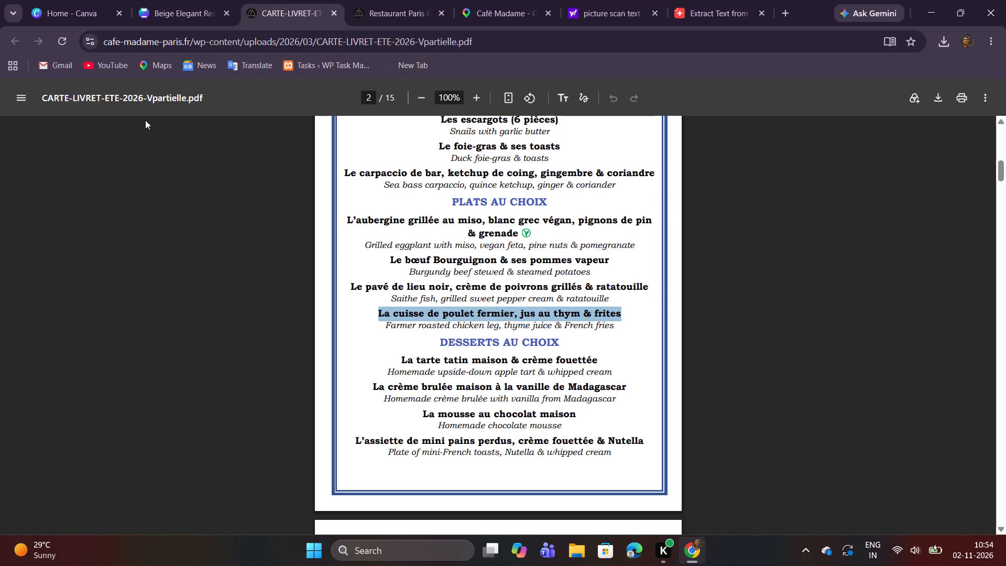
pyautogui.click(154, 15)
pyautogui.click(413, 392)
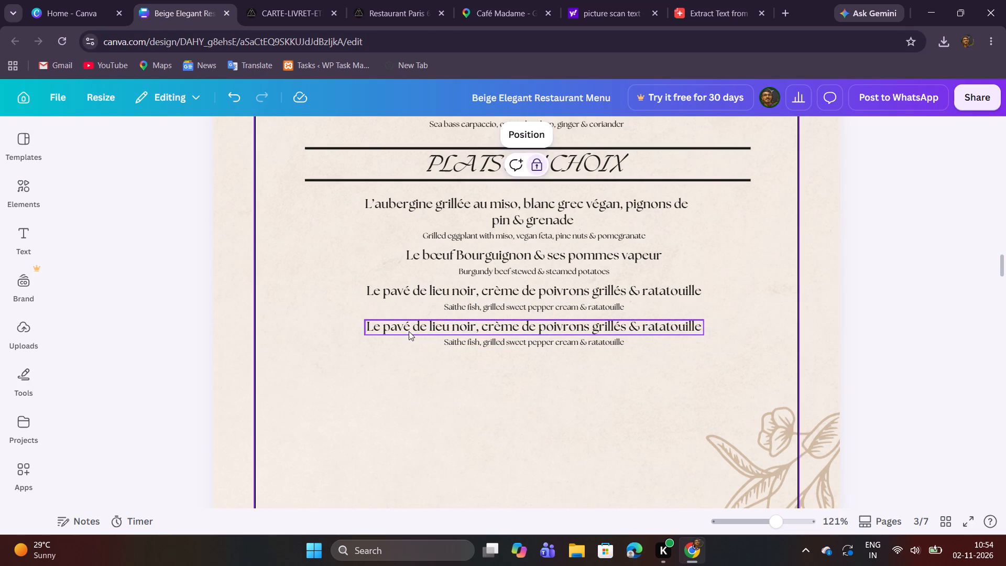
pyautogui.doubleClick(409, 331)
pyautogui.hotkey('ctrl', 'v')
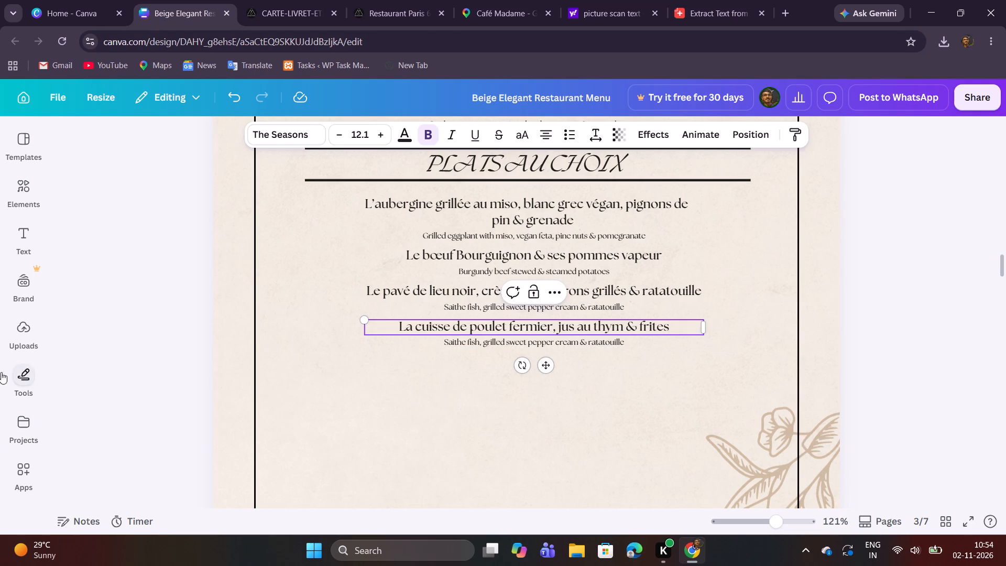
# Replace the description under the cuisse de poulet name with "Farmer roasted chicken leg, thyme juice & French fries" copied from the PDF.
pyautogui.click(300, 0)
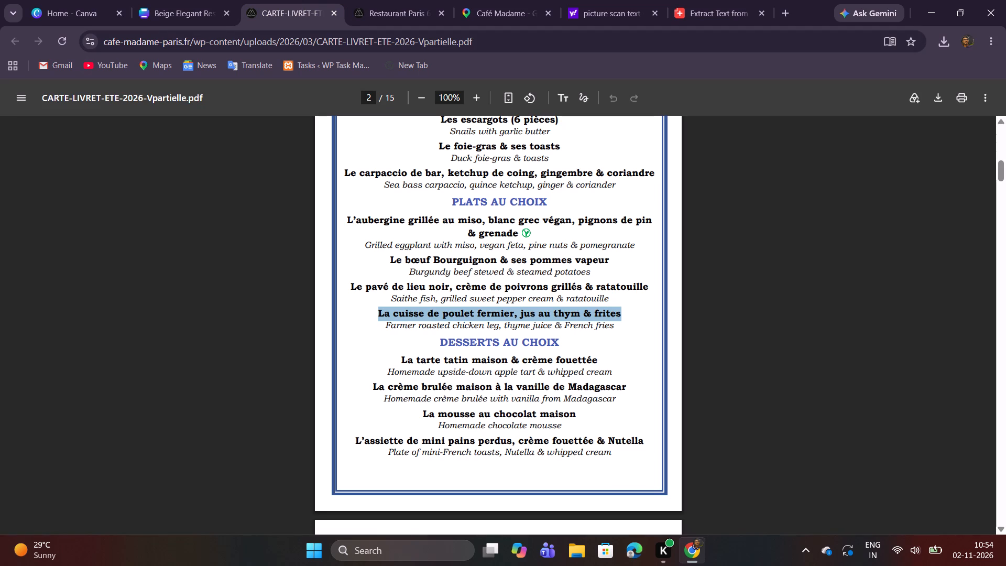
pyautogui.moveTo(387, 325); pyautogui.dragTo(624, 328)
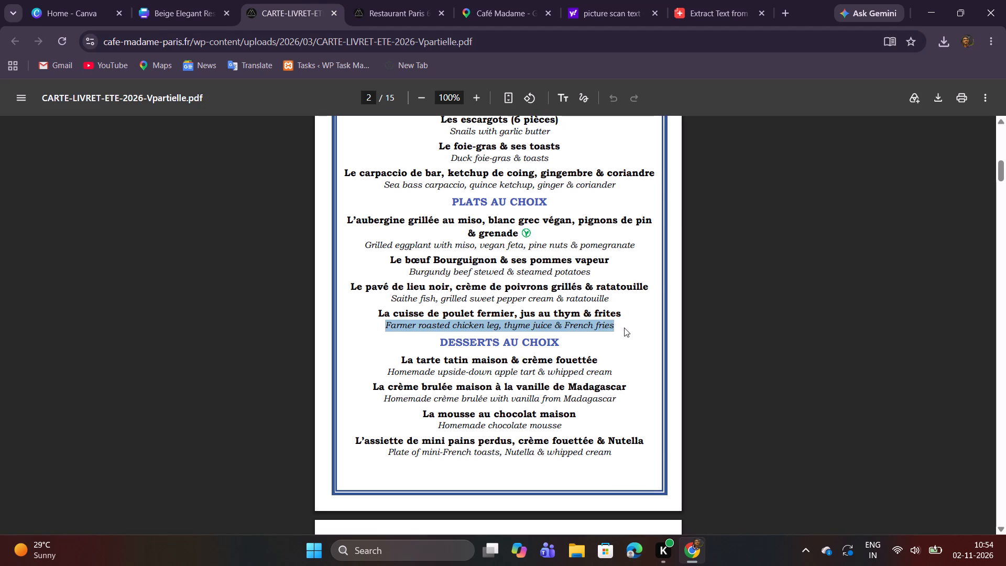
pyautogui.hotkey('ctrl', 'c')
pyautogui.click(221, 0)
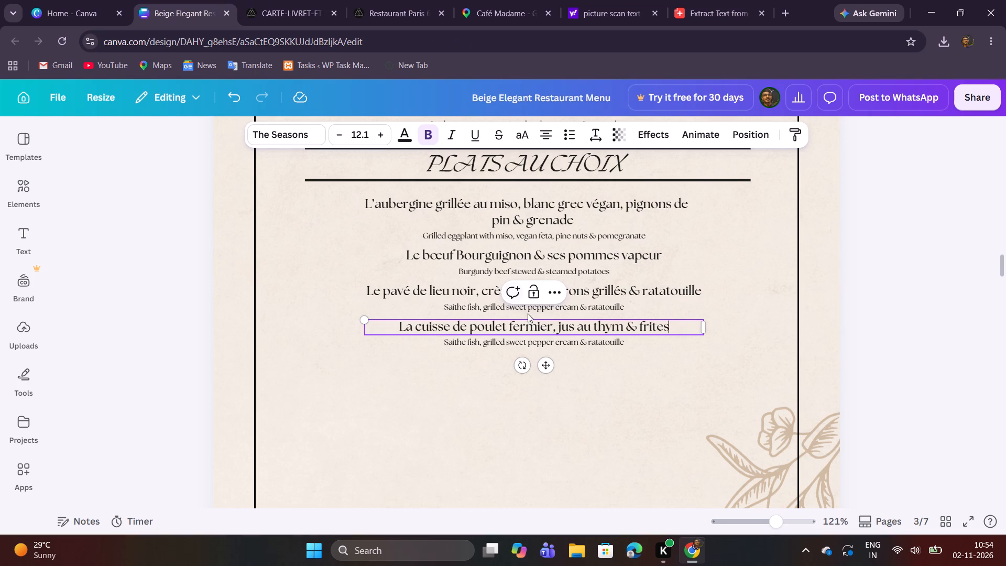
pyautogui.doubleClick(539, 344)
pyautogui.click(596, 358)
pyautogui.doubleClick(580, 348)
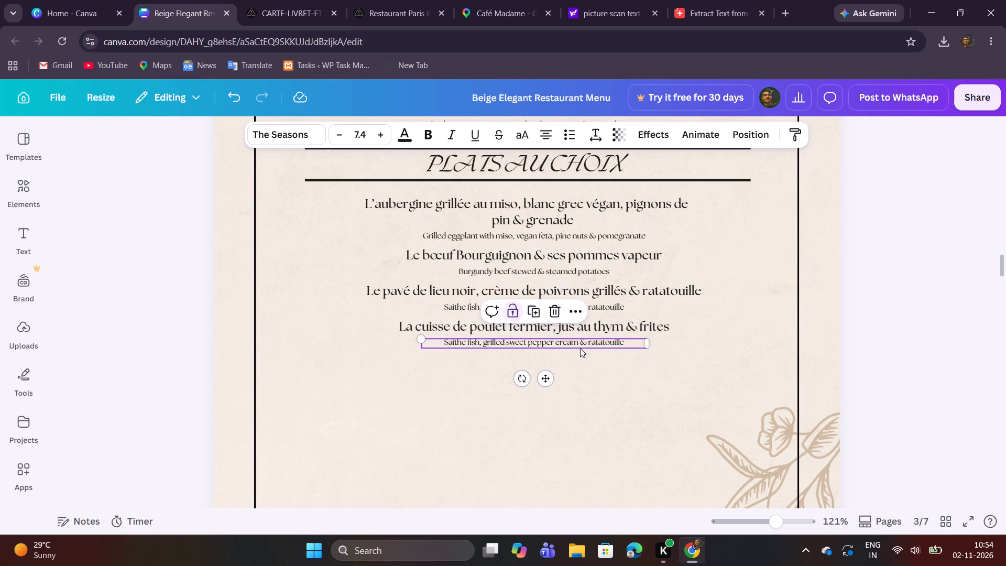
pyautogui.hotkey('ctrl', 'v')
# Review the Menu Madame 45 € page from its title through the Plats au choix dishes and compare it with the PDF.
pyautogui.scroll(-2, 650, 378)
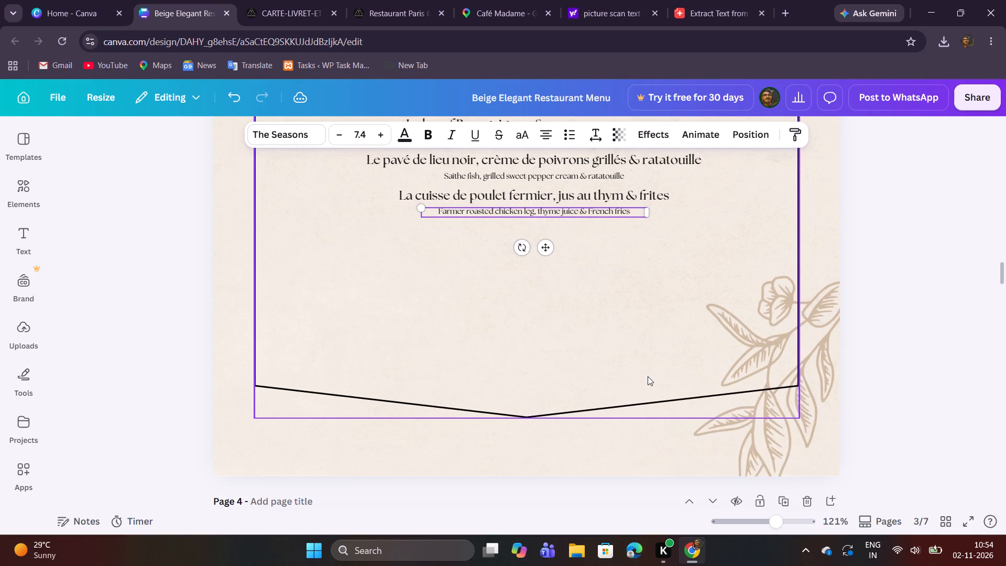
pyautogui.scroll(1, 647, 376)
pyautogui.click(640, 371)
pyautogui.scroll(4, 639, 370)
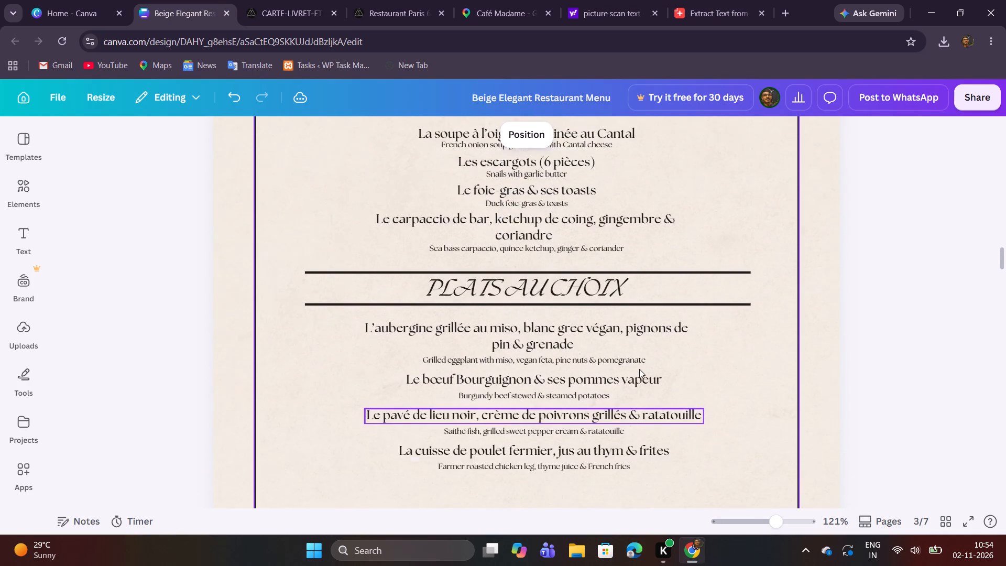
pyautogui.scroll(1, 639, 369)
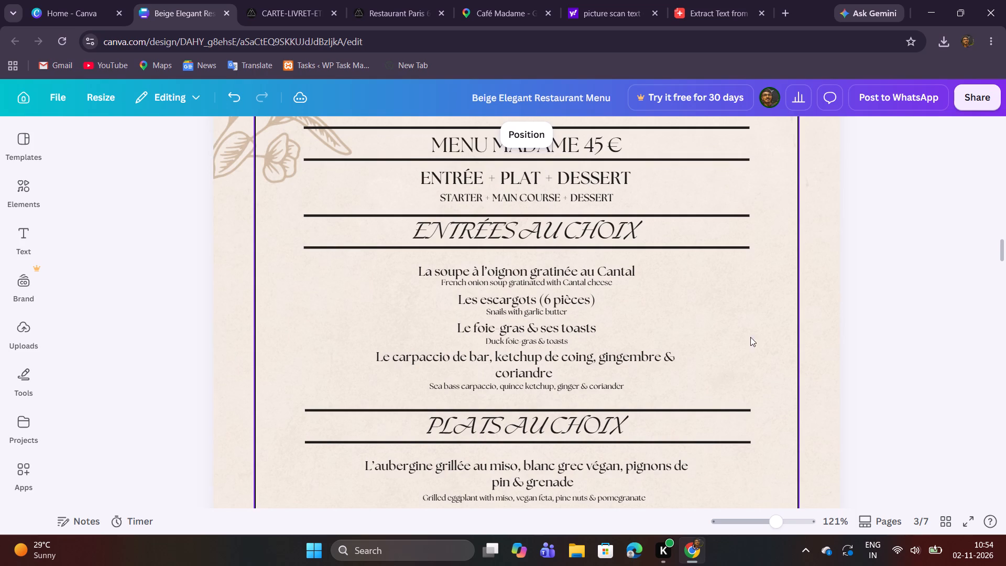
pyautogui.scroll(1, 862, 319)
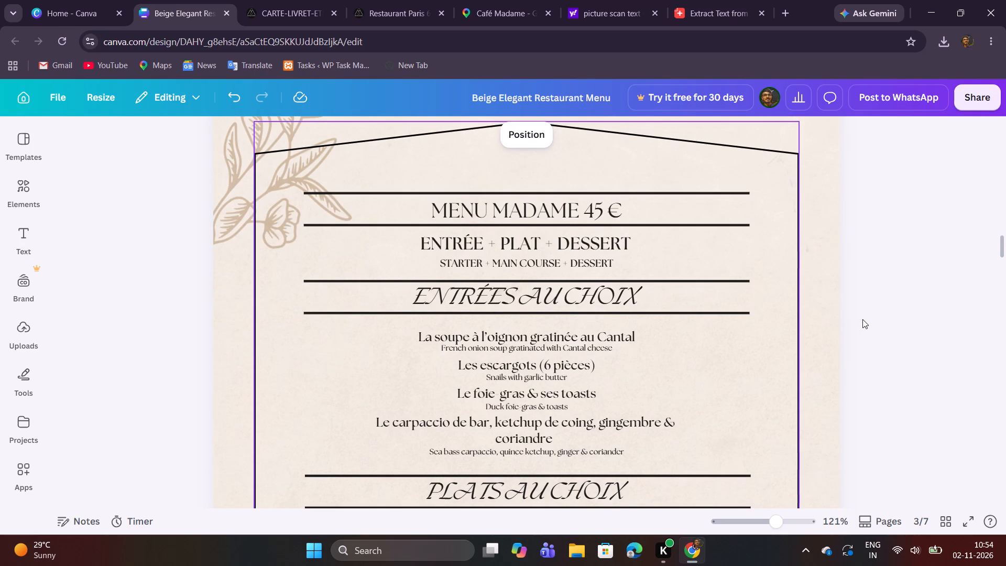
pyautogui.scroll(1, 862, 319)
pyautogui.scroll(-6, 862, 319)
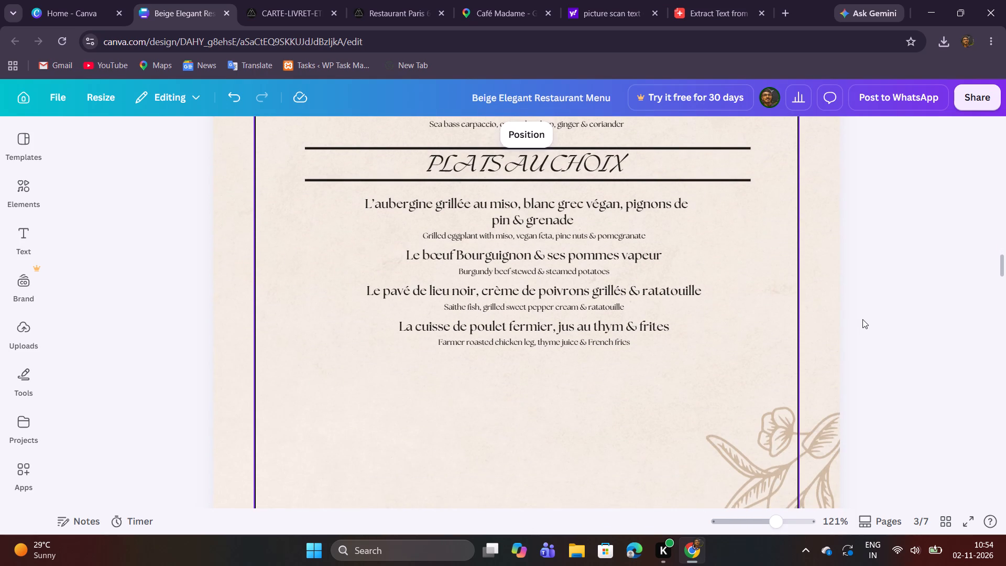
pyautogui.scroll(-2, 862, 319)
pyautogui.scroll(4, 862, 319)
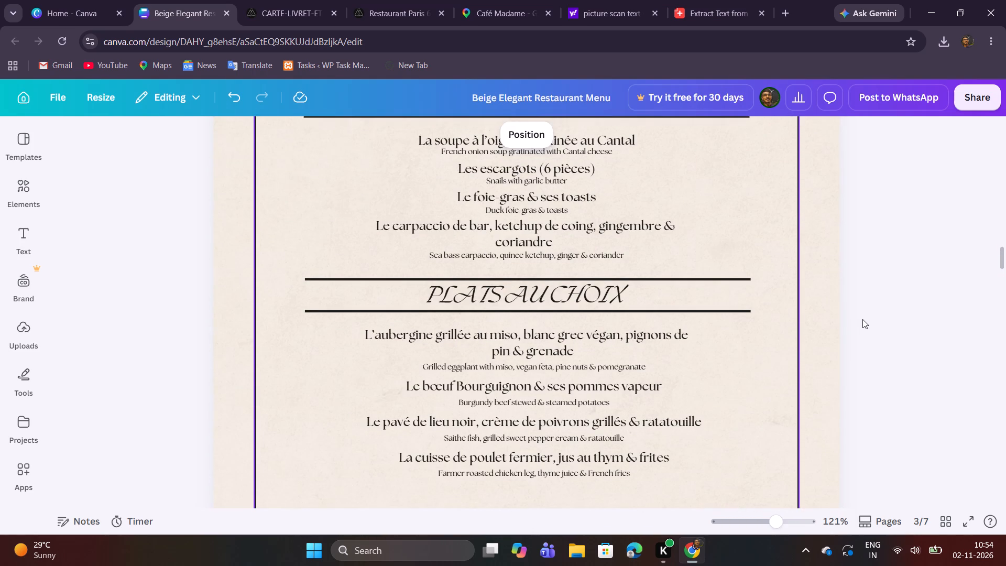
pyautogui.scroll(-2, 862, 319)
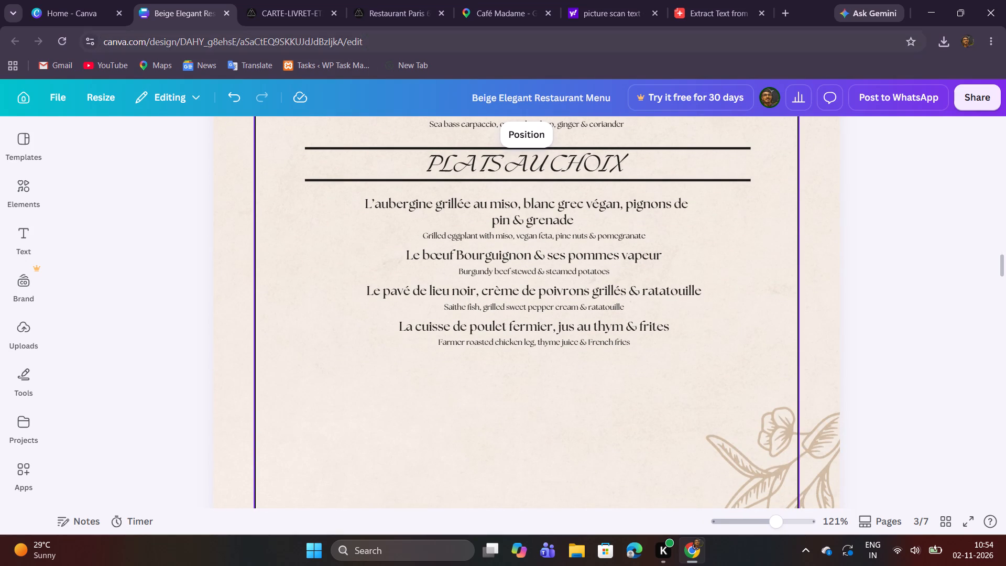
pyautogui.click(286, 17)
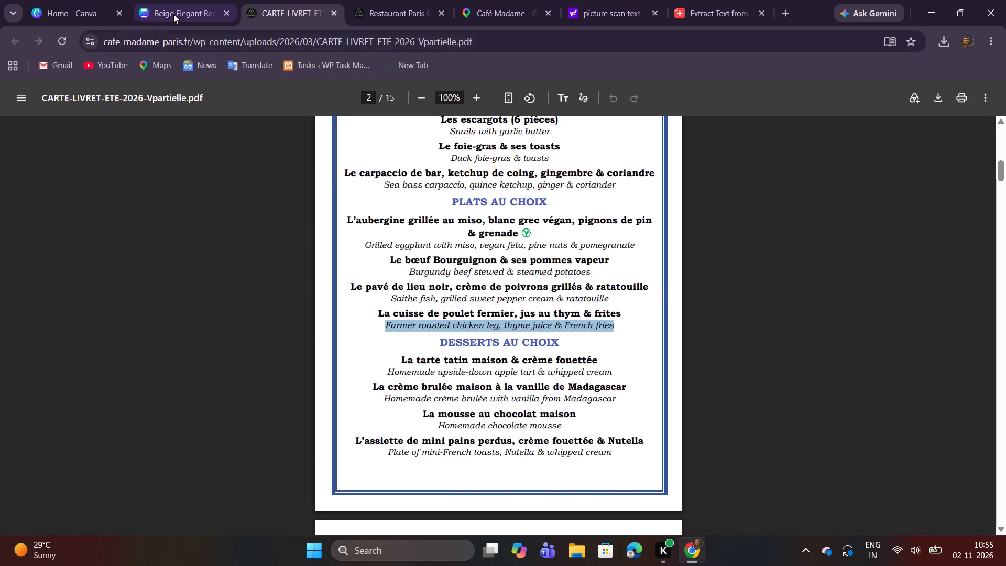
pyautogui.click(173, 14)
# Duplicate the whole Plats au choix section with its heading, rules and four dishes, and align the copy directly below the original.
pyautogui.moveTo(500, 387); pyautogui.dragTo(464, 192)
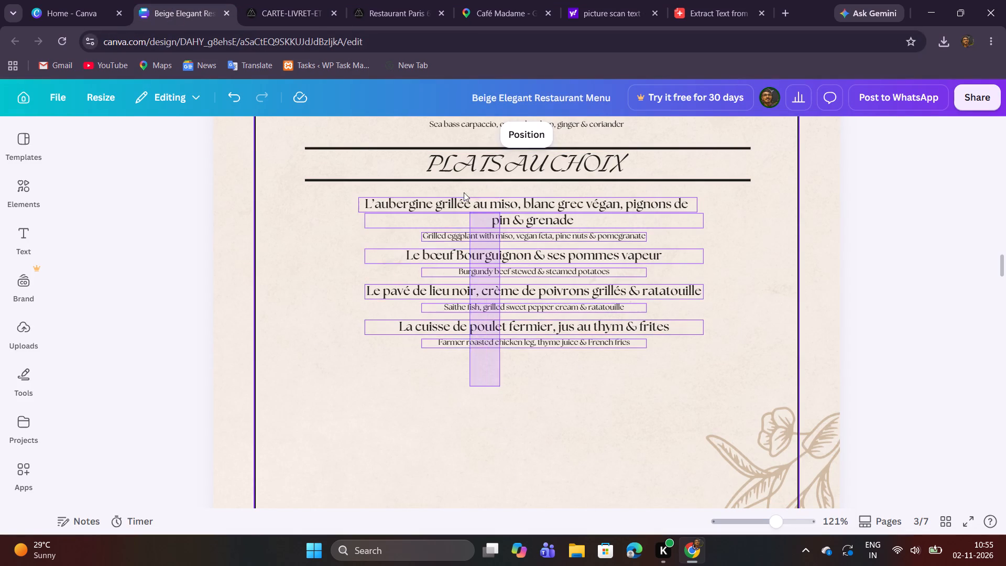
pyautogui.moveTo(464, 192); pyautogui.dragTo(444, 146)
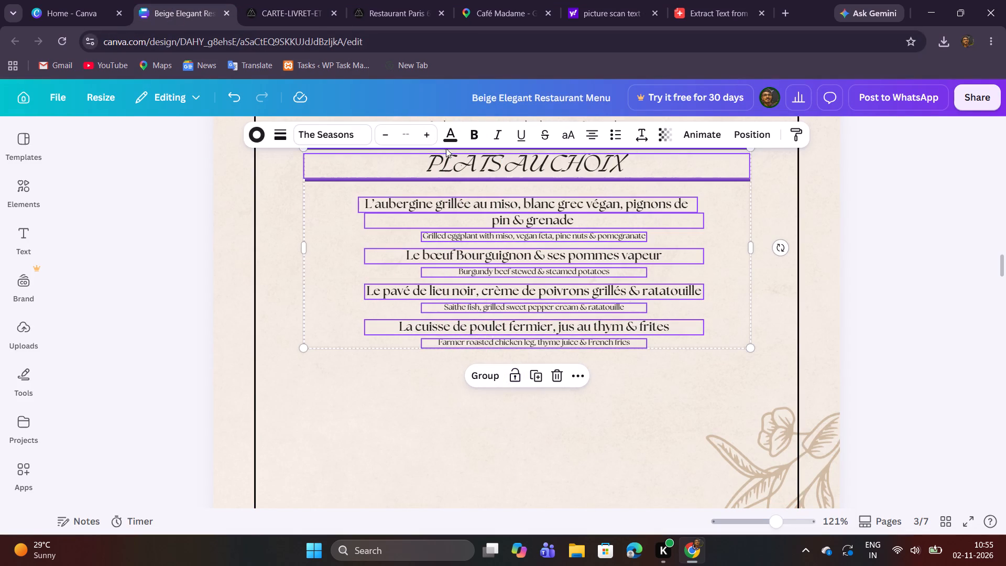
pyautogui.click(532, 379)
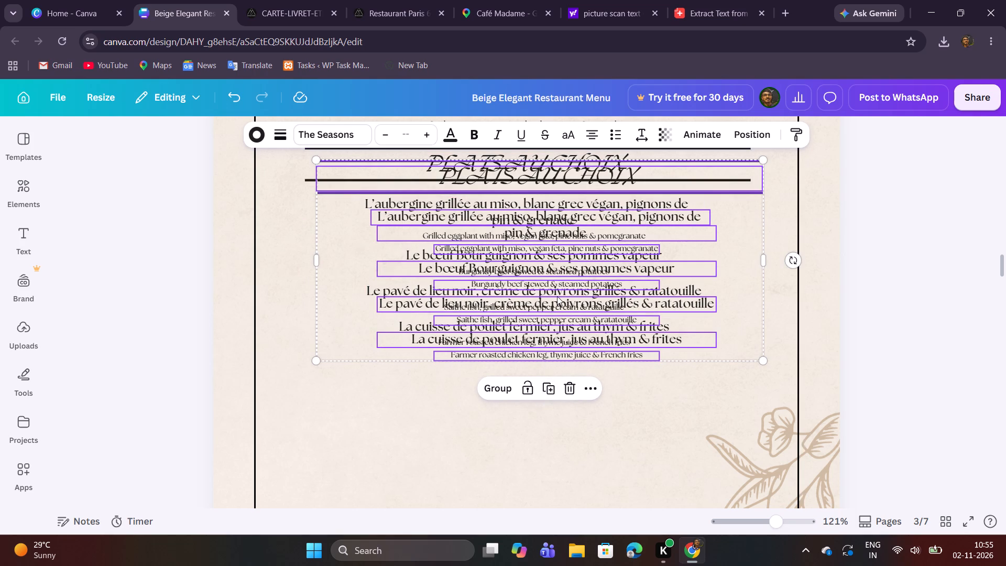
pyautogui.moveTo(557, 292); pyautogui.dragTo(553, 376)
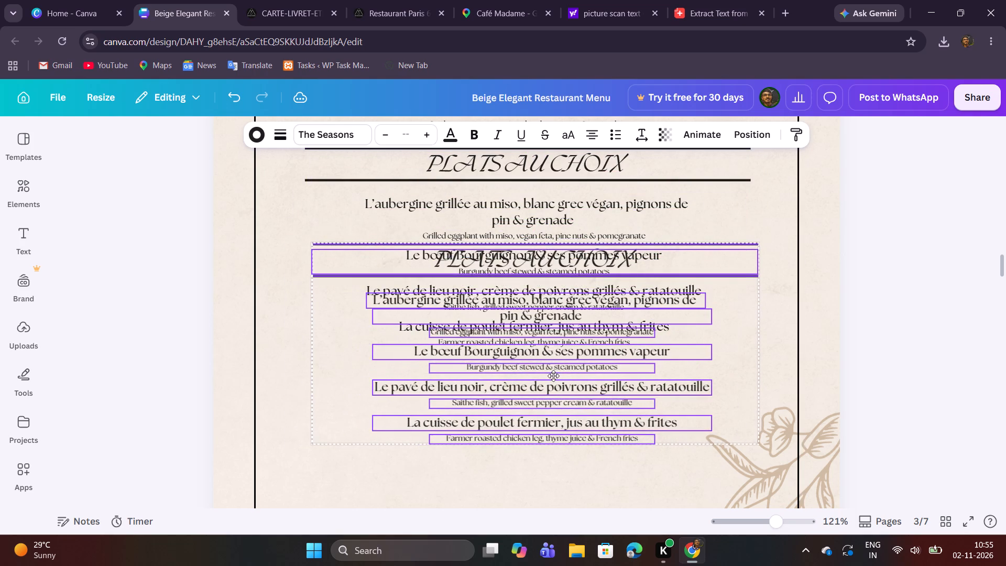
pyautogui.moveTo(553, 376); pyautogui.dragTo(539, 396)
pyautogui.scroll(-1, 555, 376)
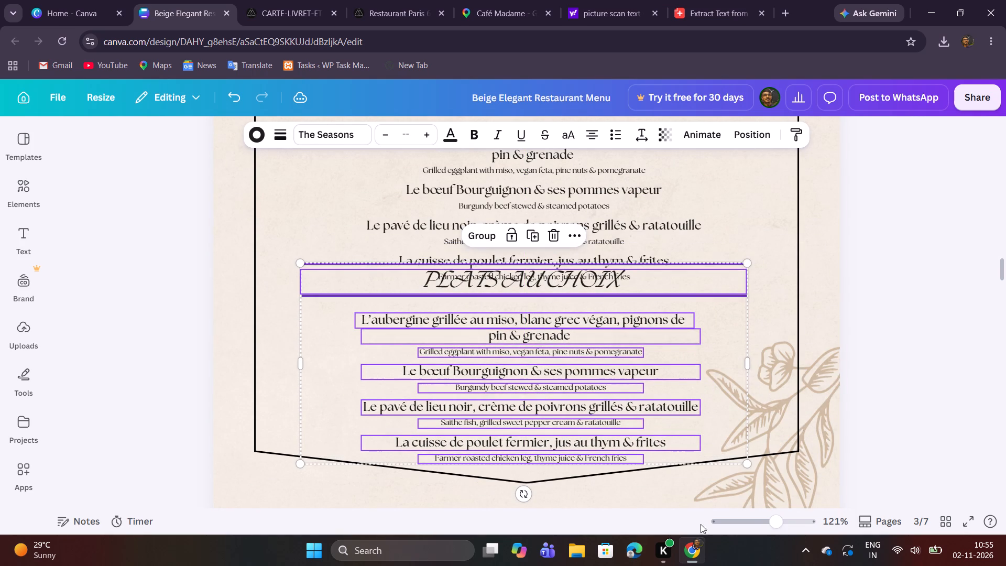
pyautogui.moveTo(779, 518); pyautogui.dragTo(765, 524)
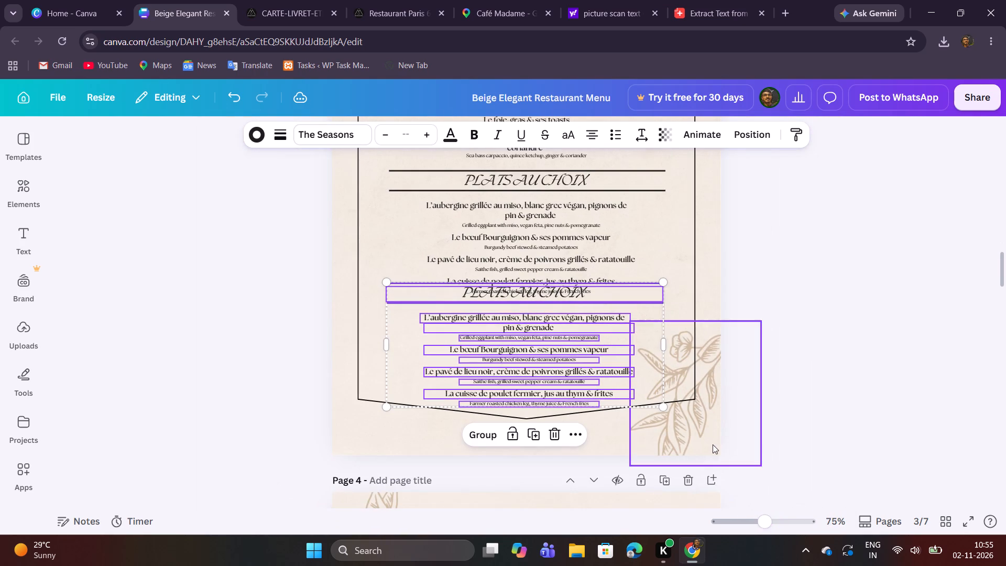
pyautogui.moveTo(576, 350); pyautogui.dragTo(570, 355)
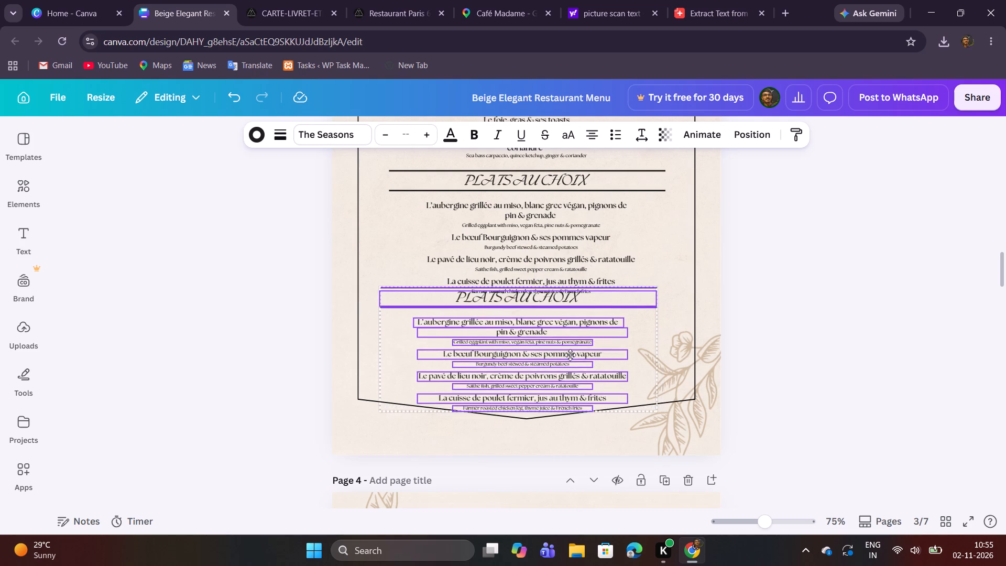
pyautogui.moveTo(570, 355); pyautogui.dragTo(582, 371)
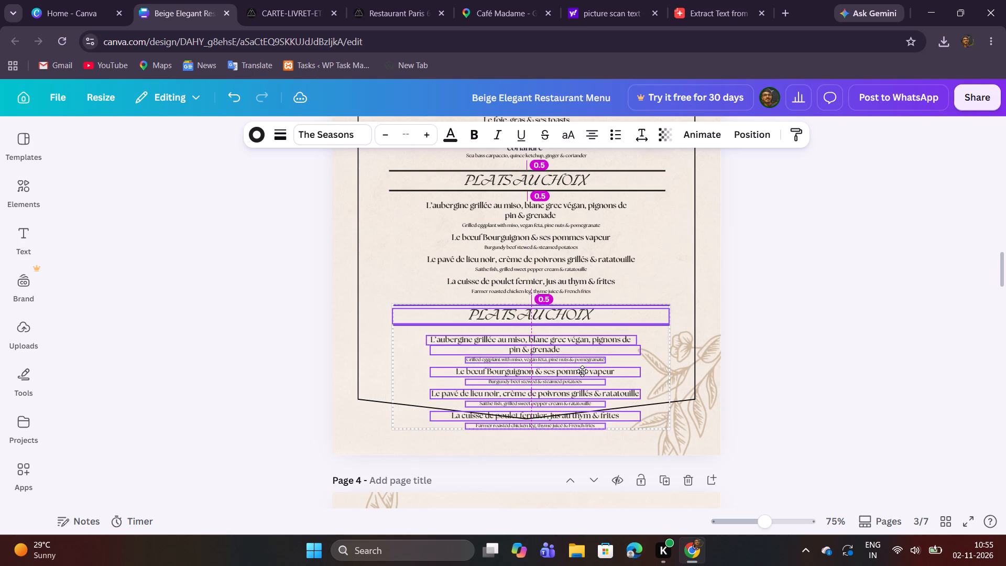
pyautogui.moveTo(582, 371); pyautogui.dragTo(582, 368)
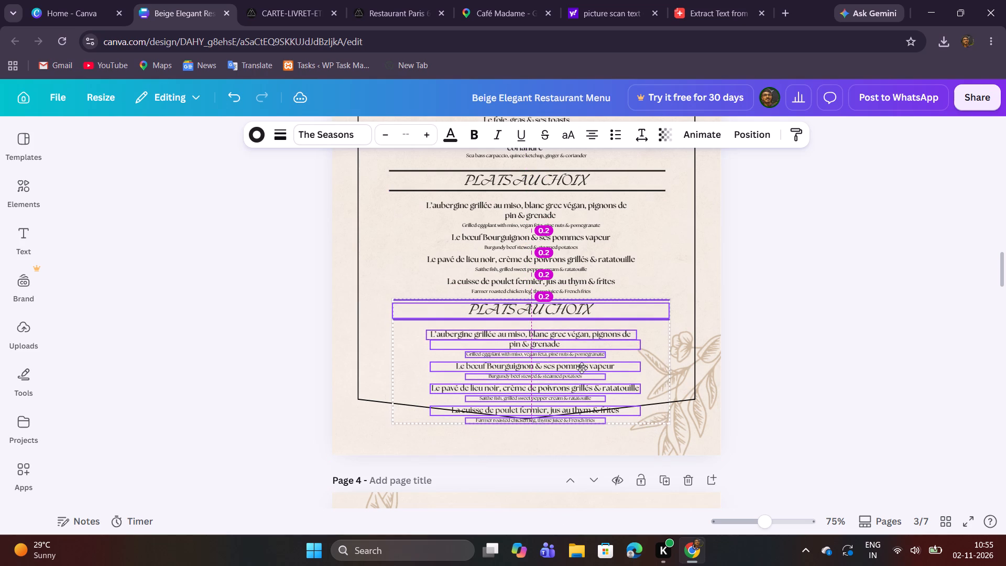
pyautogui.moveTo(582, 368); pyautogui.dragTo(581, 368)
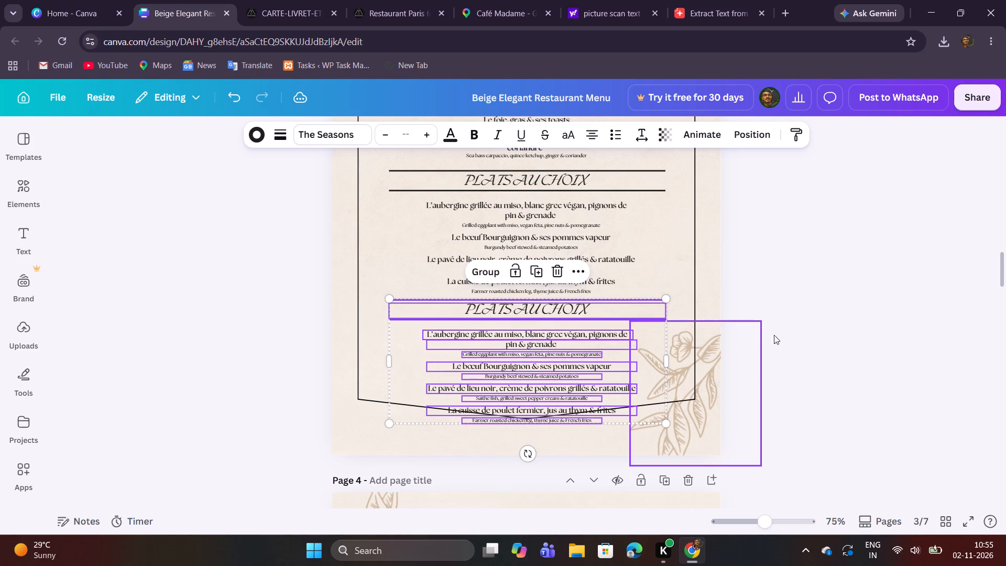
pyautogui.click(781, 333)
# Replace the duplicated Plats au choix heading with "DESSERTS AU CHOIX" copied from the PDF.
pyautogui.moveTo(763, 522); pyautogui.dragTo(781, 523)
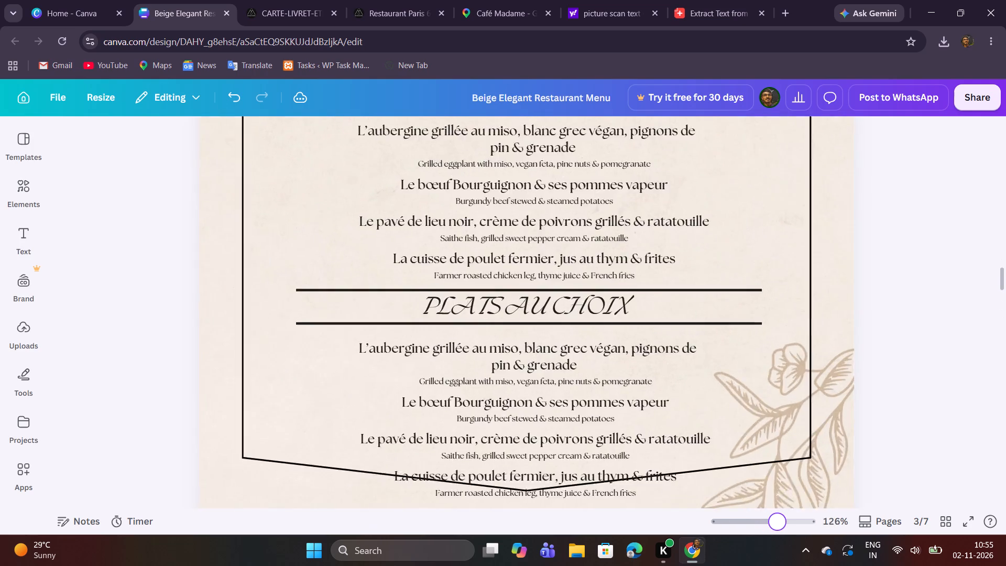
pyautogui.moveTo(781, 523); pyautogui.dragTo(782, 523)
pyautogui.click(285, 6)
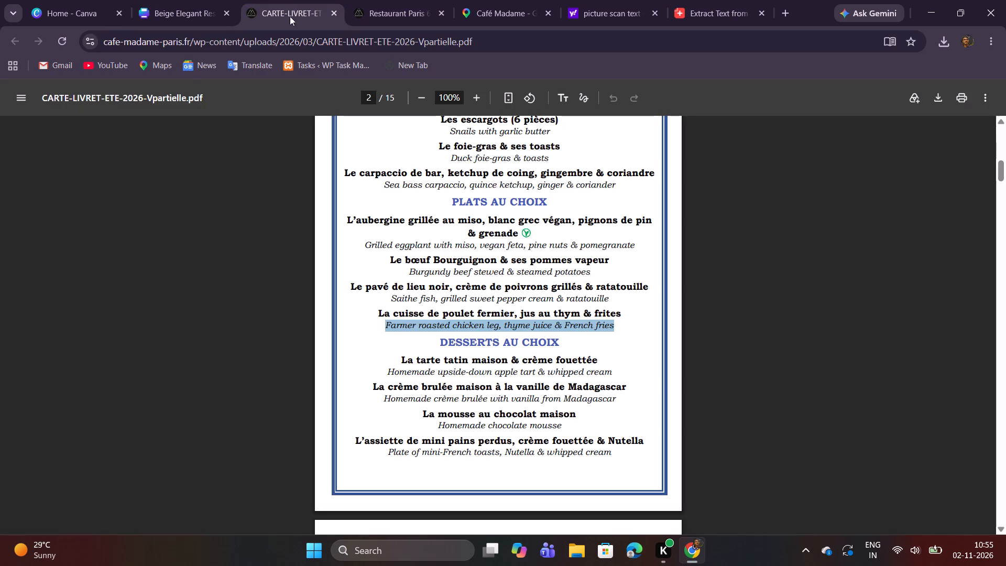
pyautogui.moveTo(442, 343); pyautogui.dragTo(560, 339)
pyautogui.hotkey('ctrl', 'c')
pyautogui.click(178, 0)
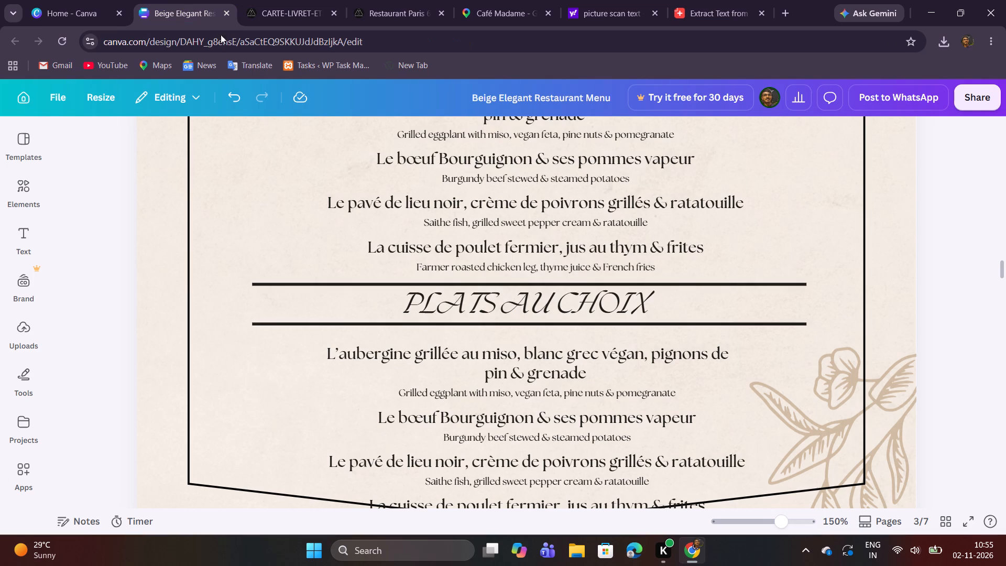
pyautogui.doubleClick(578, 299)
pyautogui.hotkey('ctrl', 'v')
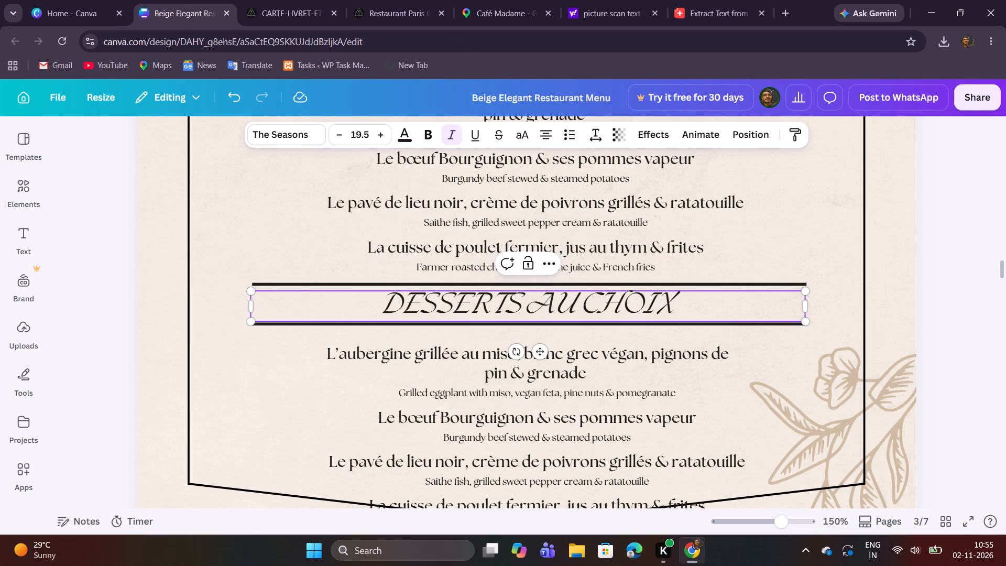
# Insert an extra space on each side of "AU" in the DESSERTS AU CHOIX heading.
pyautogui.click(519, 307)
pyautogui.press('space')
pyautogui.click(581, 306)
pyautogui.press('space')
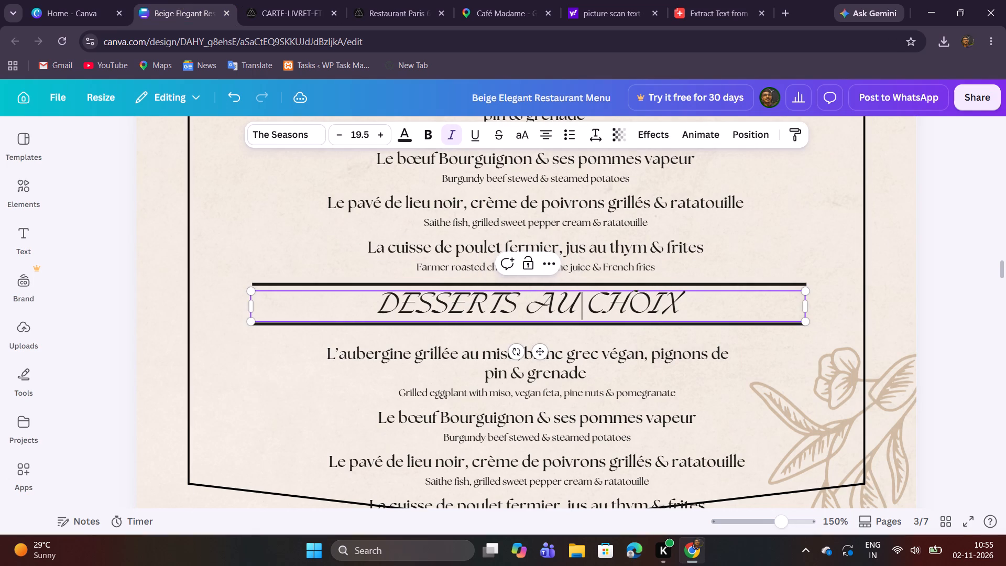
pyautogui.click(883, 265)
# Insert an extra space on each side of "AU" in the PLATS AU CHOIX heading.
pyautogui.scroll(4, 786, 302)
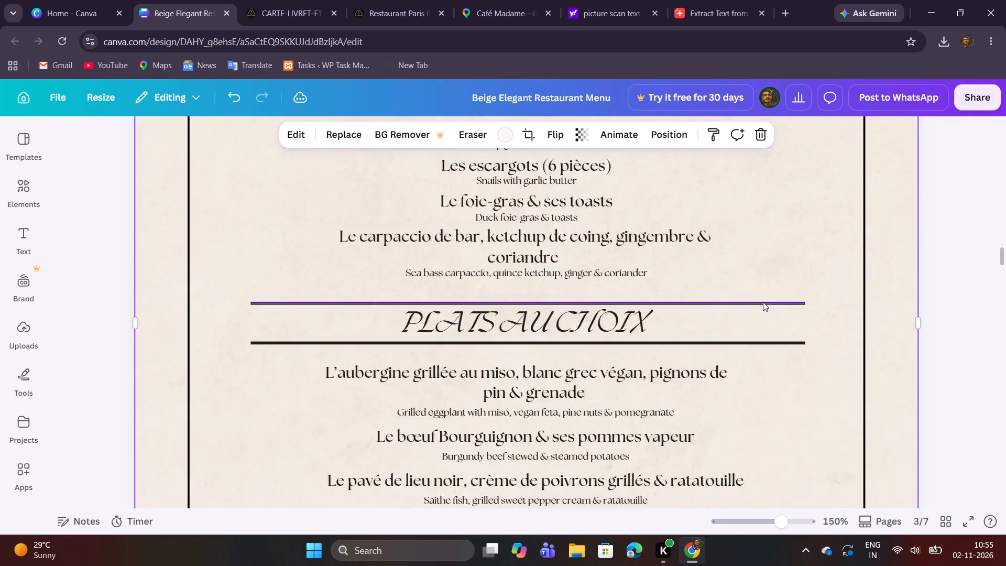
pyautogui.scroll(1, 763, 302)
pyautogui.doubleClick(500, 433)
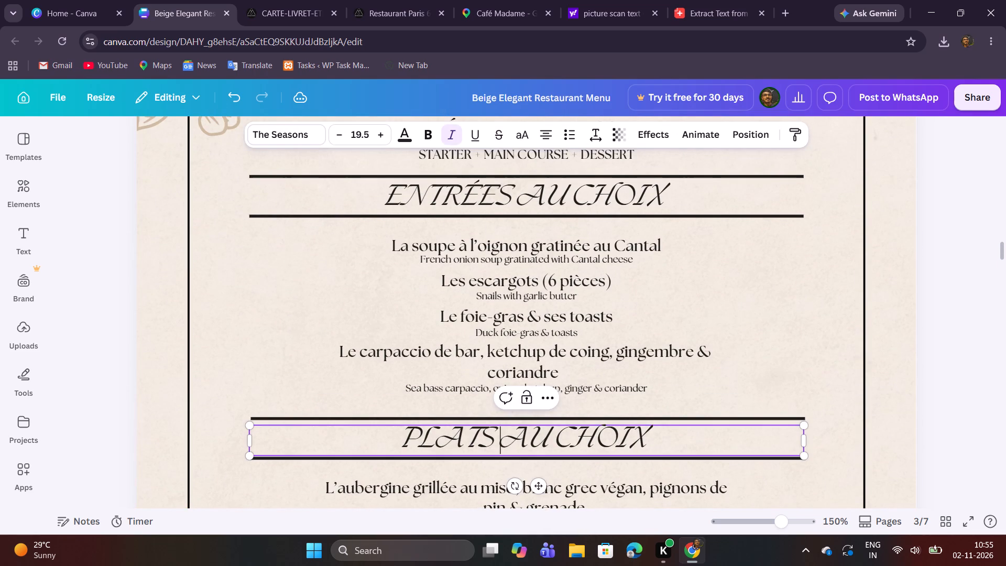
pyautogui.press('space')
pyautogui.click(556, 437)
pyautogui.press('space')
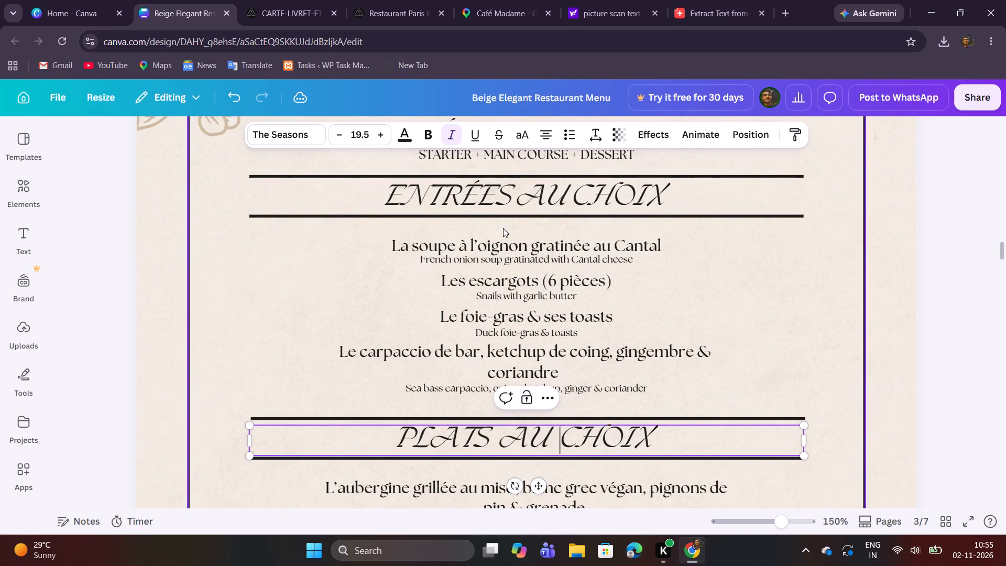
# Insert an extra space on each side of "AU" in the ENTRÉES AU CHOIX heading.
pyautogui.click(520, 202)
pyautogui.click(517, 201)
pyautogui.press('space')
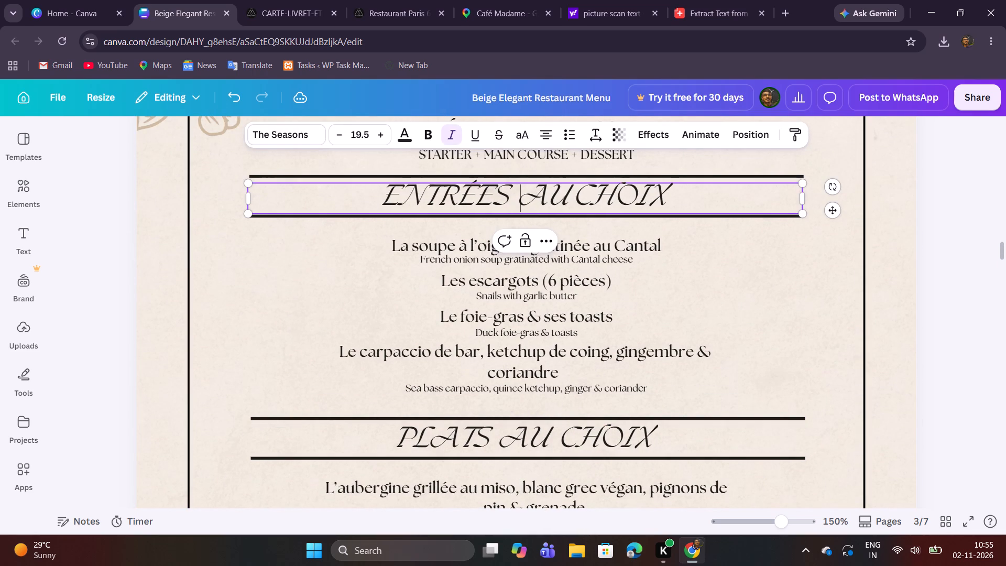
pyautogui.click(578, 196)
pyautogui.press('space')
# Review the page from the Menu Madame title down to the dishes under Desserts au choix, checking headings and fit within the frame.
pyautogui.scroll(2, 592, 200)
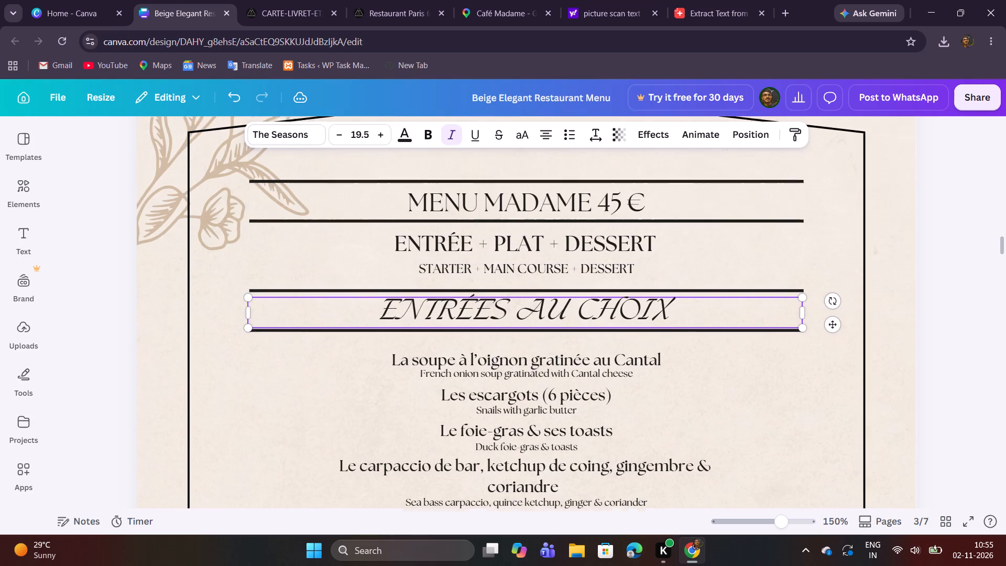
pyautogui.scroll(1, 592, 201)
pyautogui.scroll(-3, 592, 204)
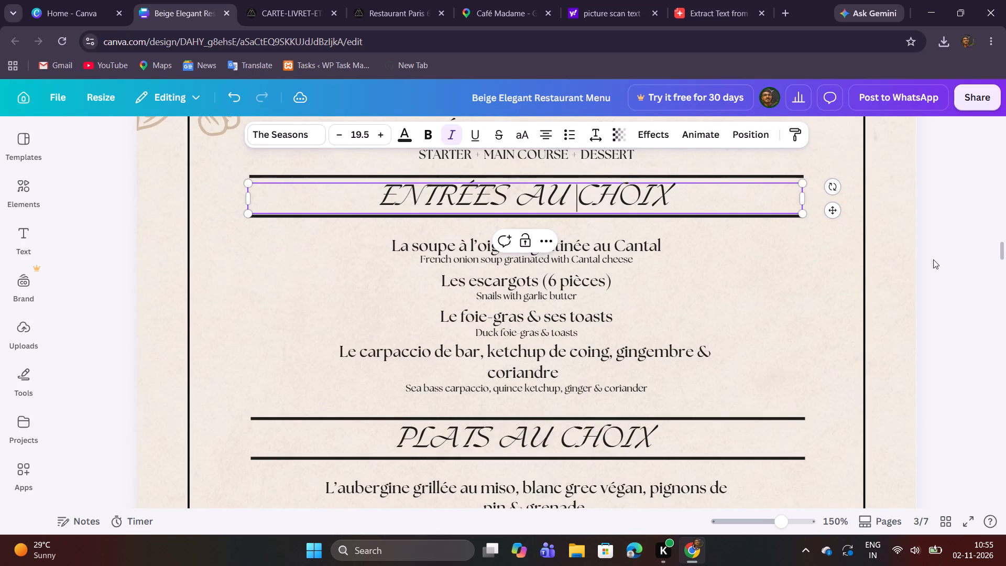
pyautogui.click(933, 259)
pyautogui.scroll(-5, 933, 259)
pyautogui.scroll(-3, 33, 264)
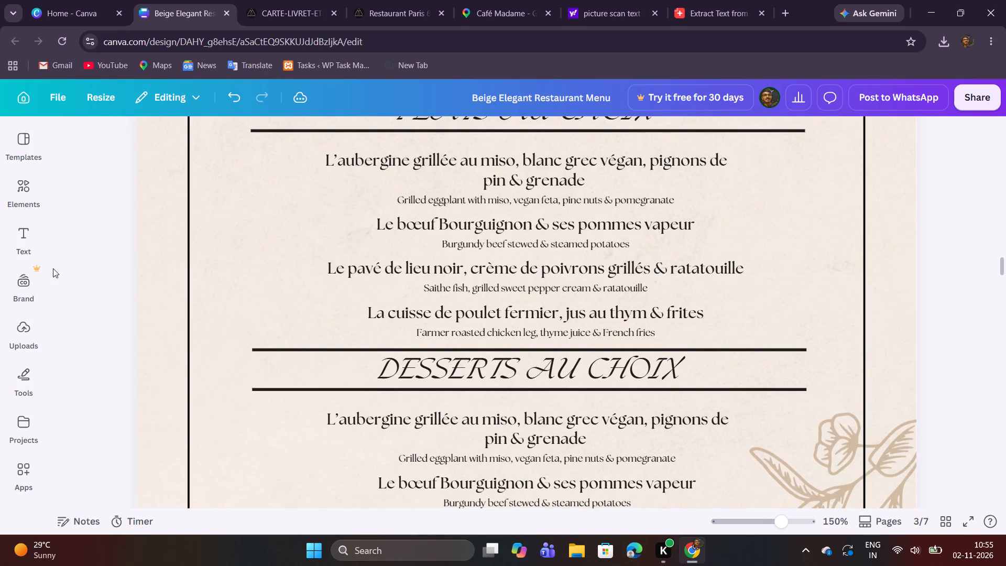
pyautogui.scroll(-1, 72, 279)
pyautogui.scroll(-2, 316, 371)
pyautogui.scroll(1, 315, 365)
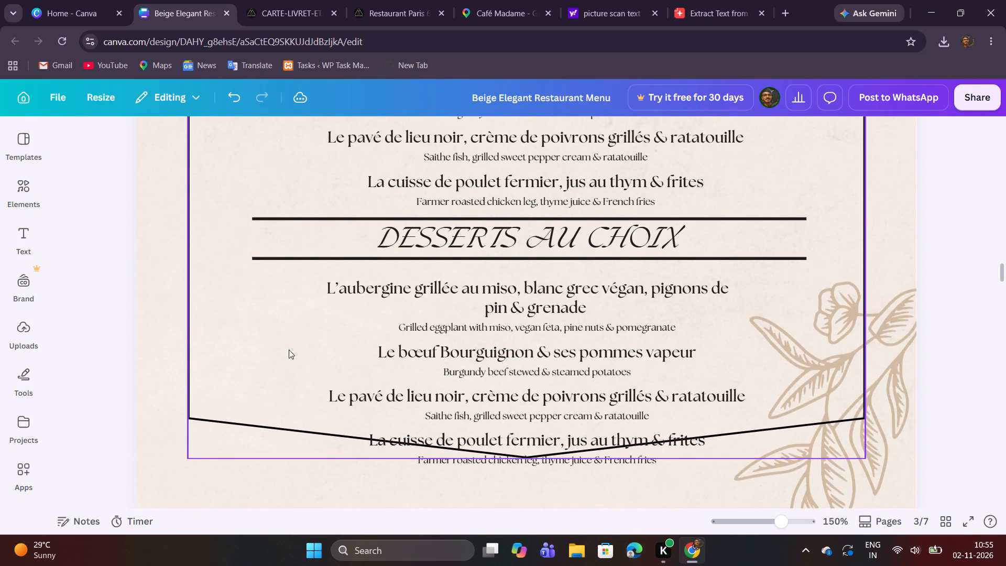
# Replace the first dish title under Desserts au choix with the PDF's "La tarte tatin maison & crème fouettée", deleting the leftover "pin & grenade" line.
pyautogui.click(254, 0)
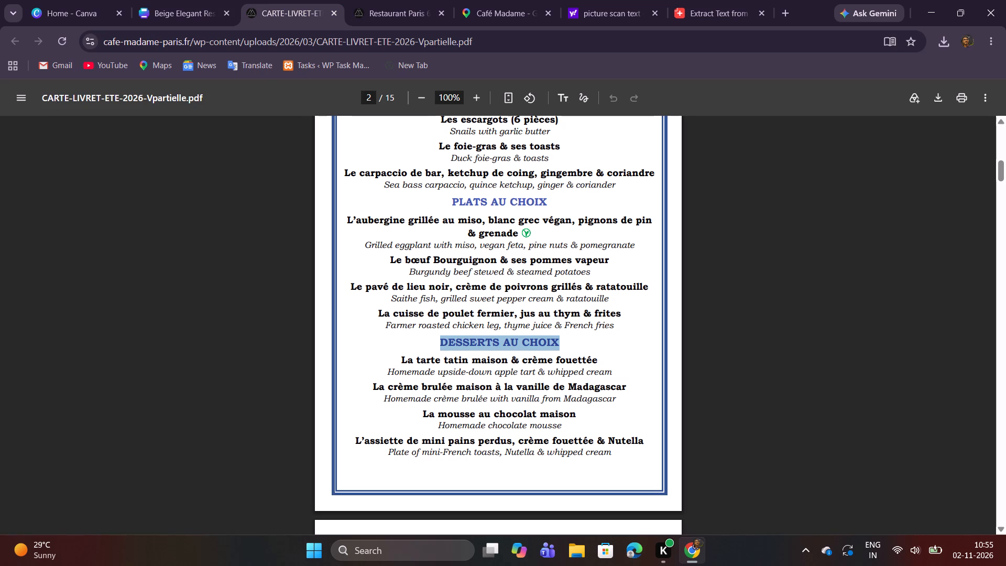
pyautogui.moveTo(399, 361); pyautogui.dragTo(597, 353)
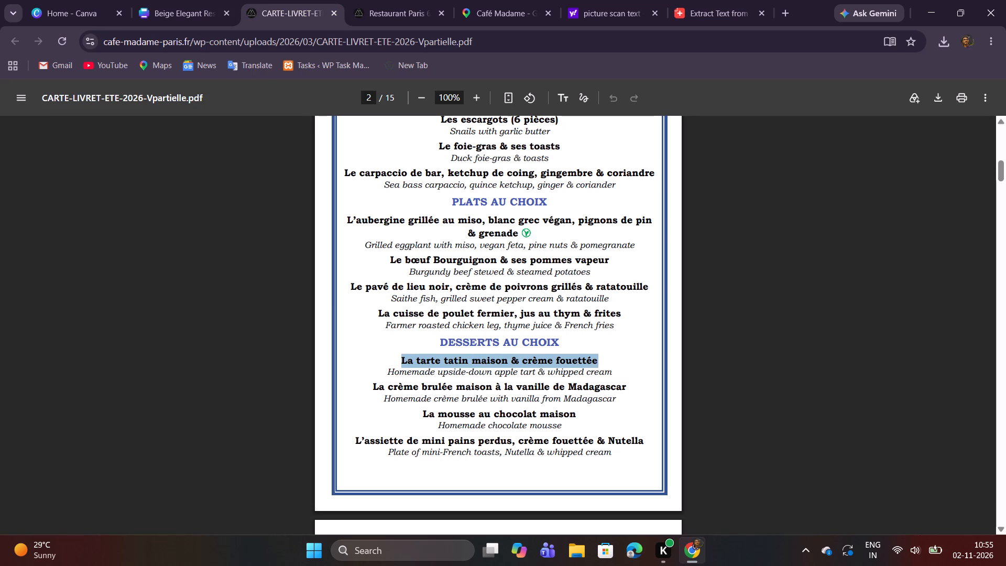
pyautogui.hotkey('ctrl', 'c')
pyautogui.hotkey('ctrl', 'c')
pyautogui.click(168, 1)
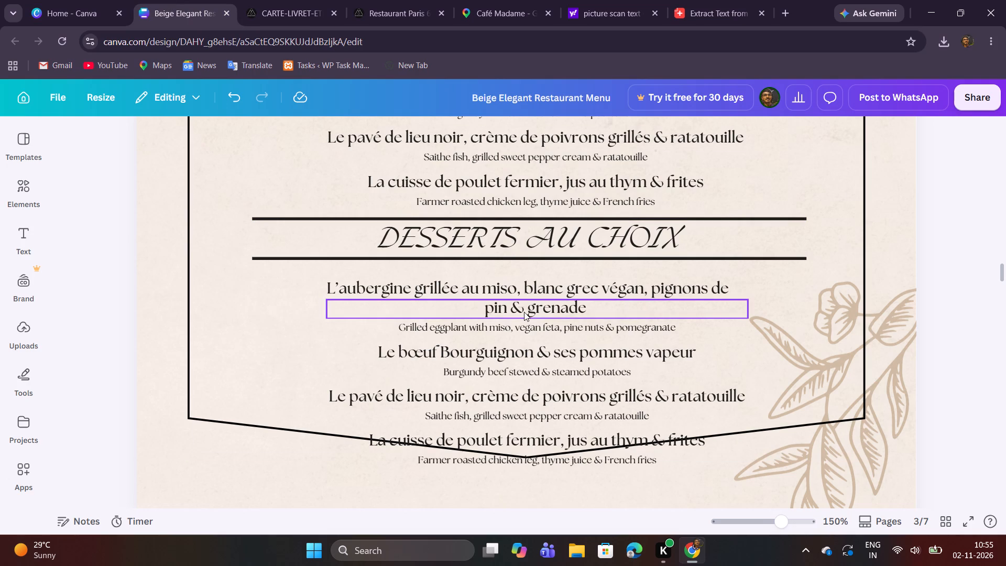
pyautogui.click(526, 312)
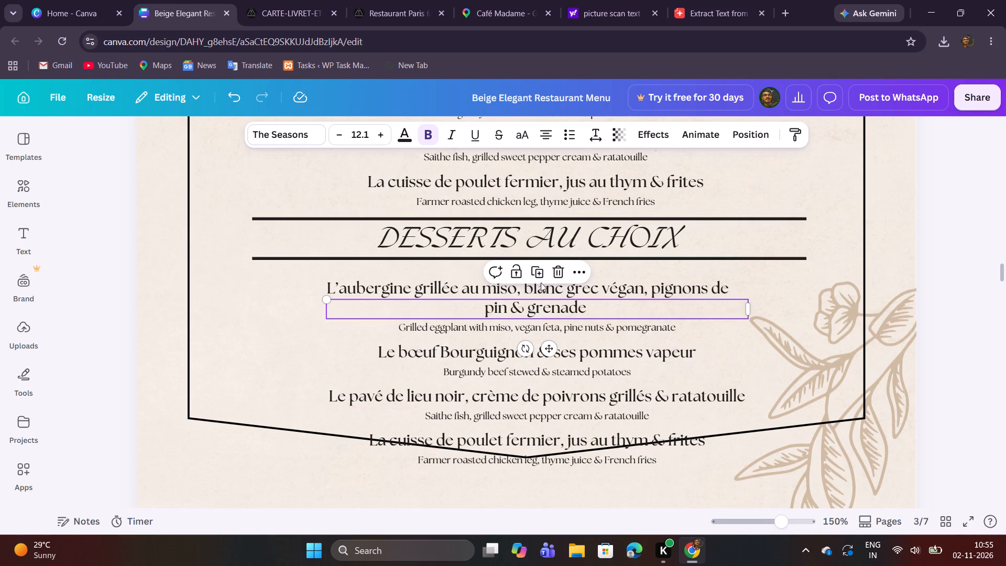
pyautogui.click(556, 273)
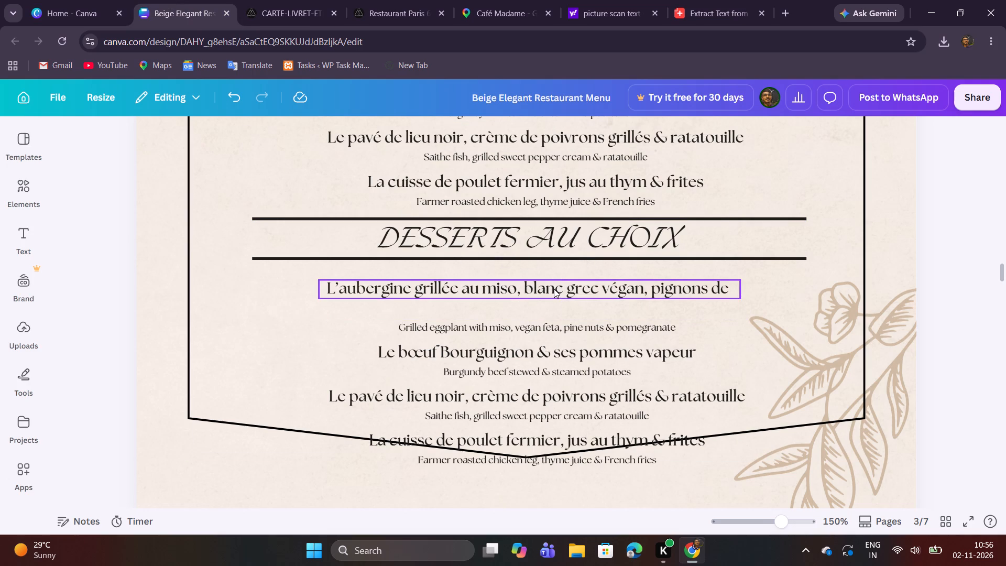
pyautogui.doubleClick(554, 289)
pyautogui.hotkey('ctrl', 'v')
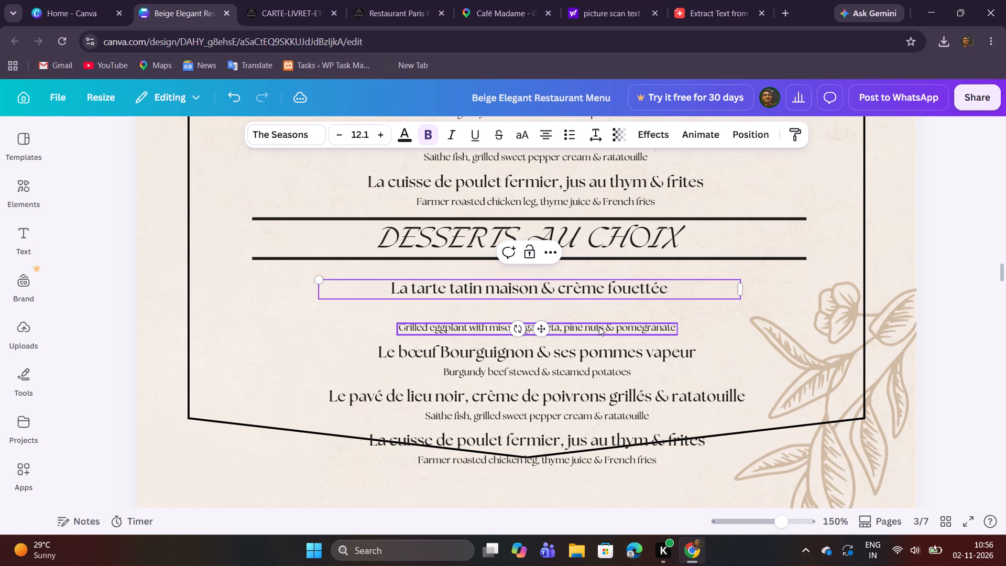
# Move the grilled eggplant description up directly beneath the "La tarte tatin maison & crème fouettée" title and centre it under that title.
pyautogui.click(599, 328)
pyautogui.moveTo(546, 363); pyautogui.dragTo(545, 364)
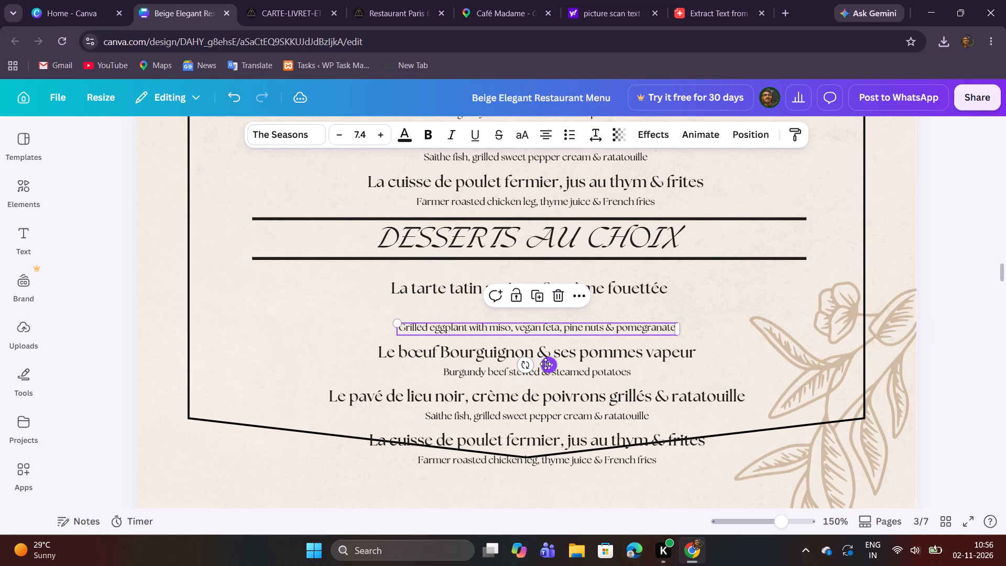
pyautogui.moveTo(545, 364); pyautogui.dragTo(545, 342)
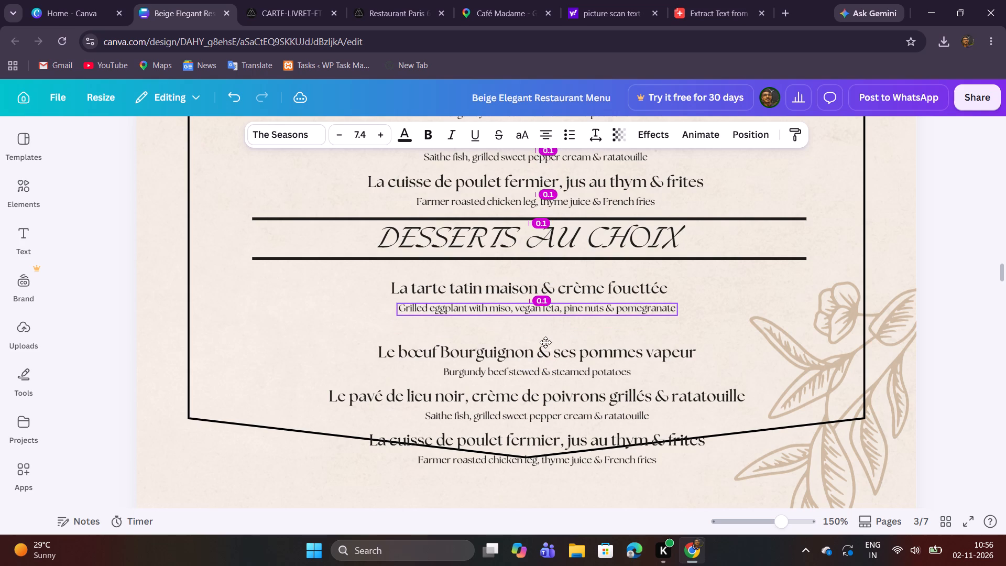
pyautogui.moveTo(545, 342); pyautogui.dragTo(545, 341)
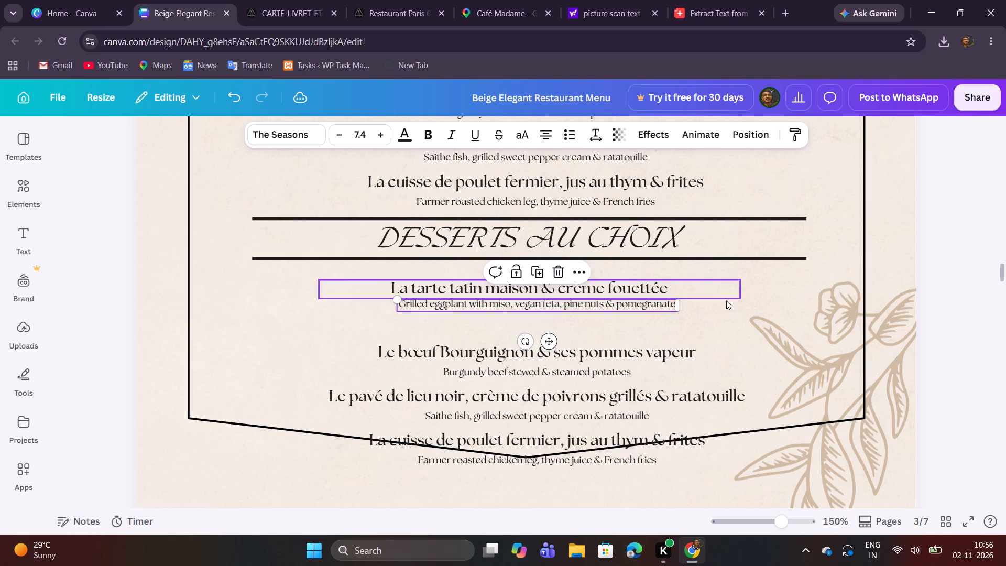
pyautogui.click(726, 300)
pyautogui.click(773, 329)
pyautogui.click(589, 308)
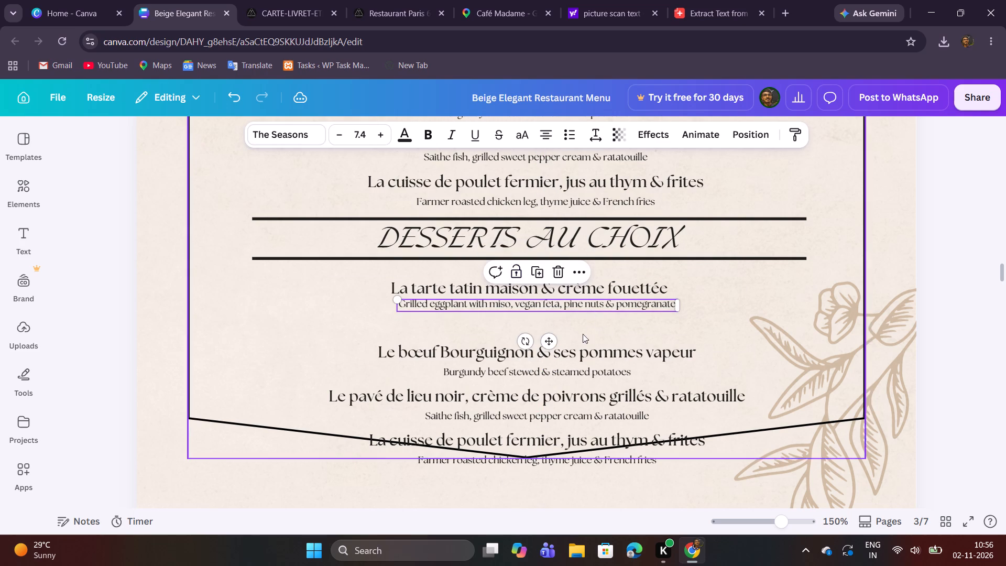
pyautogui.moveTo(553, 340); pyautogui.dragTo(546, 341)
pyautogui.click(730, 315)
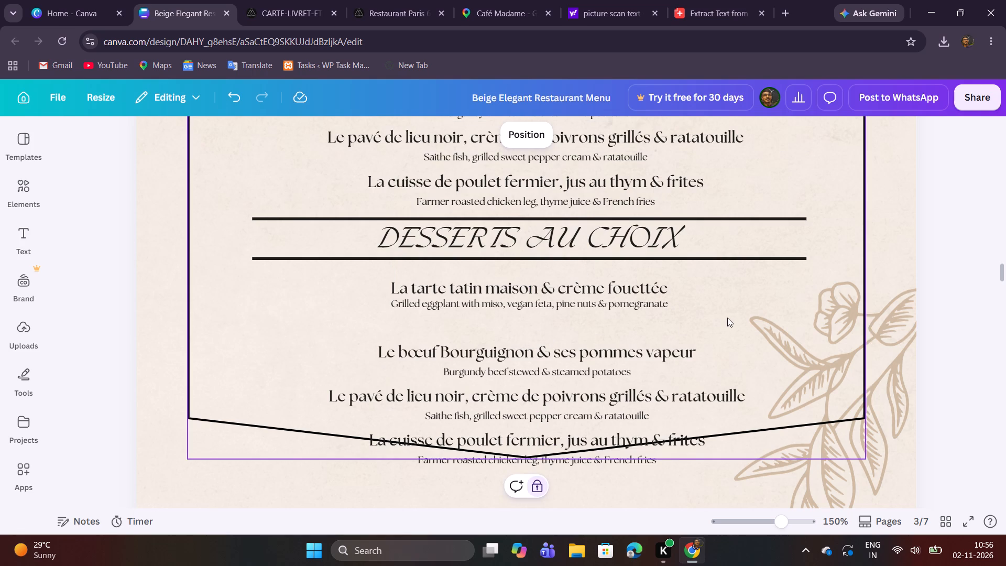
# Replace the description under La tarte tatin with "Homemade upside-down apple tart & whipped cream" copied from the PDF.
pyautogui.click(263, 0)
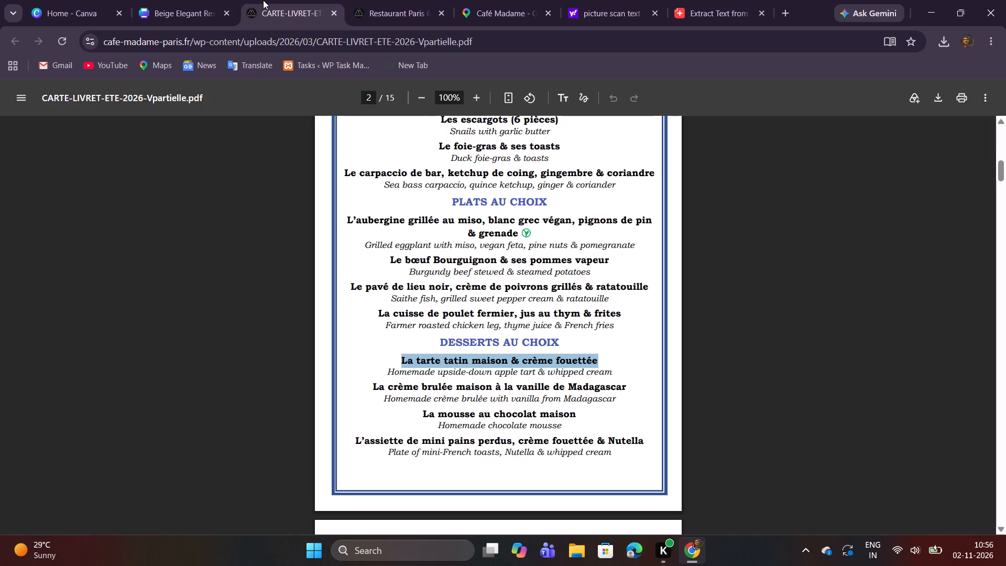
pyautogui.moveTo(386, 373); pyautogui.dragTo(586, 376)
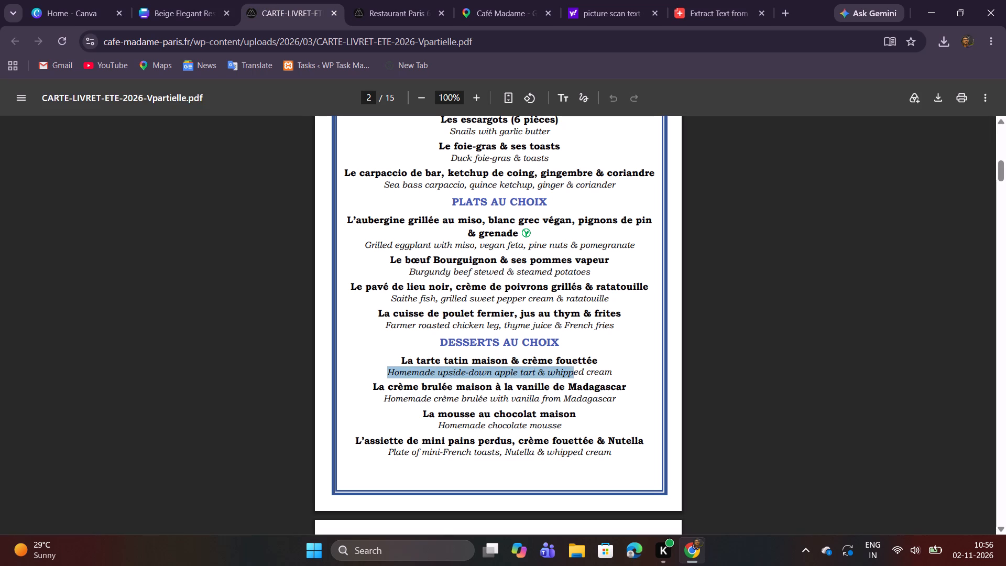
pyautogui.moveTo(586, 376); pyautogui.dragTo(619, 376)
pyautogui.hotkey('ctrl', 'c')
pyautogui.hotkey('ctrl', 'c')
pyautogui.click(177, 18)
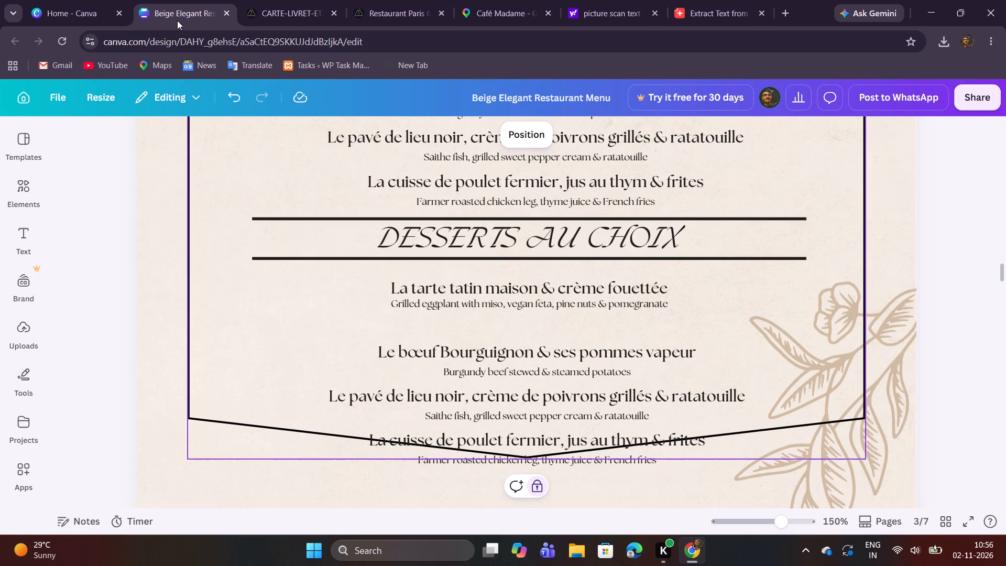
pyautogui.doubleClick(511, 311)
pyautogui.hotkey('ctrl', 'v')
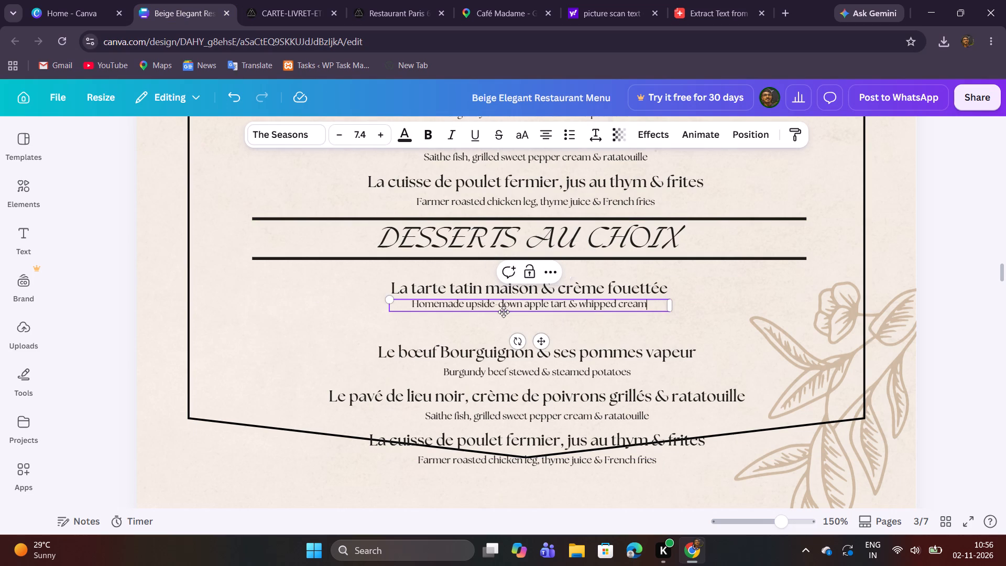
pyautogui.click(759, 302)
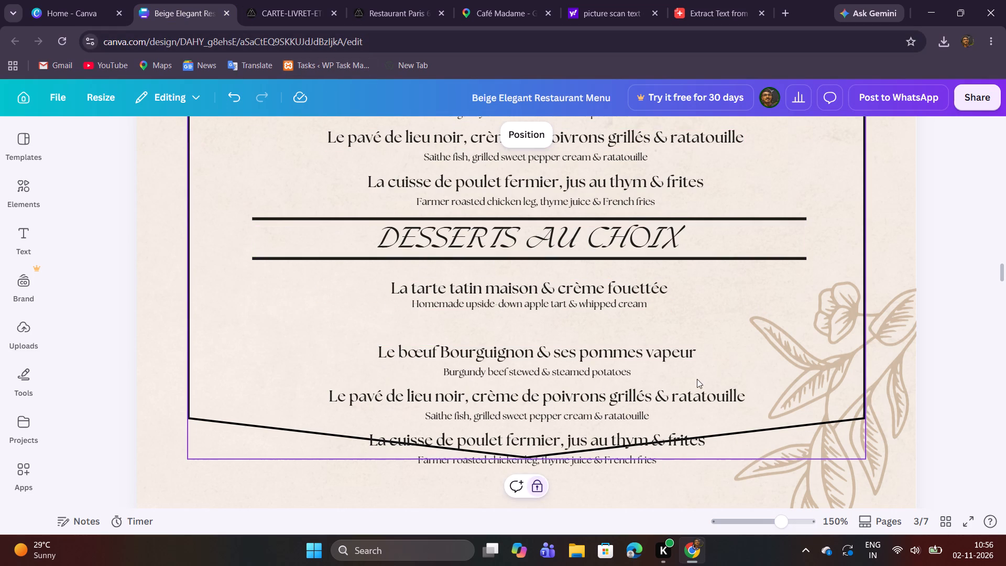
# Move the second dessert entry, Le bœuf Bourguignon with its description, up beneath the tarte tatin entry and align it with that entry.
pyautogui.moveTo(711, 376); pyautogui.dragTo(583, 355)
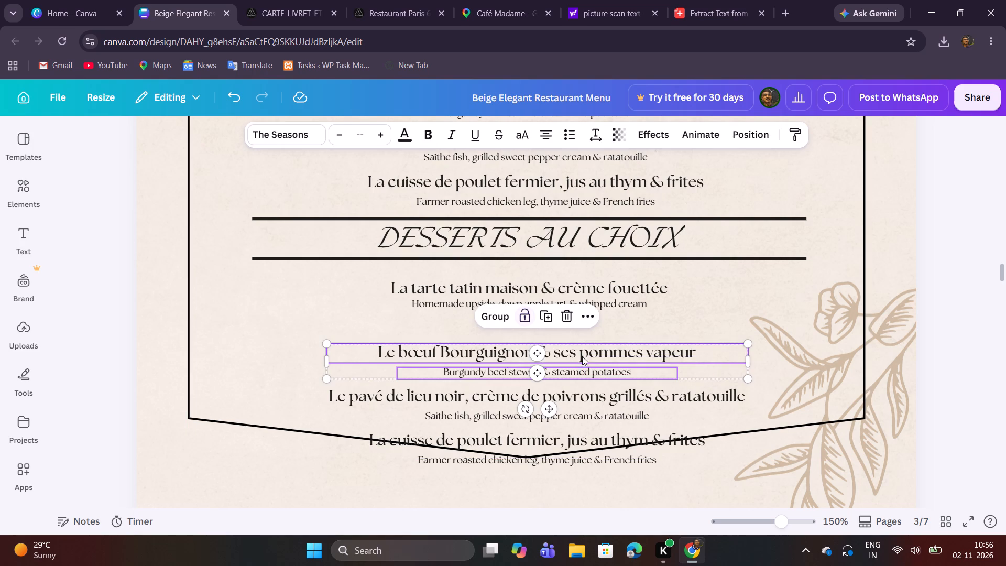
pyautogui.click(573, 355)
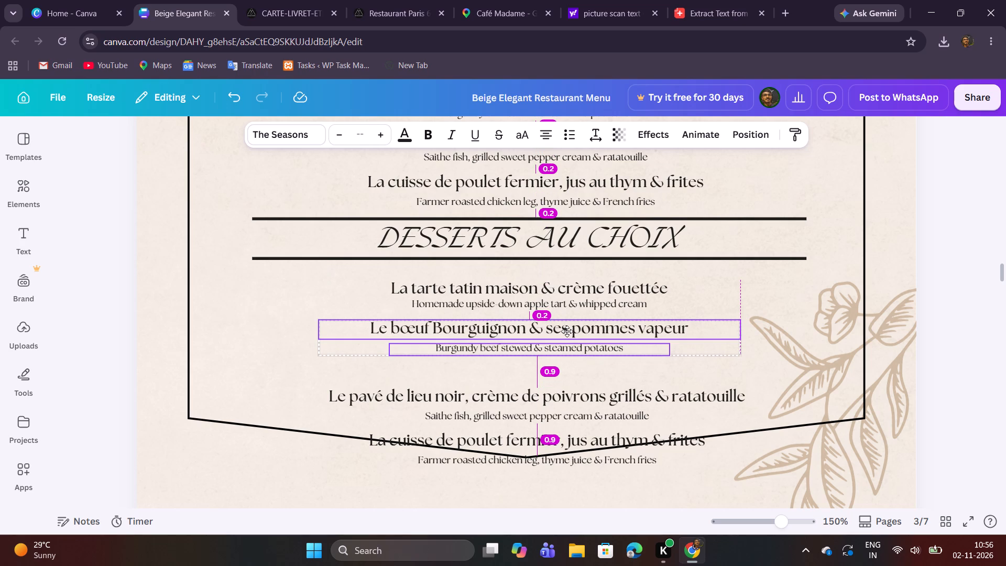
pyautogui.click(701, 308)
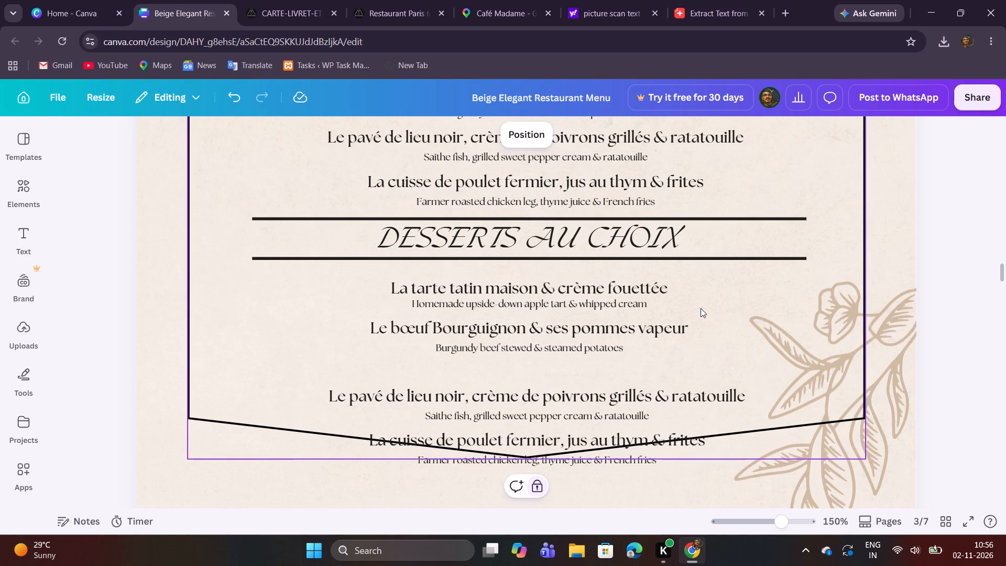
# Replace the Le bœuf Bourguignon title under Desserts au choix with "La crème brulée maison à la vanille de Madagascar" copied from the PDF.
pyautogui.click(281, 0)
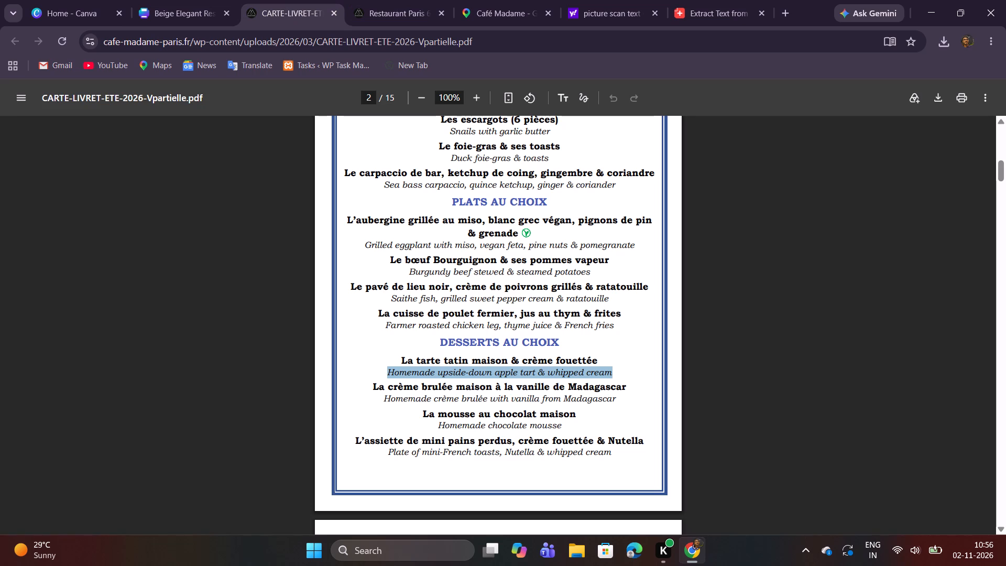
pyautogui.moveTo(372, 387); pyautogui.dragTo(485, 385)
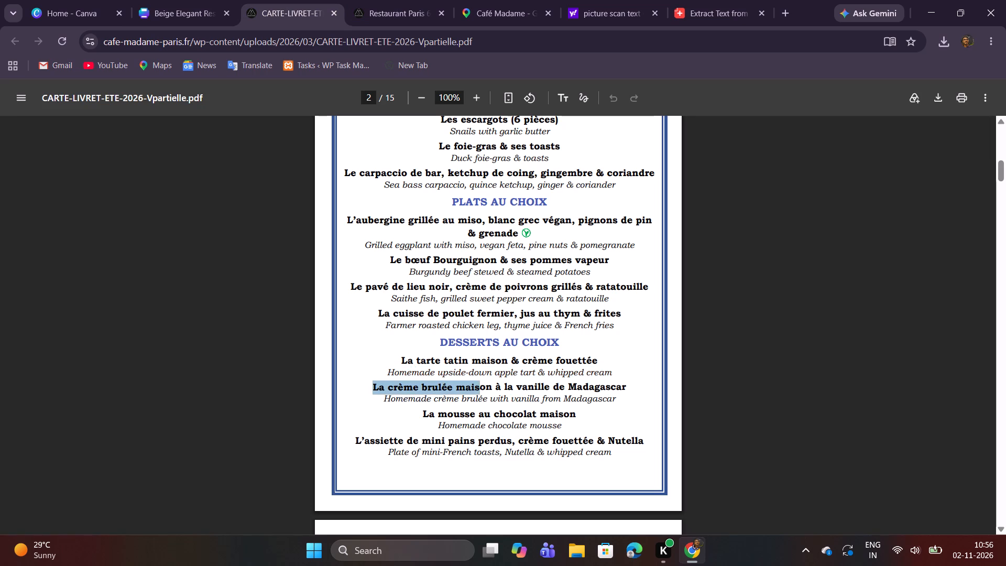
pyautogui.moveTo(485, 385); pyautogui.dragTo(636, 392)
pyautogui.hotkey('ctrl', 'c')
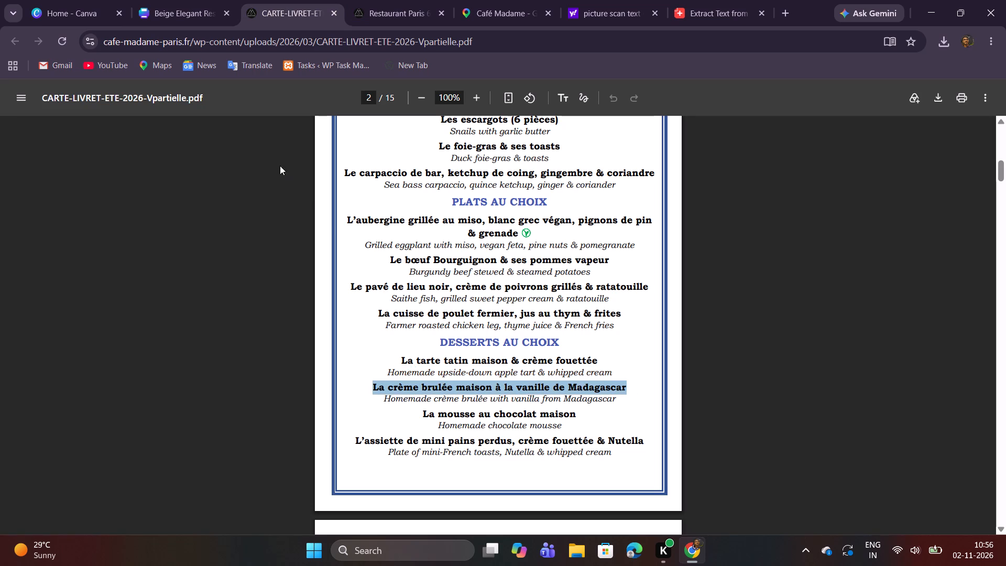
pyautogui.click(172, 15)
pyautogui.doubleClick(504, 340)
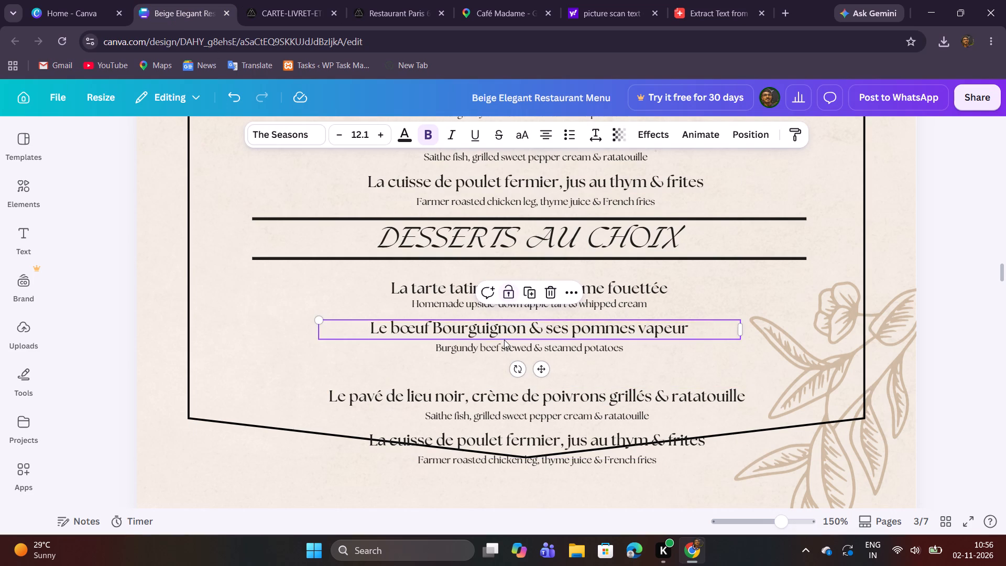
pyautogui.hotkey('ctrl', 'v')
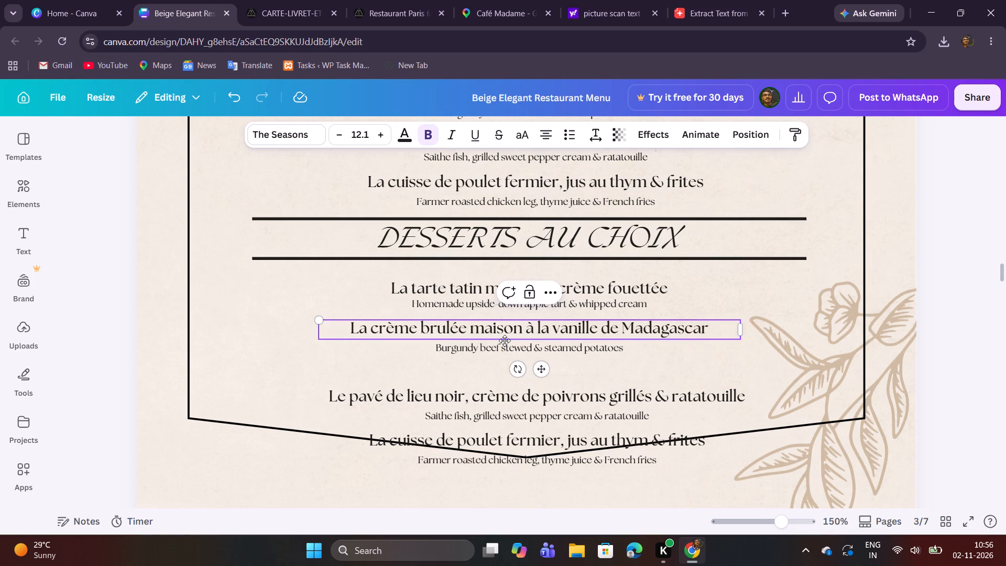
# Replace the description under La crème brulée with "Homemade crème brulée with vanilla from Madagascar" copied from the PDF.
pyautogui.click(246, 0)
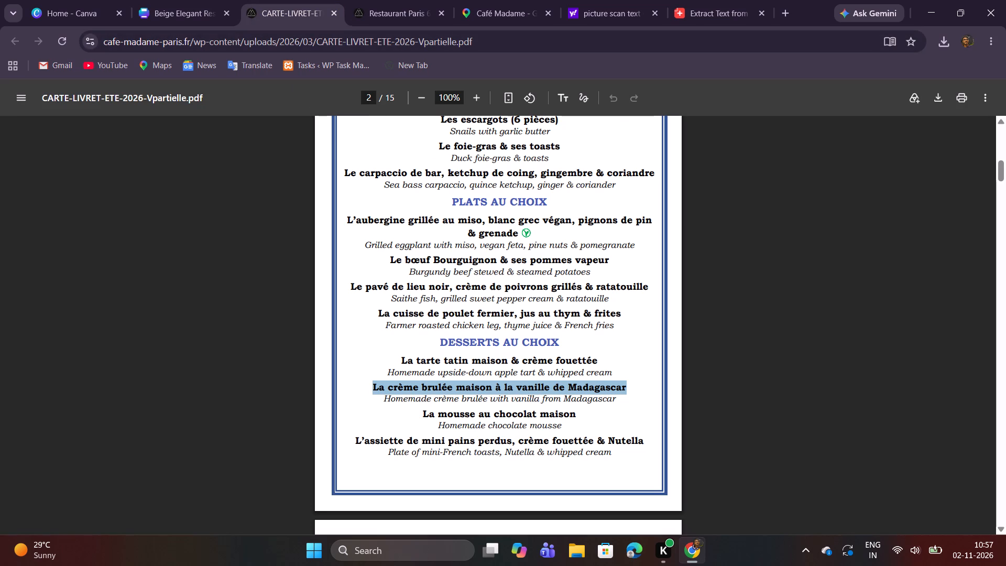
pyautogui.moveTo(383, 401); pyautogui.dragTo(630, 403)
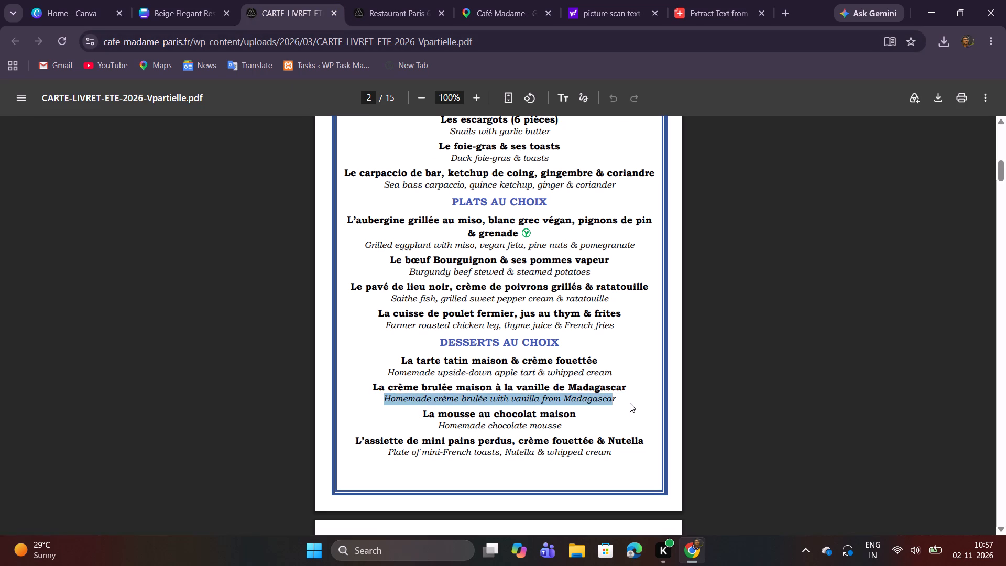
pyautogui.hotkey('ctrl', 'c')
pyautogui.click(150, 3)
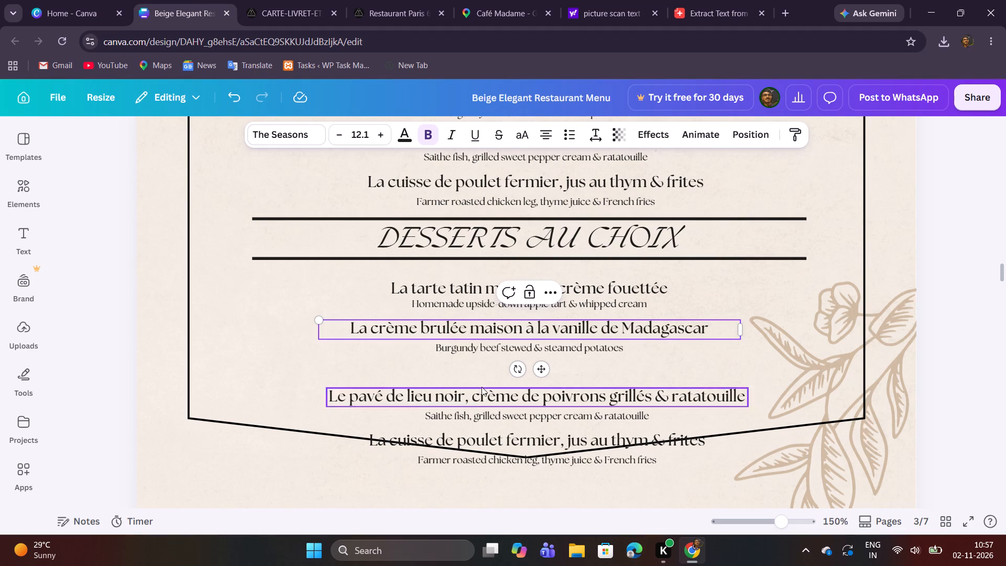
pyautogui.doubleClick(475, 349)
pyautogui.click(506, 360)
pyautogui.doubleClick(509, 349)
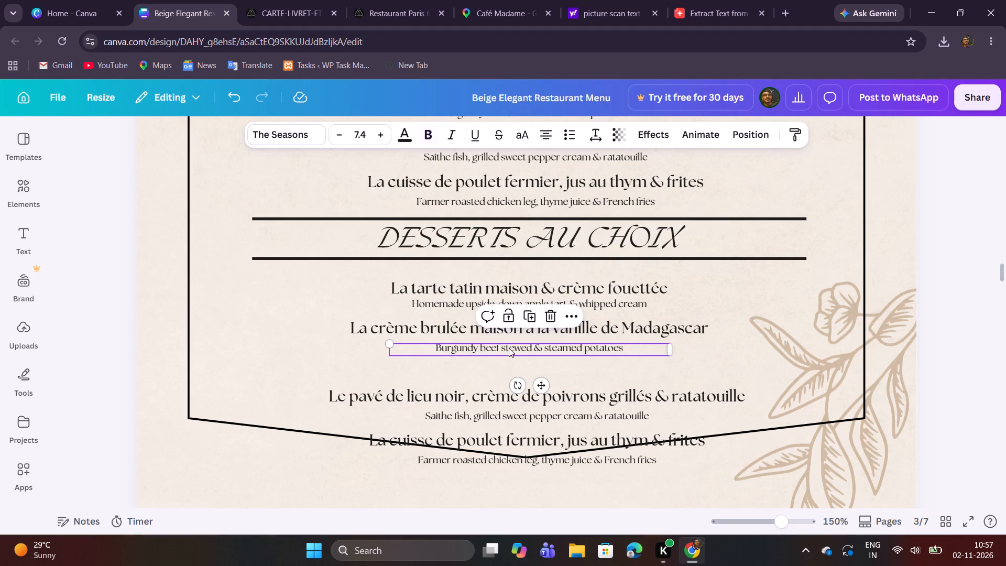
pyautogui.hotkey('ctrl', 'v')
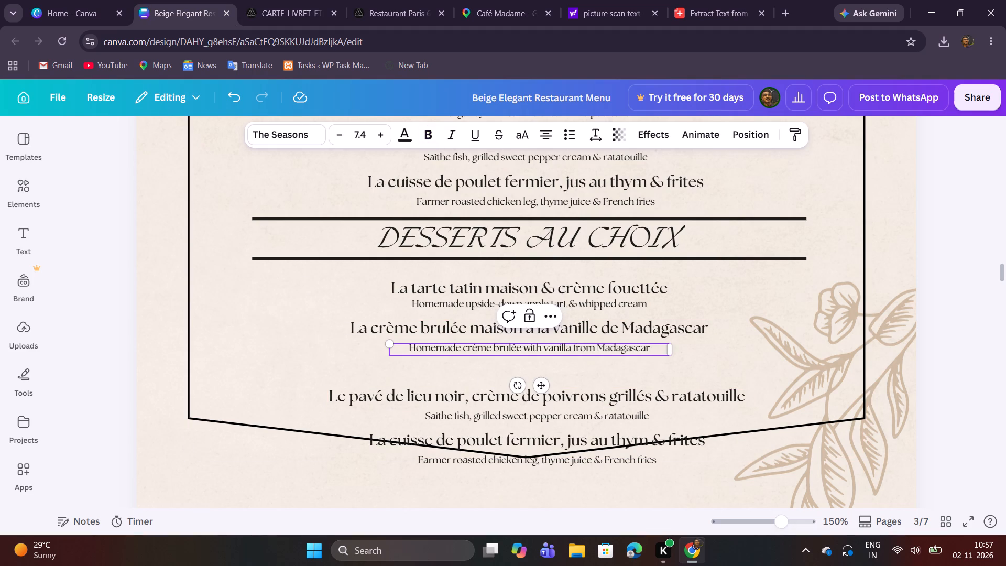
pyautogui.click(299, 284)
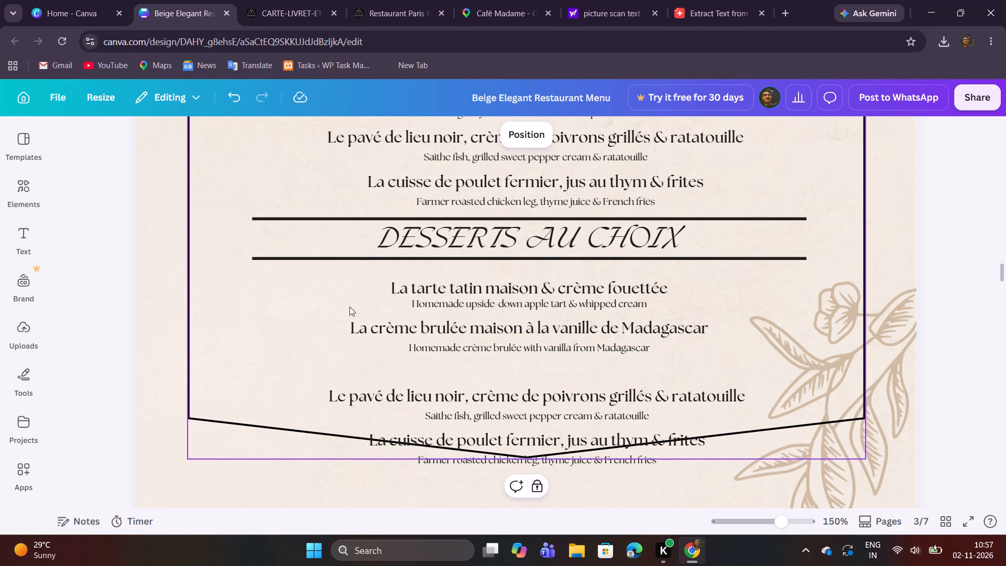
# Move the crème brulée description slightly up so it sits closer beneath its title.
pyautogui.click(548, 347)
pyautogui.click(542, 387)
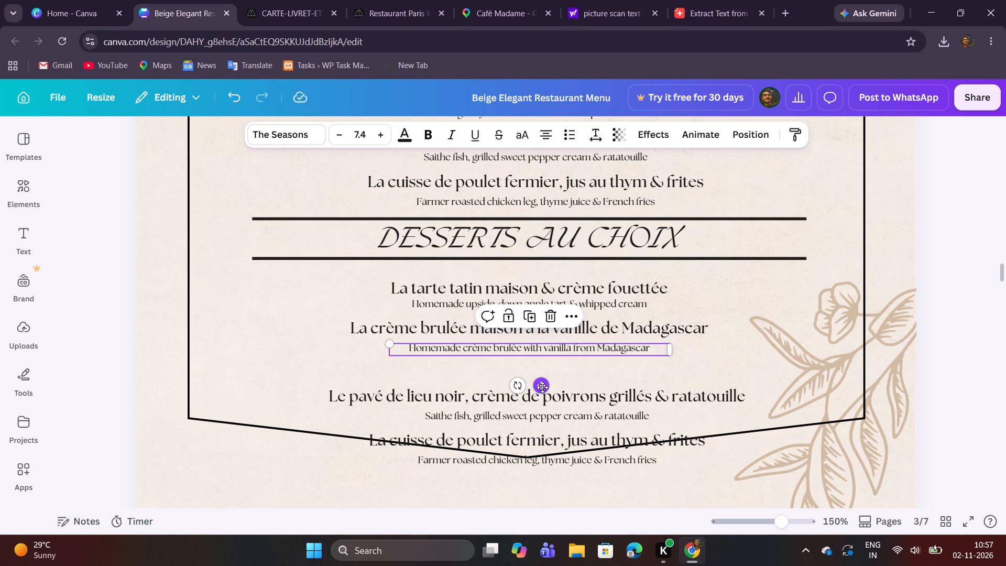
pyautogui.click(542, 386)
pyautogui.click(542, 386)
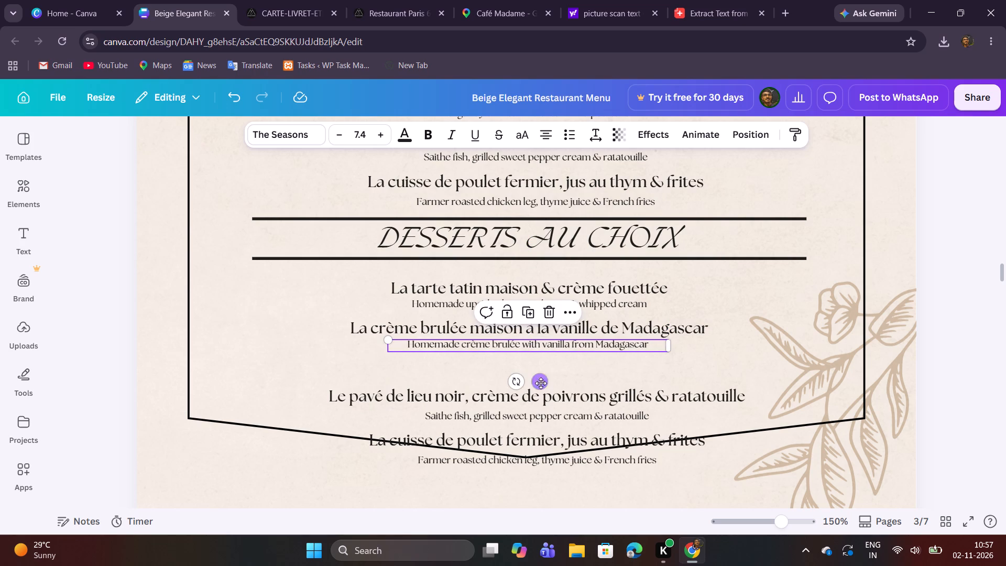
pyautogui.click(631, 378)
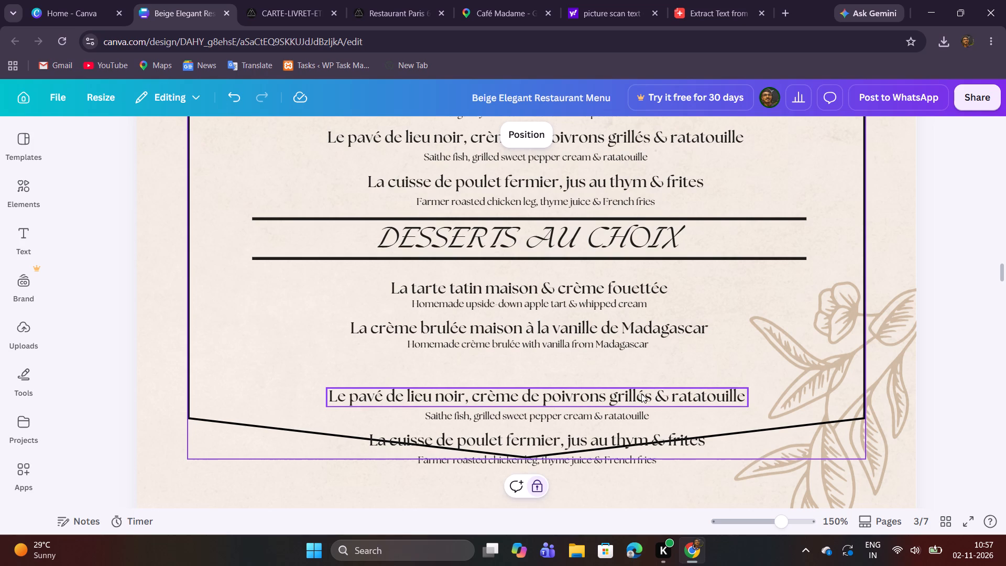
# Copy the dessert title "La mousse au chocolat maison" from the Café Madame PDF and return to the Canva menu.
pyautogui.click(283, 0)
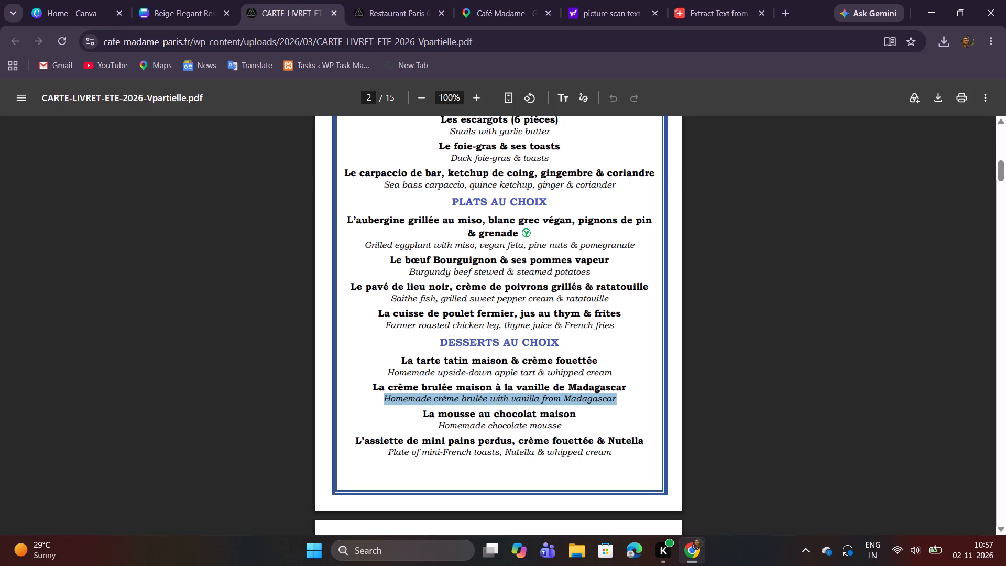
pyautogui.moveTo(424, 417); pyautogui.dragTo(583, 415)
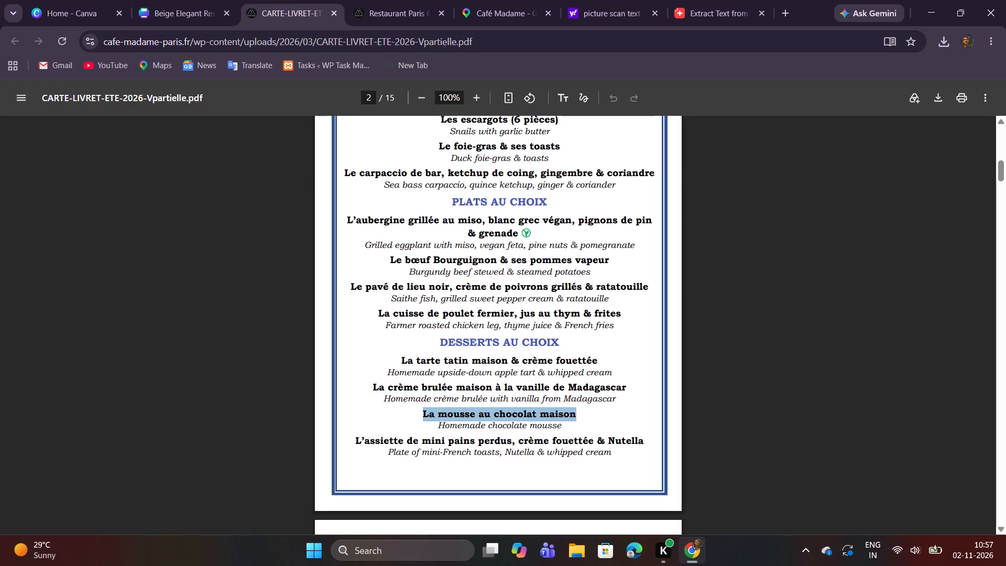
pyautogui.hotkey('ctrl', 'c')
pyautogui.click(156, 0)
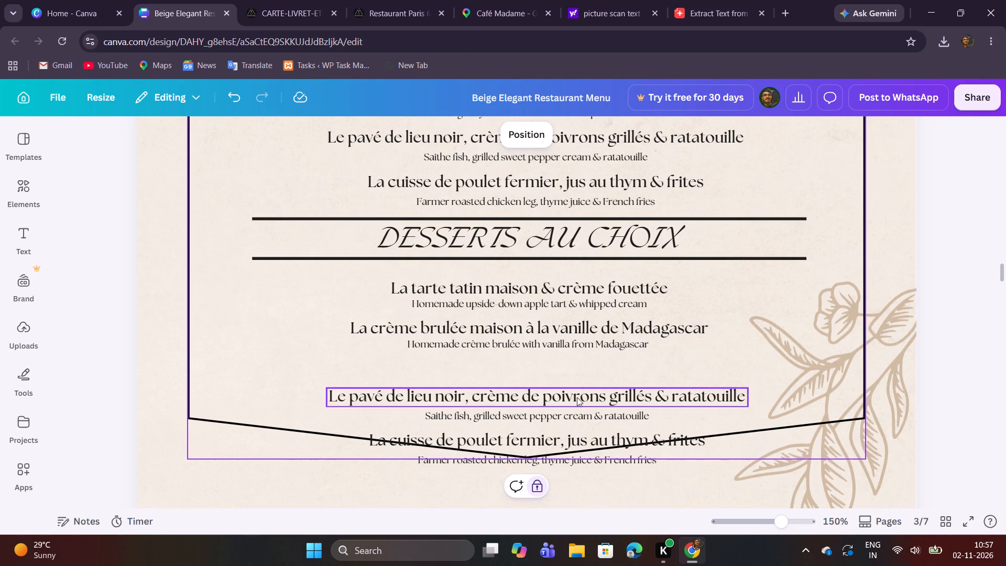
# Move the Le pavé de lieu noir entry under Desserts au choix, with its description, up beneath the crème brulée entry.
pyautogui.click(576, 397)
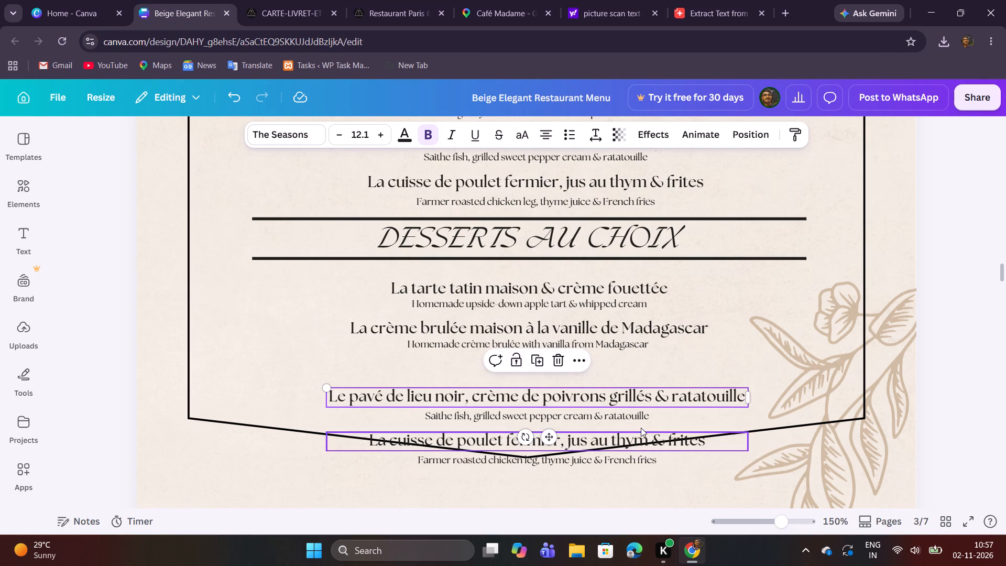
pyautogui.click(719, 418)
pyautogui.moveTo(737, 419); pyautogui.dragTo(600, 398)
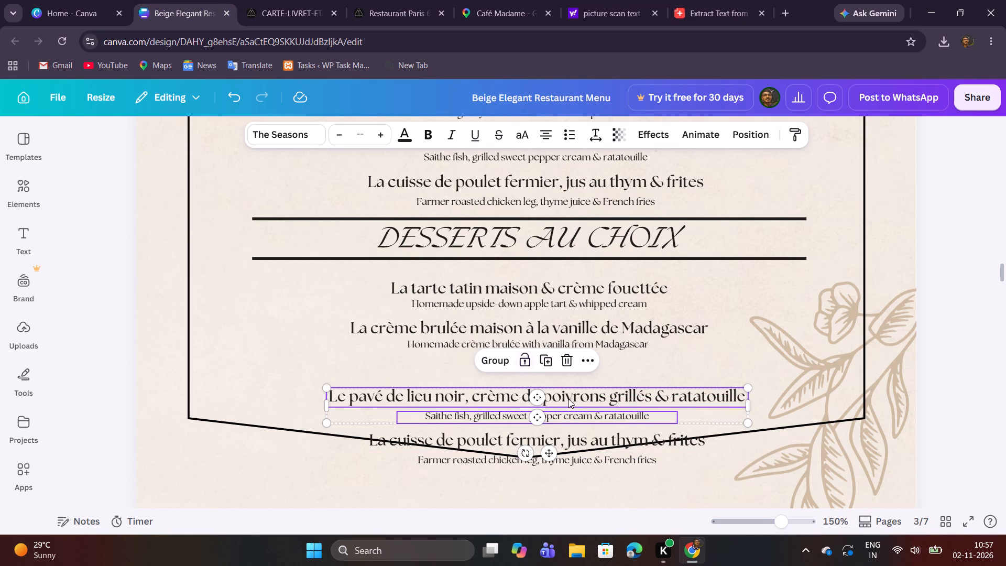
pyautogui.keyDown('shift'); pyautogui.moveTo(568, 399); pyautogui.dragTo(565, 369); pyautogui.keyUp('shift')
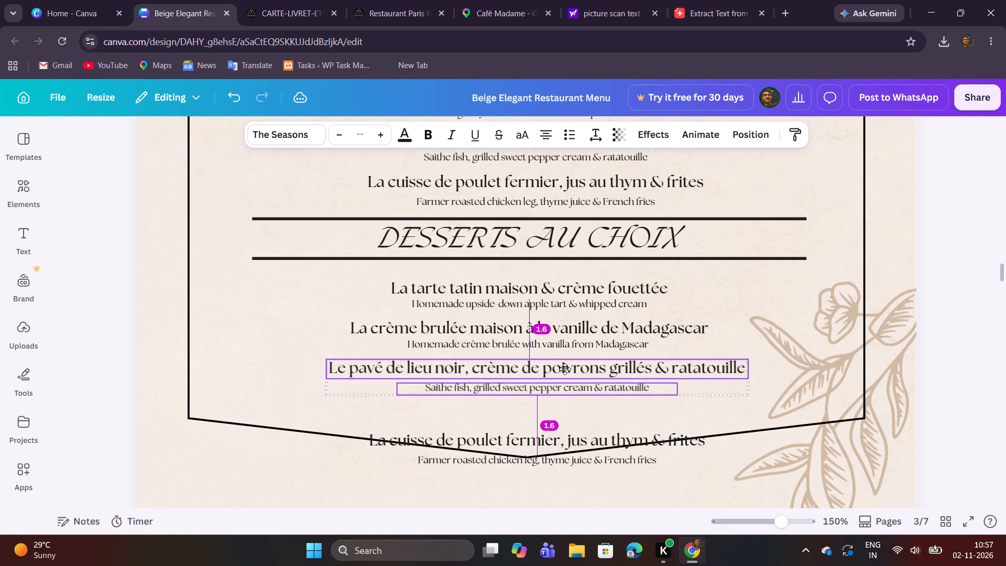
pyautogui.keyDown('shift'); pyautogui.moveTo(565, 369); pyautogui.dragTo(564, 367); pyautogui.keyUp('shift')
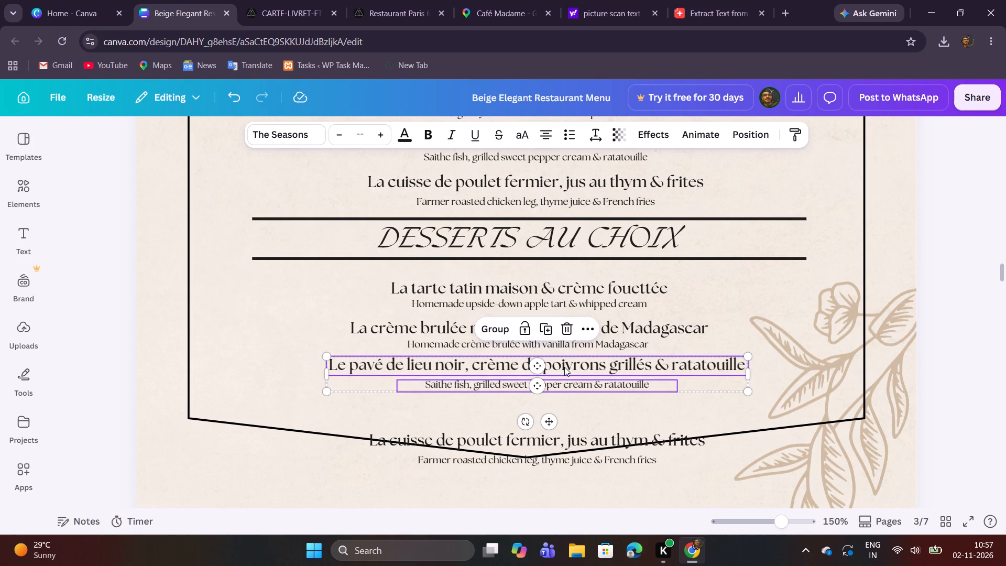
pyautogui.click(633, 407)
# Replace the Le pavé de lieu noir title under Desserts au choix with the copied "La mousse au chocolat maison".
pyautogui.doubleClick(552, 364)
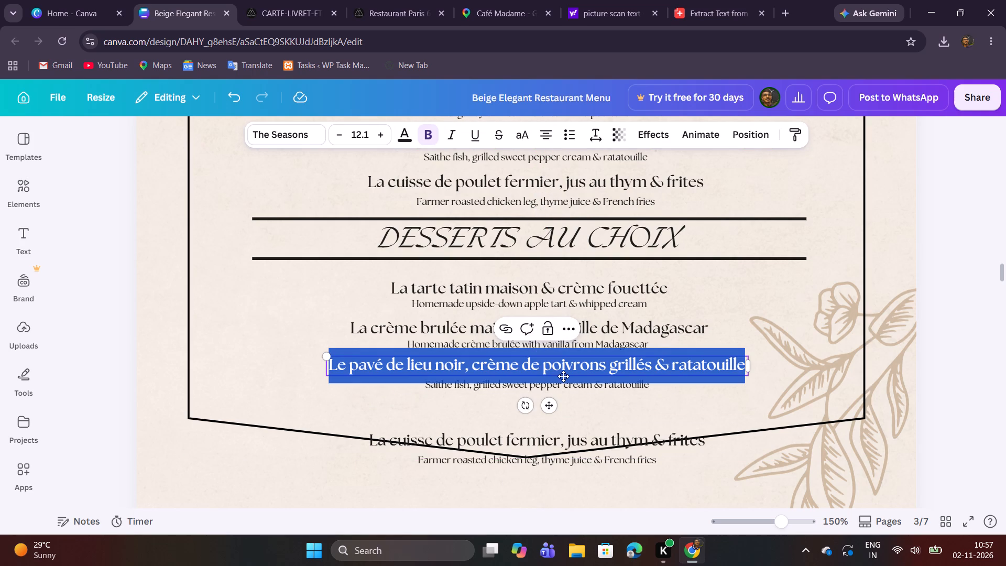
pyautogui.hotkey('ctrl', 'v')
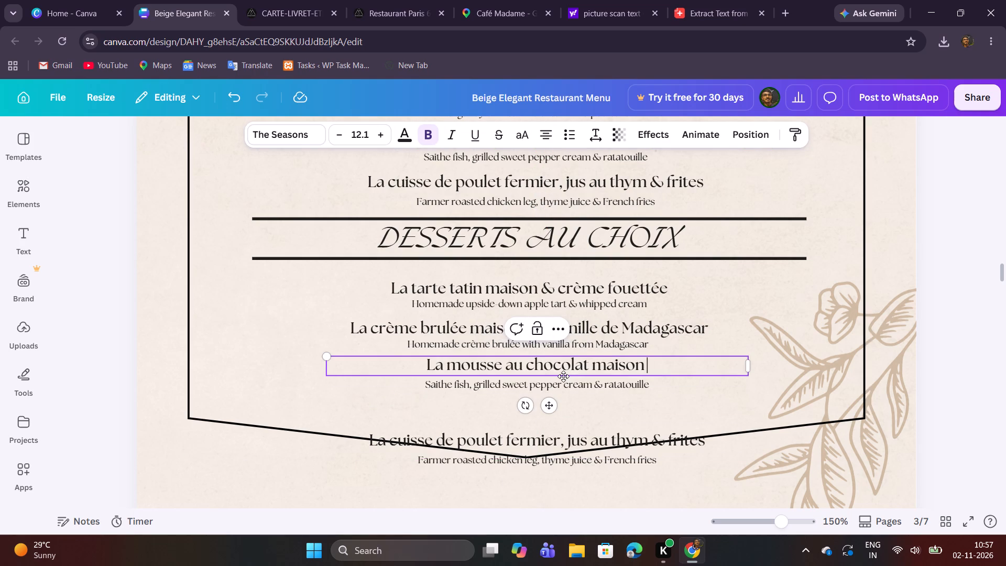
pyautogui.click(632, 410)
# Replace the description under La mousse au chocolat maison with "Homemade chocolate mousse" copied from the PDF.
pyautogui.click(282, 0)
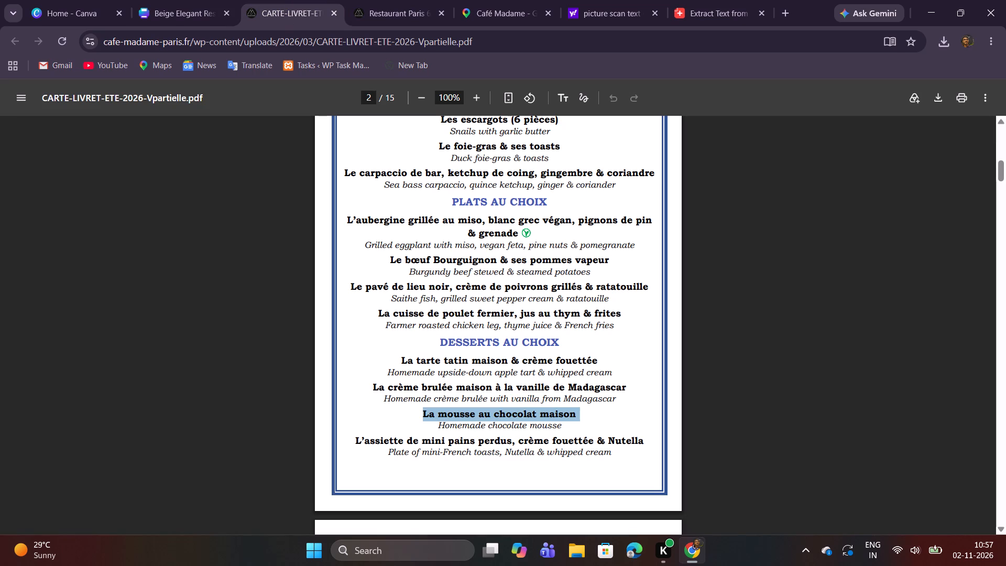
pyautogui.moveTo(436, 427); pyautogui.dragTo(566, 426)
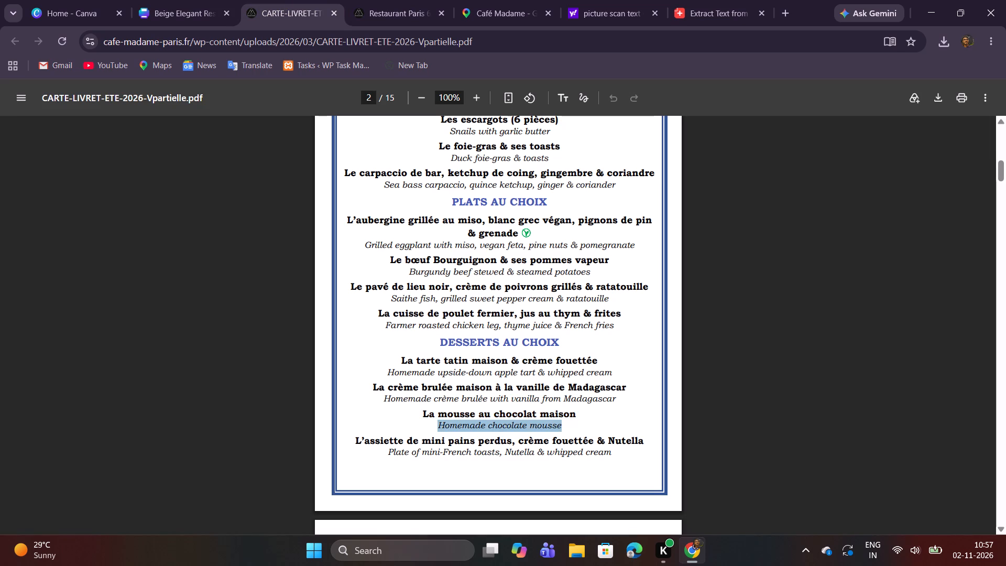
pyautogui.hotkey('ctrl', 'c')
pyautogui.click(166, 1)
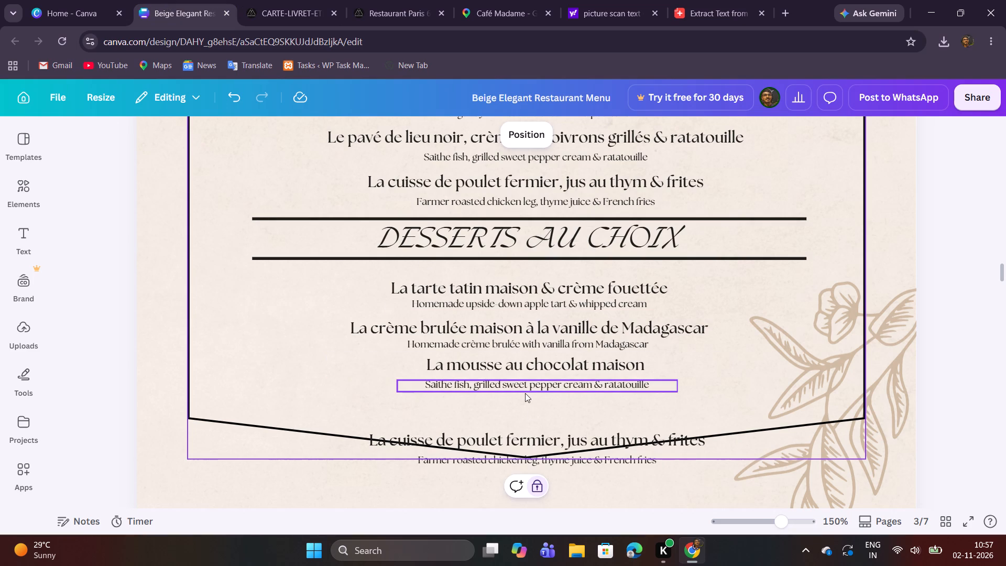
pyautogui.doubleClick(525, 393)
pyautogui.hotkey('ctrl', 'v')
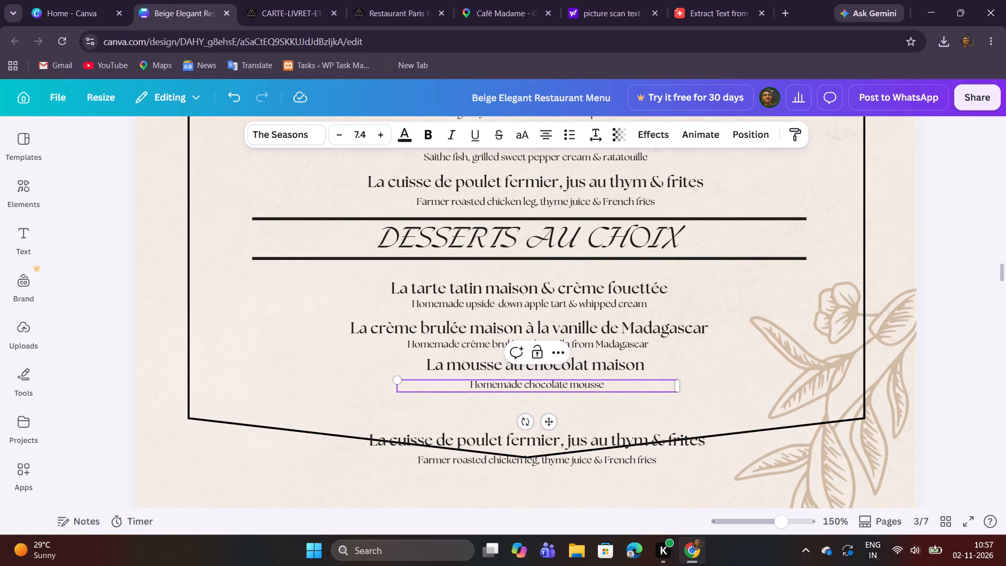
pyautogui.click(709, 386)
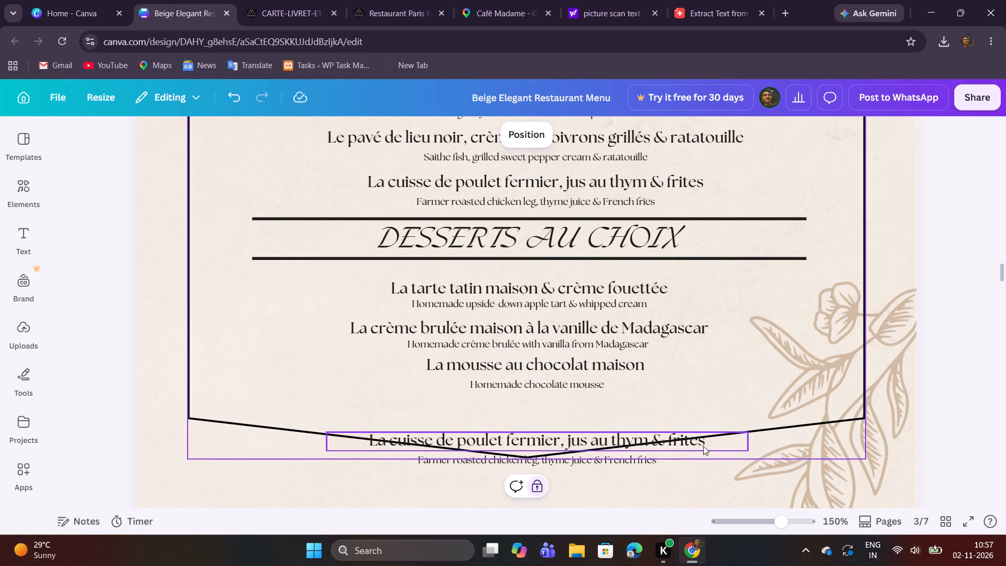
# Move the La cuisse de poulet fermier entry under Desserts au choix, with its description, up beneath the chocolate mousse entry.
pyautogui.moveTo(669, 480); pyautogui.dragTo(628, 444)
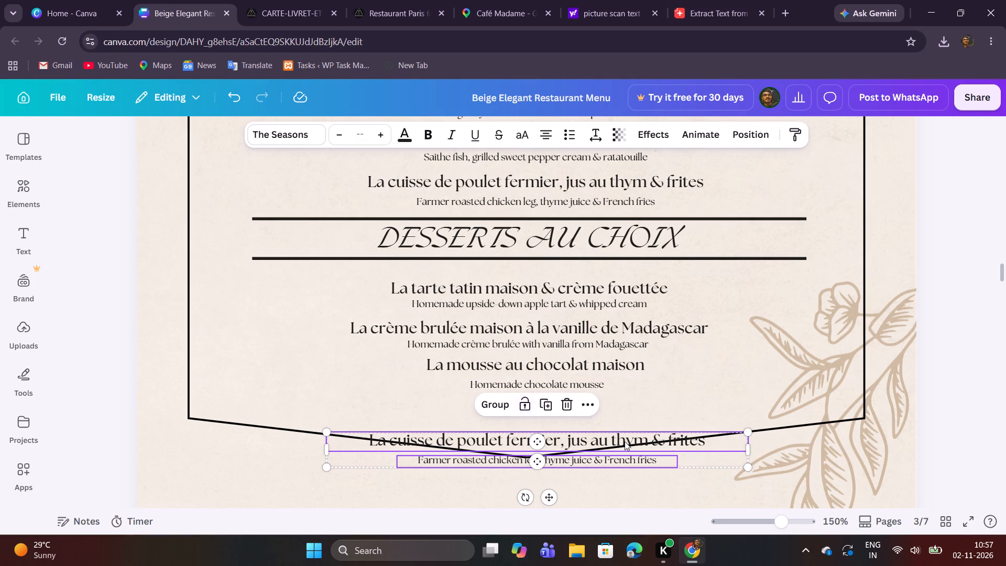
pyautogui.keyDown('shift'); pyautogui.click(590, 442); pyautogui.keyUp('shift')
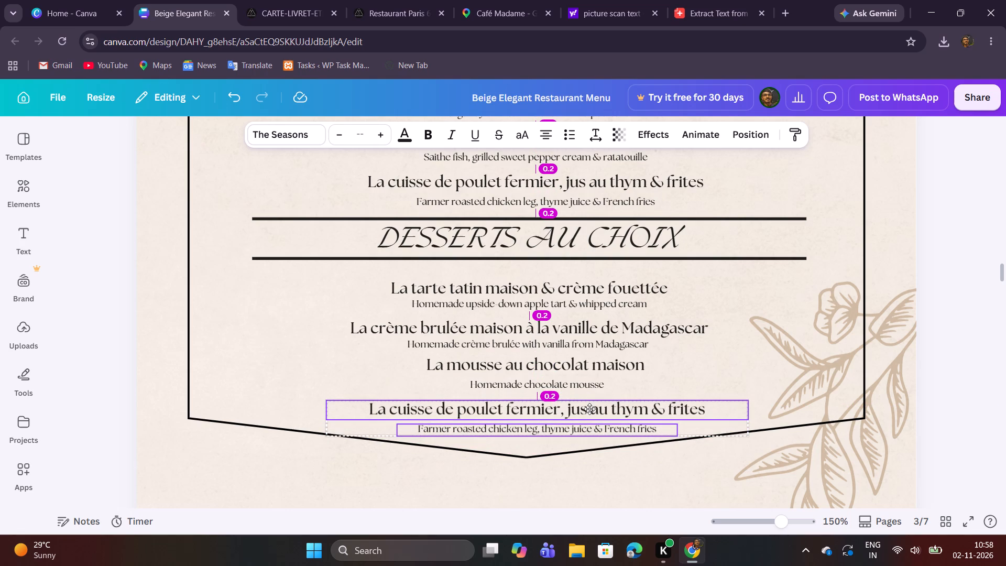
pyautogui.click(635, 470)
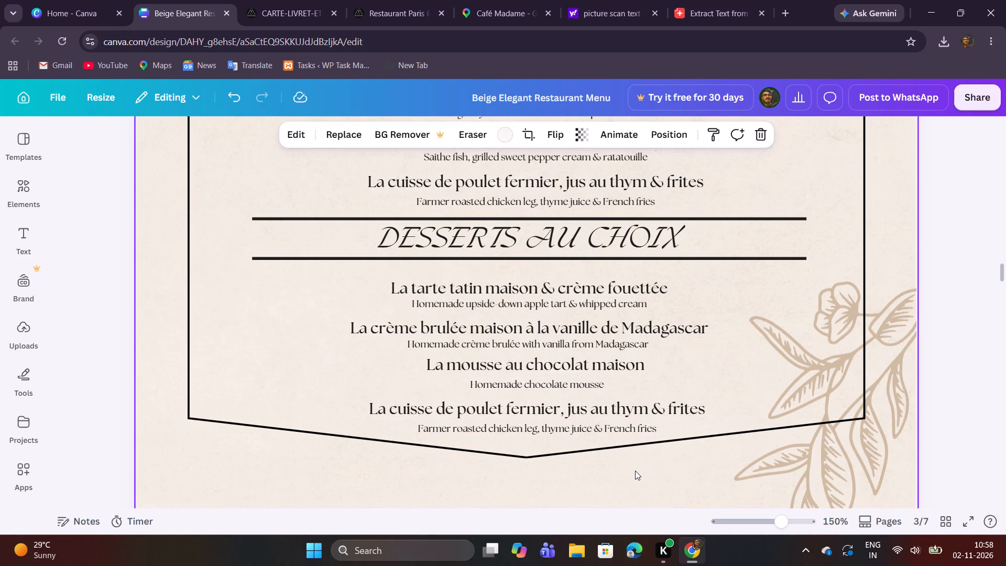
# Replace the La cuisse de poulet fermier title under Desserts au choix with "L'assiette de mini pains perdus, crème fouettée & Nutella" copied from the PDF.
pyautogui.click(300, 0)
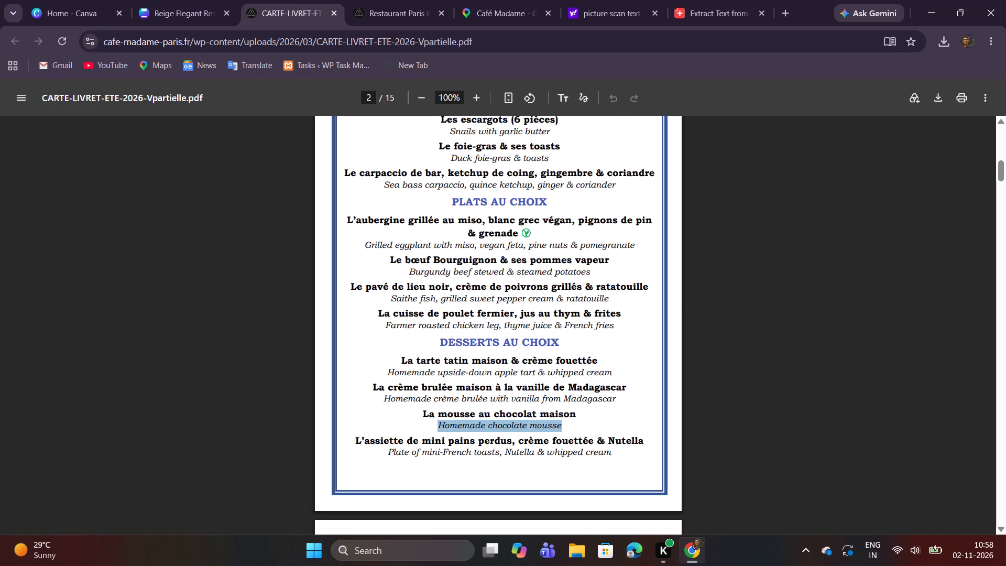
pyautogui.moveTo(355, 441); pyautogui.dragTo(589, 442)
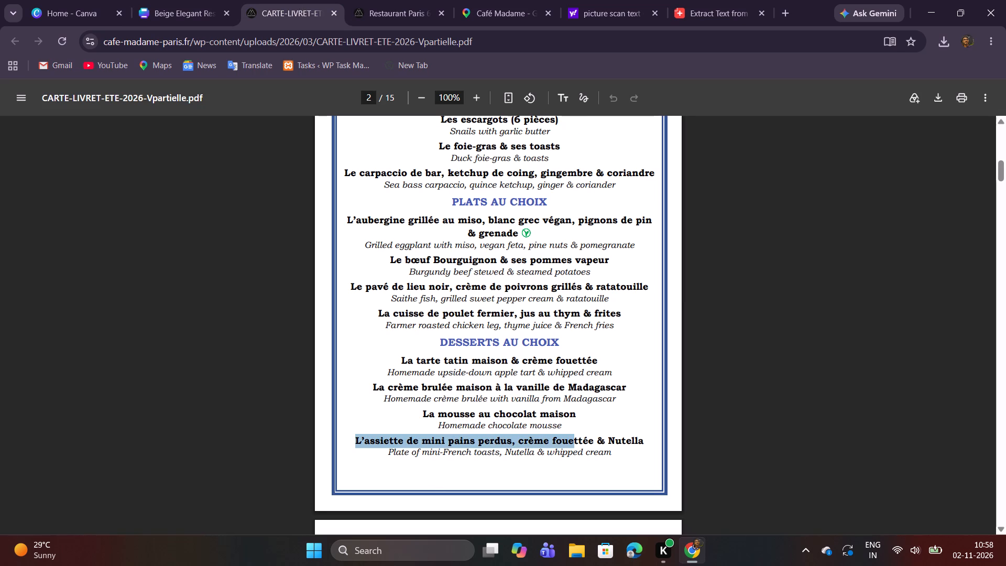
pyautogui.moveTo(589, 442); pyautogui.dragTo(644, 444)
pyautogui.hotkey('ctrl', 'c')
pyautogui.click(176, 6)
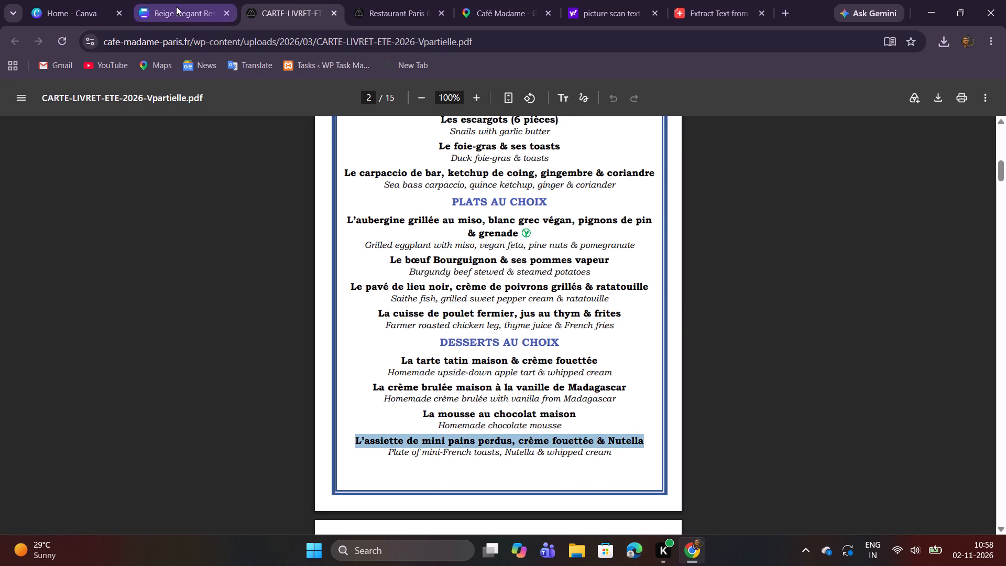
pyautogui.doubleClick(493, 401)
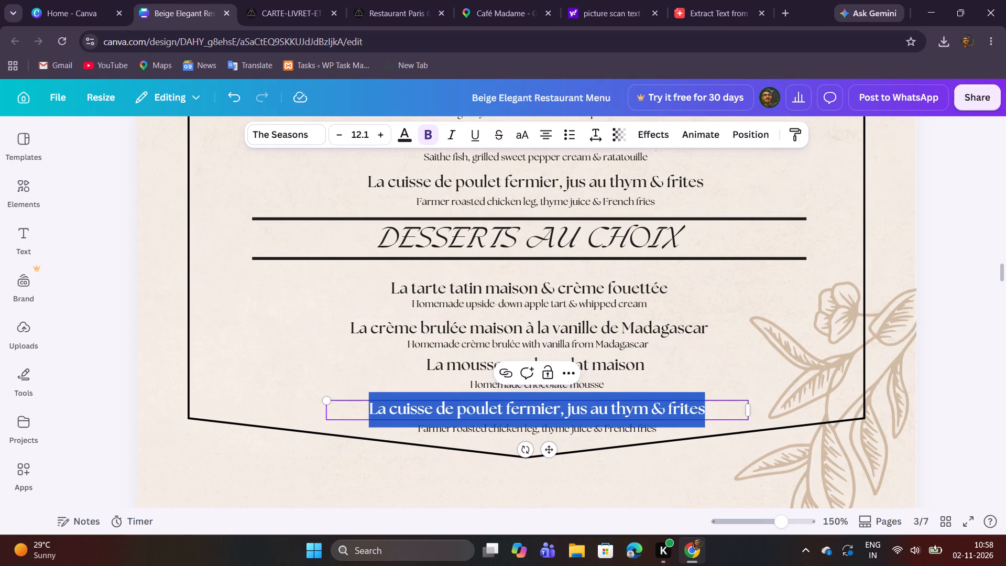
pyautogui.hotkey('ctrl', 'v')
# Replace the description under L'assiette de mini pains perdus with "Plate of mini-French toasts, Nutella & whipped cream" copied from the PDF.
pyautogui.click(270, 0)
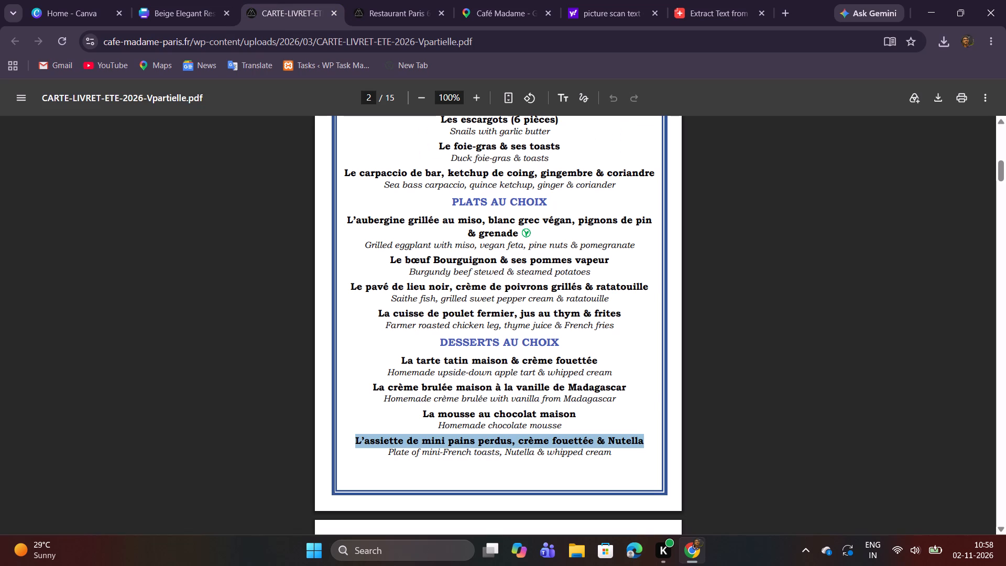
pyautogui.moveTo(389, 453); pyautogui.dragTo(585, 462)
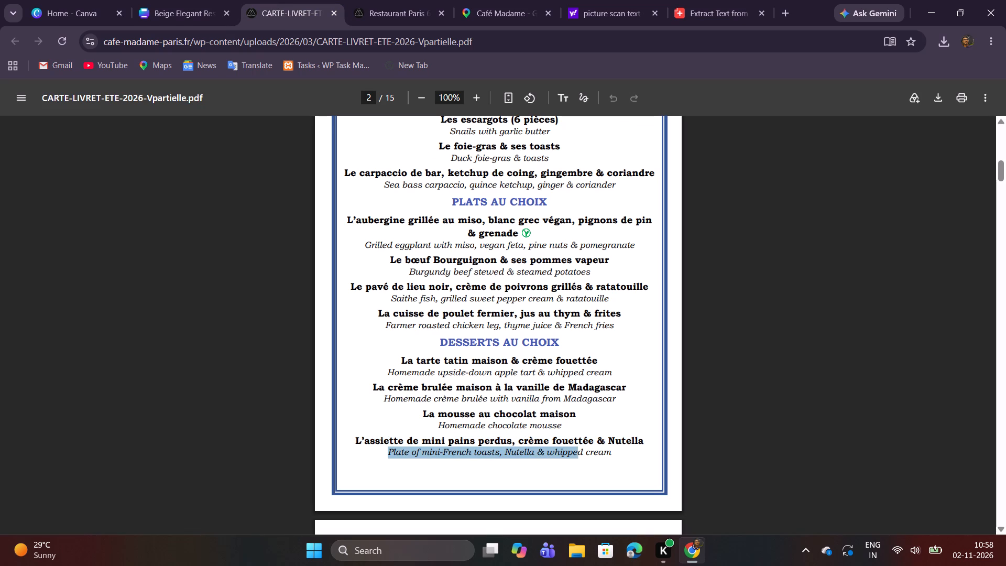
pyautogui.moveTo(585, 462); pyautogui.dragTo(610, 462)
pyautogui.hotkey('ctrl', 'c')
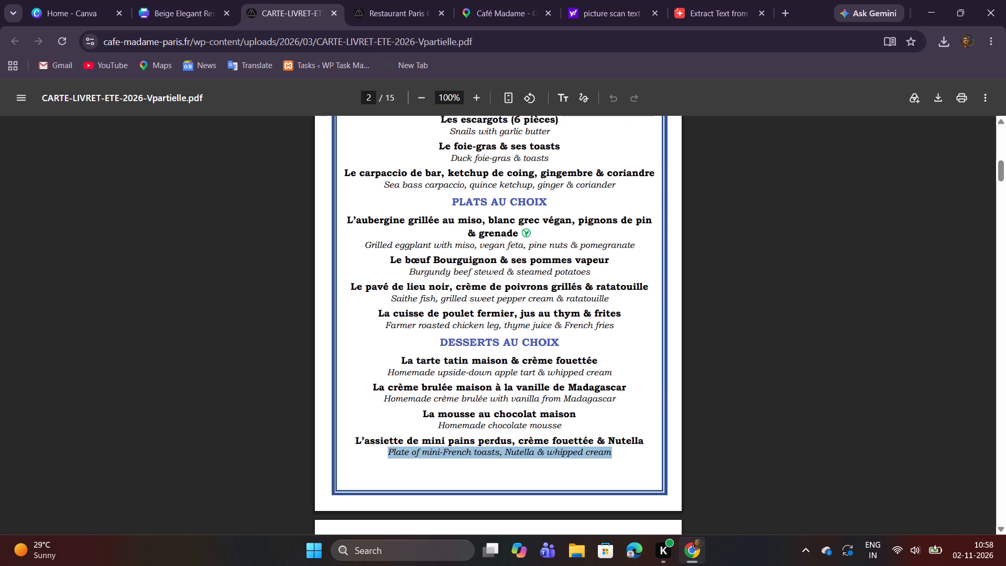
pyautogui.click(164, 5)
pyautogui.doubleClick(433, 432)
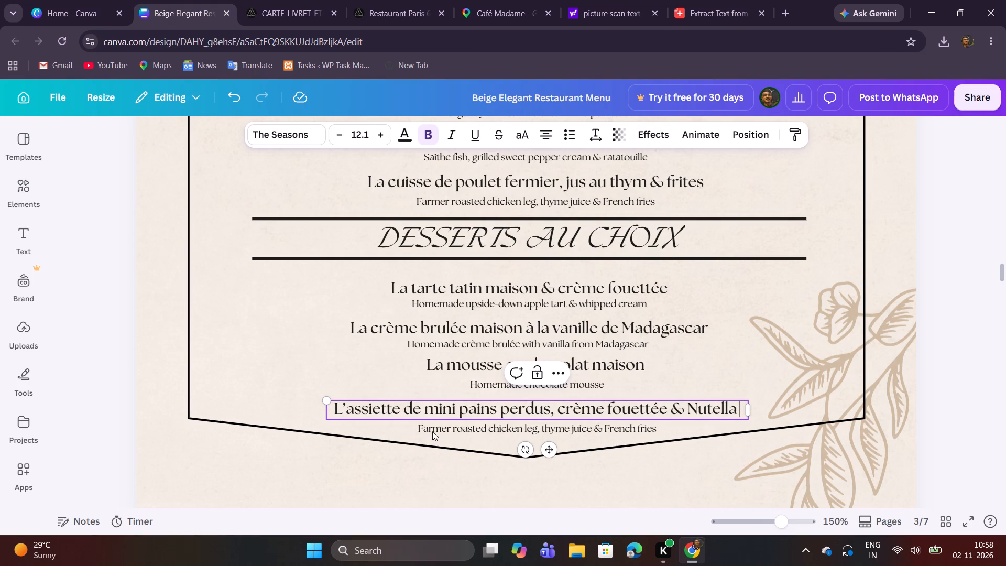
pyautogui.click(441, 451)
pyautogui.doubleClick(446, 438)
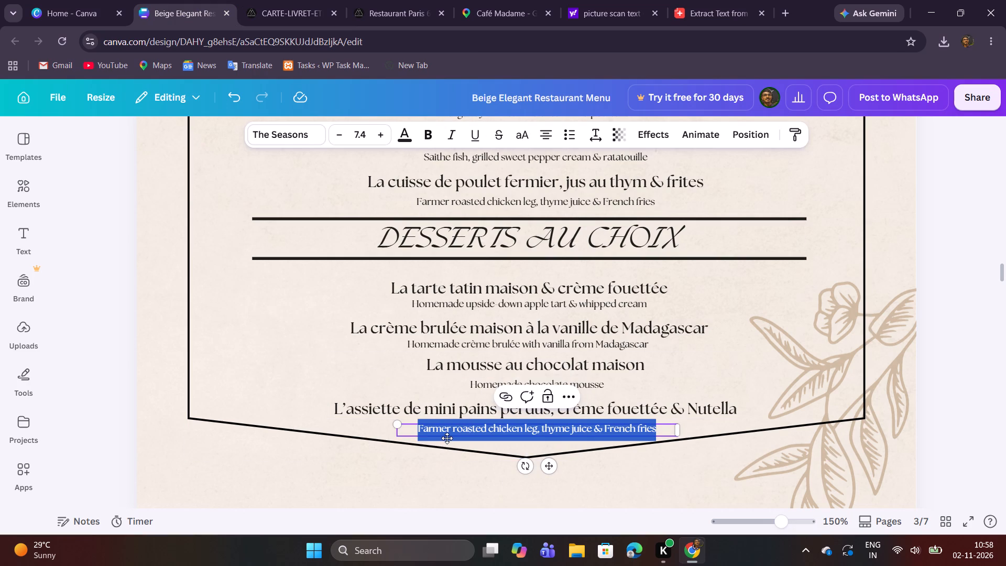
pyautogui.hotkey('ctrl', 'v')
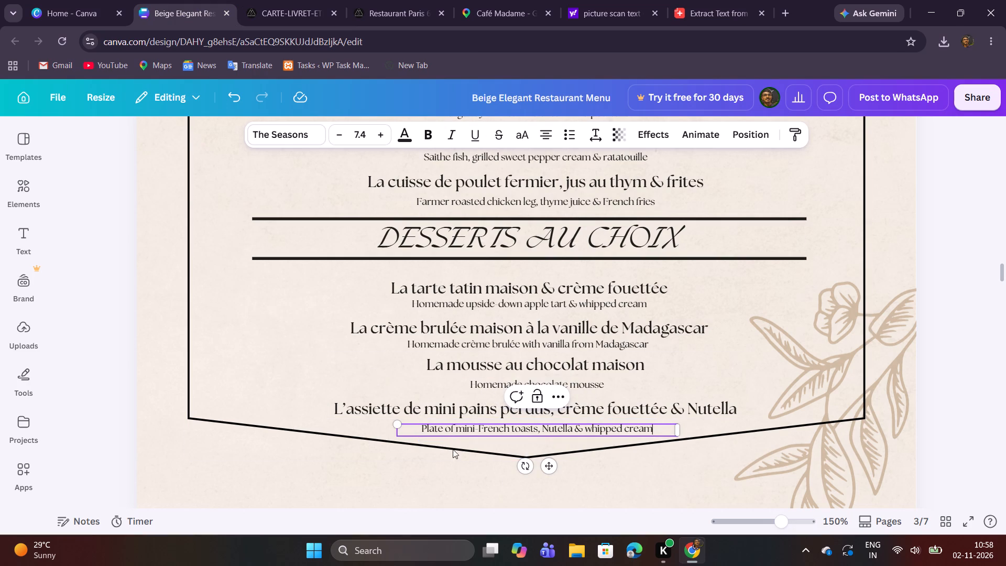
pyautogui.click(508, 483)
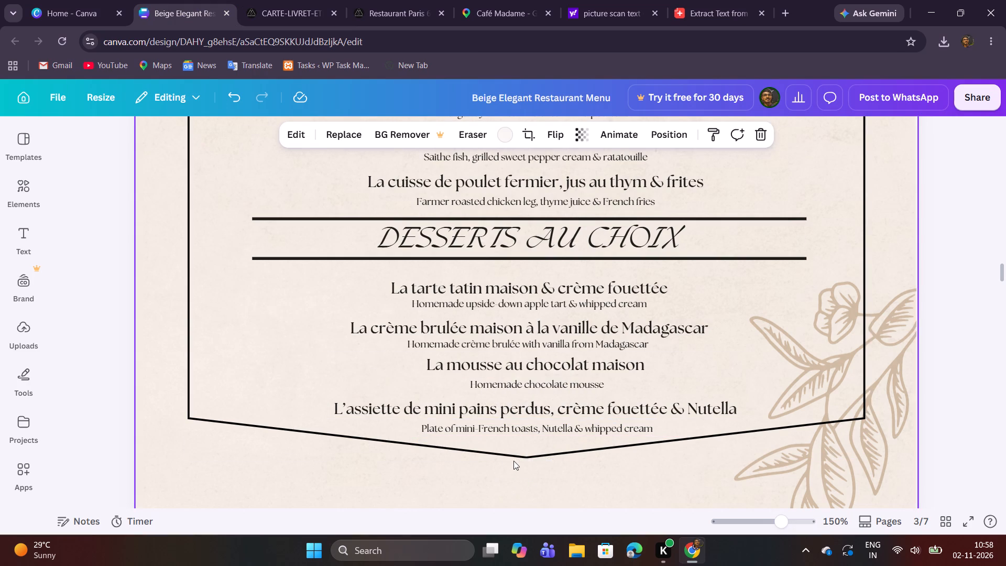
# Move the L'assiette de mini pains perdus title and description together slightly up, closer to the chocolate mousse entry.
pyautogui.moveTo(517, 451); pyautogui.dragTo(518, 417)
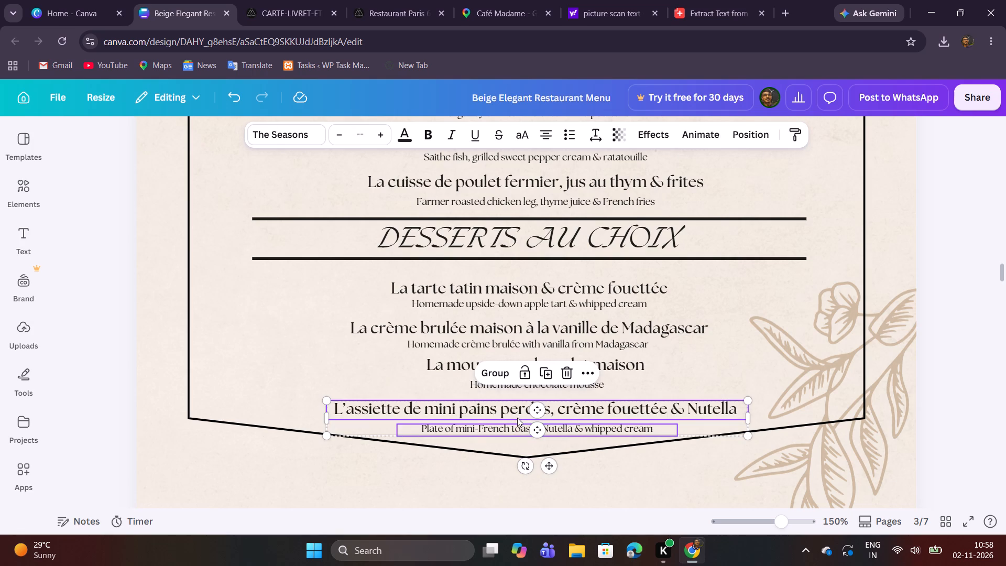
pyautogui.keyDown('shift'); pyautogui.click(512, 426); pyautogui.keyUp('shift')
pyautogui.click(480, 470)
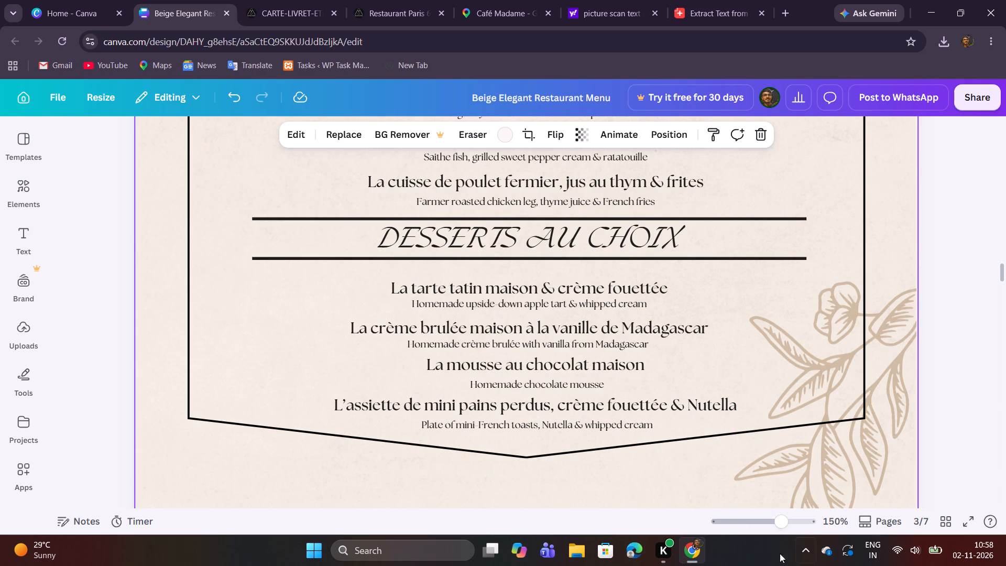
# Review the layout of the whole Menu Madame 45 € page, from the desserts up to the heading.
pyautogui.moveTo(780, 530); pyautogui.dragTo(767, 528)
pyautogui.scroll(3, 808, 467)
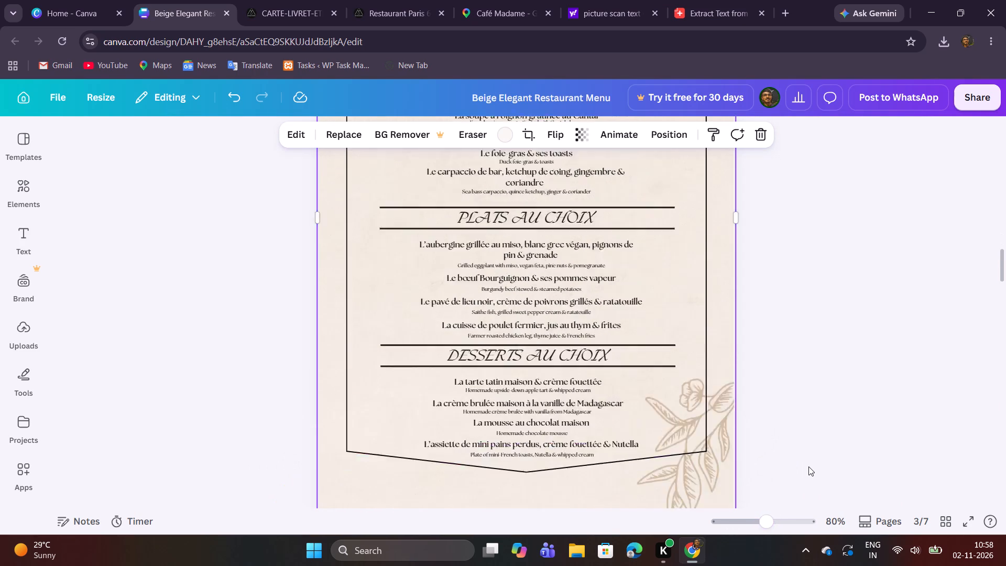
pyautogui.scroll(2, 808, 466)
pyautogui.scroll(-4, 808, 466)
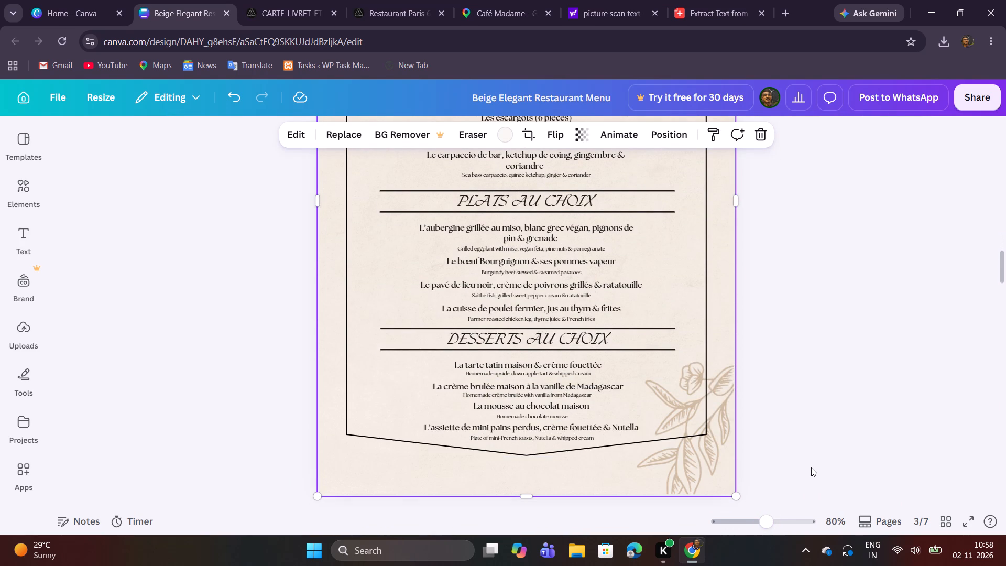
pyautogui.scroll(1, 811, 465)
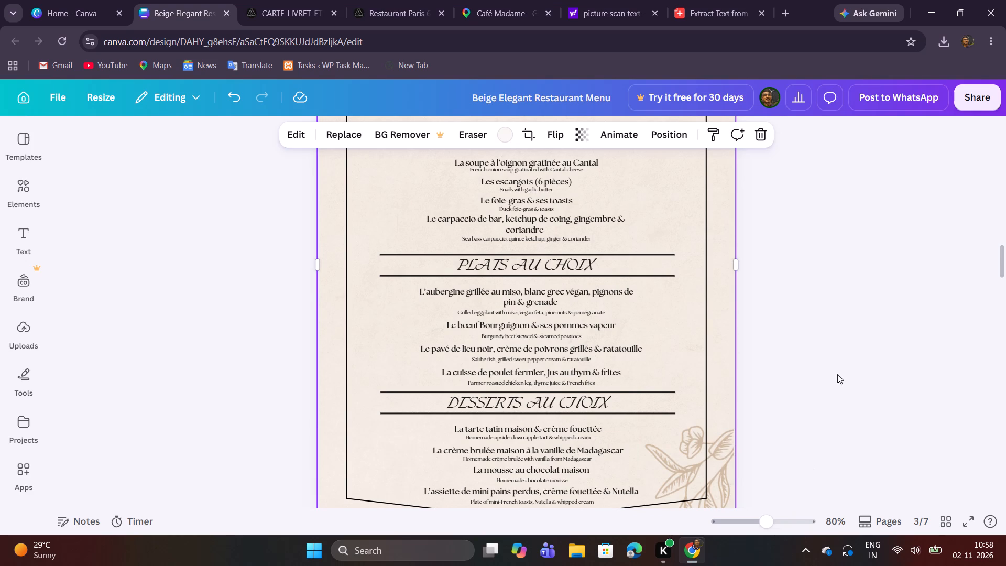
pyautogui.scroll(3, 857, 382)
pyautogui.scroll(-2, 858, 382)
pyautogui.scroll(4, 861, 382)
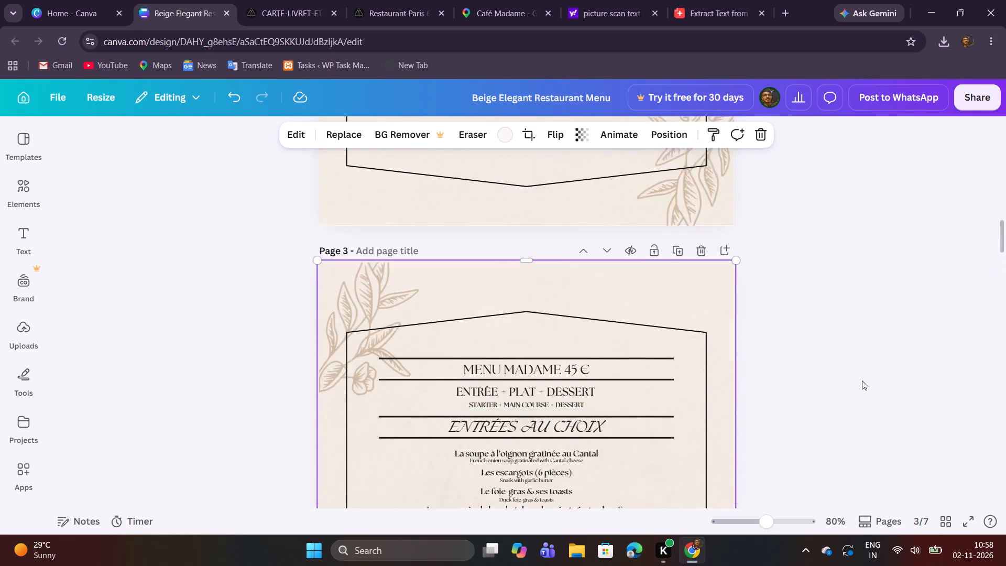
# Review the Menu Madame page against the PDF and examine the PDF's following page with the Kids Menu and Croques & Burgers.
pyautogui.scroll(8, 862, 380)
pyautogui.scroll(-8, 862, 380)
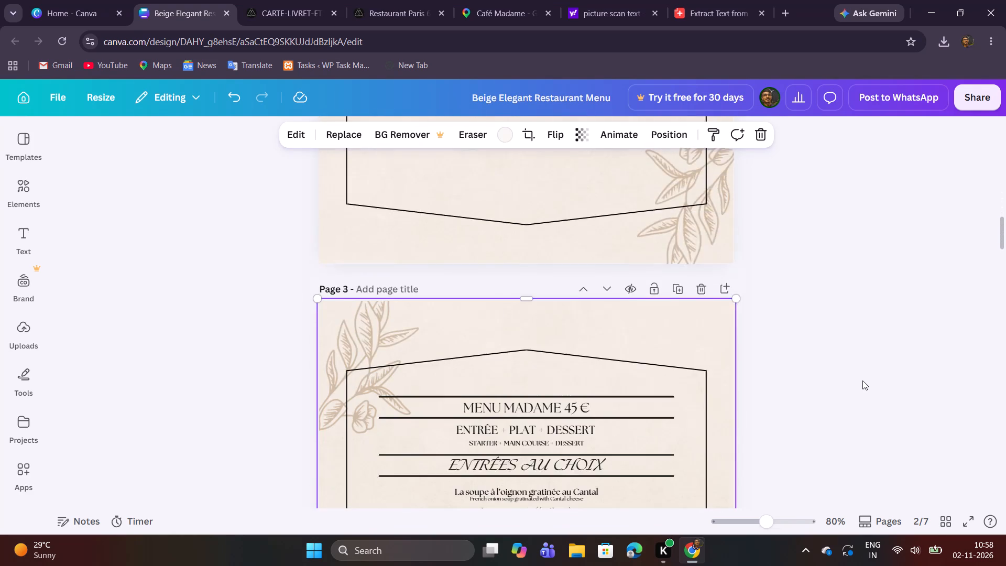
pyautogui.scroll(-7, 862, 380)
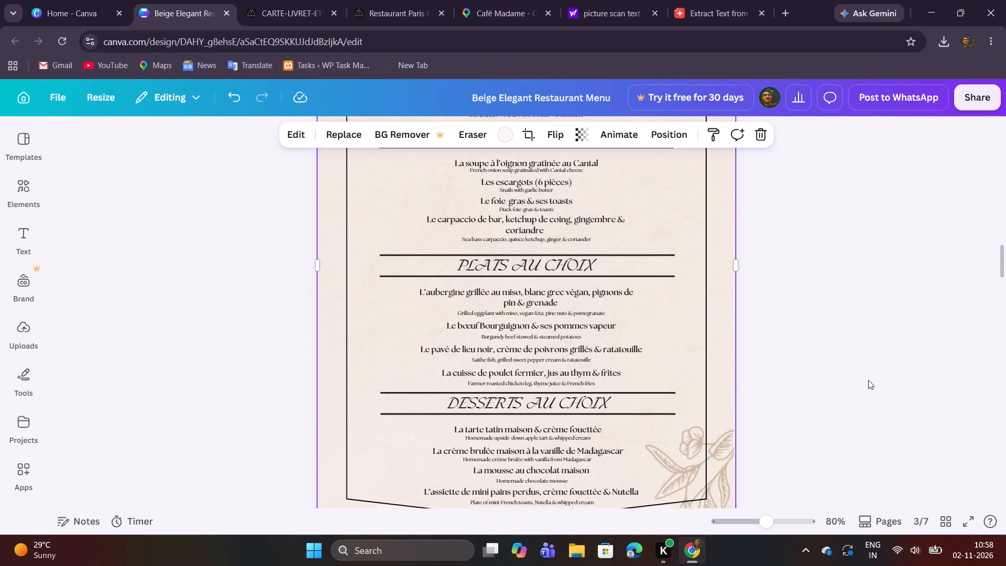
pyautogui.scroll(-5, 868, 380)
pyautogui.click(281, 0)
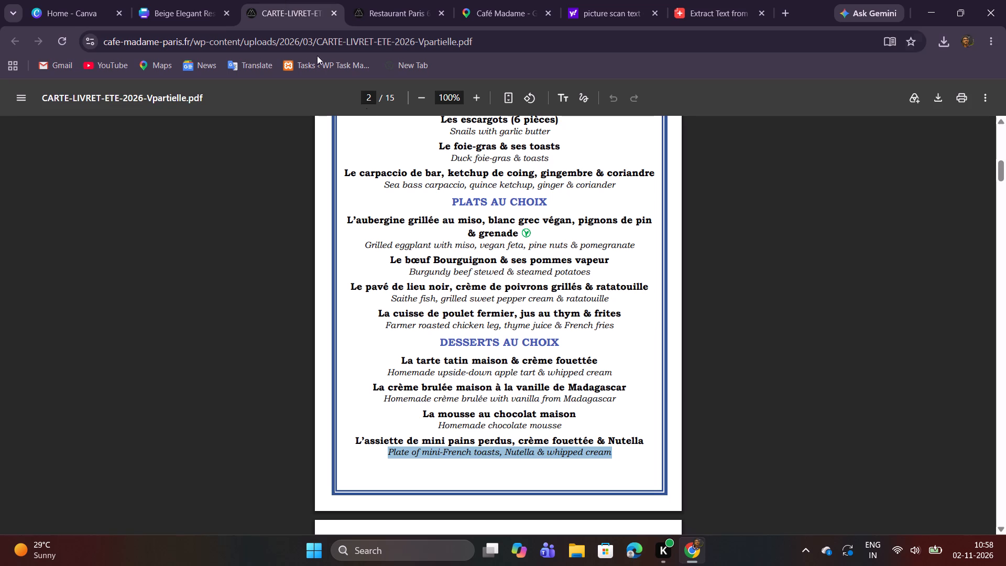
pyautogui.scroll(-5, 573, 293)
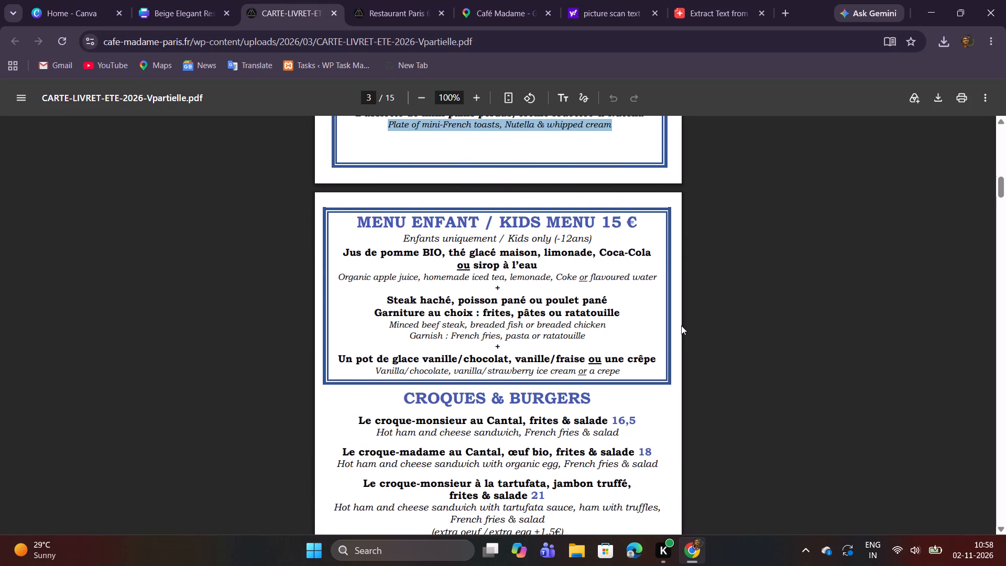
pyautogui.scroll(-1, 687, 327)
pyautogui.click(726, 338)
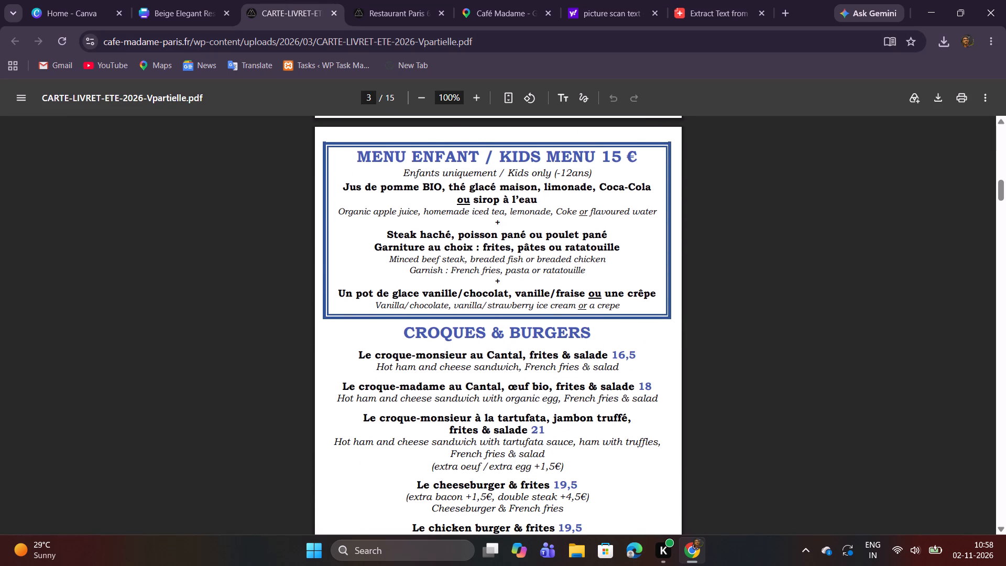
# Compare the layouts of the Brunch and Starters/Salads pages with the PDF's Kids Menu and Croques & Burgers content.
pyautogui.click(140, 8)
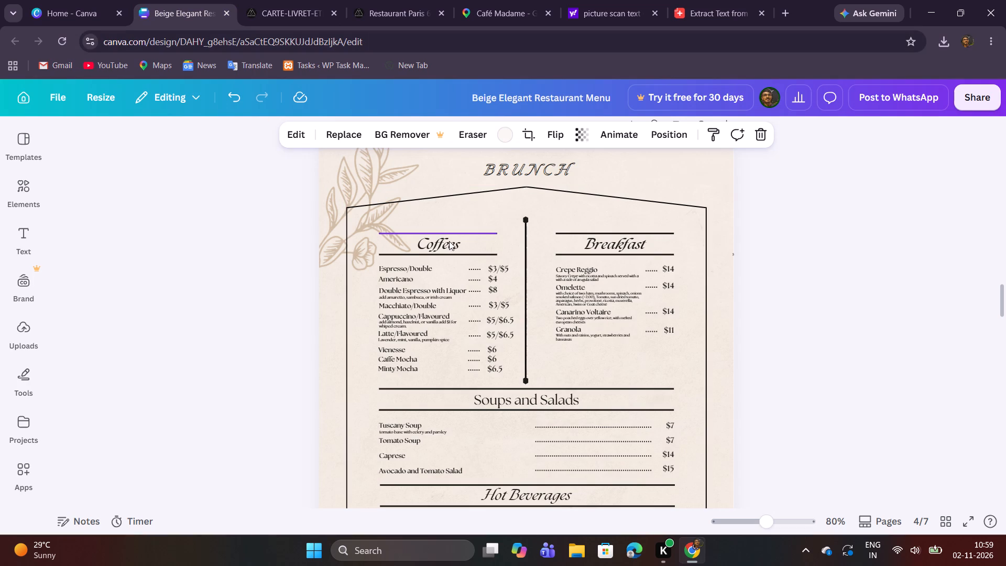
pyautogui.scroll(3, 444, 233)
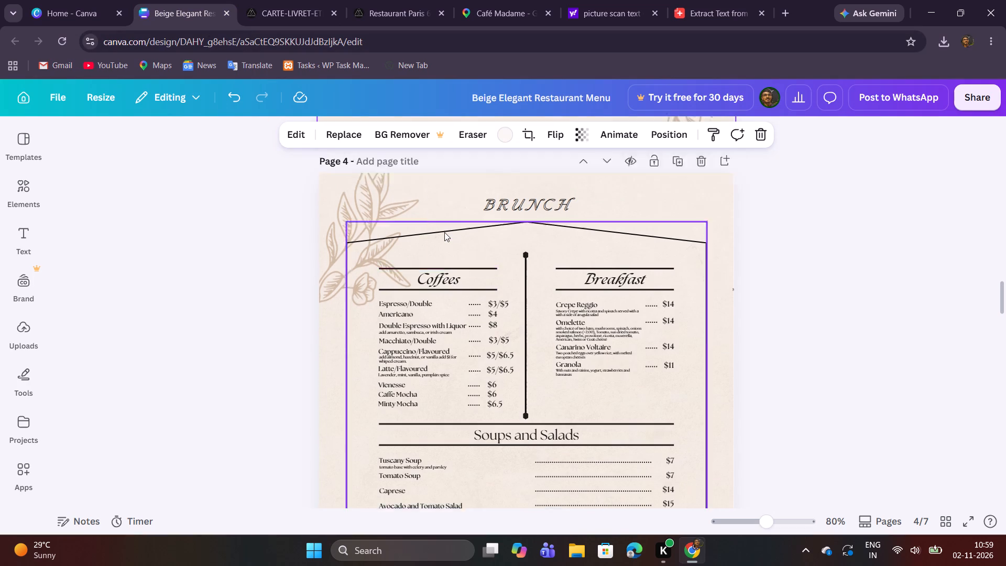
pyautogui.scroll(12, 444, 232)
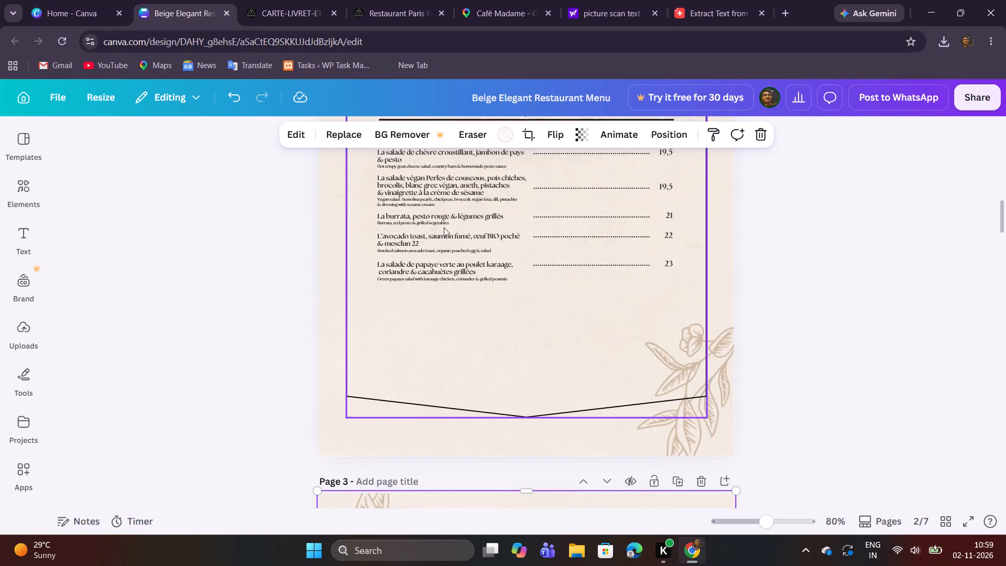
pyautogui.scroll(4, 444, 227)
pyautogui.click(286, 0)
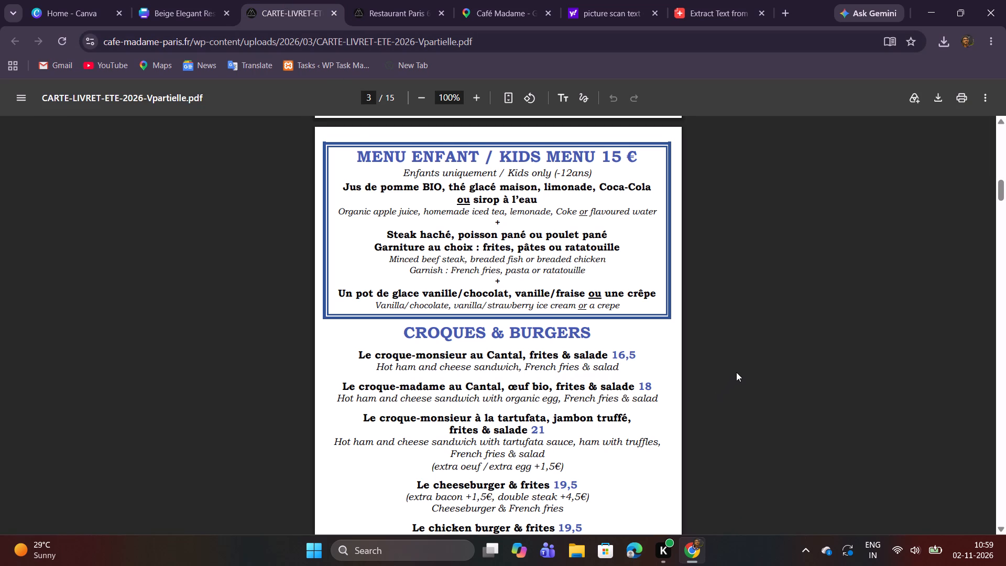
pyautogui.scroll(-3, 738, 370)
pyautogui.scroll(4, 739, 369)
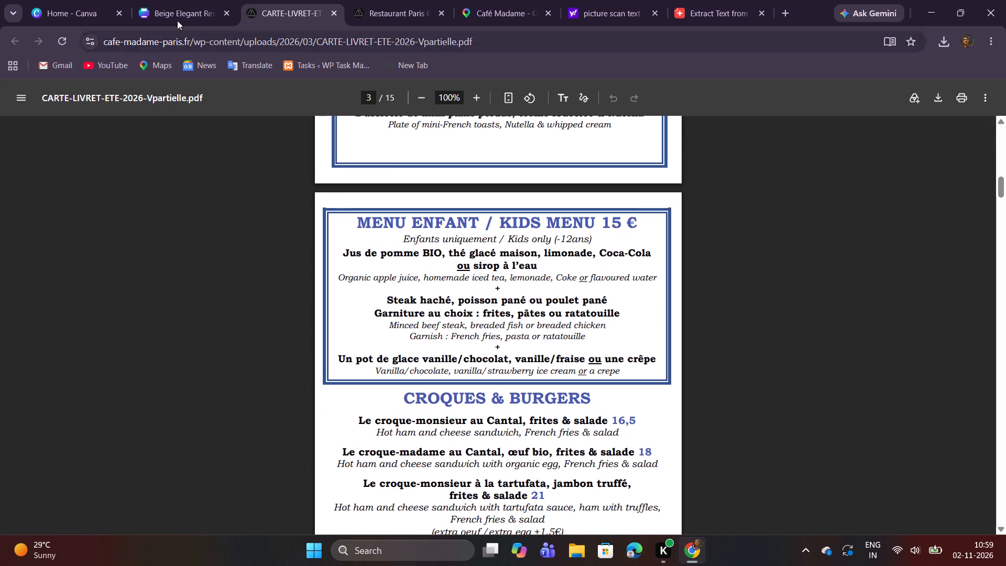
# Delete the two template pages directly after the Menu Madame 45 € page, starting with the Brunch page.
pyautogui.click(179, 7)
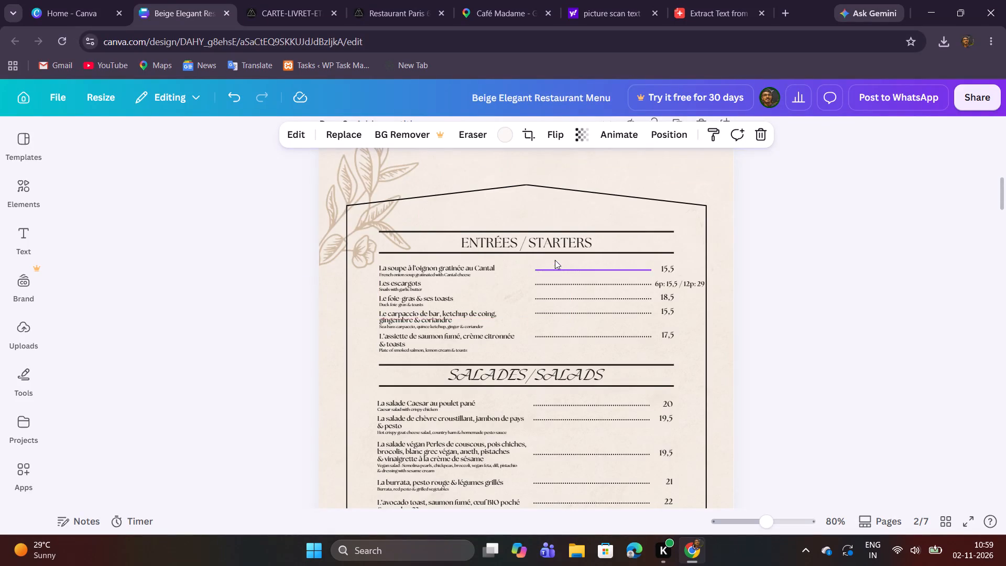
pyautogui.scroll(-12, 555, 260)
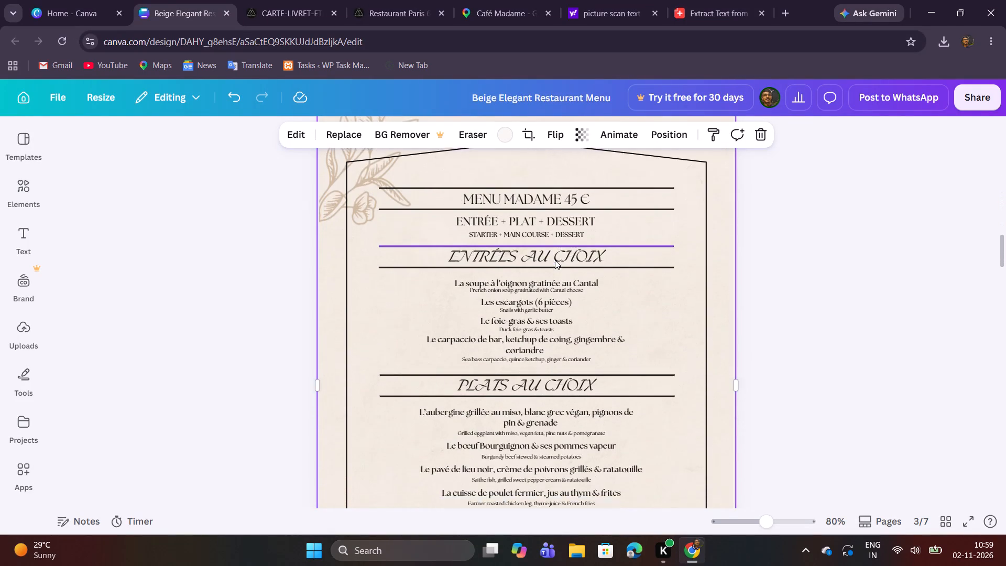
pyautogui.scroll(-1, 555, 260)
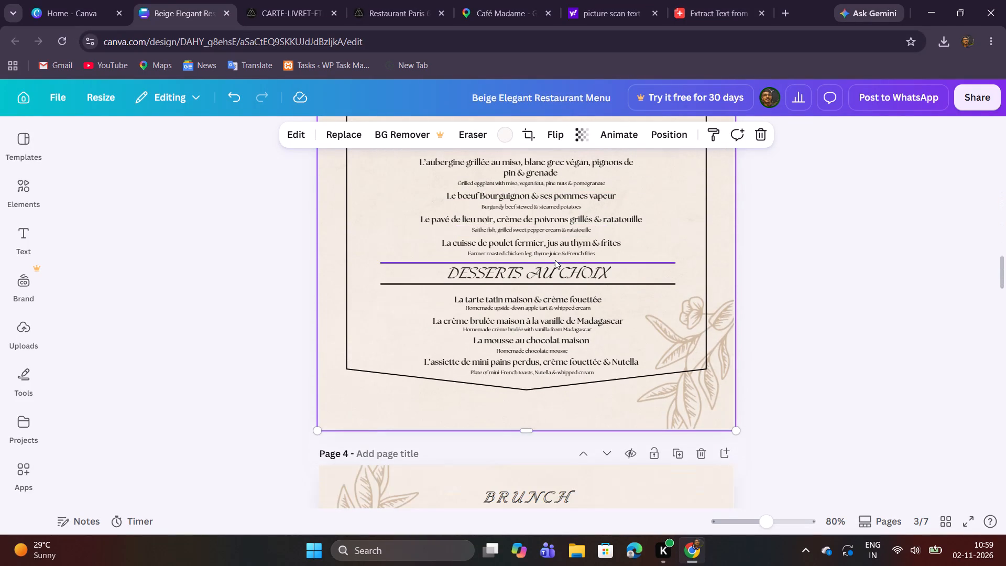
pyautogui.scroll(-2, 555, 260)
pyautogui.scroll(2, 555, 260)
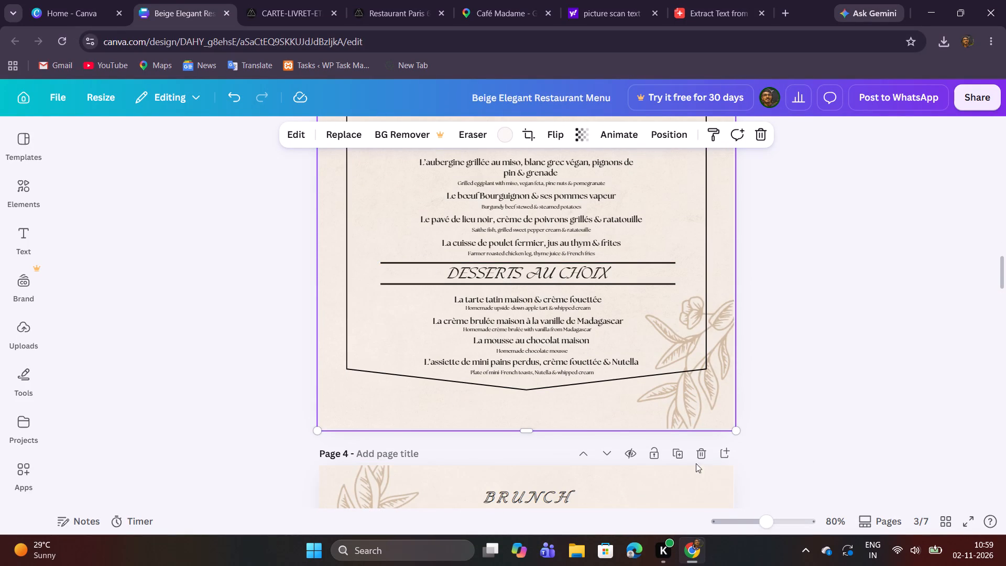
pyautogui.click(700, 455)
pyautogui.click(701, 455)
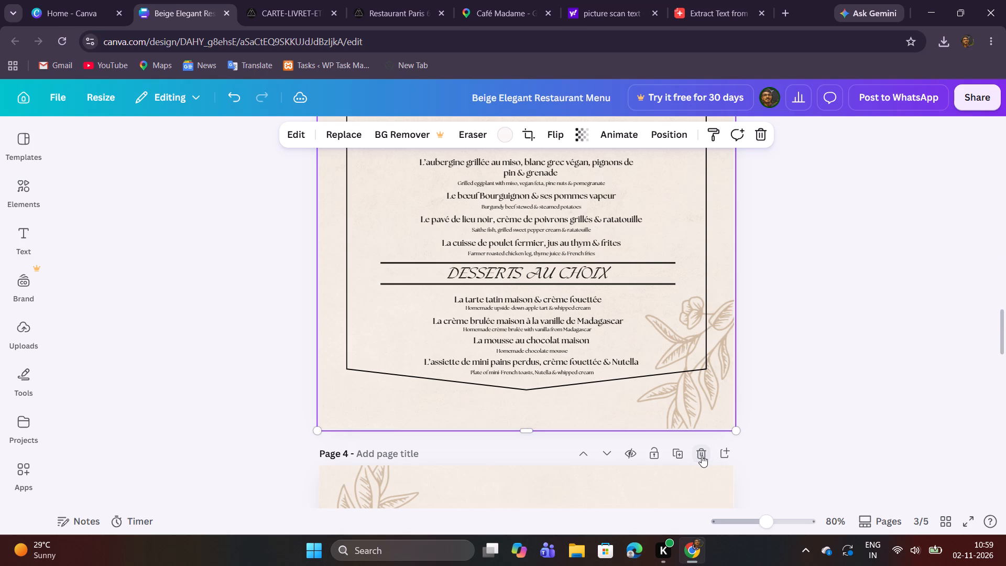
# Look through the remaining template pages after the Menu Madame page, from Iced Beverages and Cocktails down to the last page.
pyautogui.scroll(-7, 699, 452)
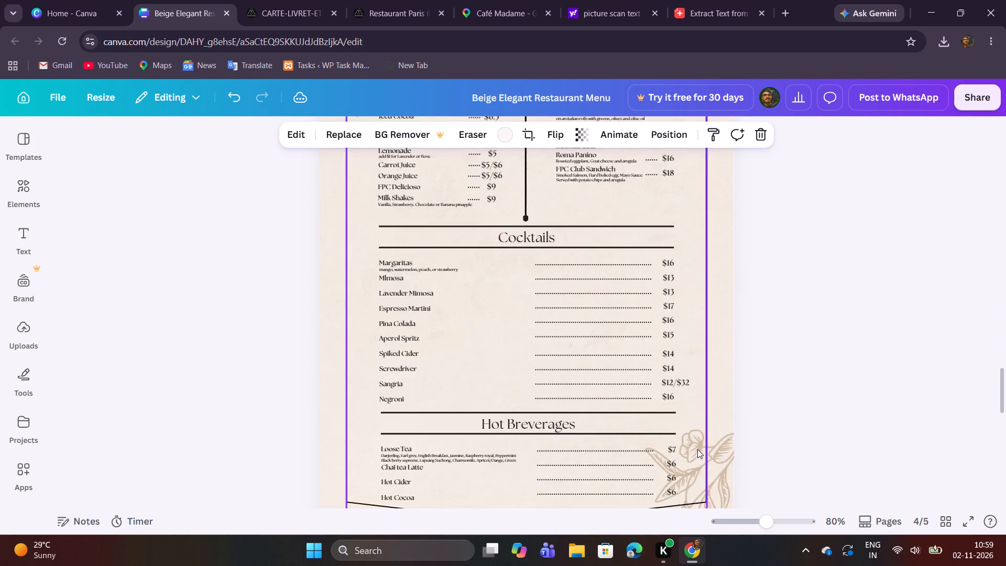
pyautogui.scroll(-9, 697, 449)
pyautogui.scroll(1, 696, 448)
pyautogui.scroll(-3, 696, 448)
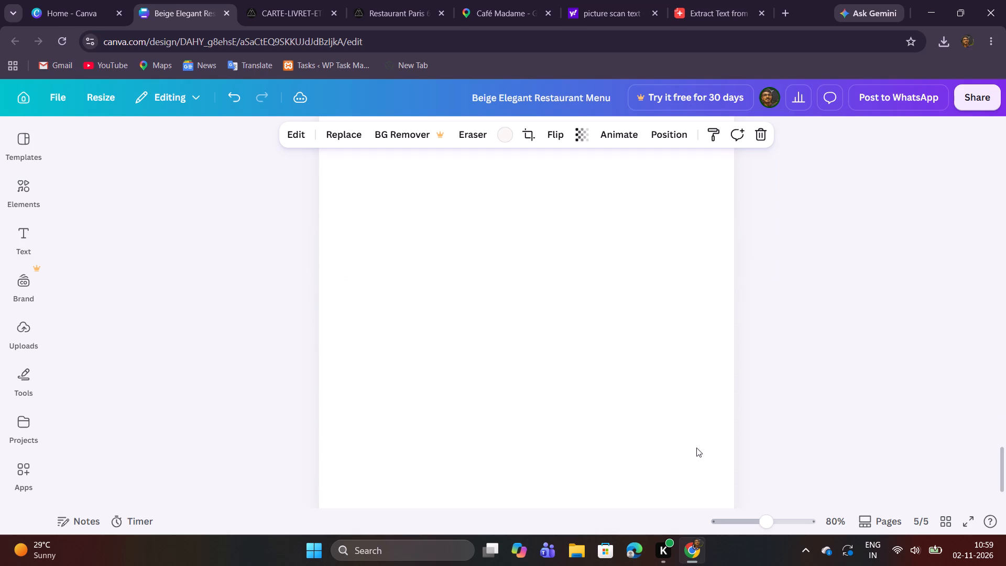
pyautogui.scroll(-5, 696, 448)
pyautogui.scroll(8, 696, 448)
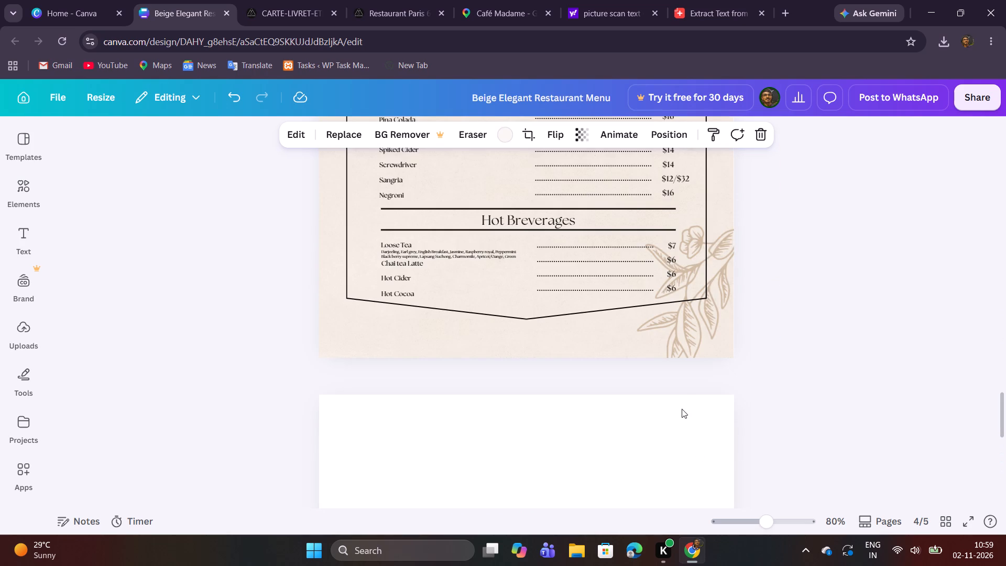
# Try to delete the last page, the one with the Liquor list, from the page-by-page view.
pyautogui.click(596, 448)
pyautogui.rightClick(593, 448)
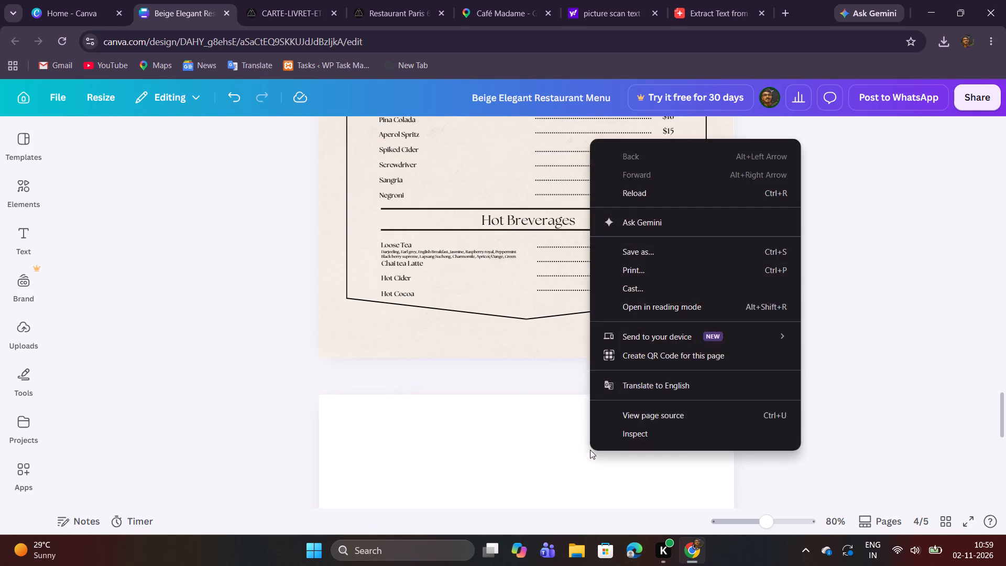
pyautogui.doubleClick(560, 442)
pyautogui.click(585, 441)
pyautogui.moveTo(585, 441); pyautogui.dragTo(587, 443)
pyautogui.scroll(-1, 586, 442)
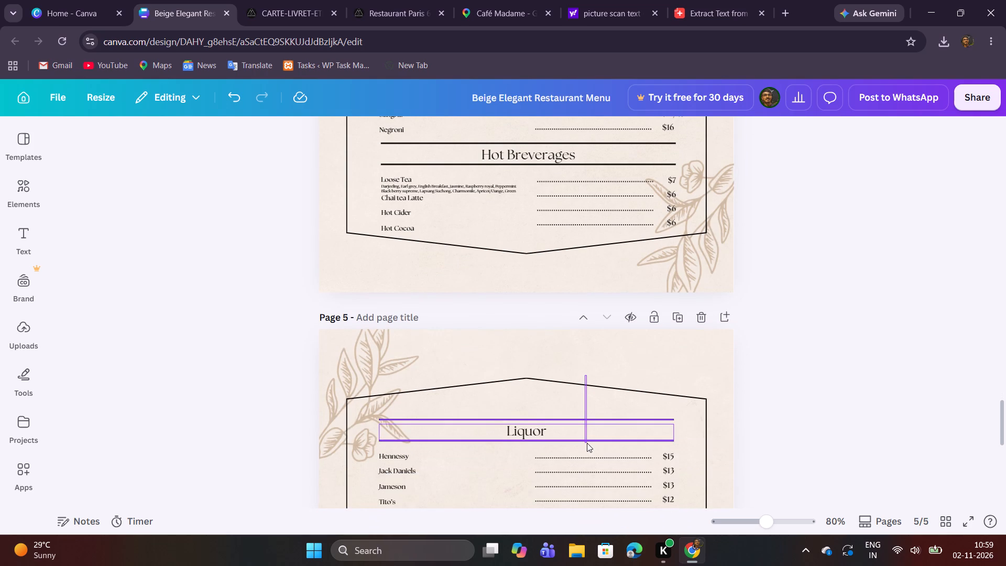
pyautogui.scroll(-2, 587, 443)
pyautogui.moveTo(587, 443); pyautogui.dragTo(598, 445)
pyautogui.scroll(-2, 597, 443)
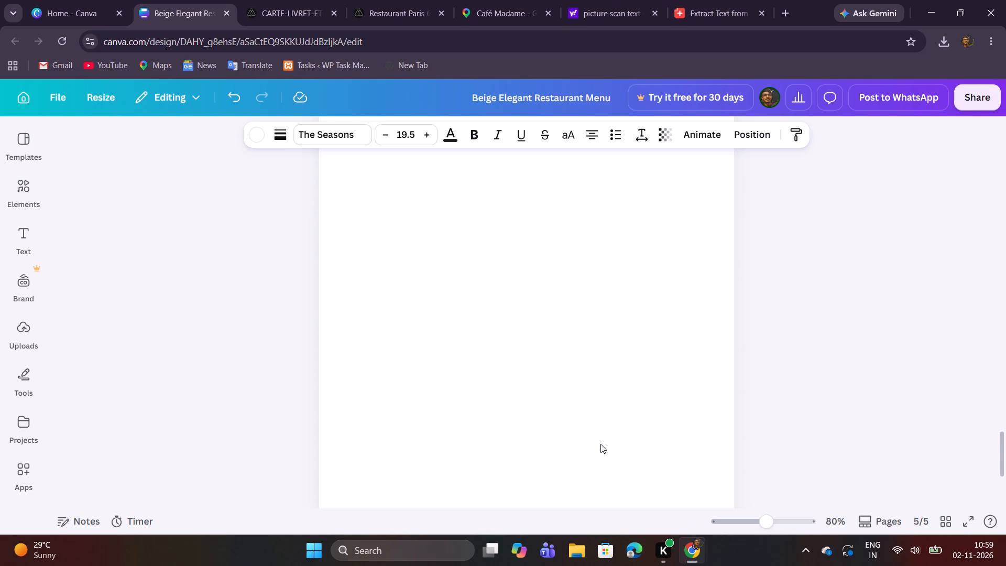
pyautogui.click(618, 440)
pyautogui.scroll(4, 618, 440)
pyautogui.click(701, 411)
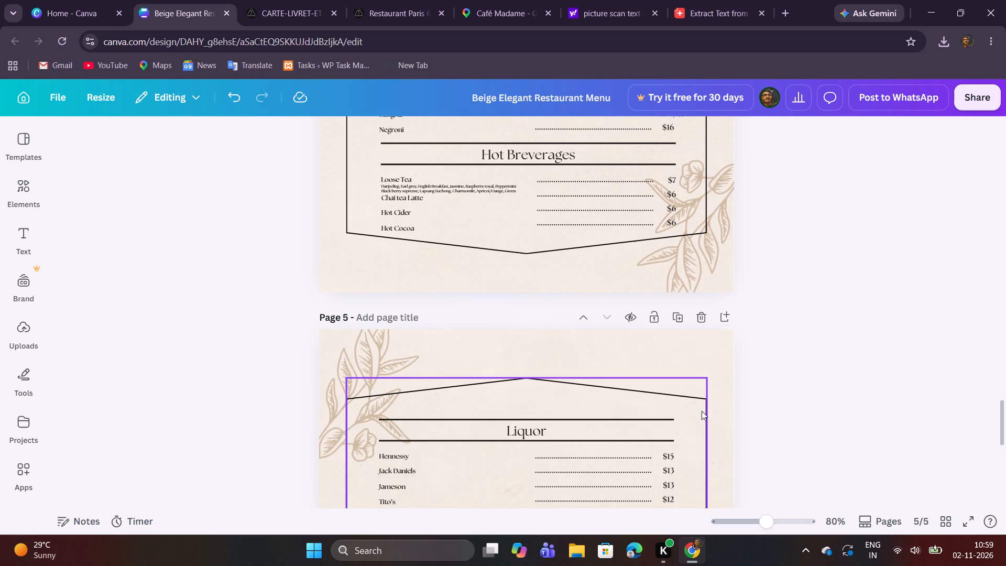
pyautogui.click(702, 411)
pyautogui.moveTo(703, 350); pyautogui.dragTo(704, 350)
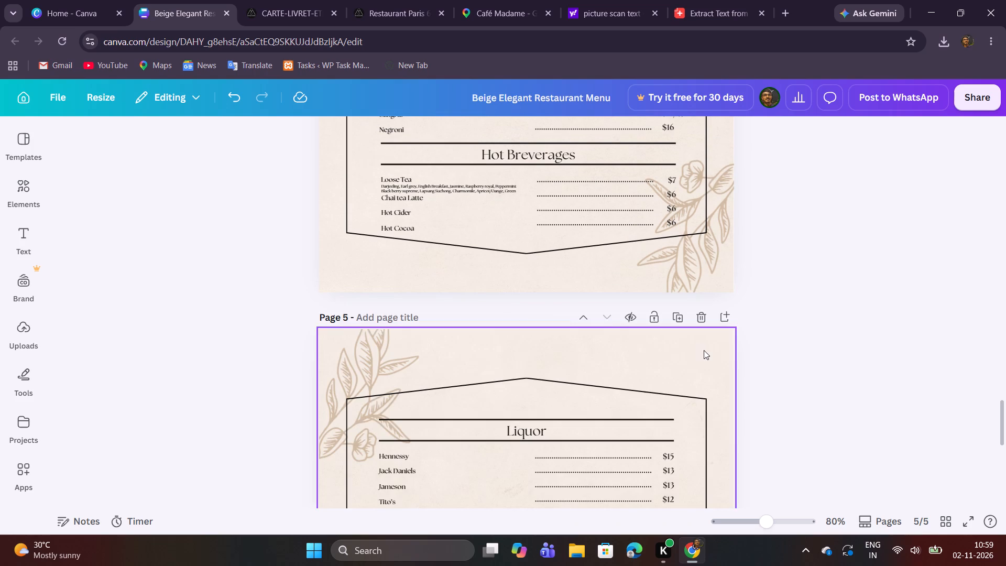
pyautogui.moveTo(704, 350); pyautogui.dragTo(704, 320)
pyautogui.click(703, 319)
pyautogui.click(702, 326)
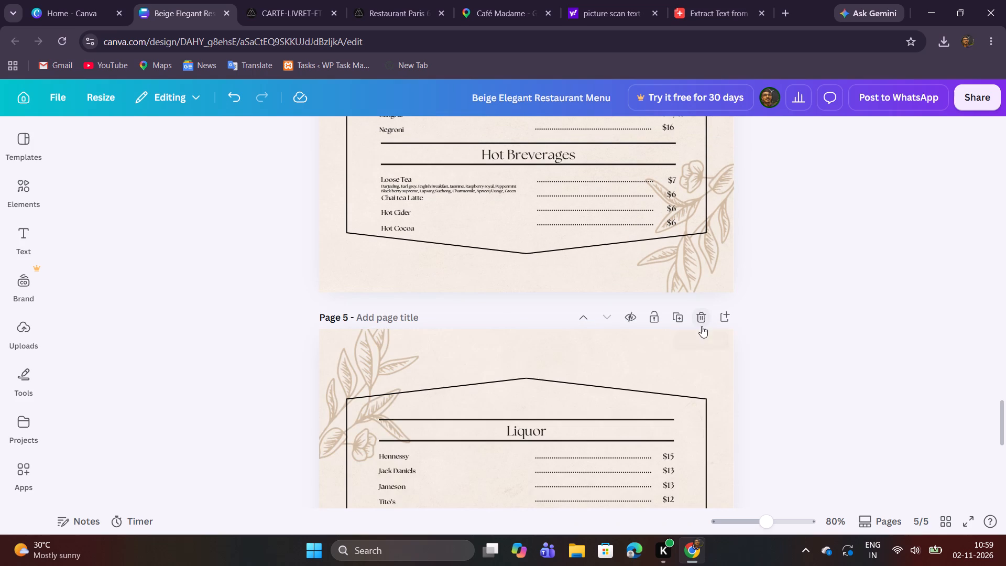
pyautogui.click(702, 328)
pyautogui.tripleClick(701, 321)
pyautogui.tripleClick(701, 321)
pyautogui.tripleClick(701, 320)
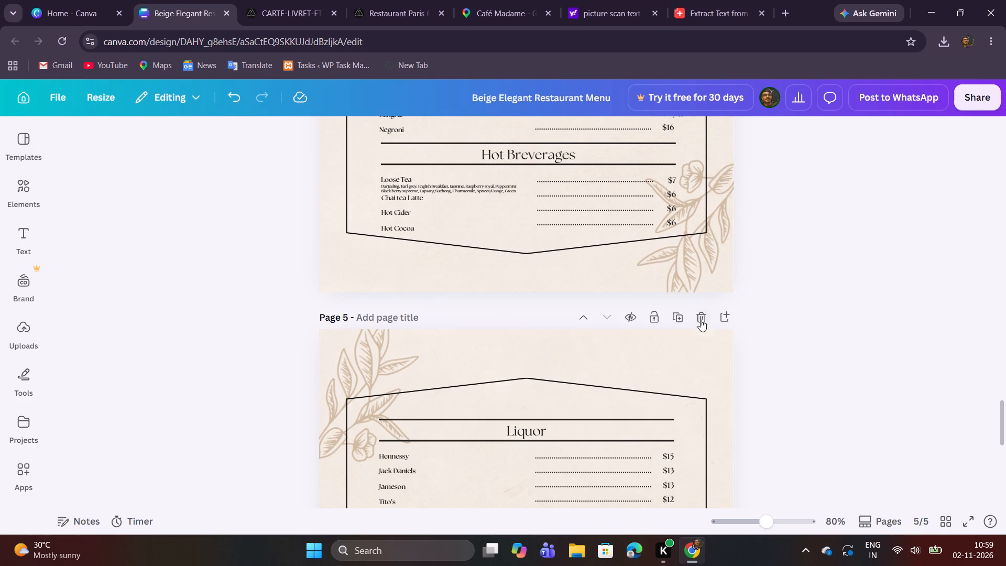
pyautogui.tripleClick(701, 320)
# Delete page 5, the Liquor and Open Late page, from the grid overview of all pages and leave the overview.
pyautogui.scroll(4, 796, 353)
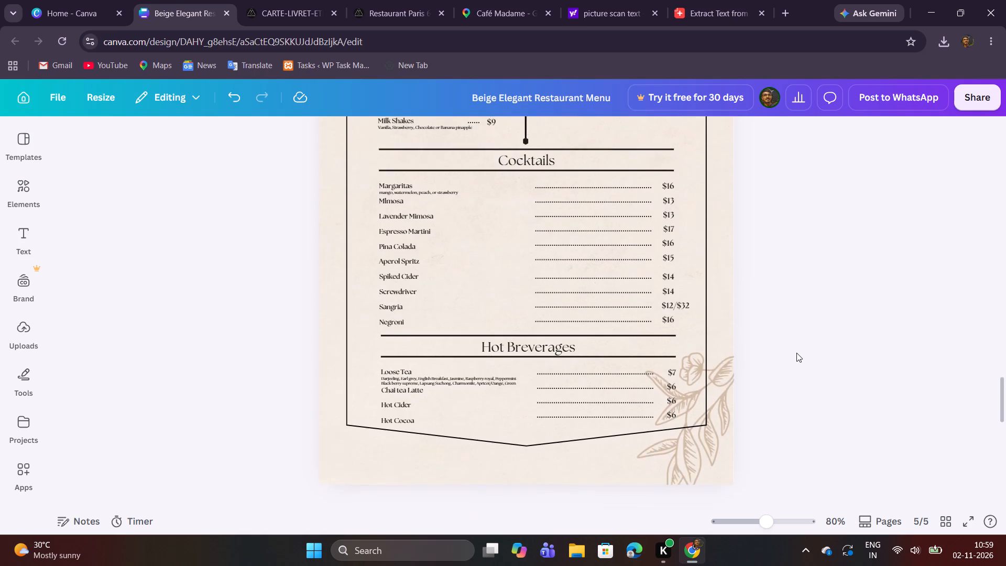
pyautogui.scroll(4, 796, 353)
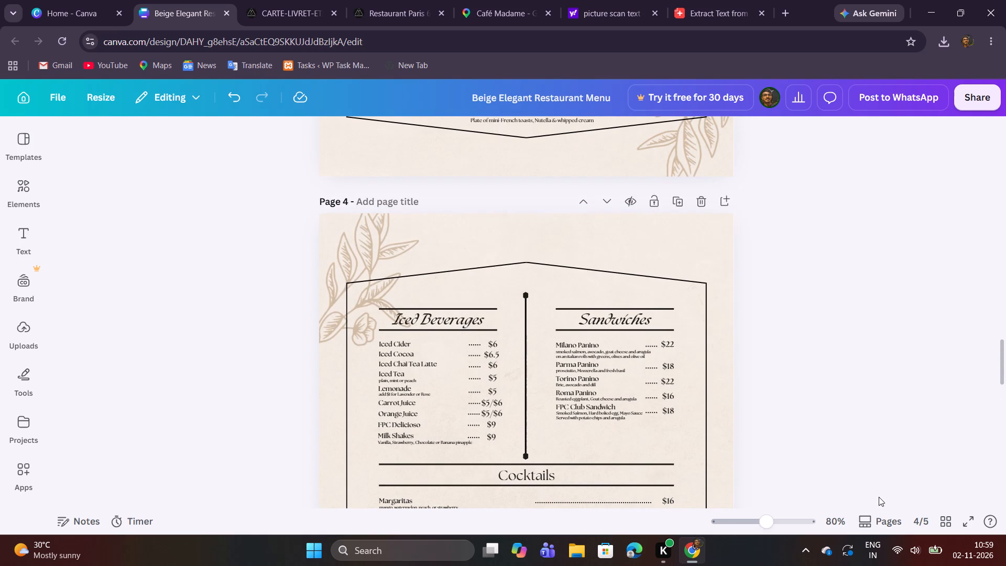
pyautogui.click(952, 518)
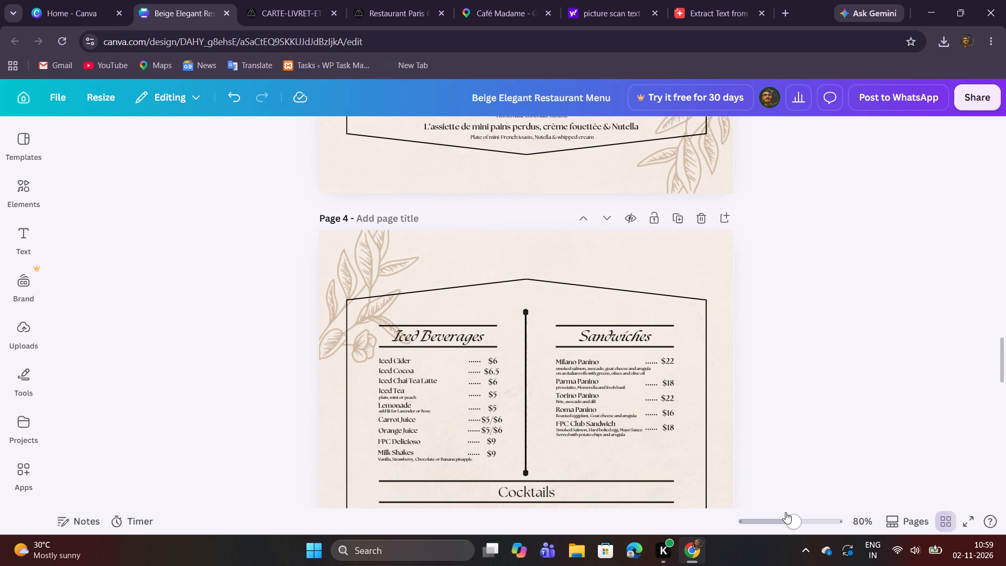
pyautogui.click(950, 525)
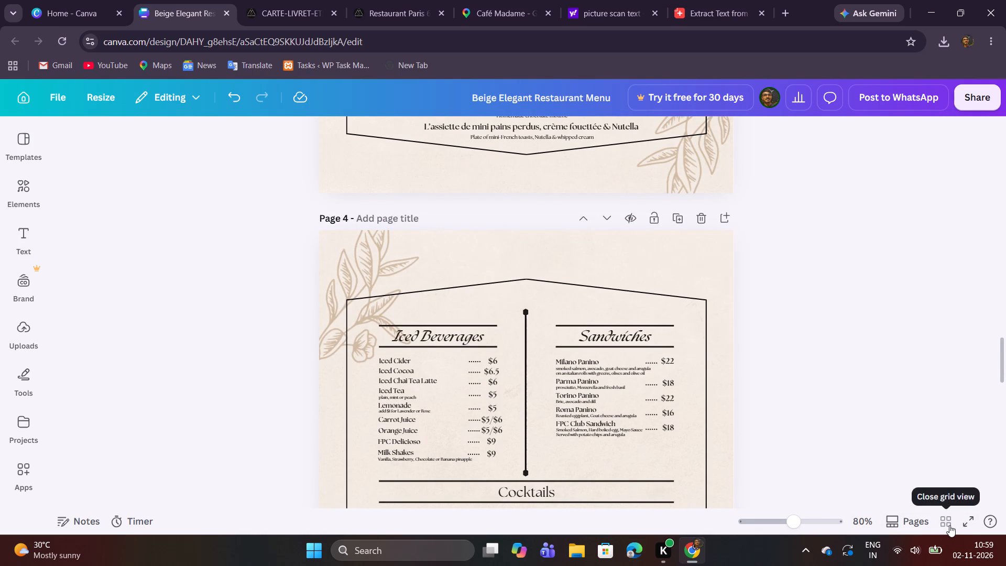
pyautogui.scroll(-6, 520, 371)
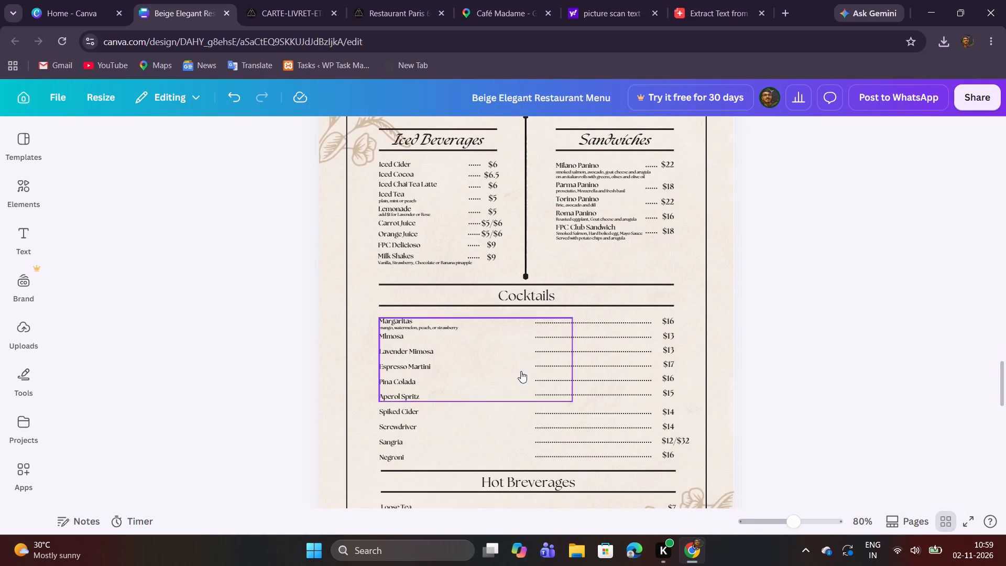
pyautogui.scroll(4, 521, 372)
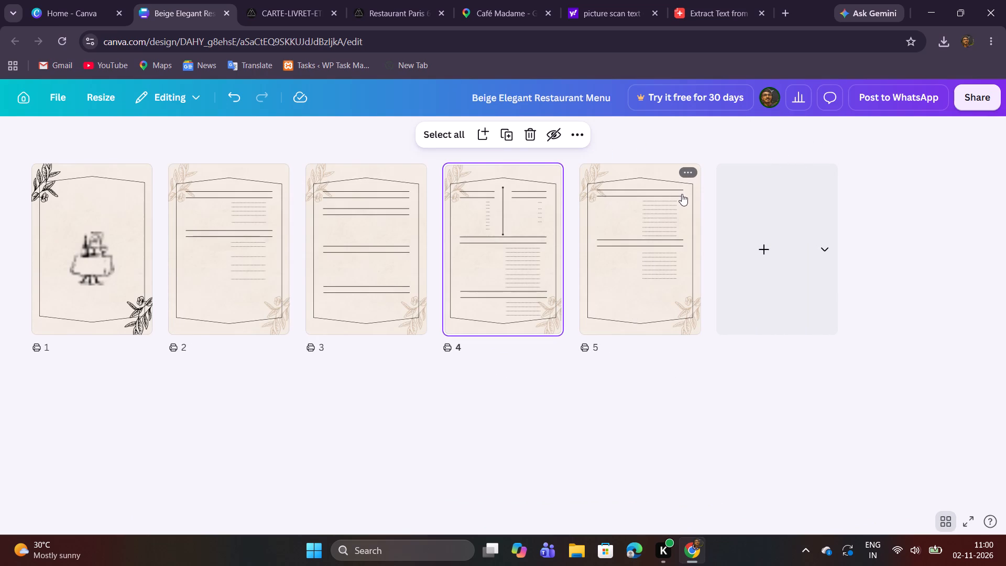
pyautogui.click(690, 176)
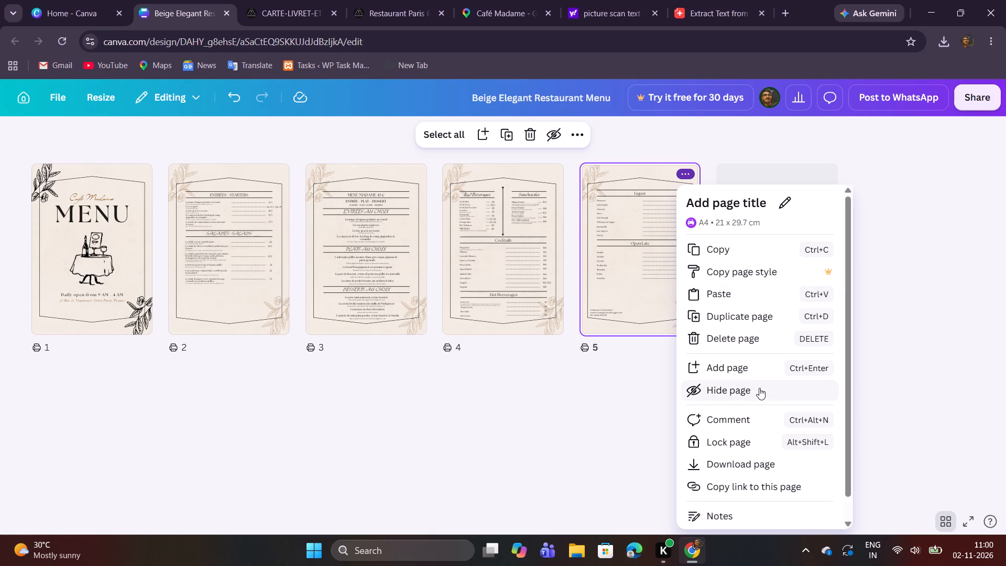
pyautogui.click(613, 383)
pyautogui.click(642, 324)
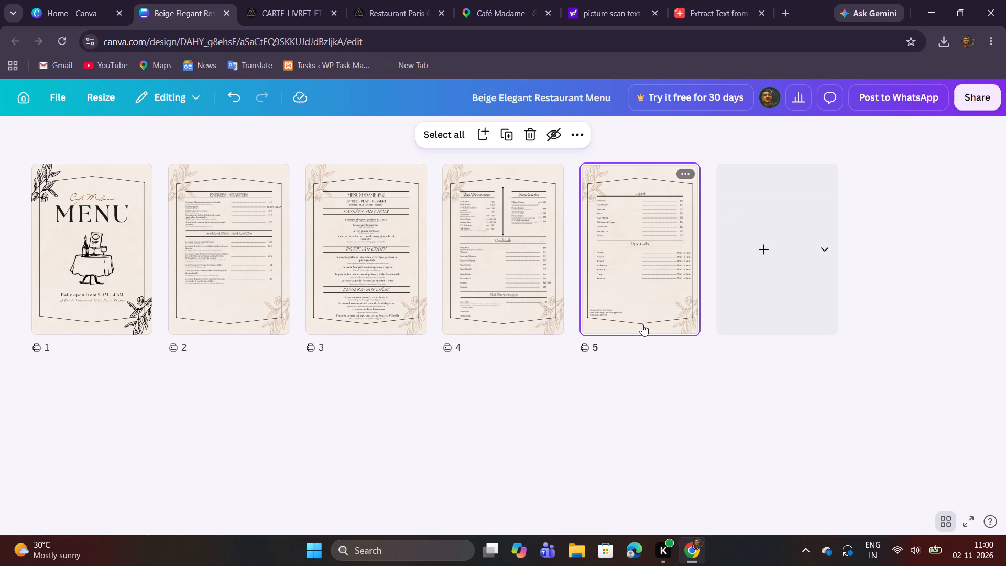
pyautogui.click(528, 134)
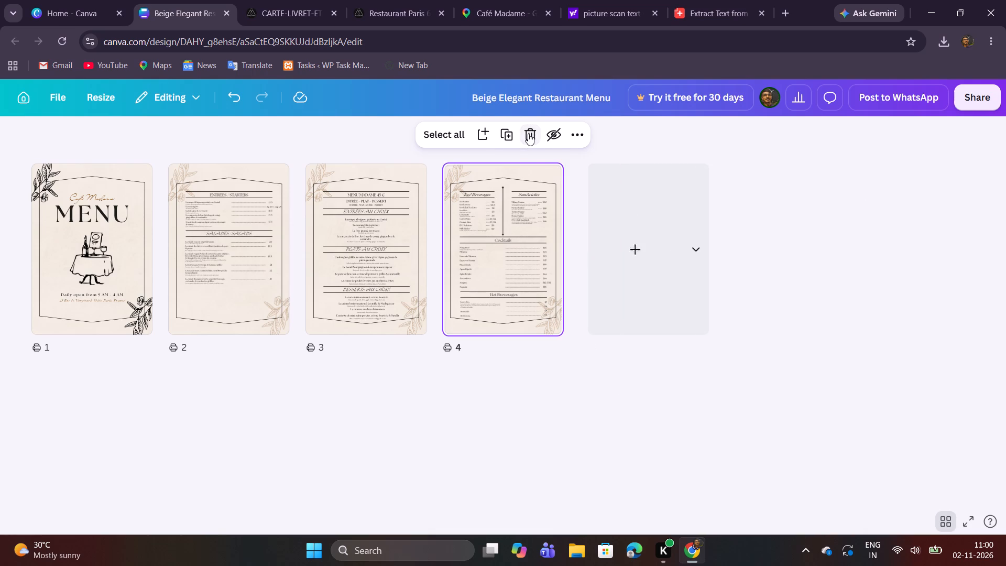
pyautogui.click(948, 523)
# Look through the menu pages from the cover to the Menu Madame 45 € page for a layout to reuse.
pyautogui.scroll(-12, 807, 334)
pyautogui.scroll(9, 808, 336)
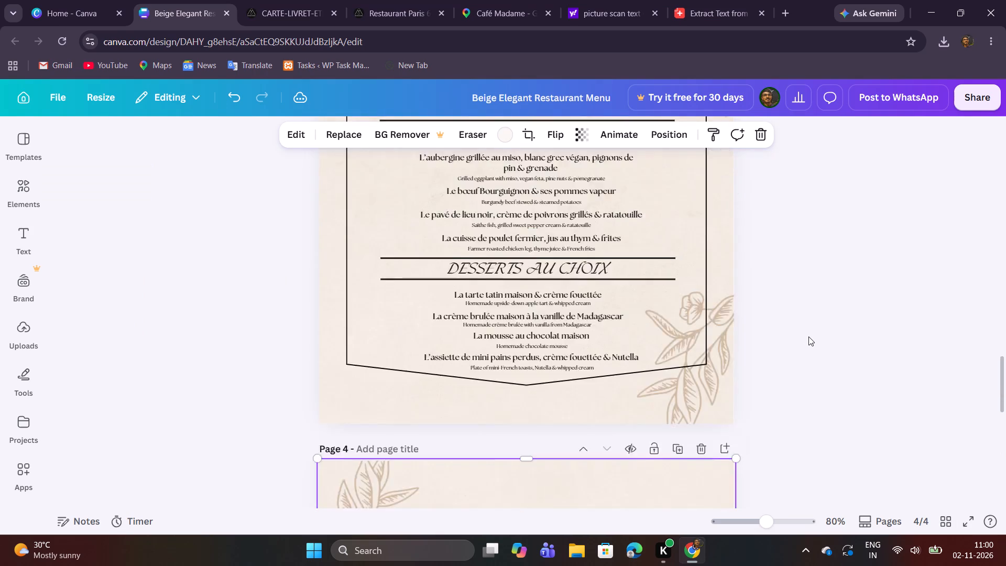
pyautogui.scroll(19, 808, 336)
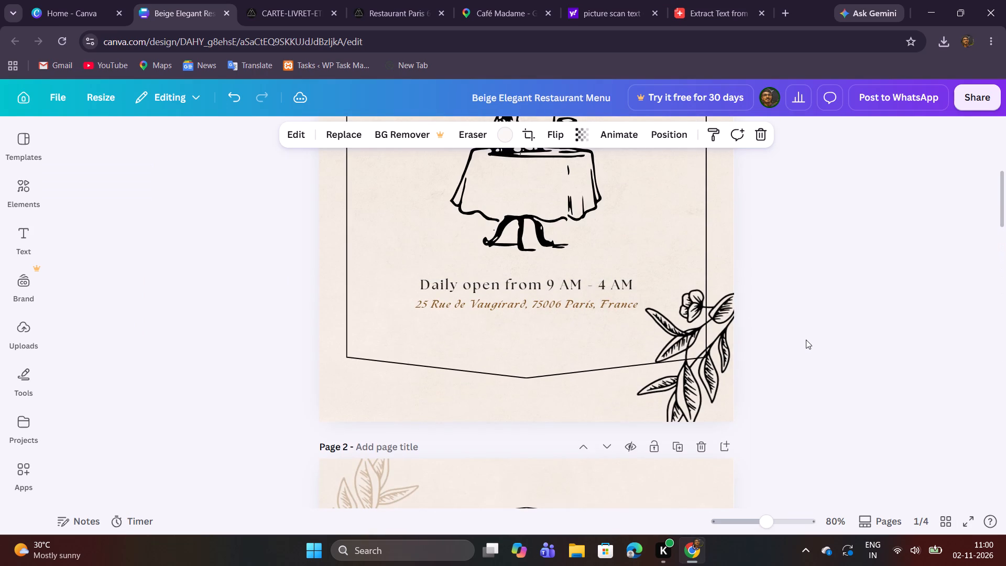
pyautogui.scroll(-3, 832, 326)
pyautogui.scroll(-4, 775, 310)
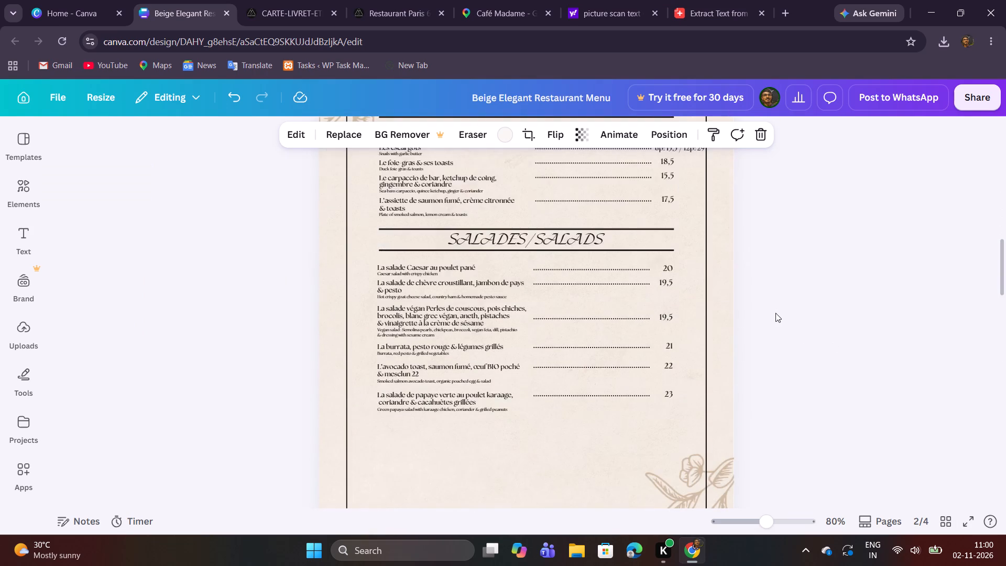
pyautogui.scroll(-10, 784, 327)
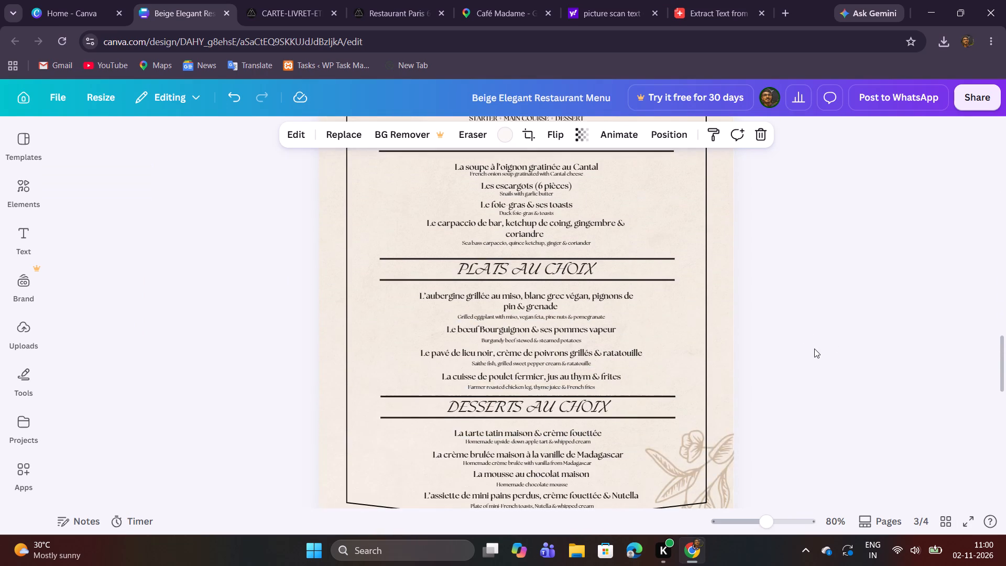
# Duplicate the Entrées and Salades page and place the copy as page 4, between the Menu Madame 45 € and Iced Beverages pages.
pyautogui.scroll(13, 820, 356)
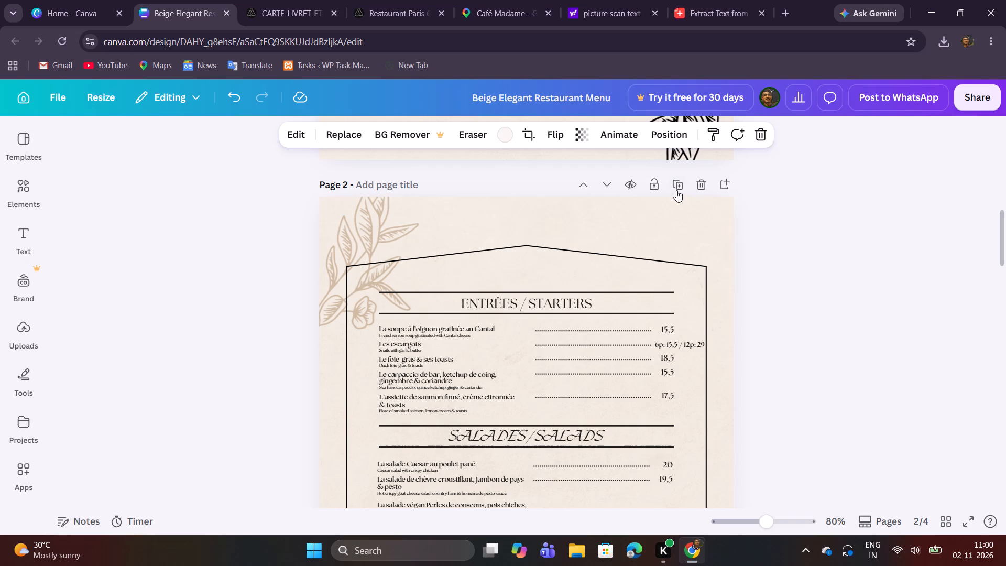
pyautogui.click(676, 188)
pyautogui.click(607, 189)
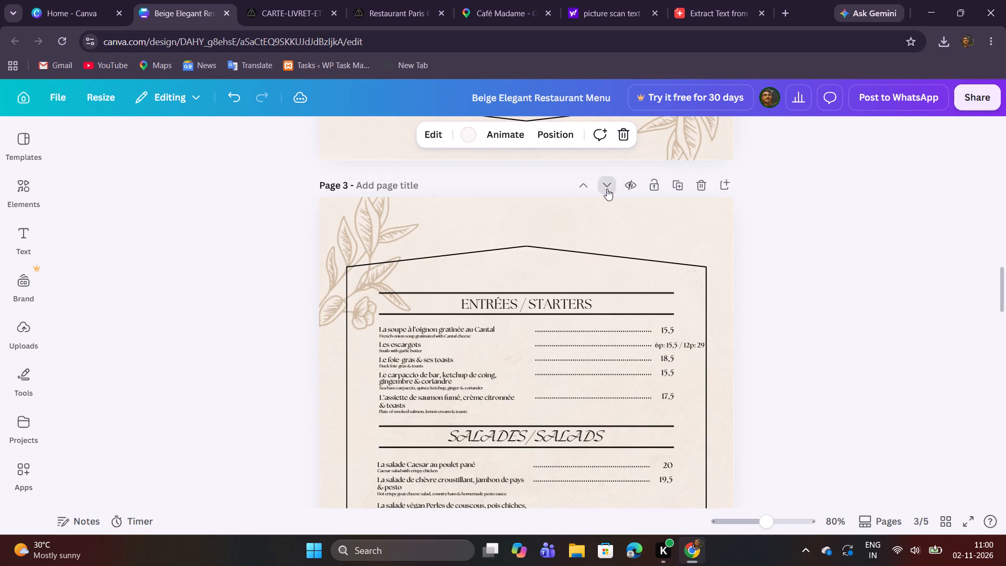
pyautogui.click(606, 187)
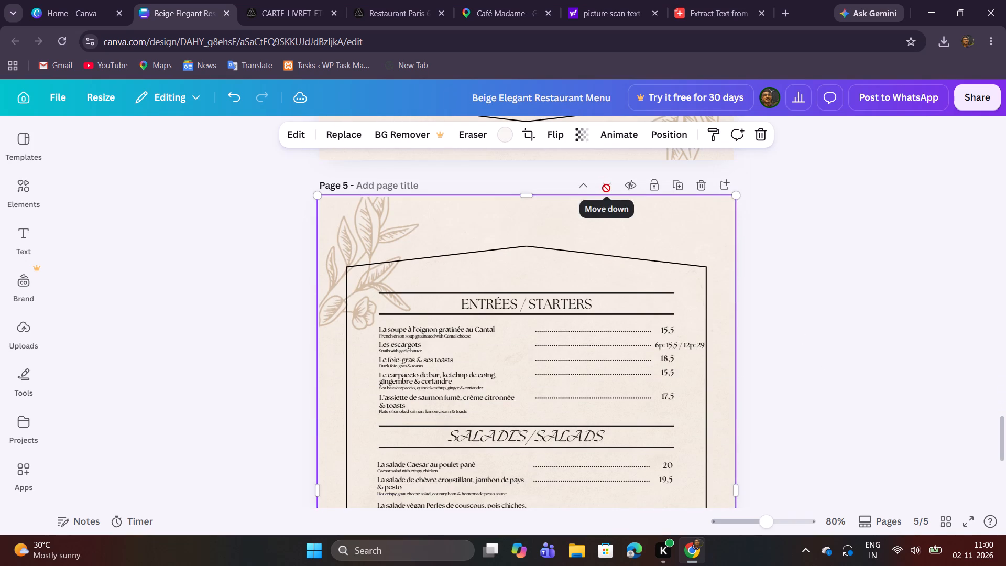
pyautogui.scroll(8, 627, 256)
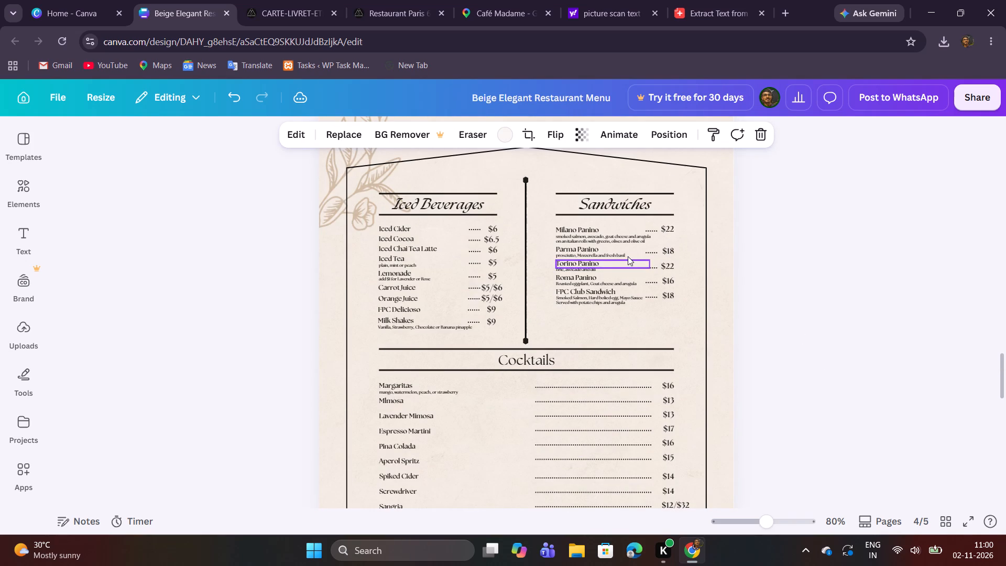
pyautogui.scroll(3, 628, 256)
pyautogui.scroll(-10, 628, 256)
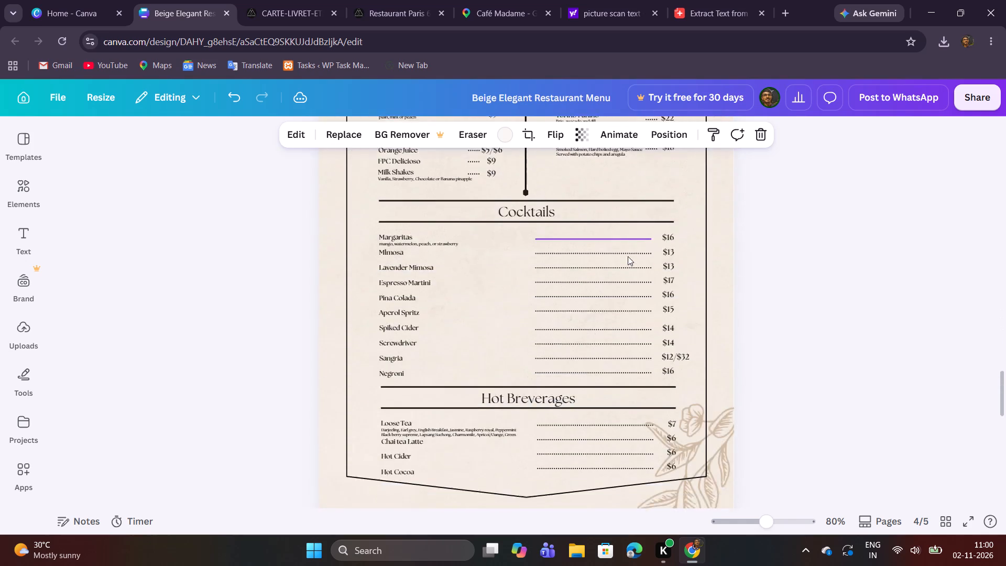
pyautogui.scroll(-14, 628, 256)
pyautogui.scroll(6, 628, 256)
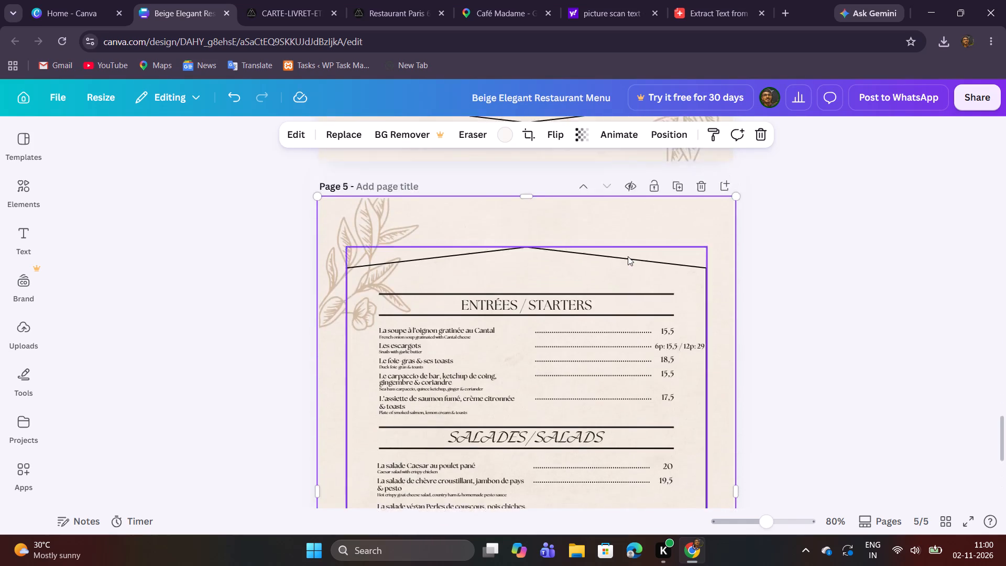
pyautogui.scroll(1, 628, 256)
pyautogui.click(580, 322)
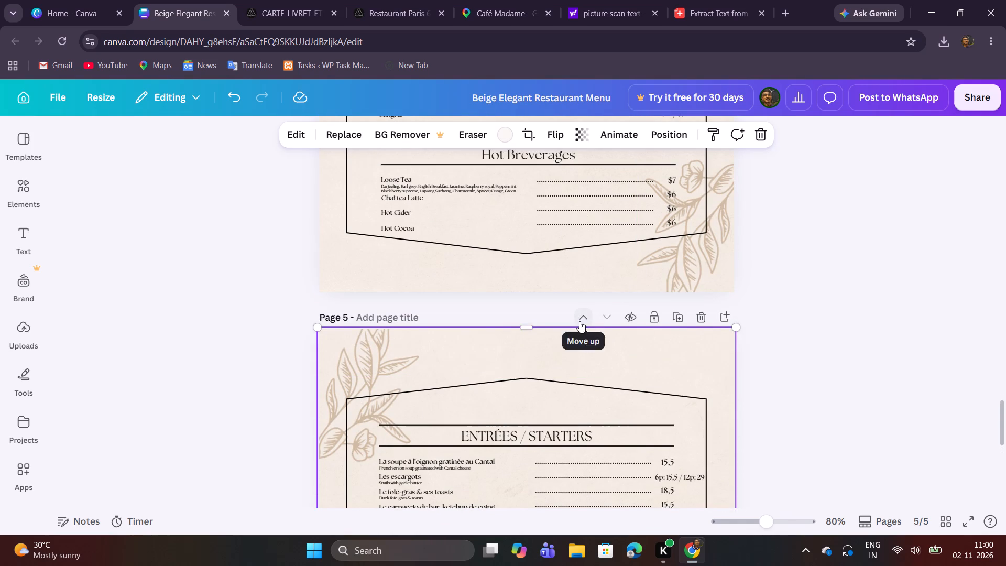
pyautogui.click(582, 318)
# Check the copied page 4 and the Menu Madame page, and look at the next section in the source PDF.
pyautogui.scroll(-3, 727, 304)
pyautogui.scroll(2, 728, 295)
pyautogui.scroll(-3, 735, 295)
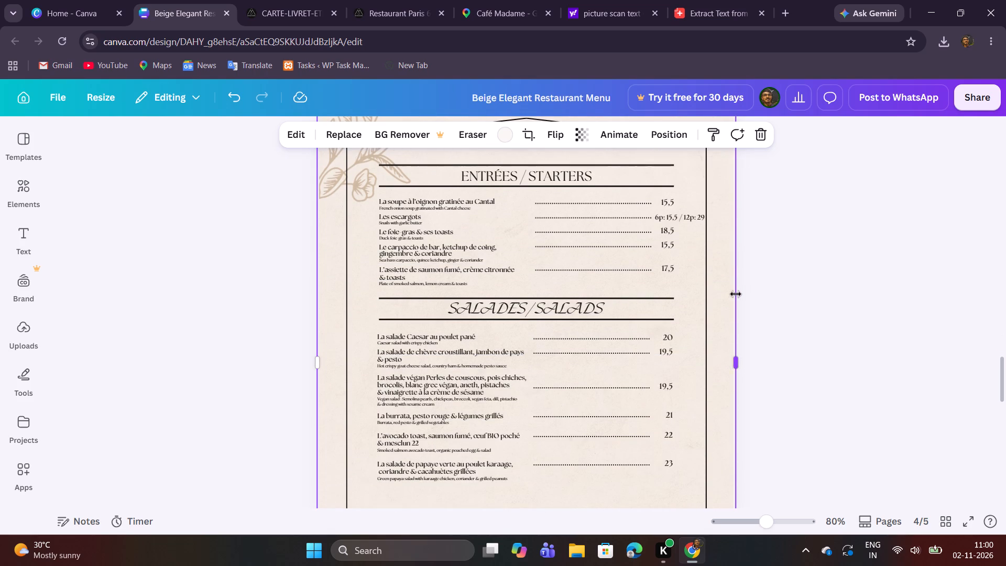
pyautogui.scroll(6, 749, 301)
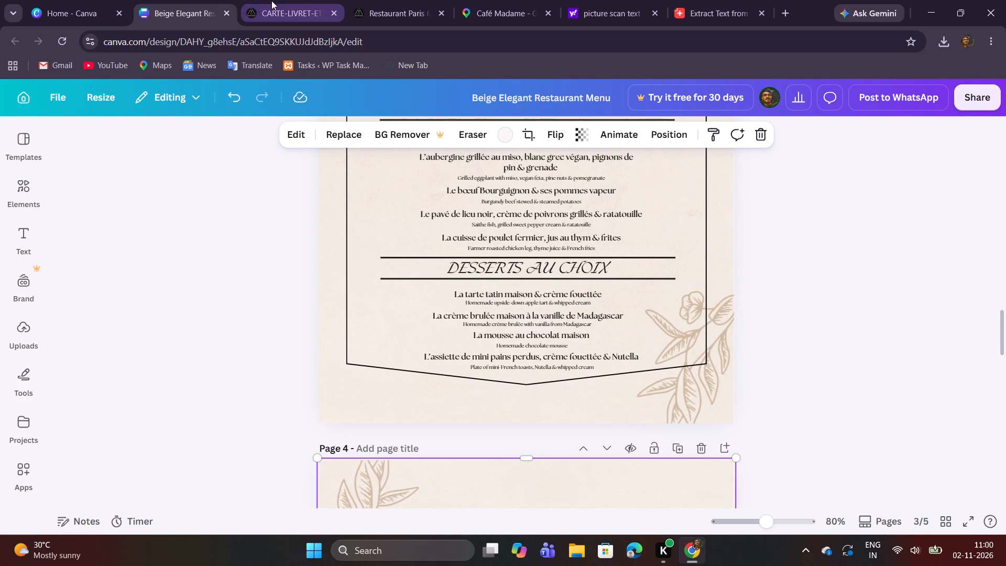
pyautogui.click(272, 1)
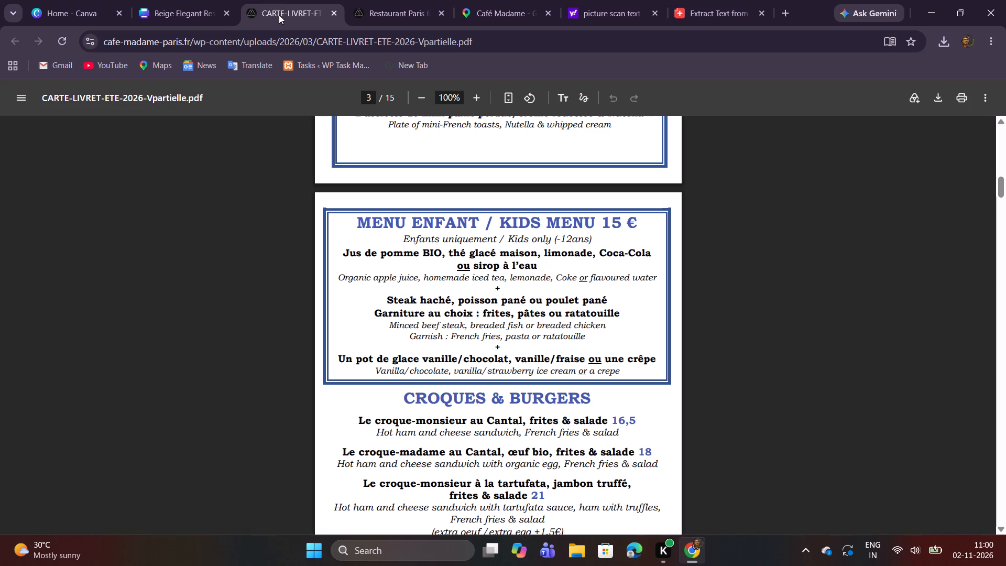
pyautogui.click(187, 12)
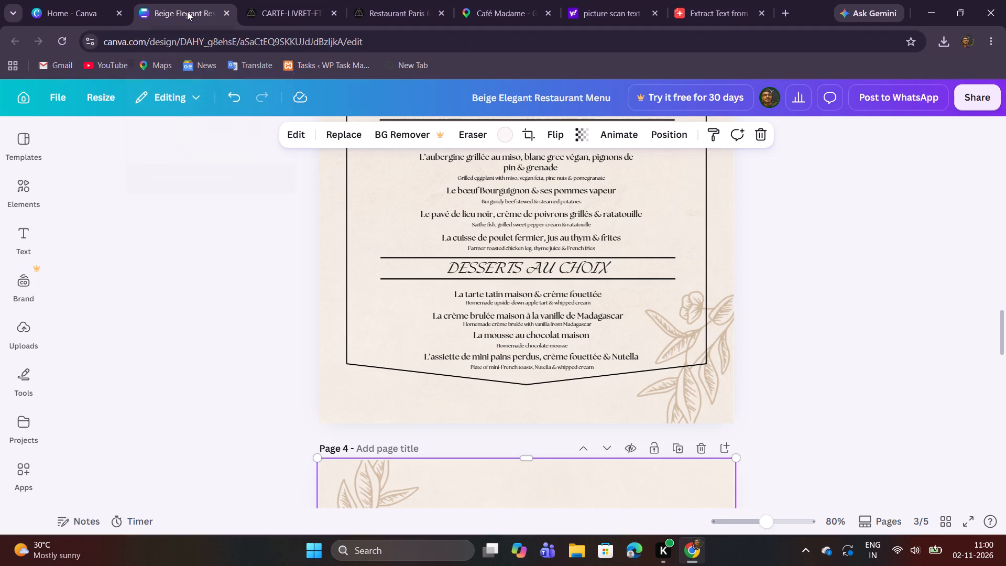
pyautogui.scroll(3, 521, 270)
pyautogui.scroll(-6, 521, 270)
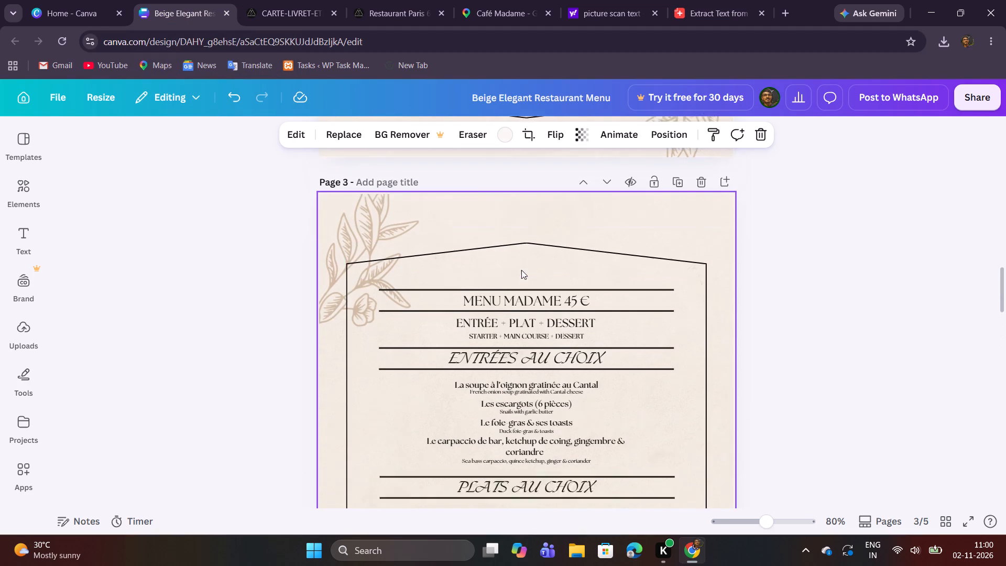
pyautogui.scroll(-3, 521, 270)
pyautogui.scroll(3, 521, 270)
pyautogui.scroll(-5, 522, 269)
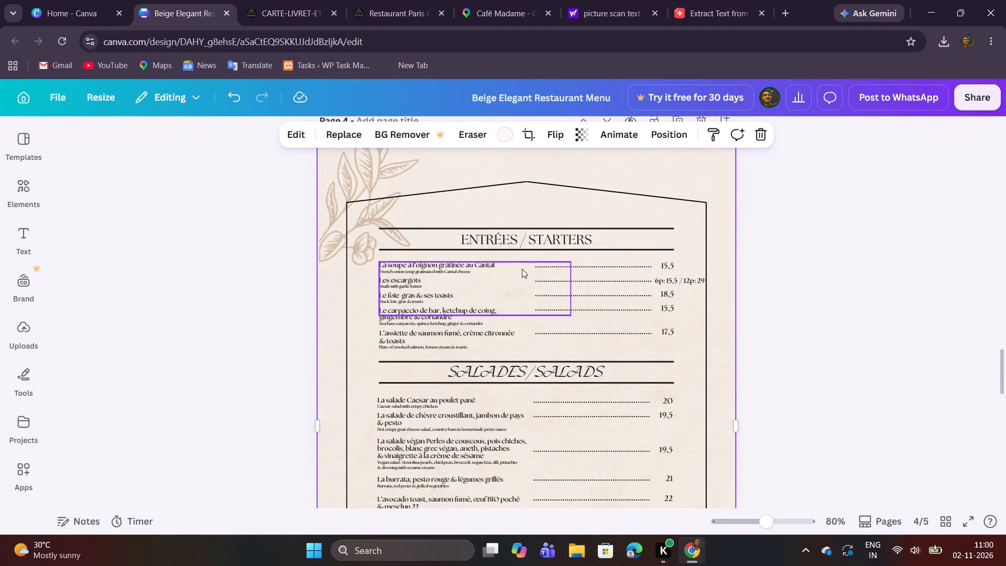
pyautogui.scroll(-2, 522, 269)
pyautogui.scroll(1, 522, 269)
pyautogui.scroll(-1, 524, 265)
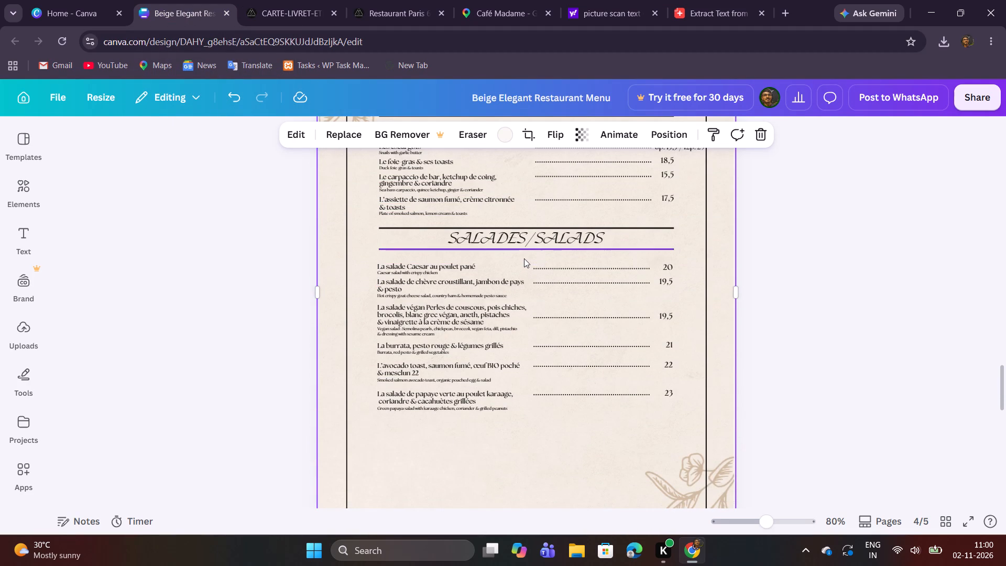
pyautogui.scroll(2, 526, 261)
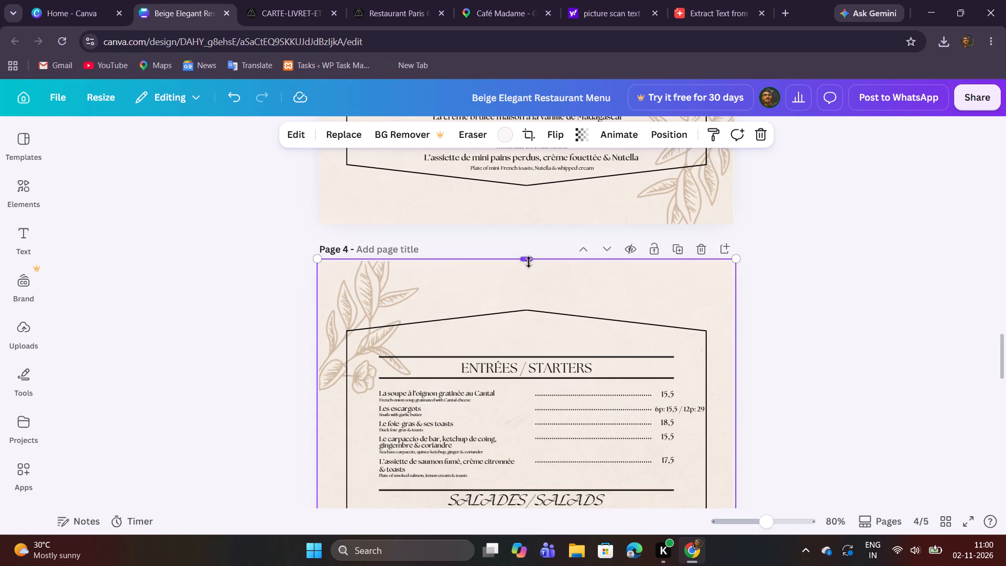
# Replace the Entrées / Starters heading on page 4 with "MENU ENFANT / KIDS MENU 15 €" copied from the PDF.
pyautogui.click(274, 2)
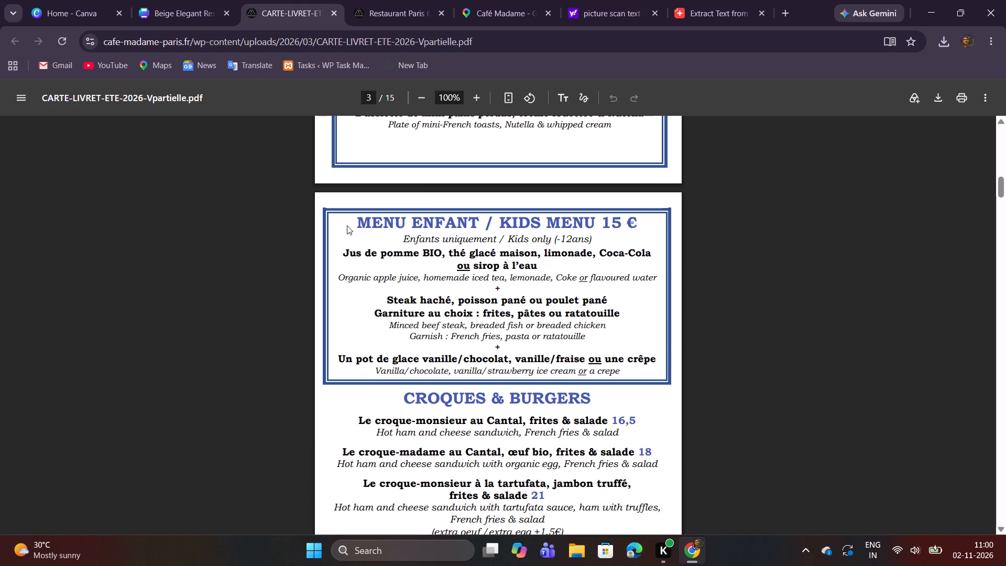
pyautogui.moveTo(346, 225); pyautogui.dragTo(479, 219)
pyautogui.moveTo(362, 224); pyautogui.dragTo(378, 225)
pyautogui.moveTo(378, 225); pyautogui.dragTo(652, 216)
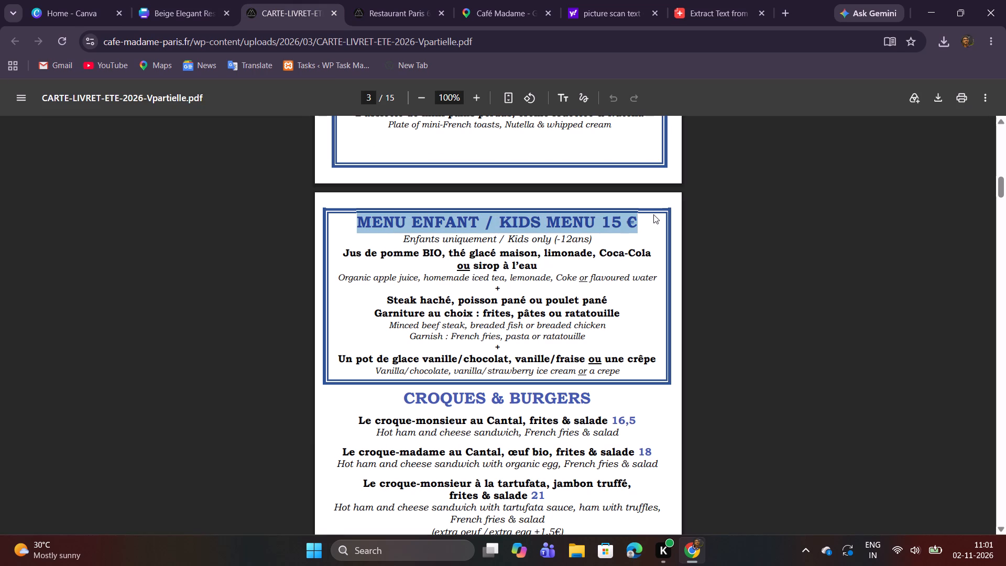
pyautogui.hotkey('ctrl', 'c')
pyautogui.hotkey('ctrl', 'c')
pyautogui.click(195, 0)
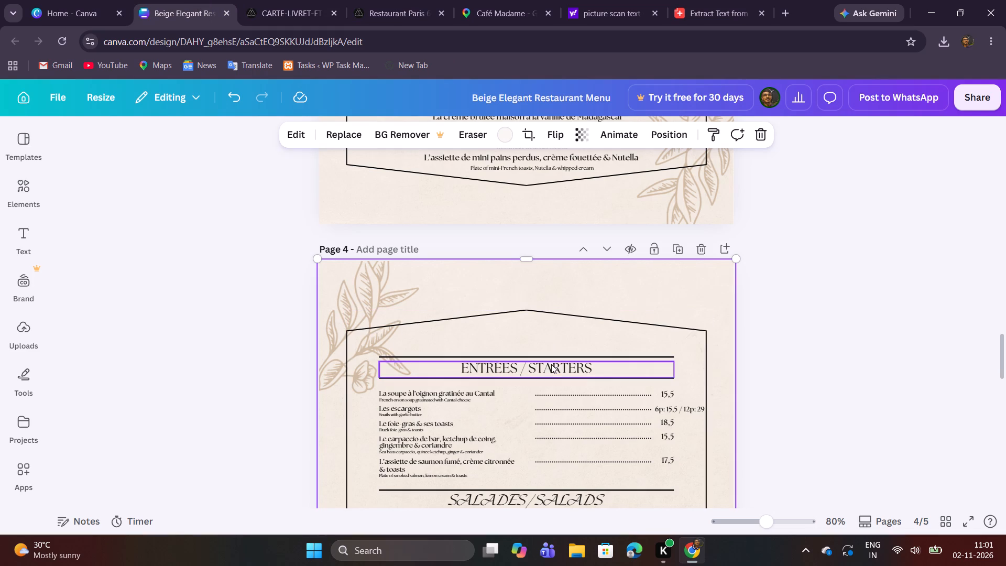
pyautogui.doubleClick(551, 364)
pyautogui.hotkey('ctrl', 'v')
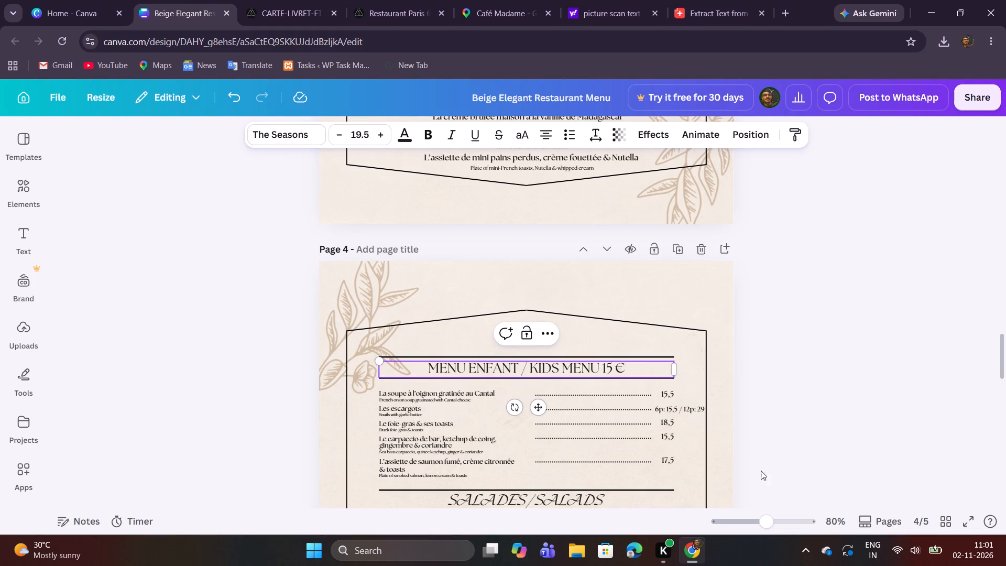
# Delete all the starter dishes, descriptions, dotted lines and prices under the Menu Enfant / Kids Menu heading on page 4.
pyautogui.moveTo(767, 521); pyautogui.dragTo(778, 524)
pyautogui.scroll(-2, 802, 334)
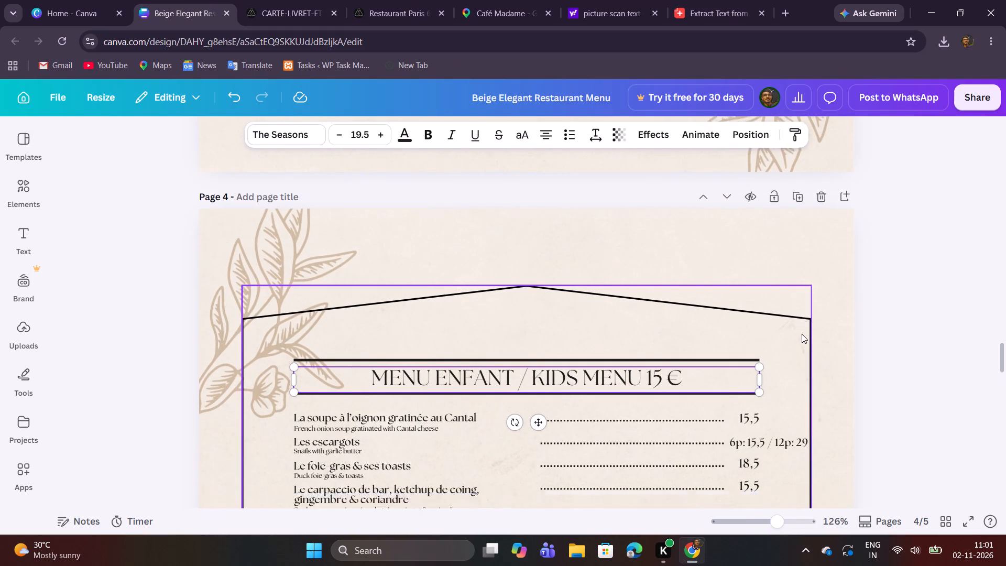
pyautogui.scroll(-1, 781, 325)
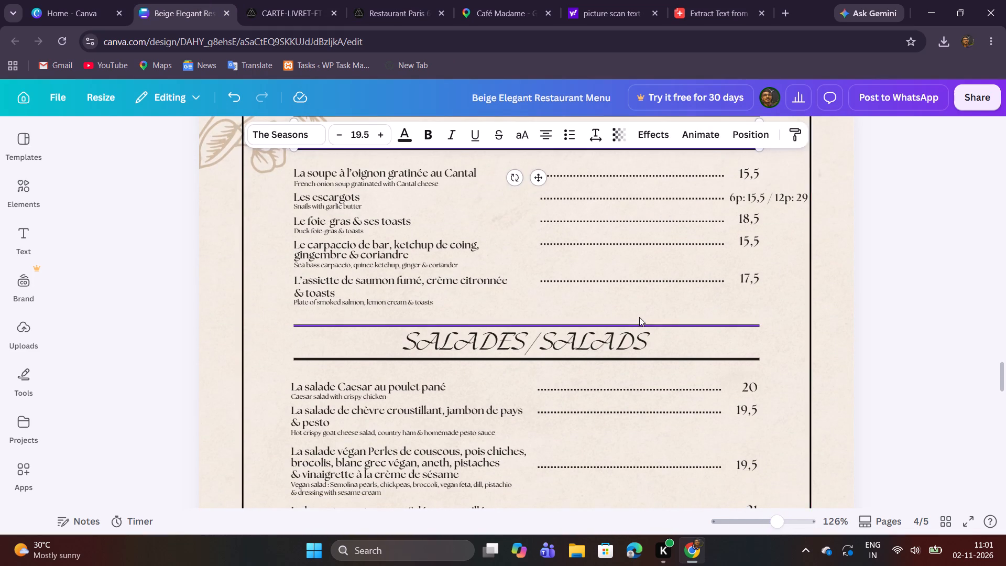
pyautogui.click(782, 524)
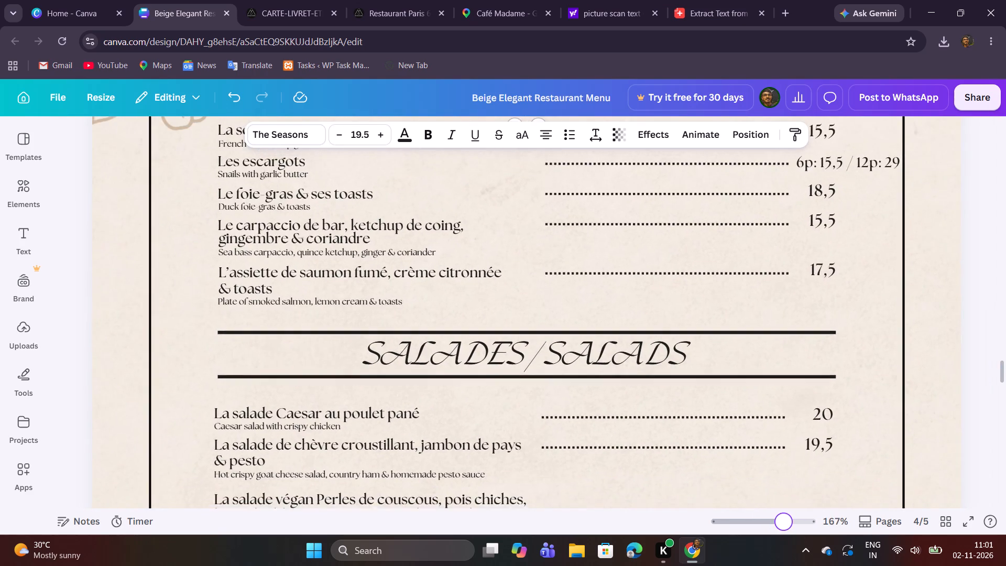
pyautogui.scroll(2, 689, 361)
pyautogui.scroll(-1, 684, 340)
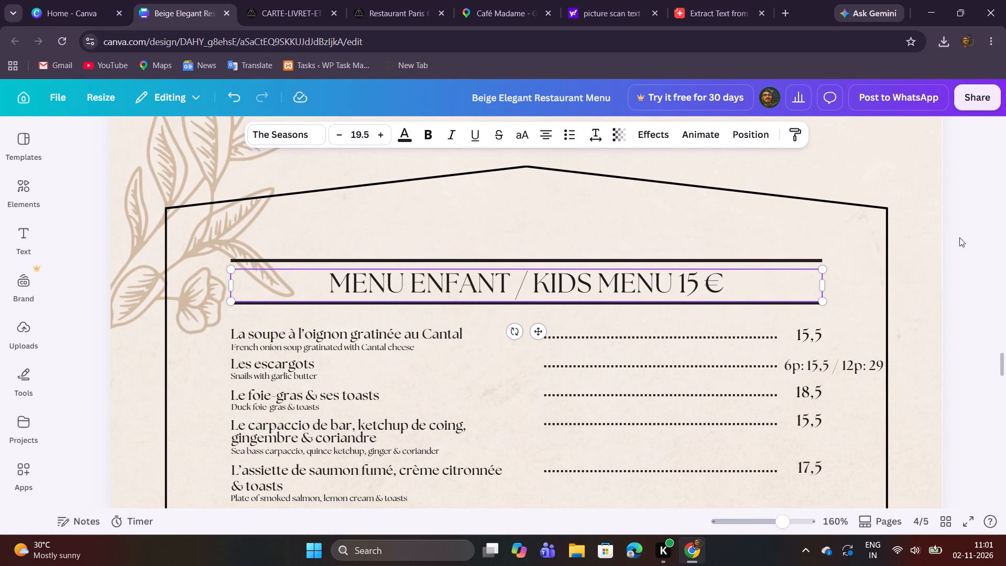
pyautogui.click(963, 234)
pyautogui.click(291, 0)
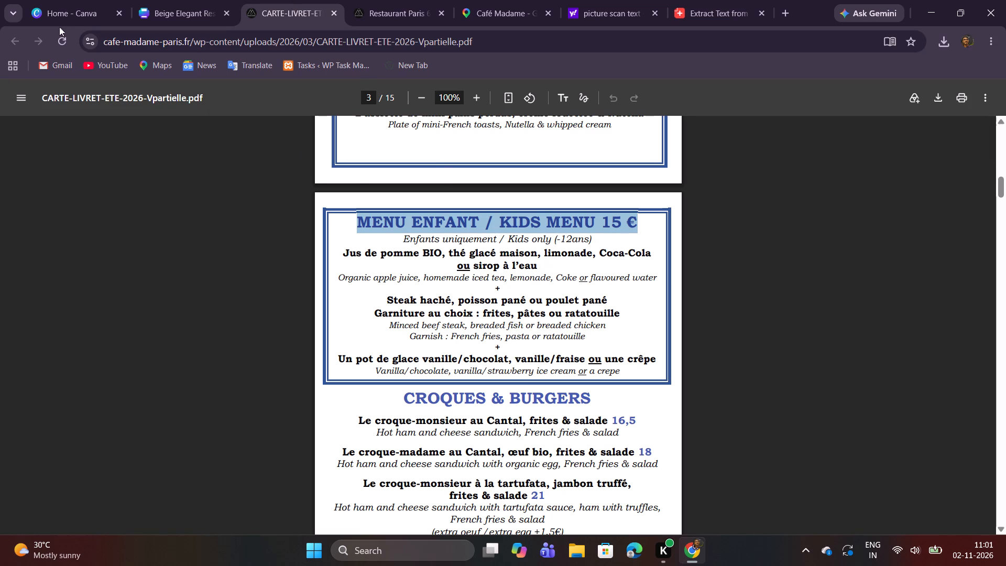
pyautogui.click(180, 4)
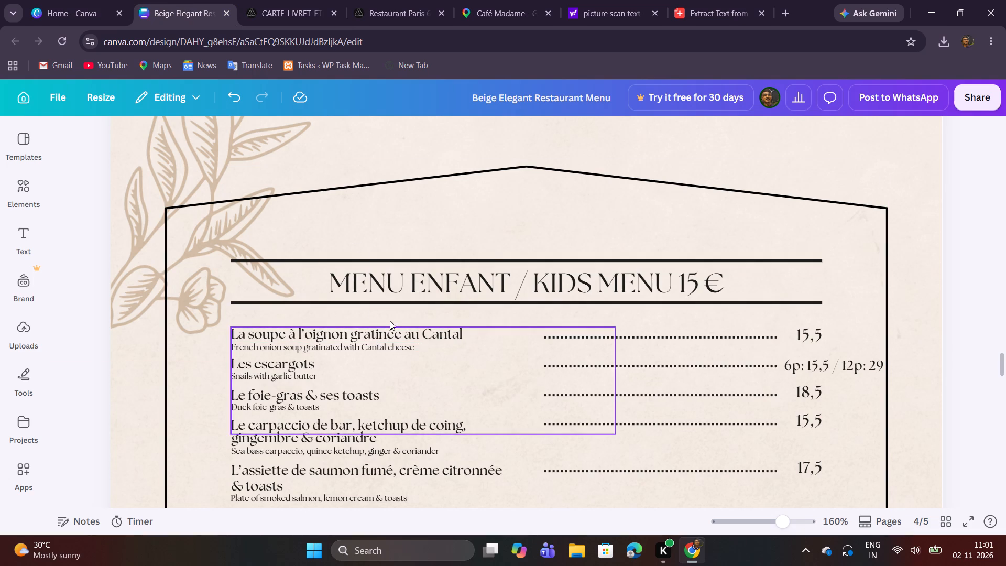
pyautogui.scroll(-2, 469, 347)
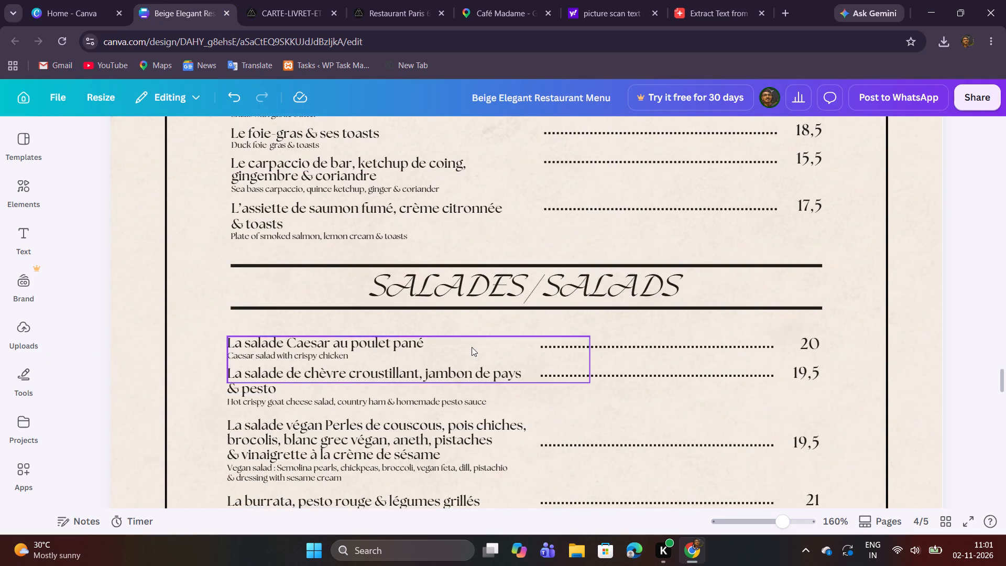
pyautogui.scroll(2, 472, 347)
pyautogui.moveTo(212, 200); pyautogui.dragTo(504, 218)
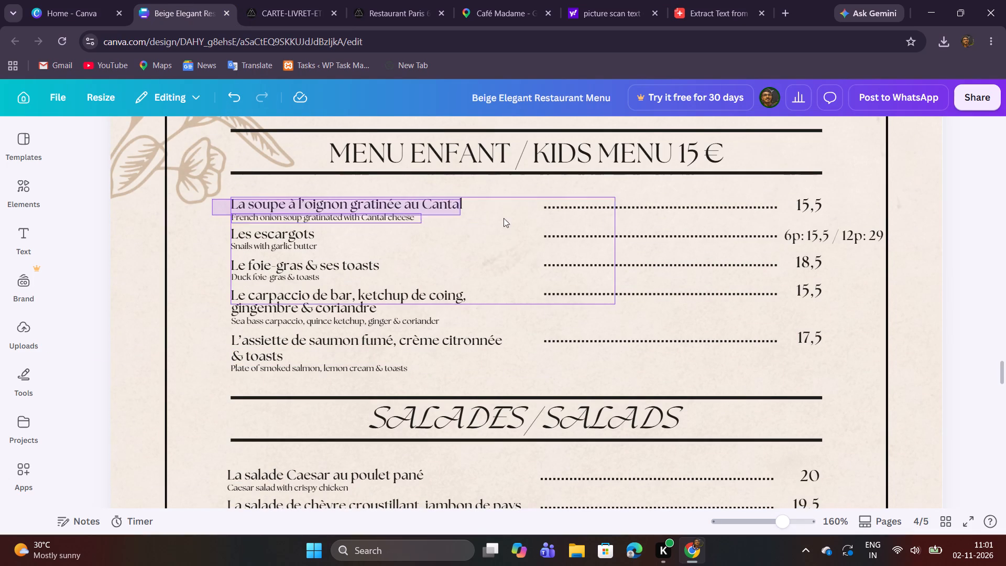
pyautogui.moveTo(504, 218); pyautogui.dragTo(848, 377)
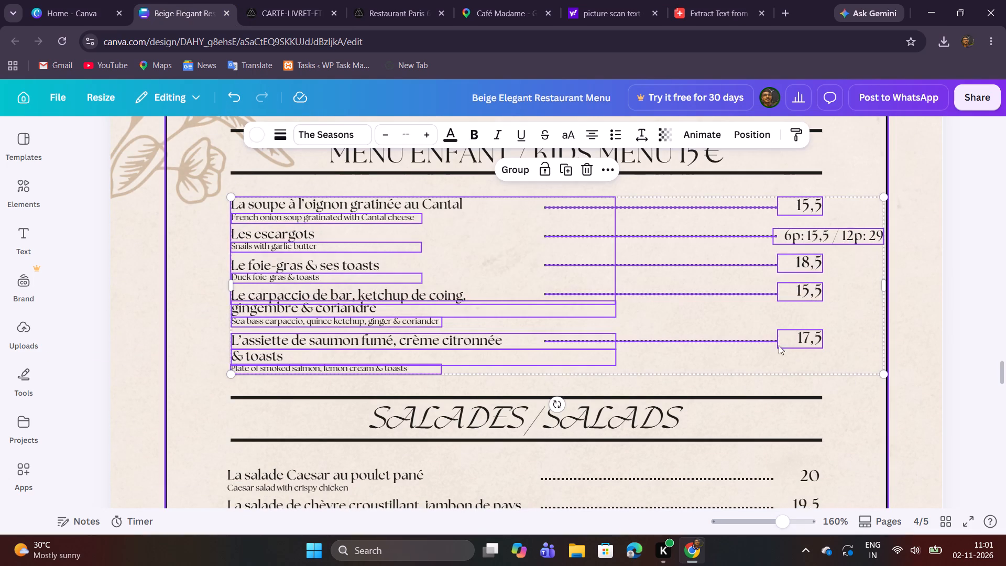
pyautogui.click(586, 173)
pyautogui.scroll(2, 912, 251)
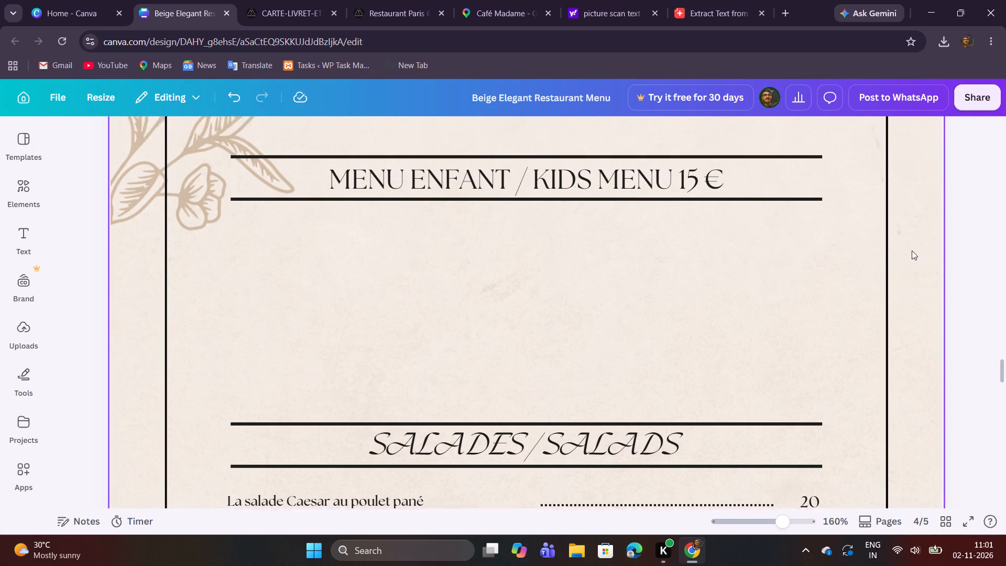
# Duplicate the four desserts with their descriptions from the Menu Madame page and place the copies under the Kids Menu heading on page 4.
pyautogui.scroll(7, 912, 251)
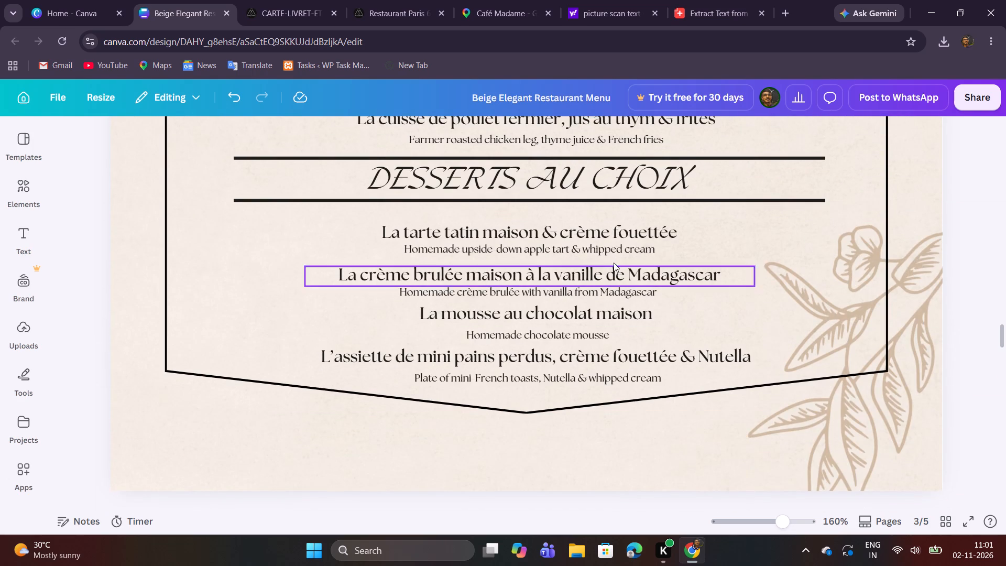
pyautogui.moveTo(268, 228); pyautogui.dragTo(753, 366)
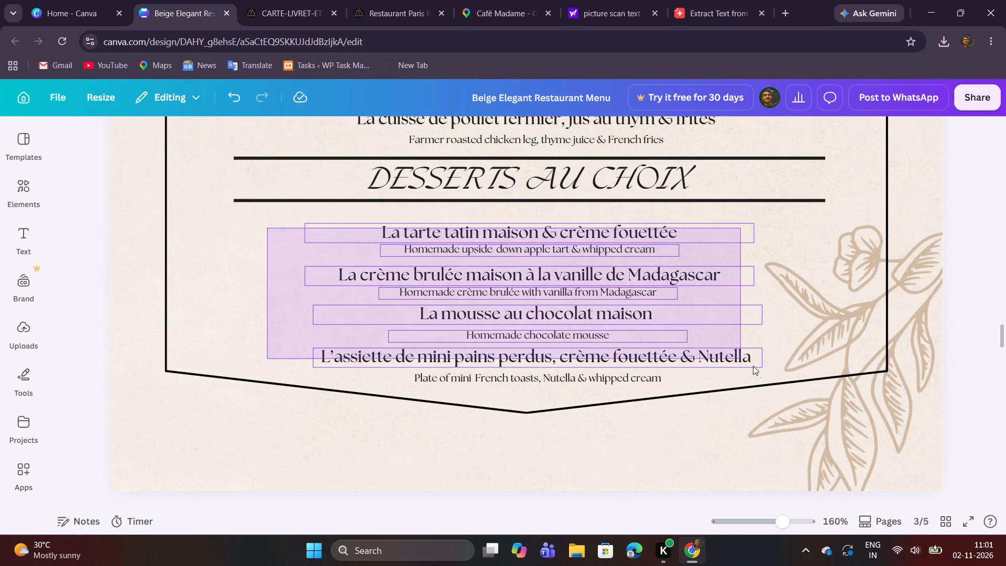
pyautogui.moveTo(753, 366); pyautogui.dragTo(766, 378)
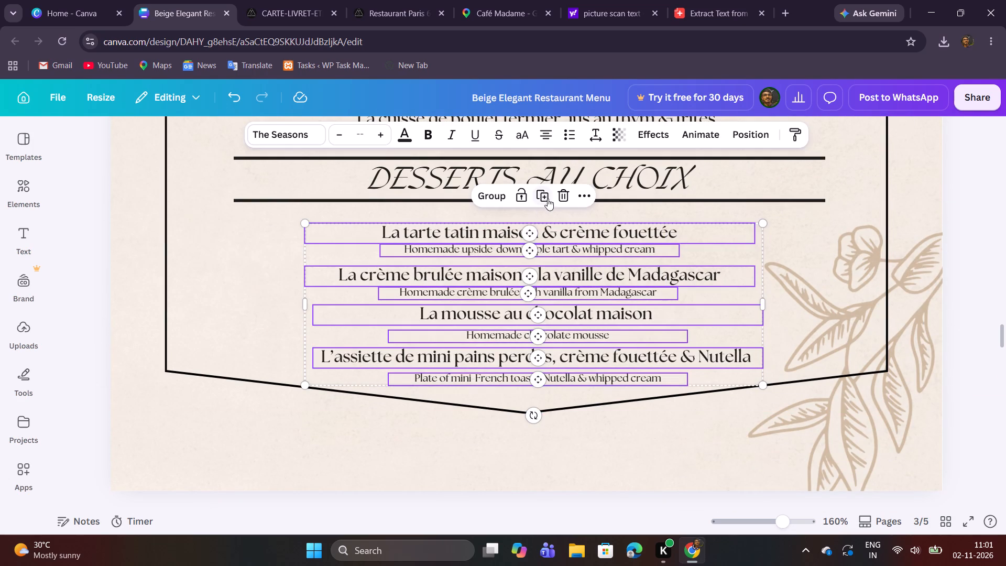
pyautogui.moveTo(784, 520); pyautogui.dragTo(759, 527)
pyautogui.scroll(-2, 850, 352)
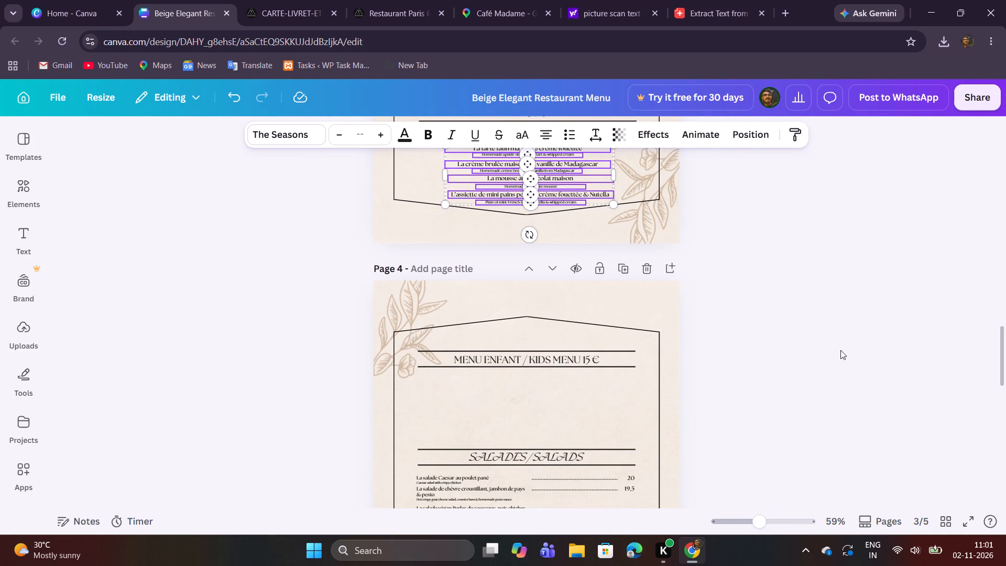
pyautogui.scroll(1, 573, 250)
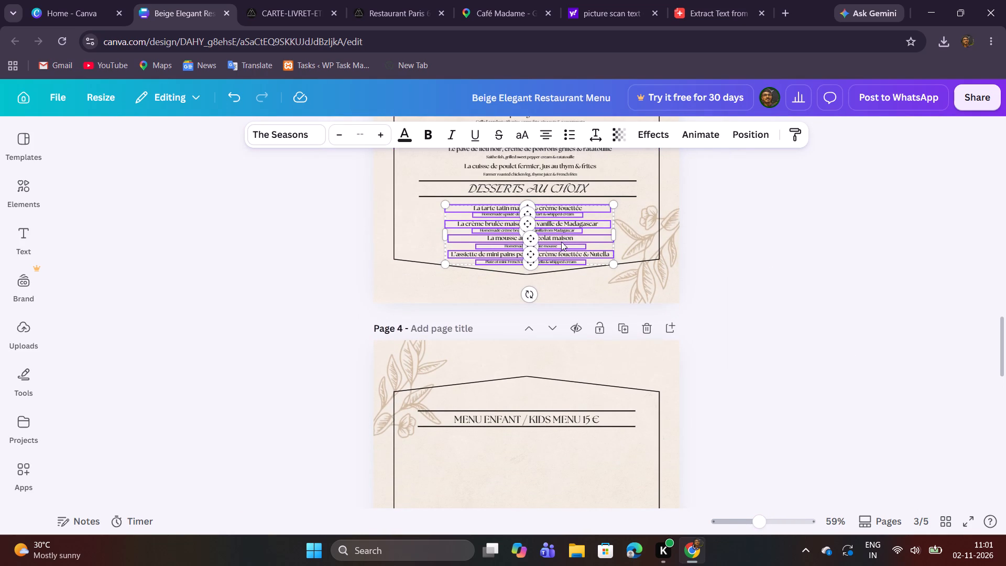
pyautogui.rightClick(560, 242)
pyautogui.click(582, 228)
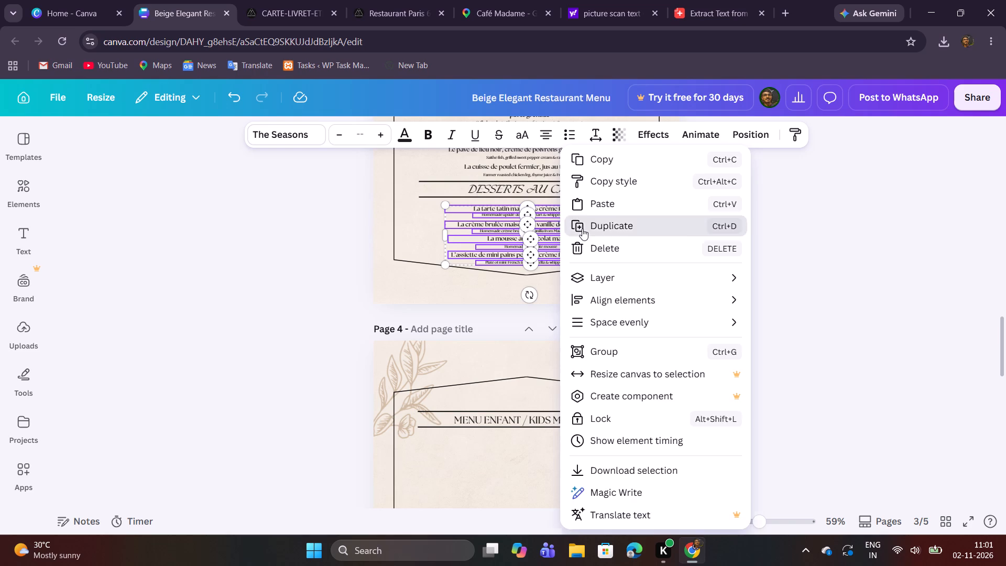
pyautogui.moveTo(566, 234); pyautogui.dragTo(543, 328)
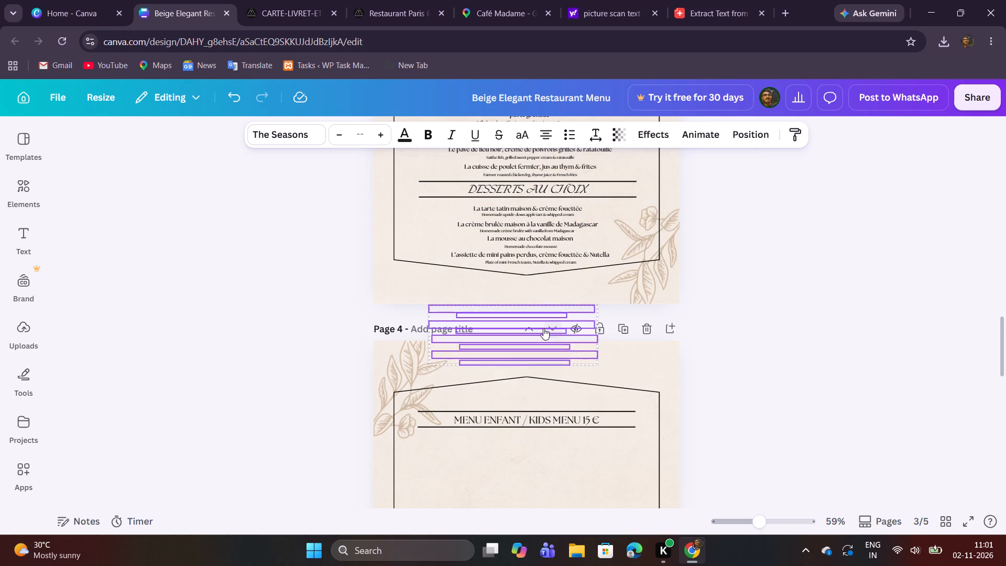
pyautogui.moveTo(543, 328); pyautogui.dragTo(543, 328)
pyautogui.scroll(-1, 543, 328)
pyautogui.click(543, 325)
pyautogui.moveTo(543, 325); pyautogui.dragTo(544, 350)
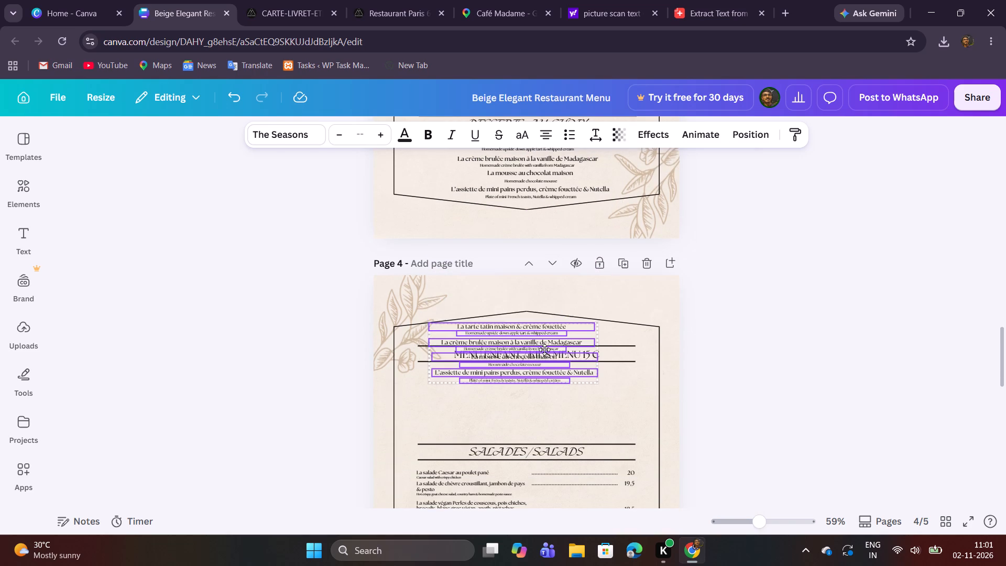
pyautogui.moveTo(544, 350); pyautogui.dragTo(551, 265)
pyautogui.scroll(-1, 544, 350)
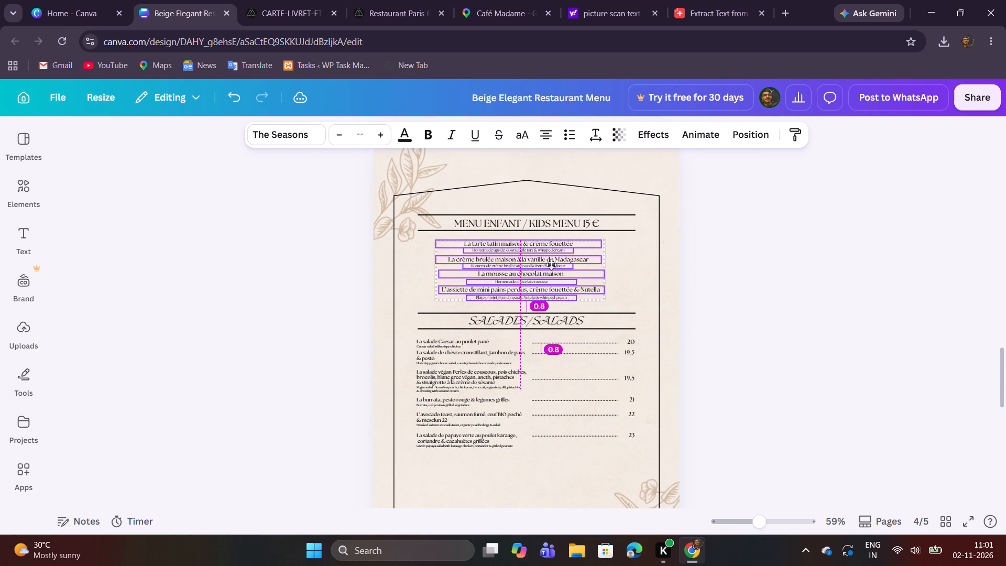
pyautogui.moveTo(551, 265); pyautogui.dragTo(552, 262)
# Nudge the copied dessert block on page 4 slightly up toward the Menu Enfant / Kids Menu heading.
pyautogui.moveTo(762, 531); pyautogui.dragTo(778, 532)
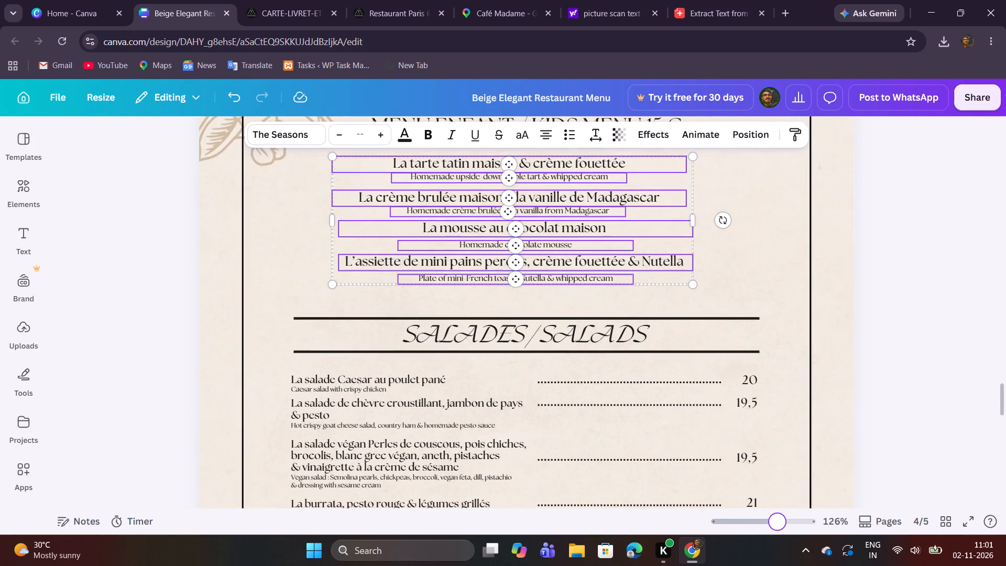
pyautogui.moveTo(778, 532); pyautogui.dragTo(778, 532)
pyautogui.click(889, 352)
pyautogui.scroll(1, 889, 352)
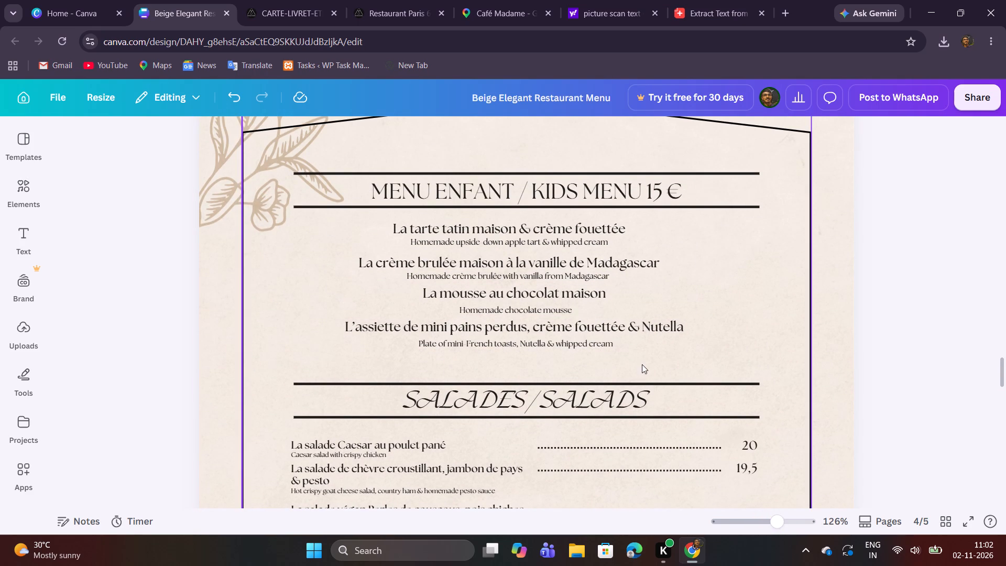
pyautogui.moveTo(641, 358); pyautogui.dragTo(463, 227)
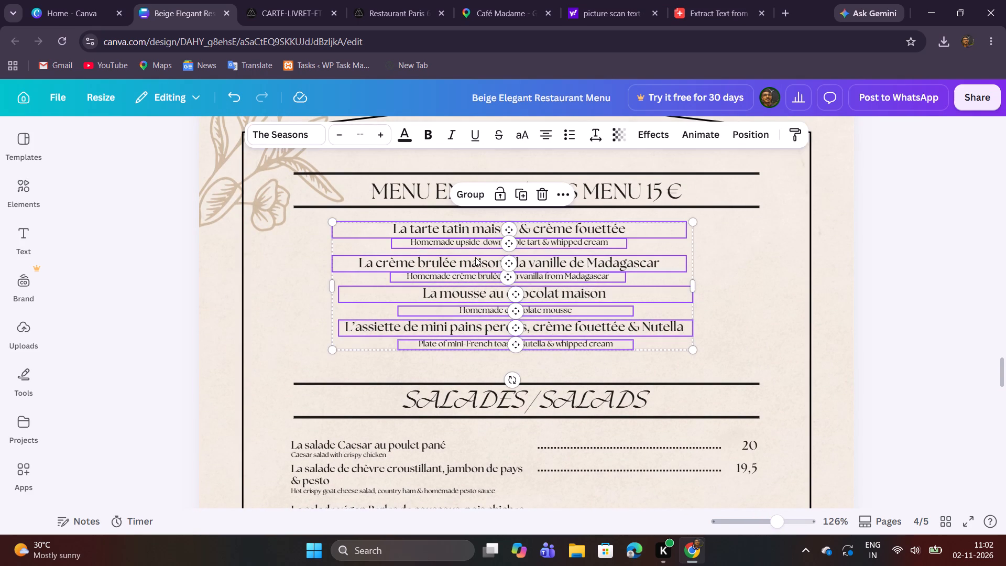
pyautogui.keyDown('shift'); pyautogui.click(476, 260); pyautogui.keyUp('shift')
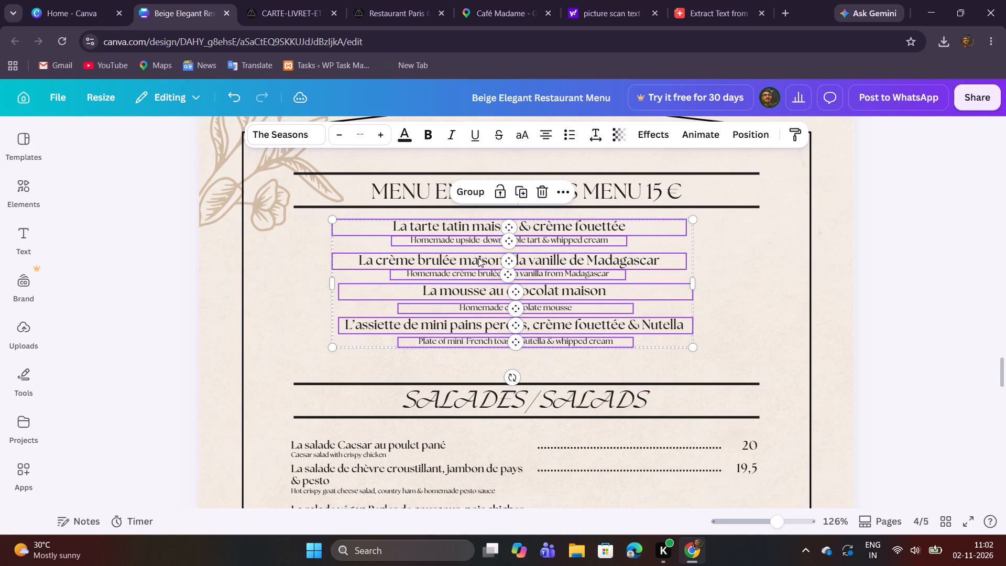
pyautogui.click(862, 242)
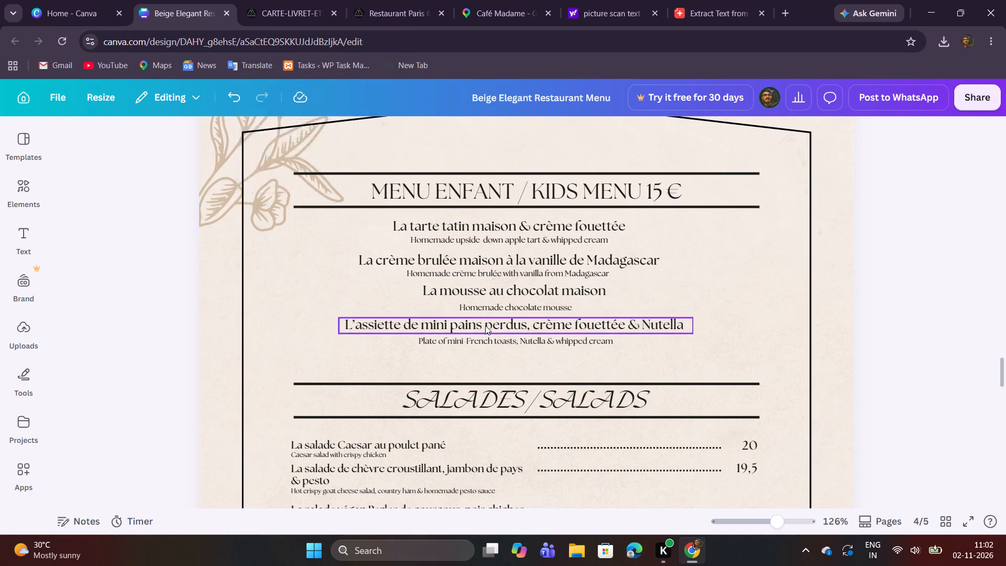
# On the Menu Madame page, shift "Homemade chocolate mousse" and "La mousse au chocolat maison" slightly left to align with the other dessert lines.
pyautogui.scroll(3, 485, 325)
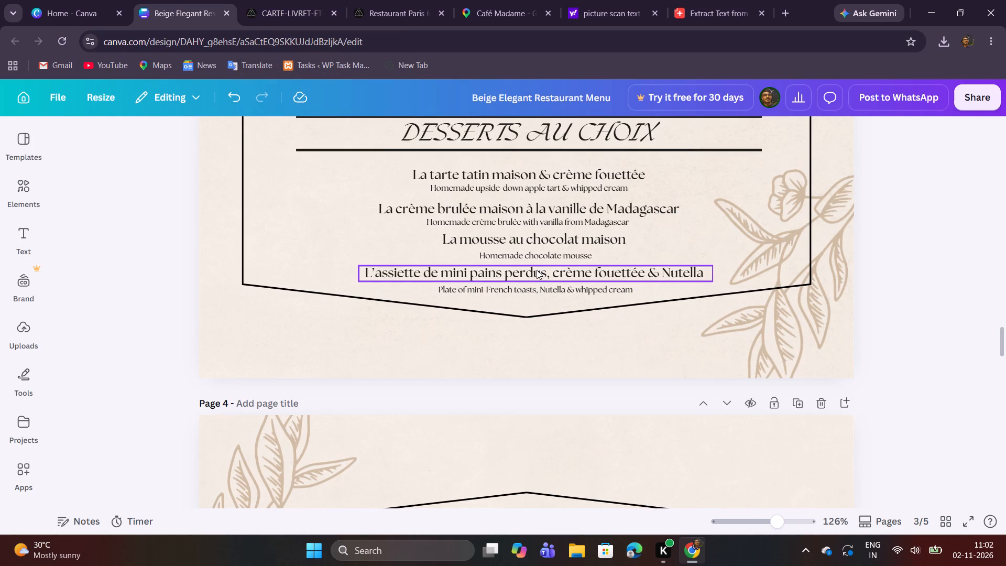
pyautogui.click(538, 259)
pyautogui.click(616, 337)
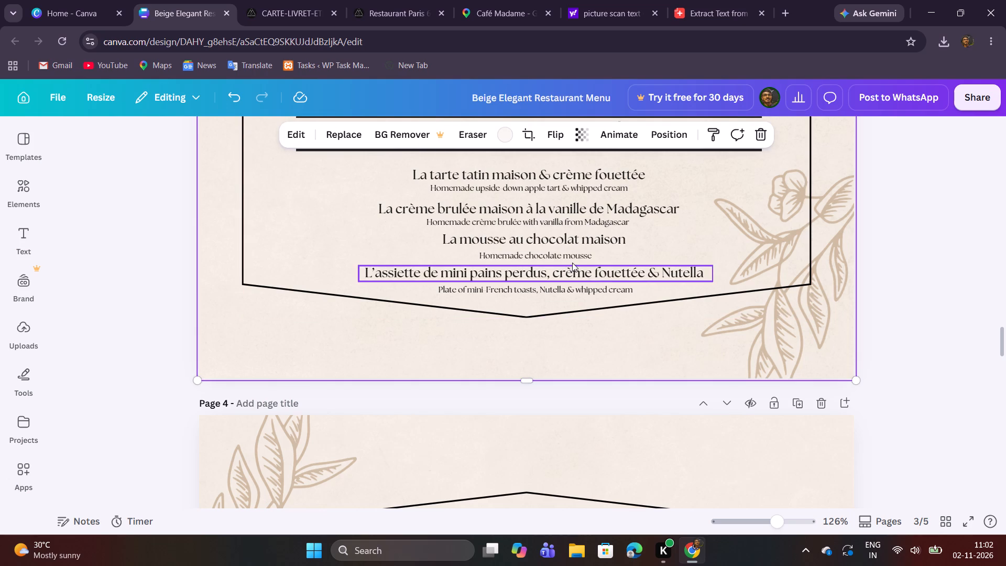
pyautogui.click(566, 254)
pyautogui.click(566, 259)
pyautogui.click(565, 256)
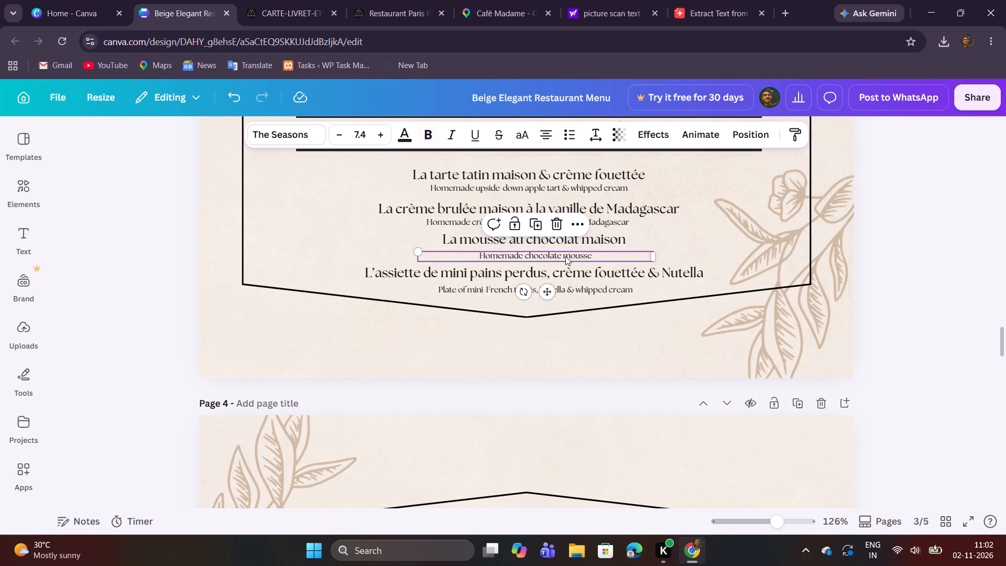
pyautogui.moveTo(551, 292); pyautogui.dragTo(545, 292)
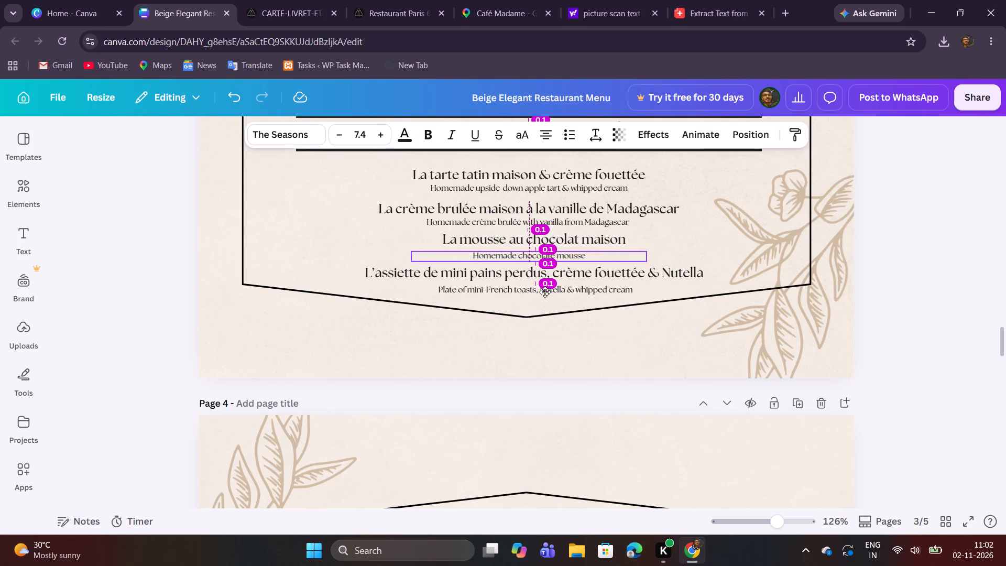
pyautogui.moveTo(545, 292); pyautogui.dragTo(545, 291)
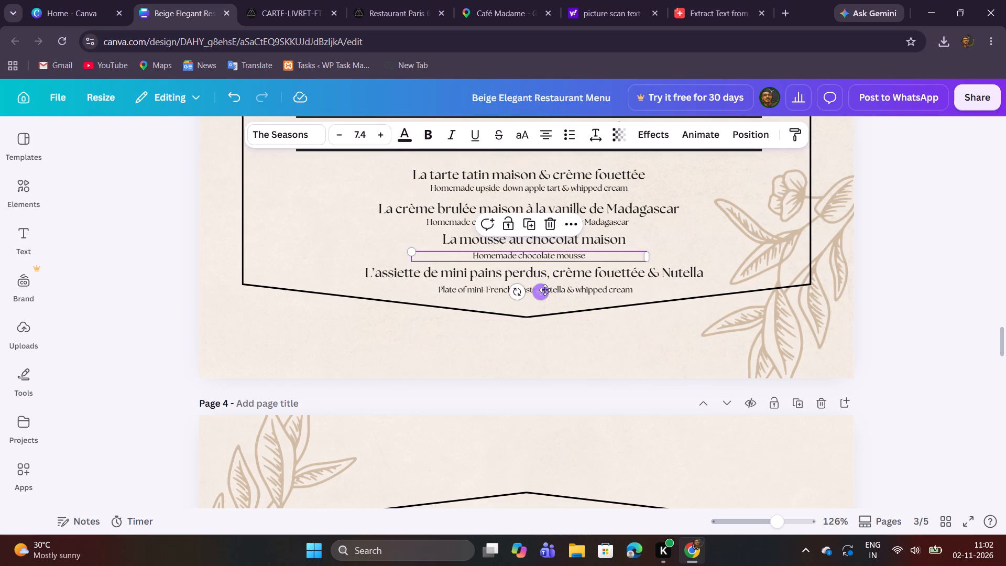
pyautogui.click(572, 360)
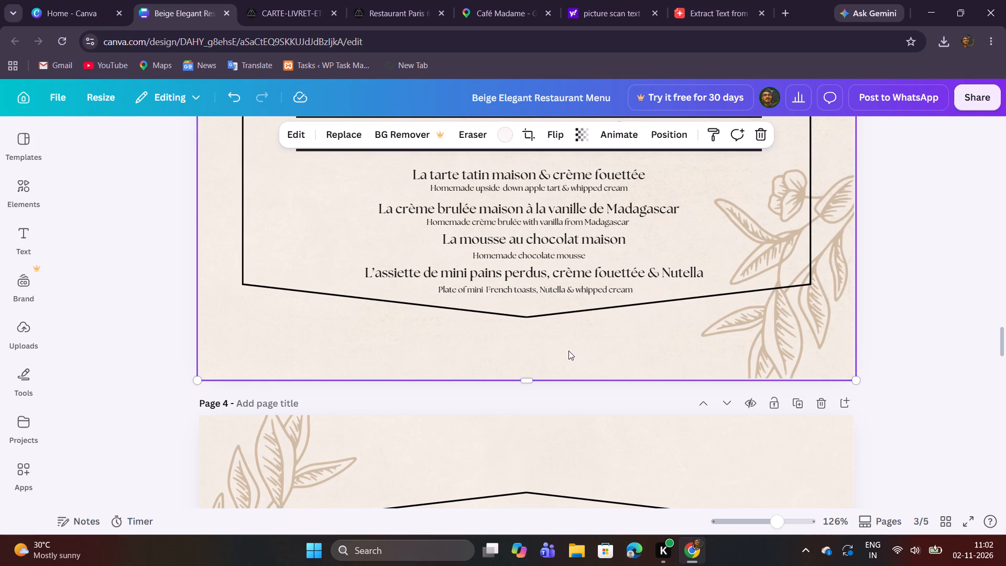
pyautogui.click(553, 241)
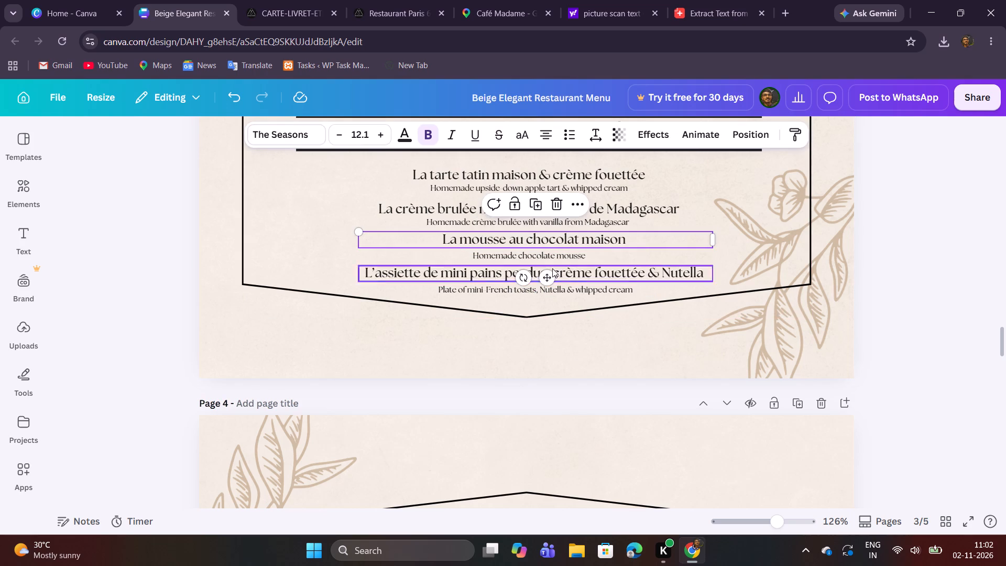
pyautogui.click(549, 277)
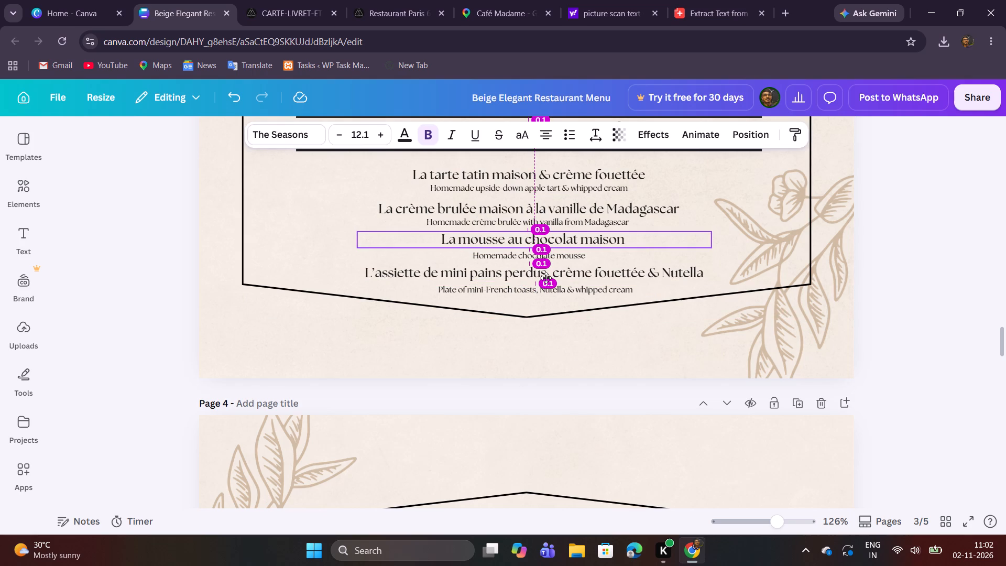
pyautogui.click(593, 337)
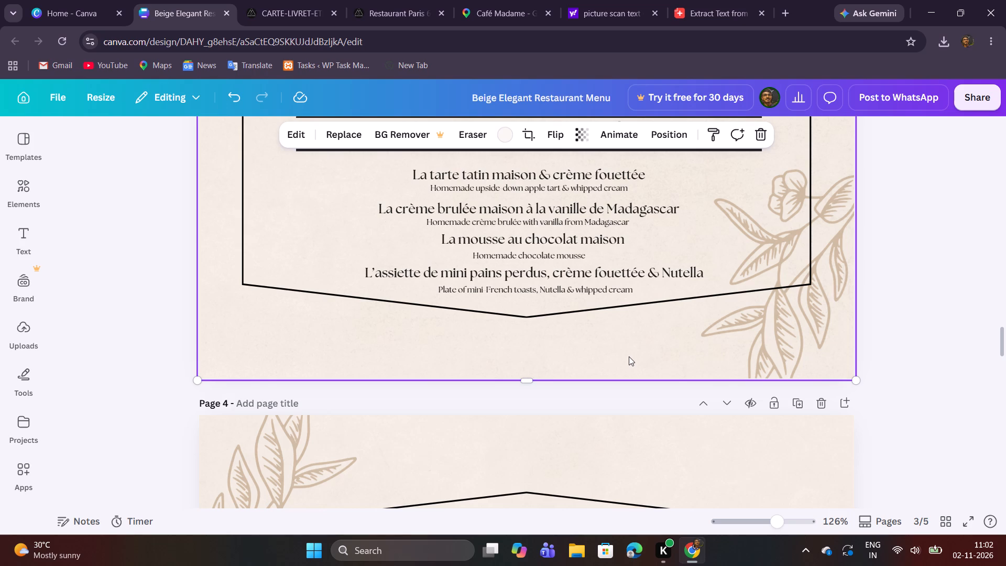
# Replace the first dish title on page 4 with "Jus de pomme BIO, thé glacé maison, limonade, Coca-Cola ou sirop à l'eau" copied from the PDF.
pyautogui.scroll(-4, 630, 356)
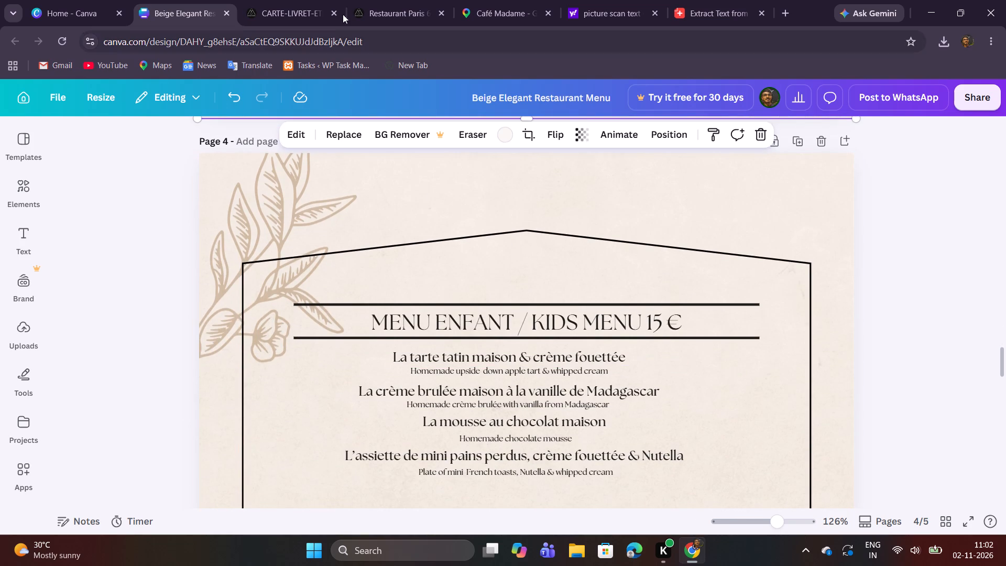
pyautogui.click(301, 0)
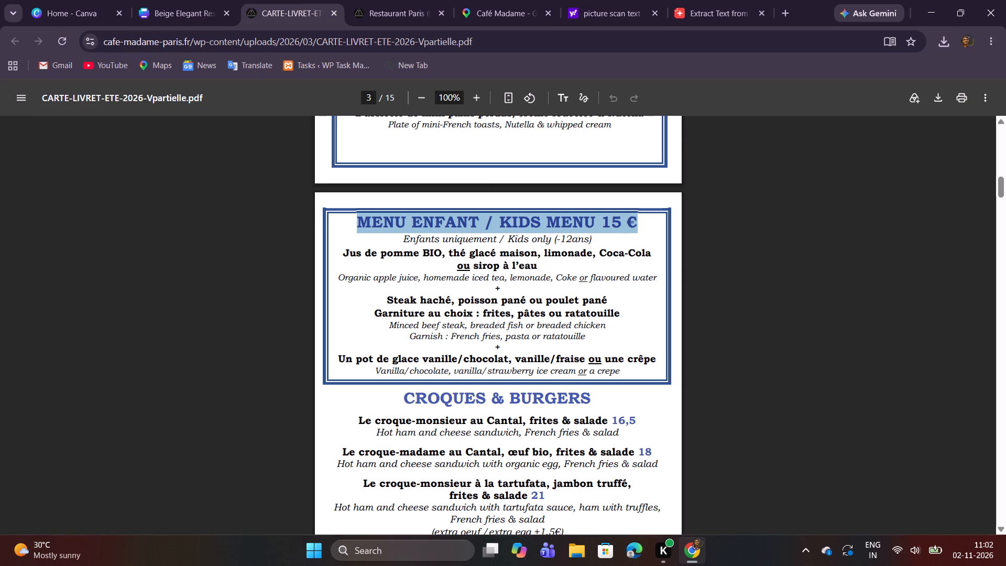
pyautogui.moveTo(344, 255); pyautogui.dragTo(652, 257)
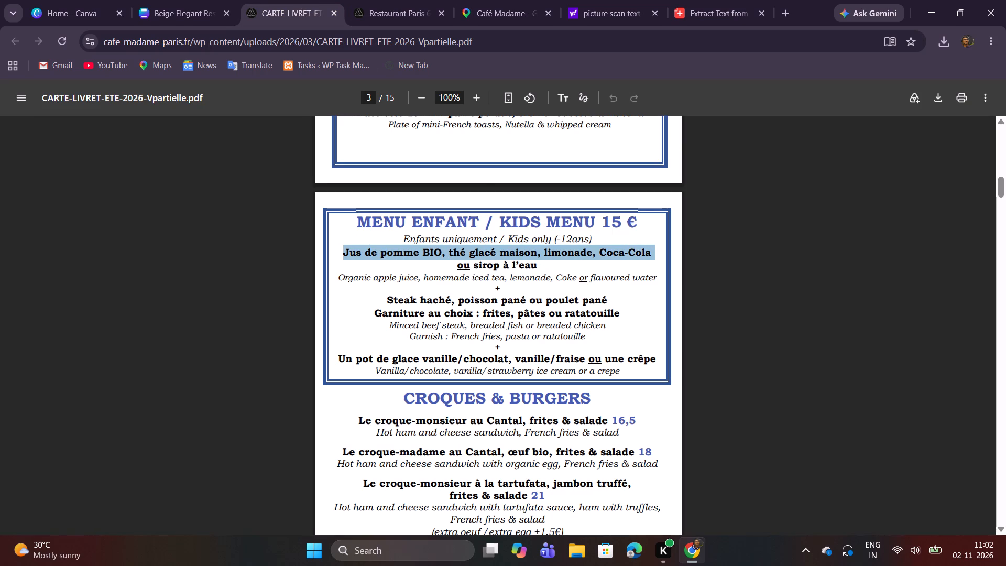
pyautogui.moveTo(652, 257); pyautogui.dragTo(649, 269)
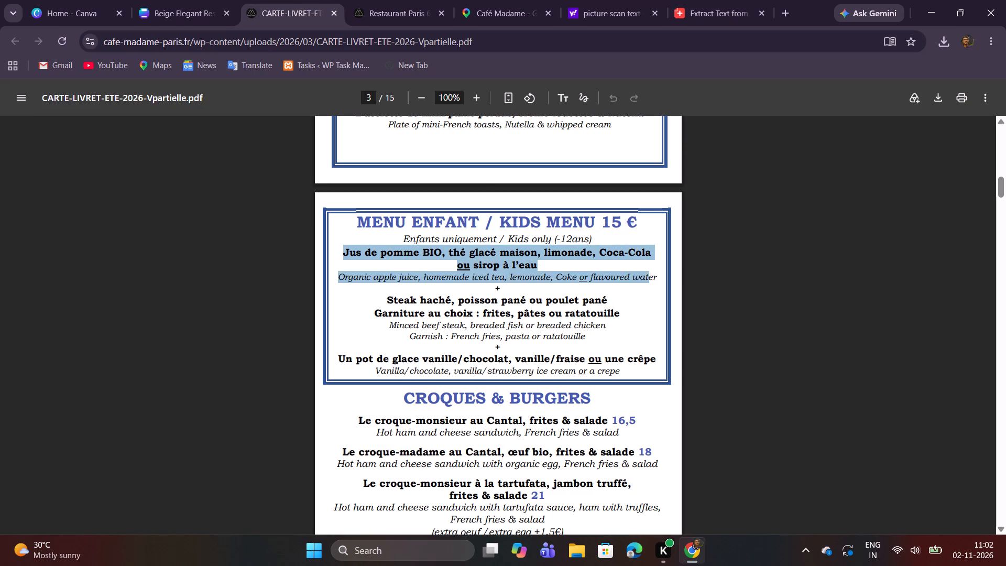
pyautogui.moveTo(649, 269); pyautogui.dragTo(543, 265)
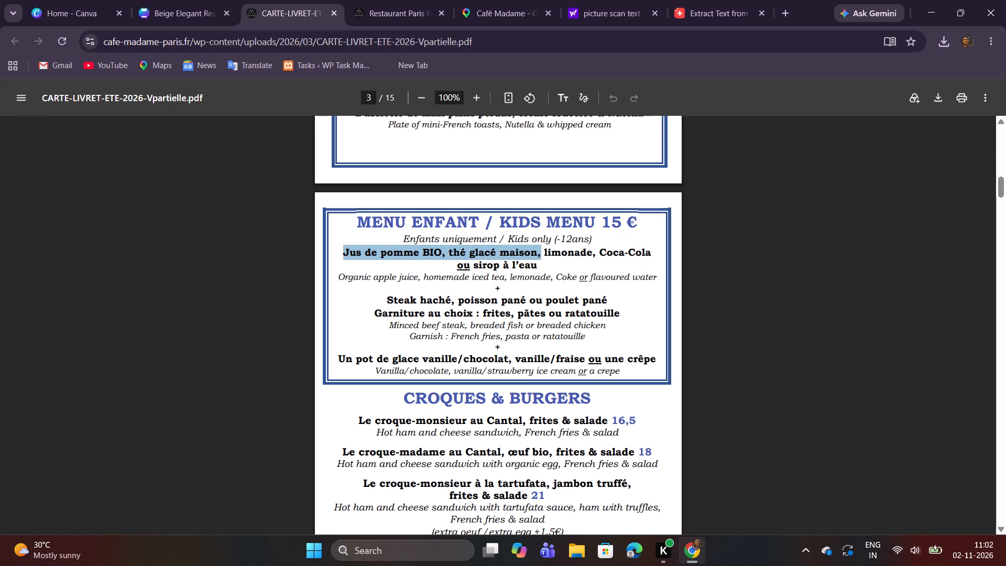
pyautogui.moveTo(543, 265); pyautogui.dragTo(541, 263)
pyautogui.hotkey('ctrl', 'c')
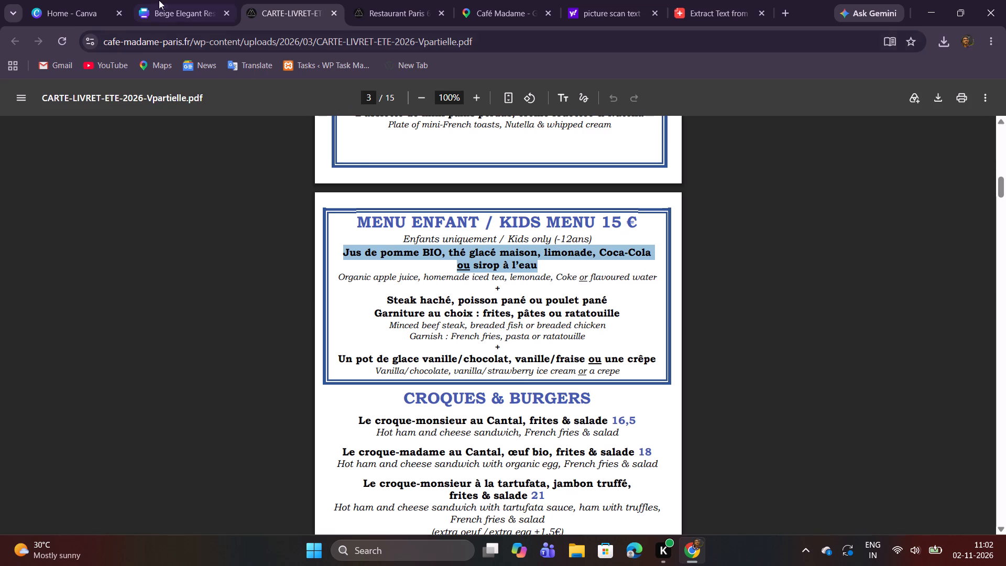
pyautogui.click(168, 0)
pyautogui.doubleClick(532, 355)
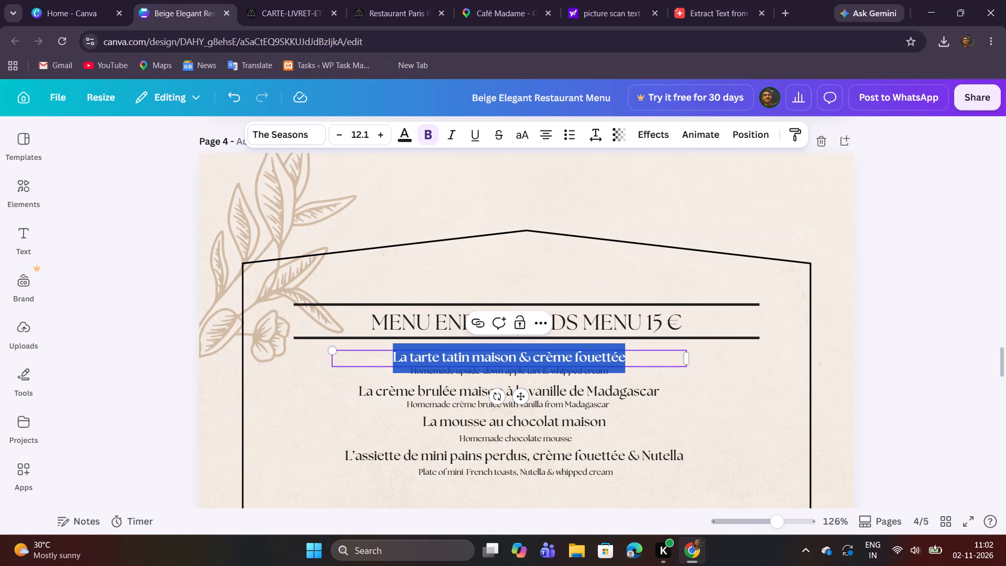
pyautogui.hotkey('ctrl', 'v')
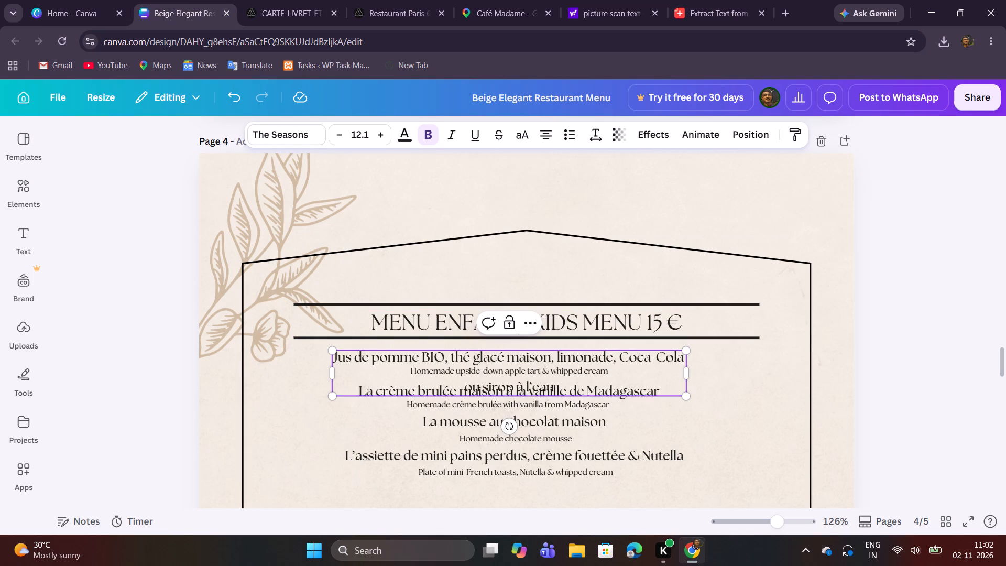
# Cut "ou sirop à l'eau" out of the drinks title on page 4 and shift the remaining line slightly right.
pyautogui.moveTo(359, 392); pyautogui.dragTo(429, 392)
pyautogui.click(586, 384)
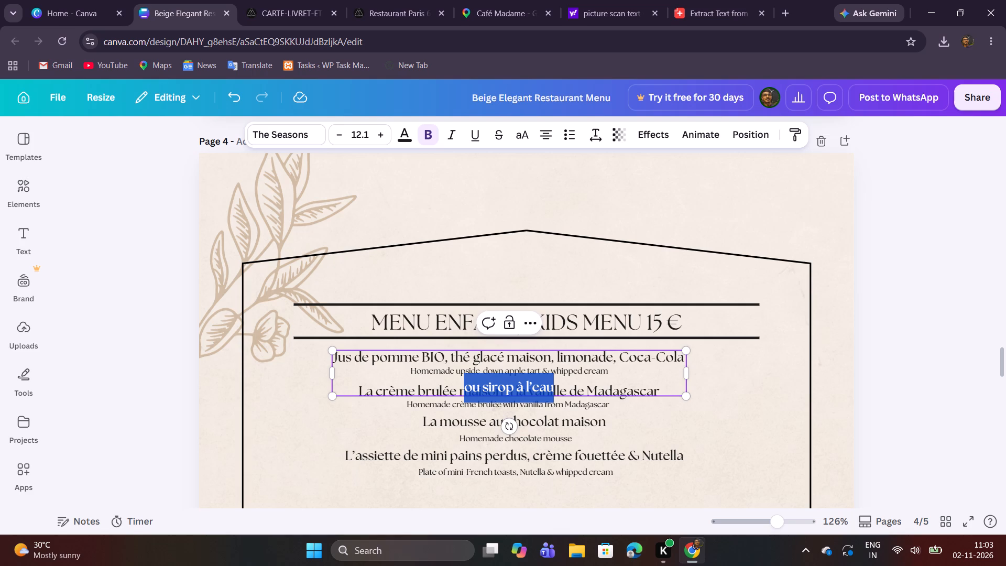
pyautogui.hotkey('ctrl', 'x')
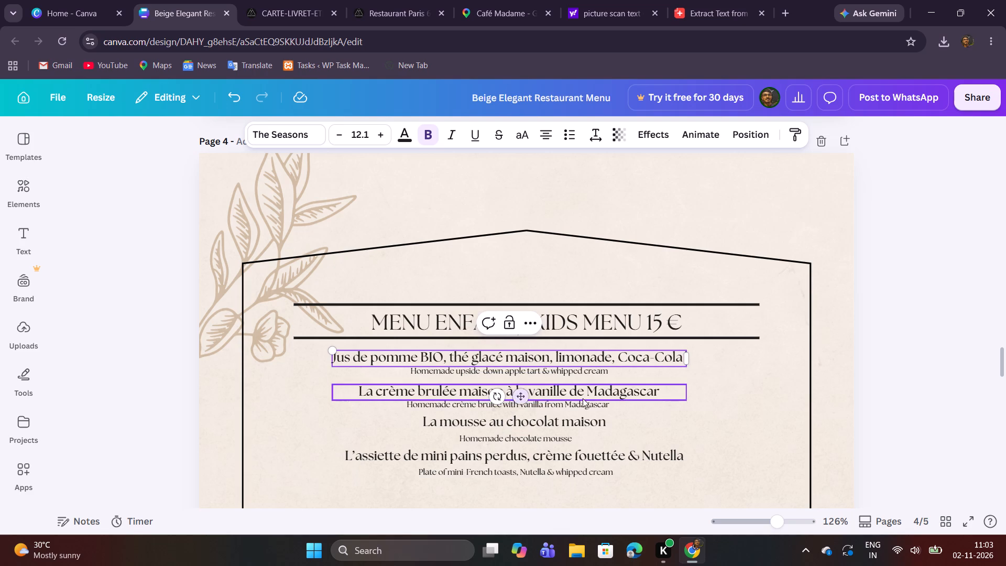
pyautogui.click(769, 404)
pyautogui.click(548, 362)
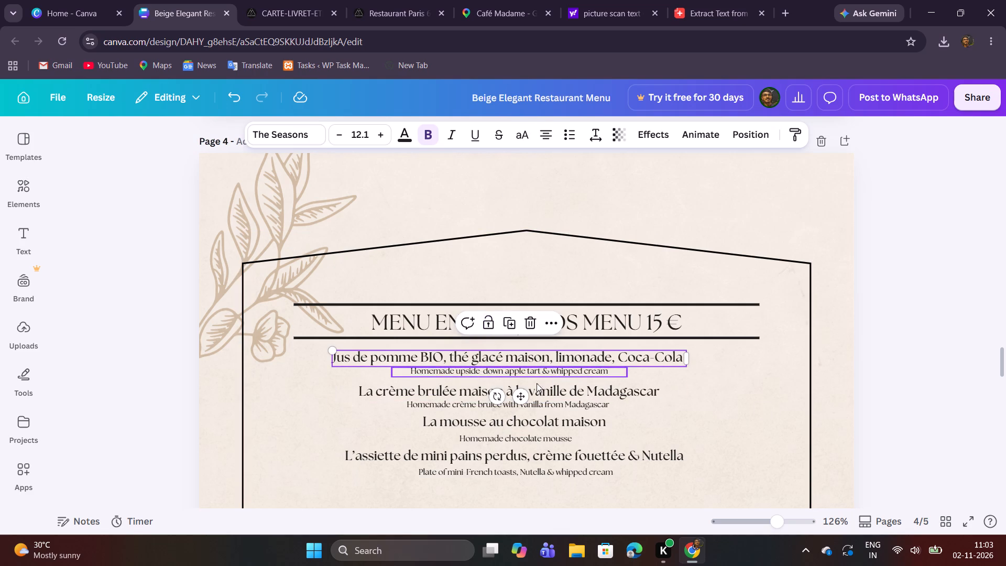
pyautogui.moveTo(520, 394); pyautogui.dragTo(528, 394)
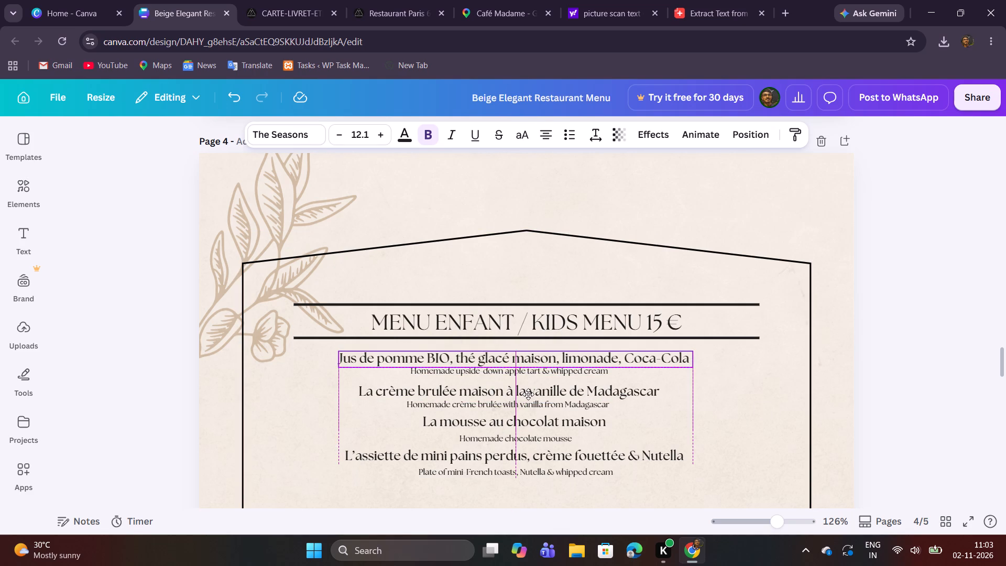
pyautogui.moveTo(528, 394); pyautogui.dragTo(528, 393)
# Delete the crème brulée, chocolate mousse and mini pains perdus titles with their descriptions from the Kids Menu section.
pyautogui.click(386, 478)
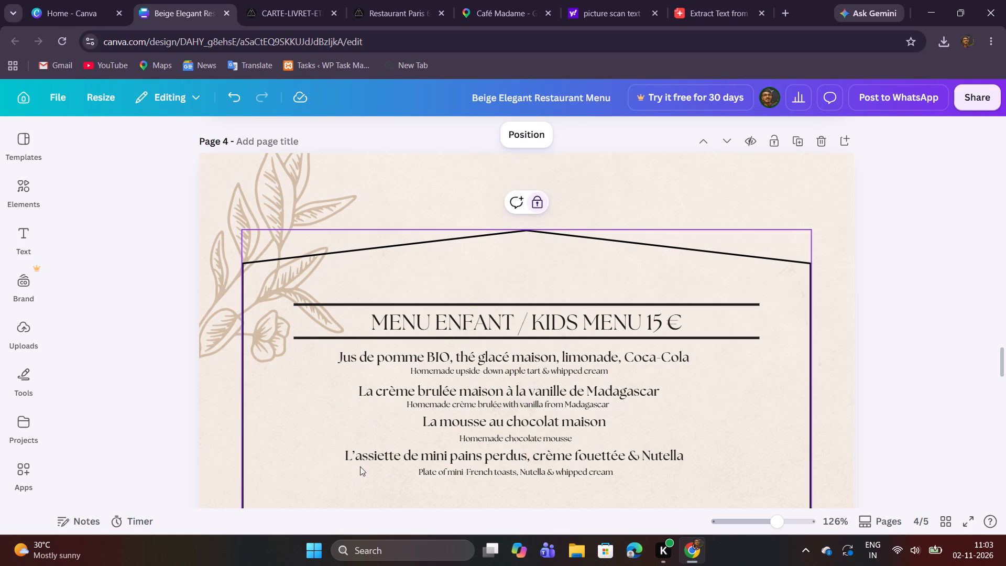
pyautogui.moveTo(311, 391); pyautogui.dragTo(675, 471)
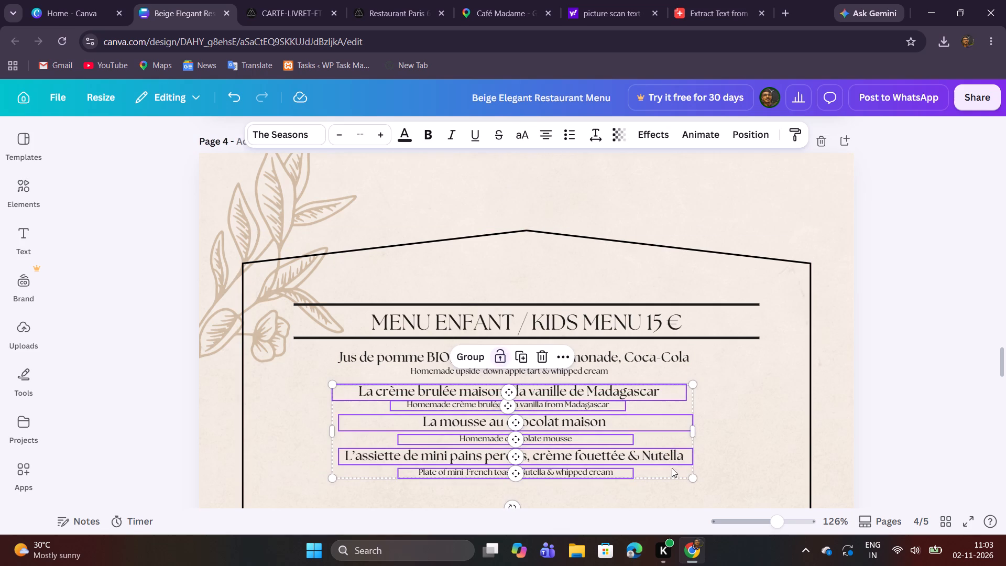
pyautogui.click(541, 363)
# Shift the "Jus de pomme BIO" line slightly further right under the Kids Menu heading.
pyautogui.scroll(-2, 968, 310)
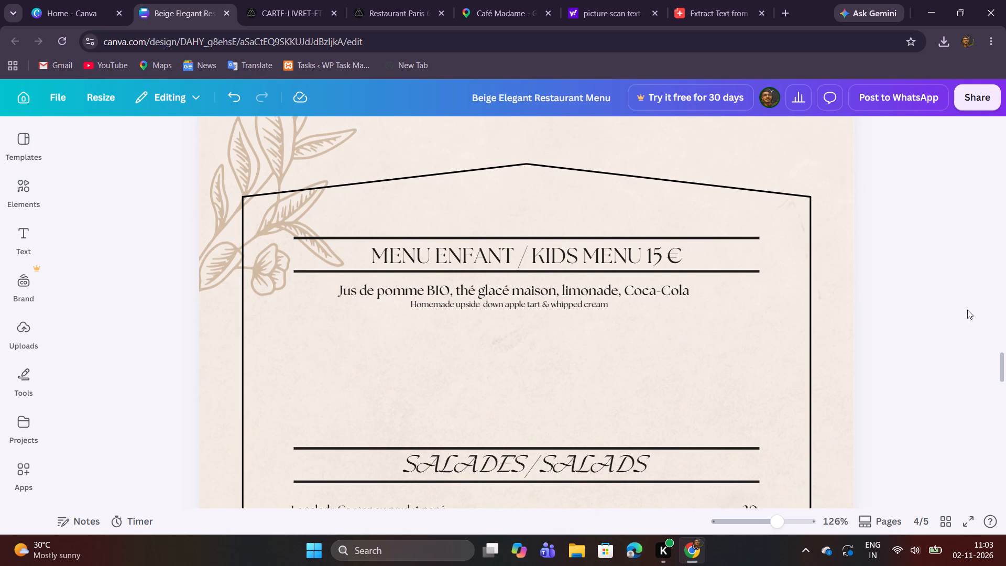
pyautogui.click(521, 224)
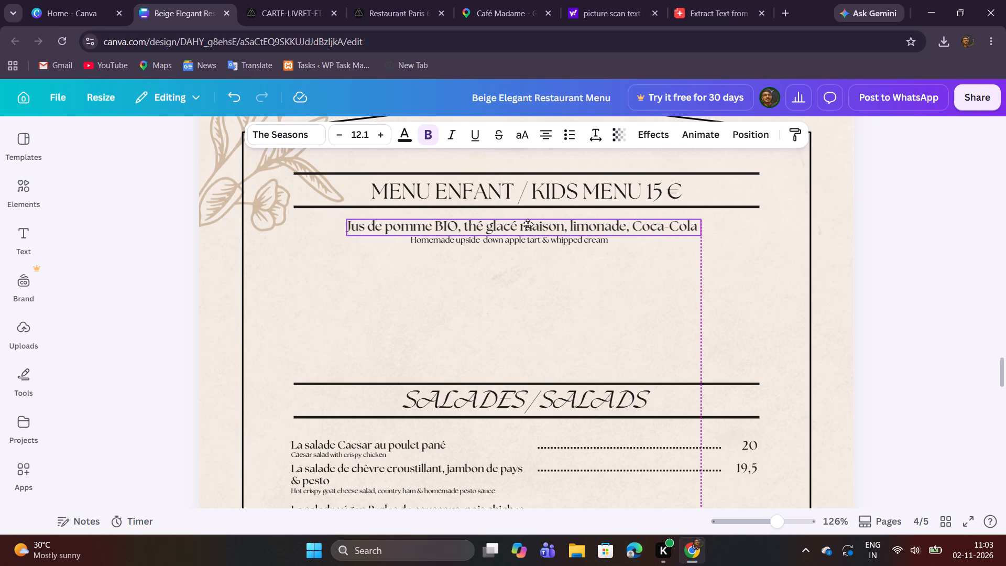
pyautogui.click(516, 315)
# Narrow the apple tart description's text box to fit its single line and move it down, clear of the drinks title.
pyautogui.click(527, 245)
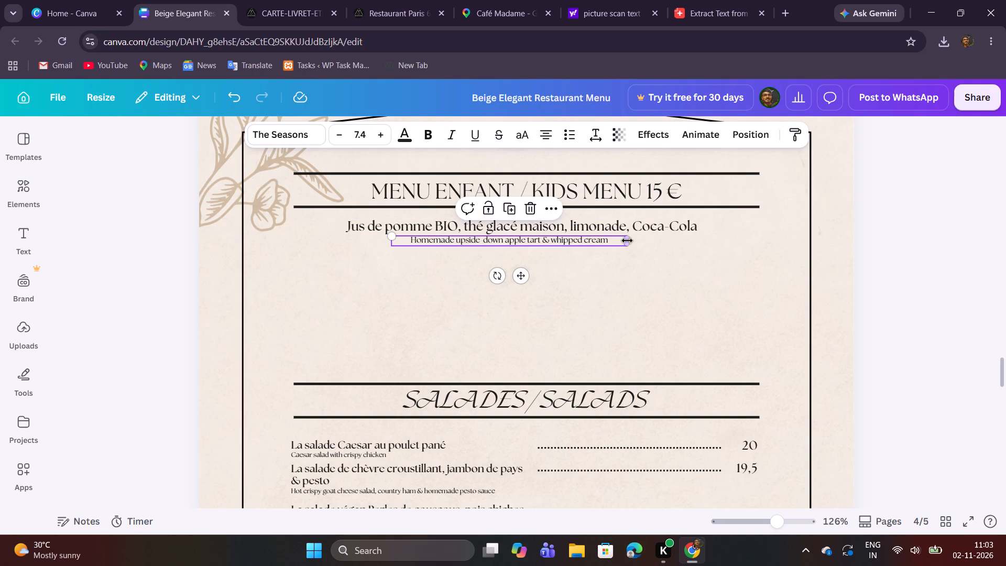
pyautogui.moveTo(627, 241); pyautogui.dragTo(588, 240)
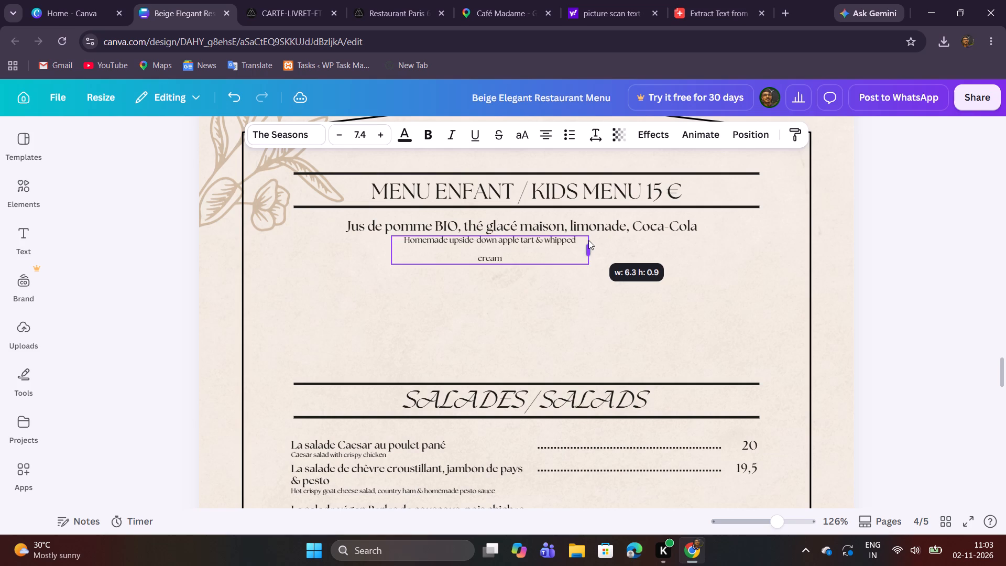
pyautogui.moveTo(588, 240); pyautogui.dragTo(591, 240)
pyautogui.click(565, 285)
pyautogui.click(504, 235)
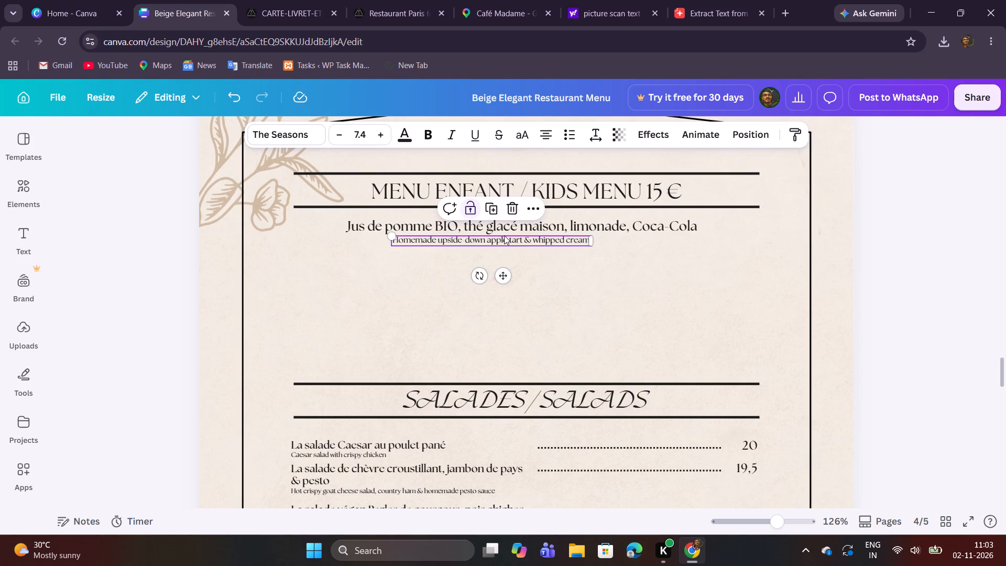
pyautogui.moveTo(504, 275); pyautogui.dragTo(511, 344)
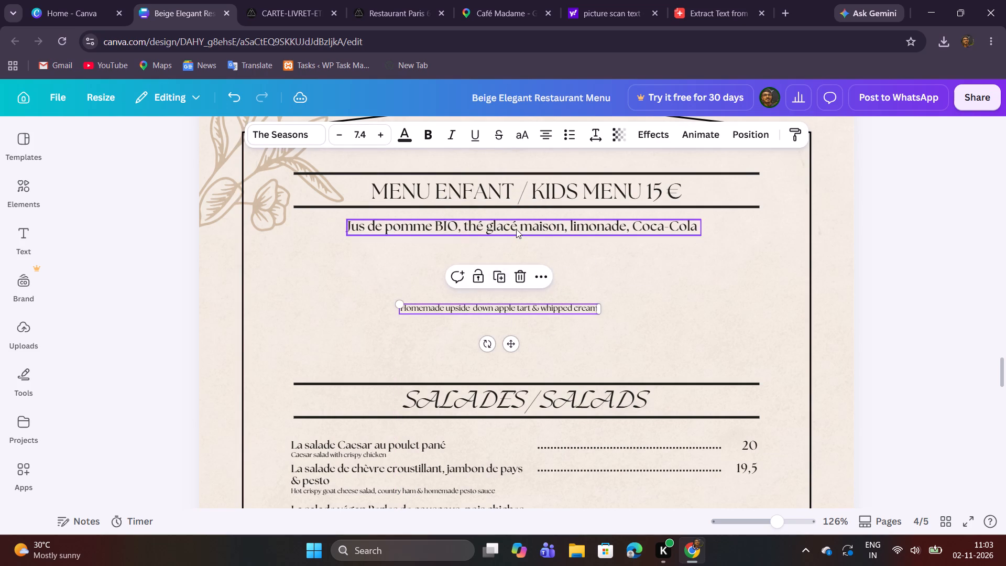
# Duplicate the drinks title, align the copy directly beneath it, and replace its text with the cut "ou sirop à l'eau".
pyautogui.click(516, 229)
pyautogui.click(520, 194)
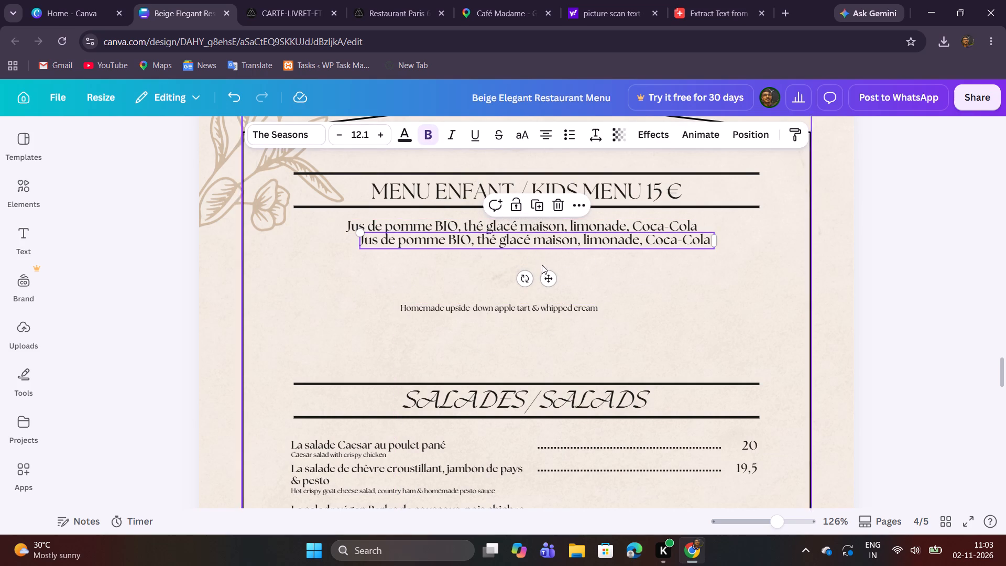
pyautogui.moveTo(551, 278); pyautogui.dragTo(537, 279)
pyautogui.doubleClick(532, 245)
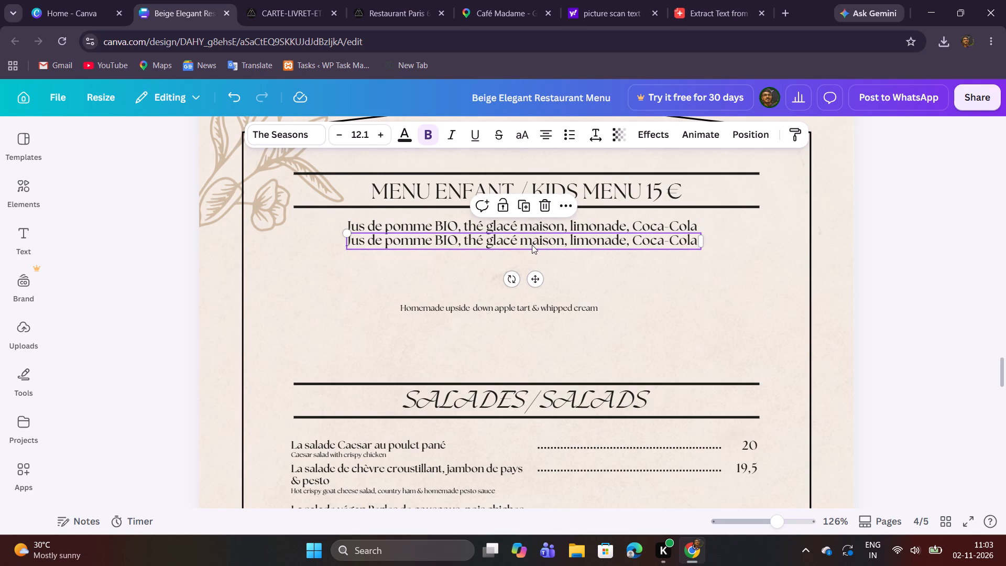
pyautogui.hotkey('ctrl', 'v')
pyautogui.click(614, 274)
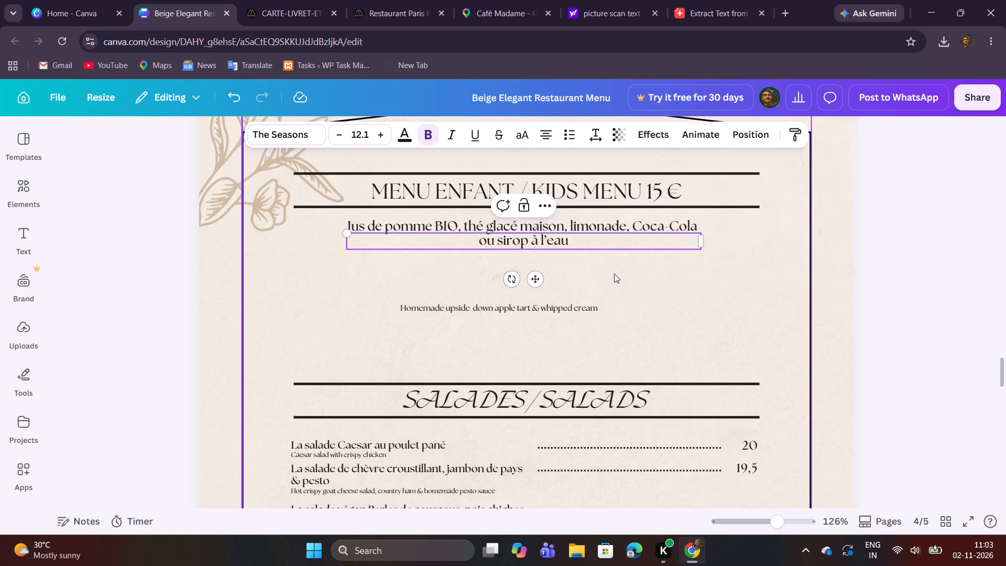
# Move the apple tart description up to sit centered directly under "ou sirop à l'eau".
pyautogui.click(545, 304)
pyautogui.moveTo(510, 342); pyautogui.dragTo(521, 325)
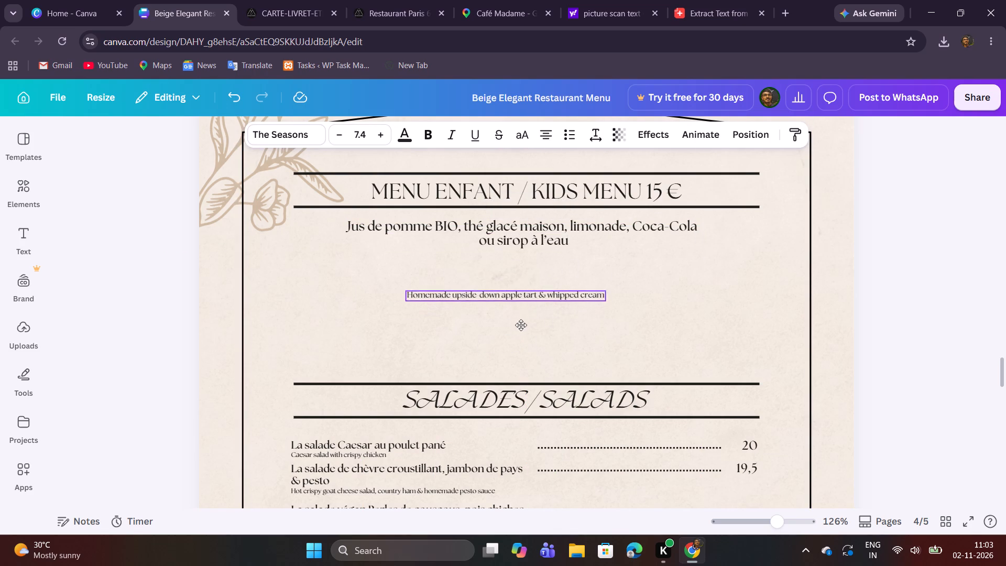
pyautogui.moveTo(521, 325); pyautogui.dragTo(537, 290)
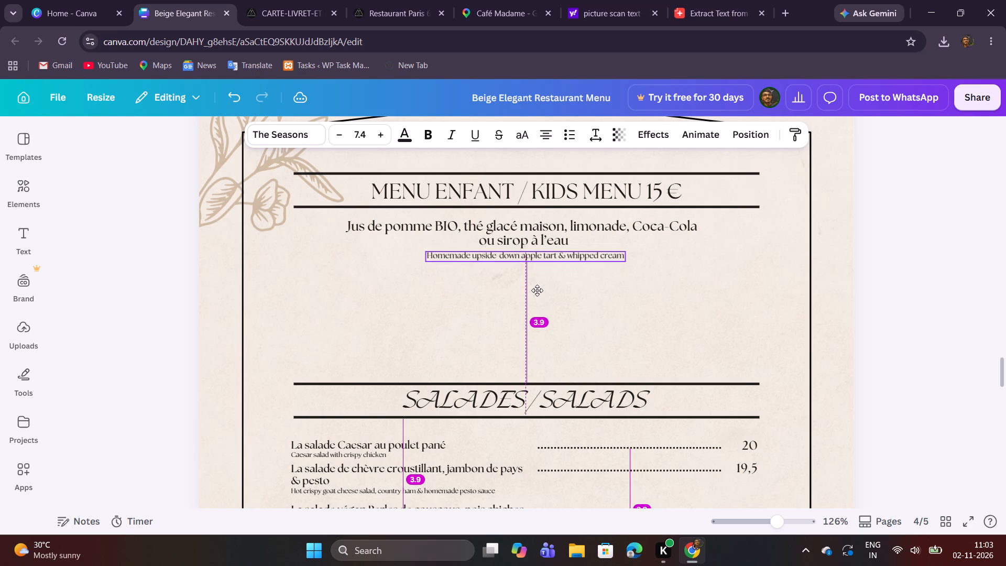
pyautogui.moveTo(537, 290); pyautogui.dragTo(537, 289)
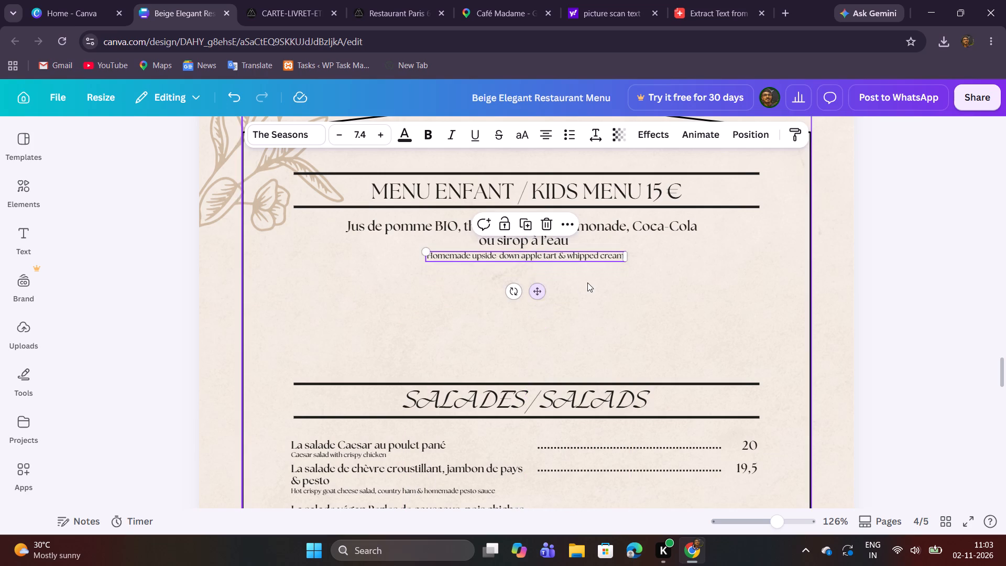
pyautogui.click(587, 282)
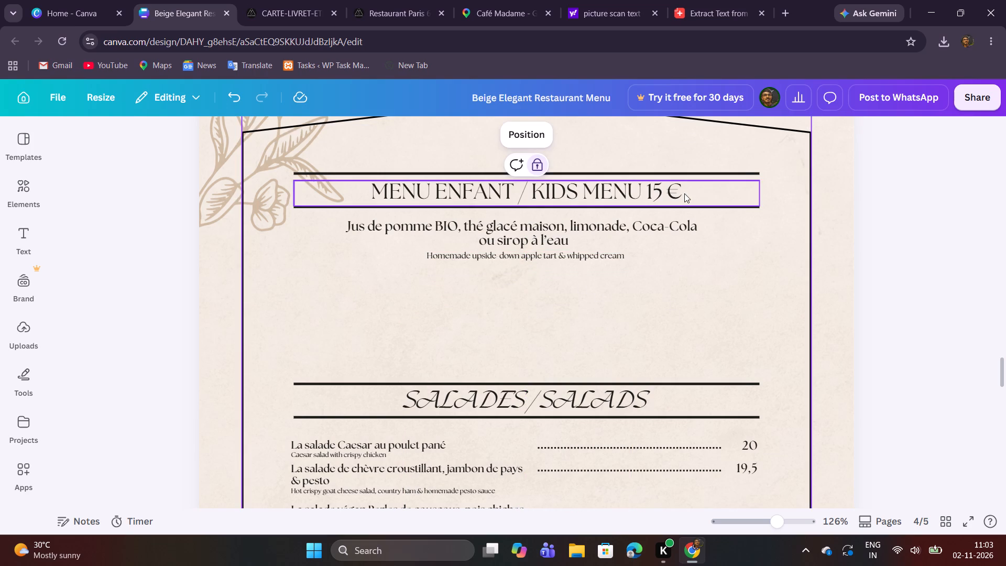
# Replace the apple tart description with "Organic apple juice, homemade iced tea, lemonade, Coke or flavoured water" copied from the PDF.
pyautogui.click(279, 19)
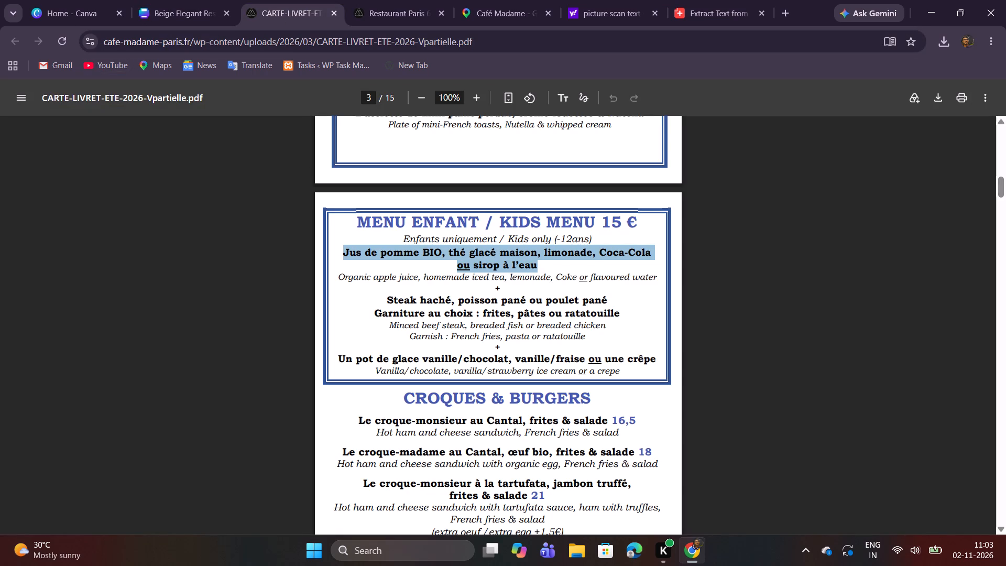
pyautogui.moveTo(334, 276); pyautogui.dragTo(657, 279)
pyautogui.hotkey('ctrl', 'c')
pyautogui.hotkey('ctrl', 'c')
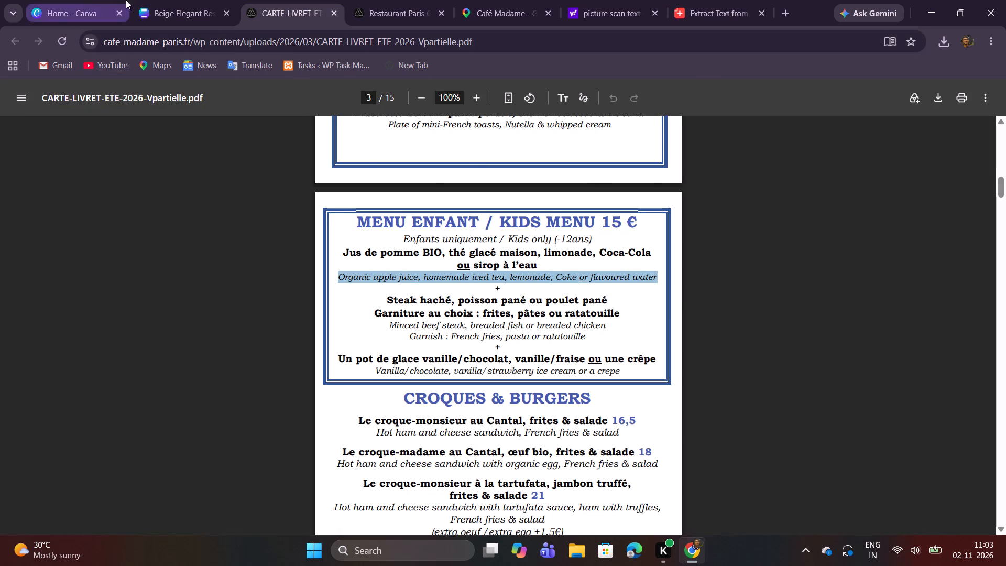
pyautogui.click(174, 1)
pyautogui.doubleClick(475, 260)
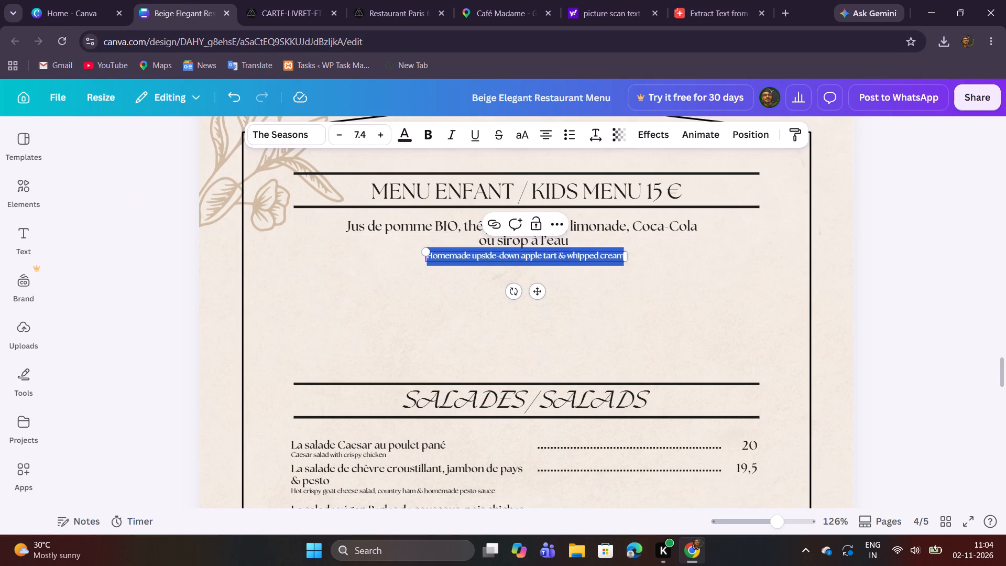
pyautogui.hotkey('ctrl', 'v')
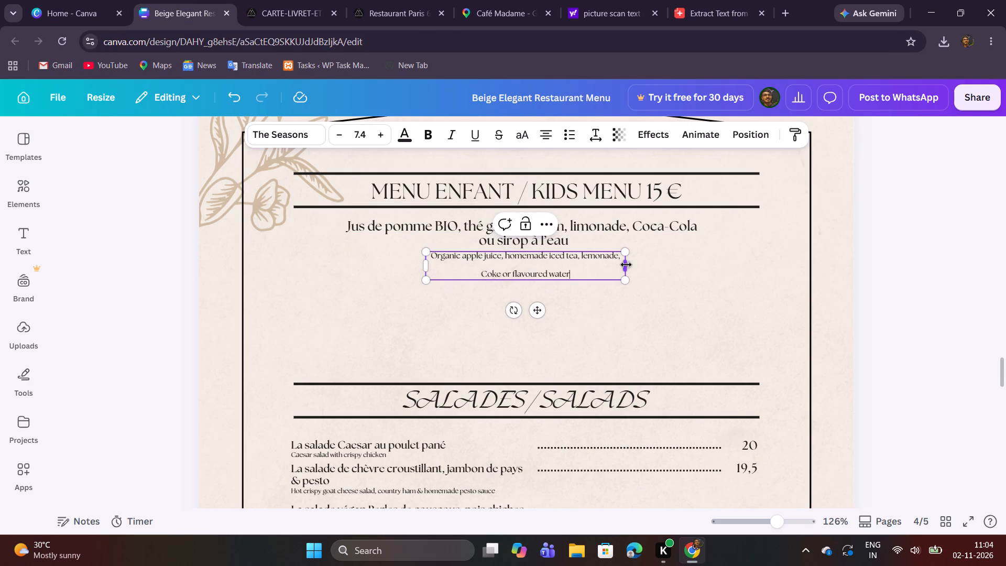
# Widen the English drinks description's text box so it fits on one line and center it under the French drinks lines.
pyautogui.moveTo(626, 265); pyautogui.dragTo(694, 265)
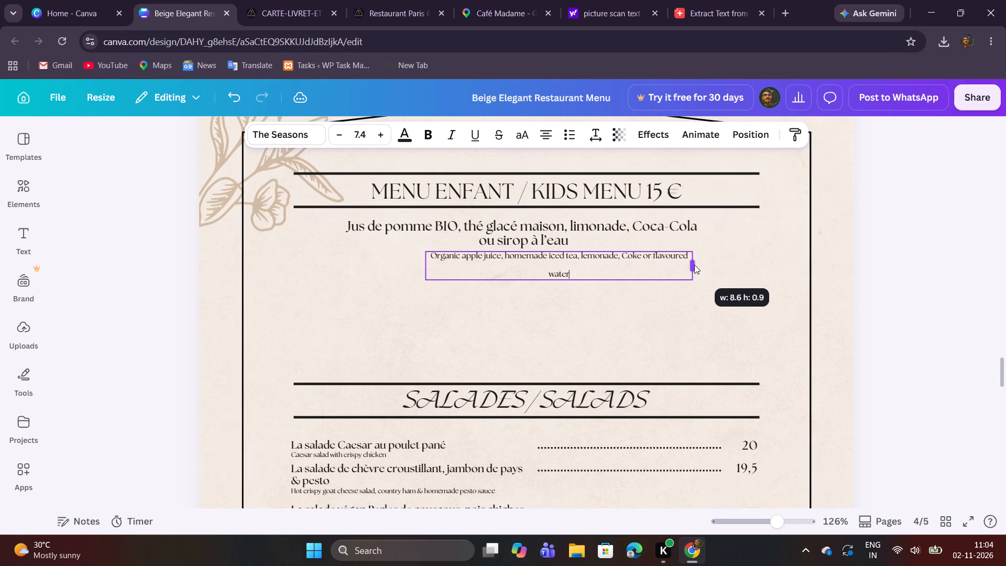
pyautogui.moveTo(694, 265); pyautogui.dragTo(716, 266)
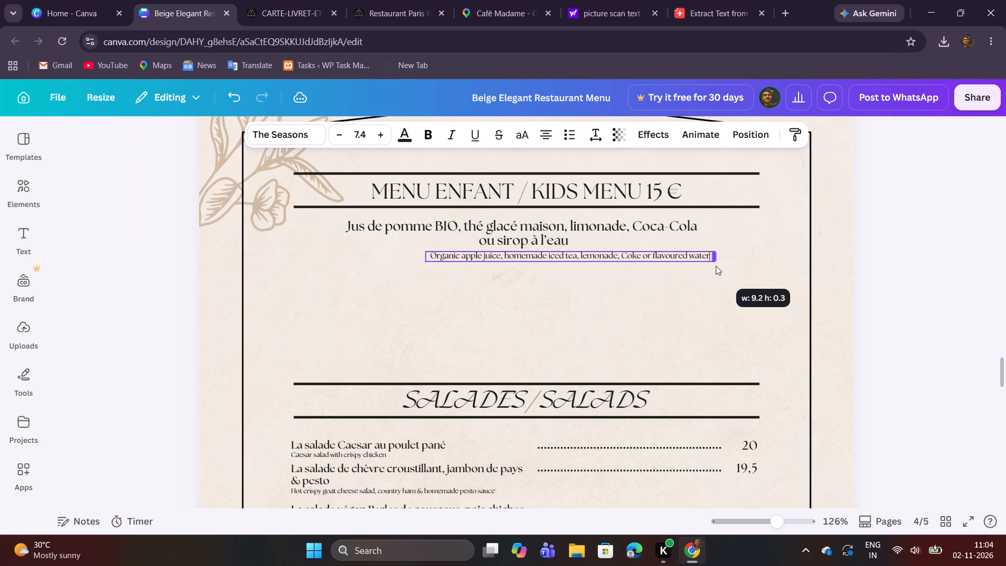
pyautogui.moveTo(716, 266); pyautogui.dragTo(710, 264)
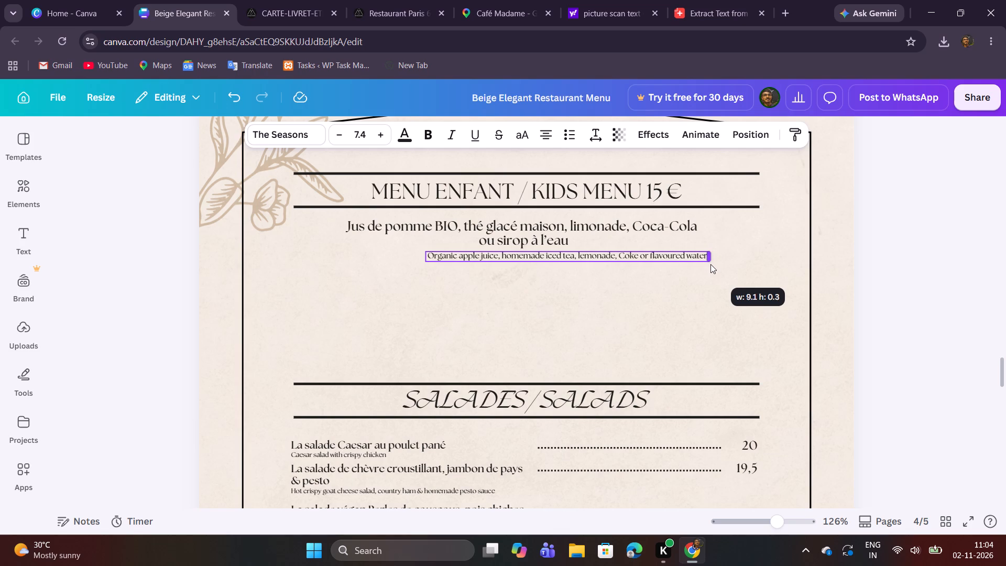
pyautogui.moveTo(710, 264); pyautogui.dragTo(708, 263)
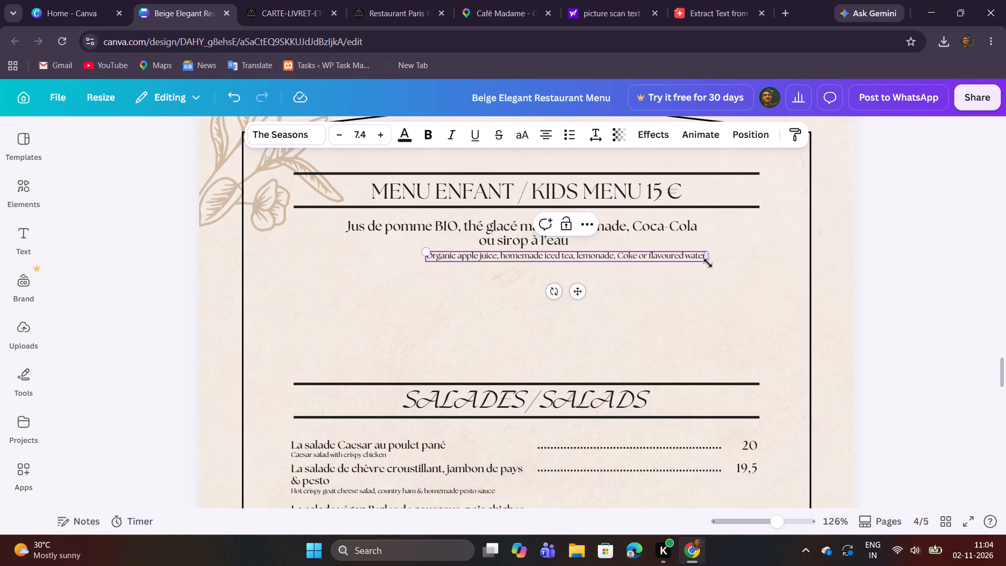
pyautogui.moveTo(577, 291); pyautogui.dragTo(542, 292)
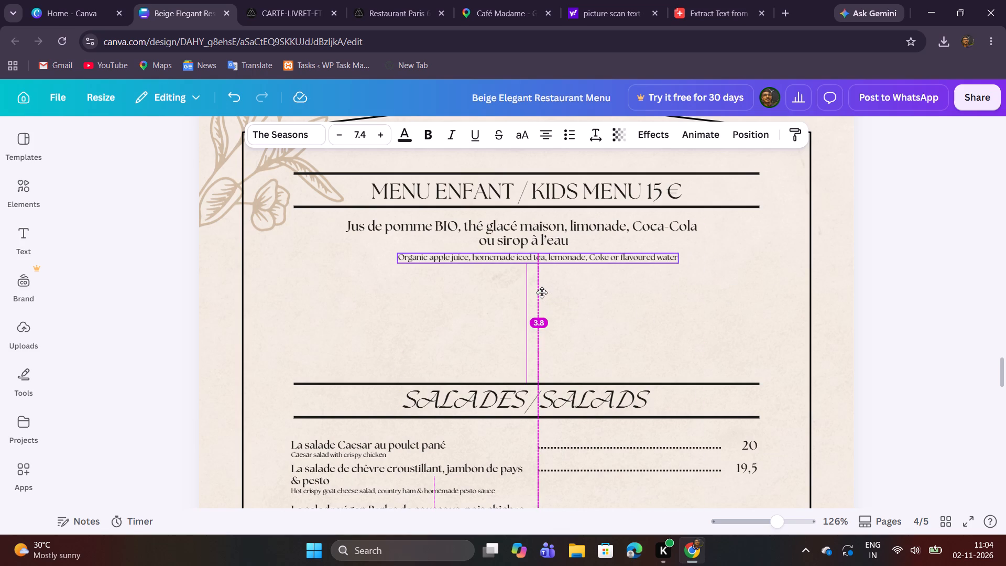
pyautogui.moveTo(542, 292); pyautogui.dragTo(539, 292)
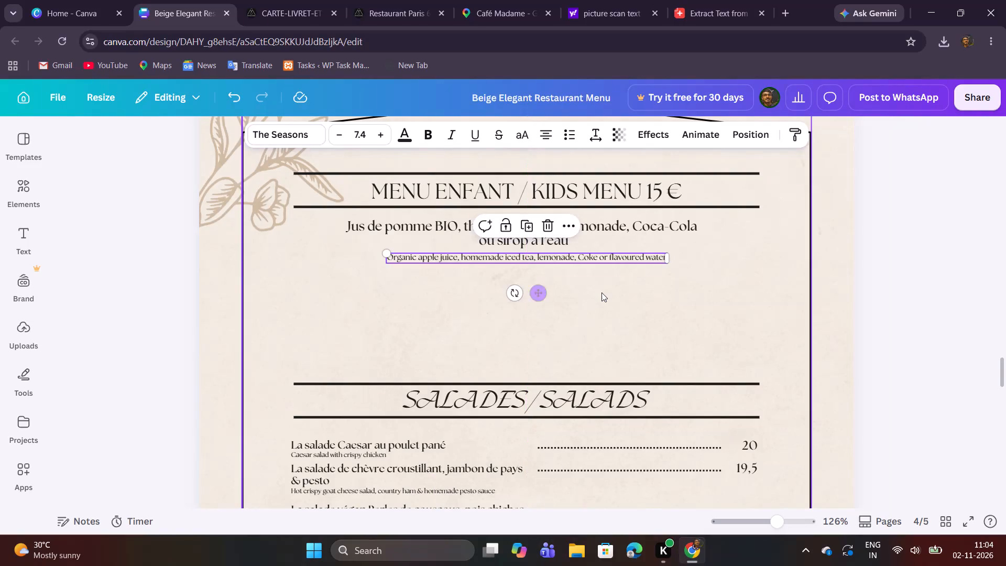
pyautogui.click(602, 292)
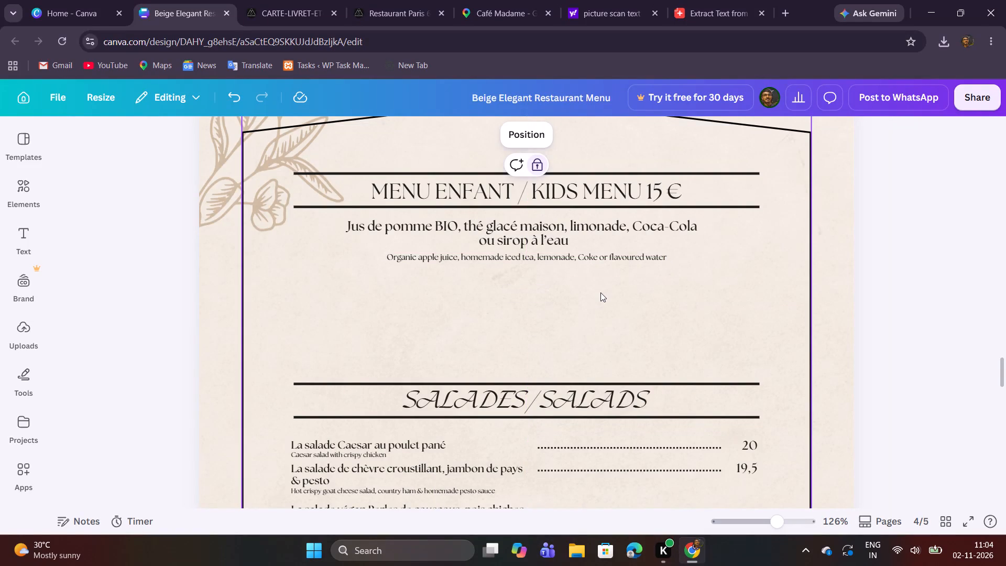
# Duplicate the French and English drinks lines of the Kids Menu and align the copy directly beneath the originals.
pyautogui.click(261, 0)
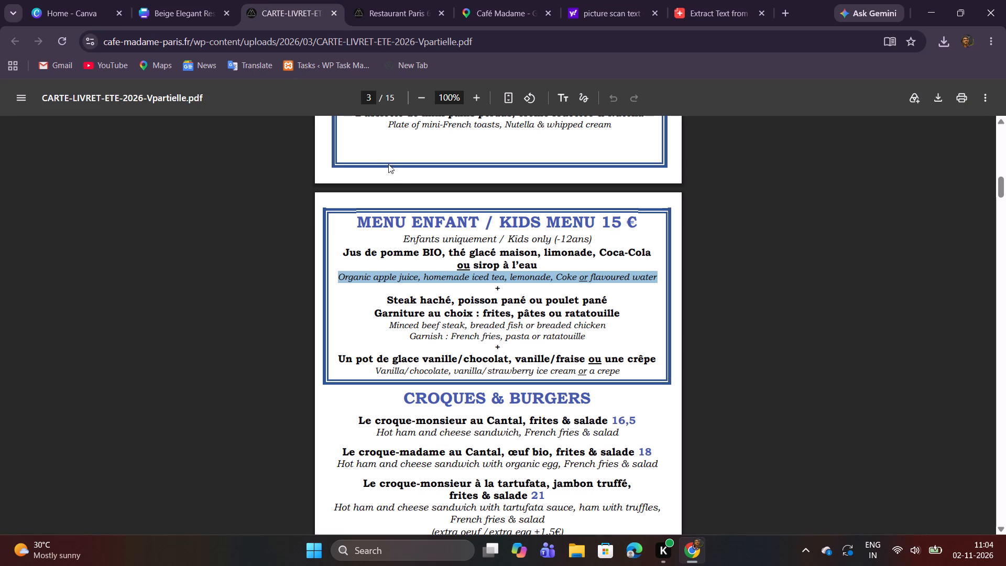
pyautogui.scroll(-2, 398, 182)
pyautogui.scroll(1, 398, 182)
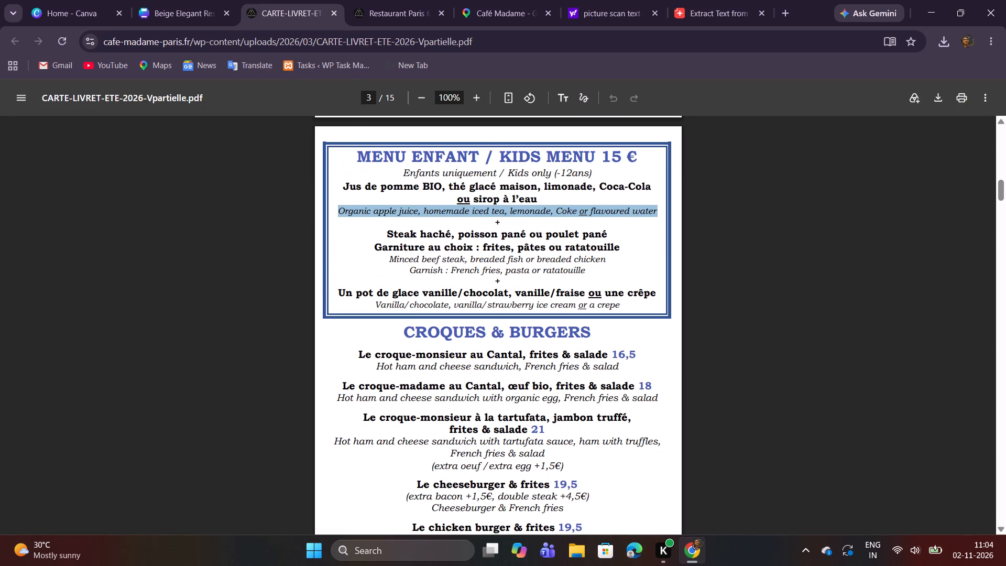
pyautogui.click(191, 1)
pyautogui.moveTo(451, 281); pyautogui.dragTo(462, 236)
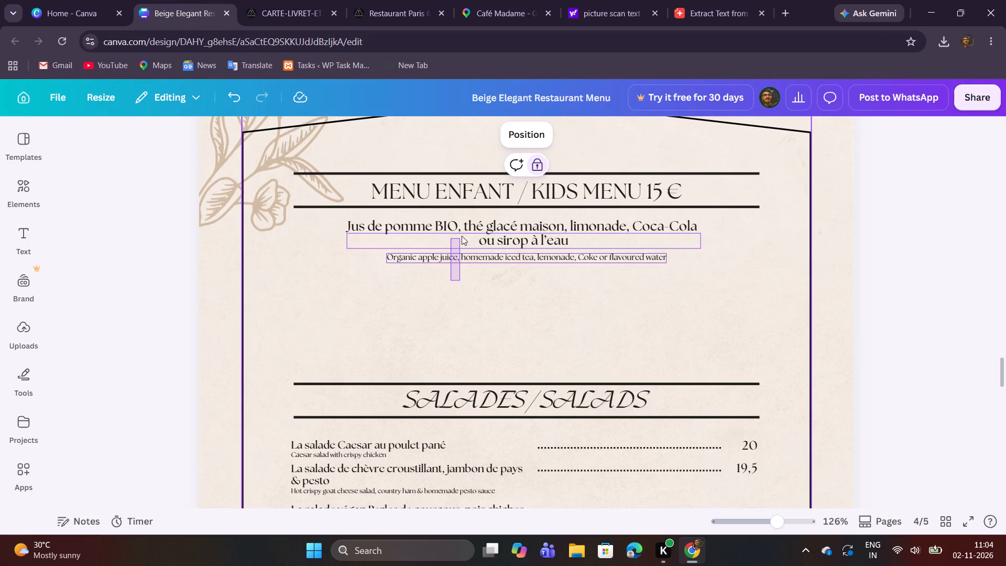
pyautogui.moveTo(462, 236); pyautogui.dragTo(469, 230)
pyautogui.click(536, 193)
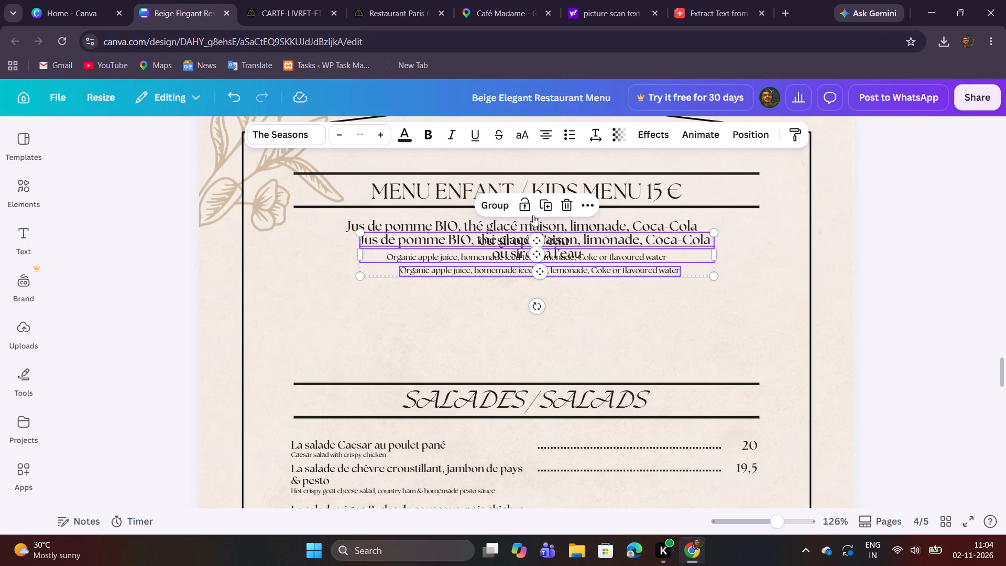
pyautogui.click(504, 262)
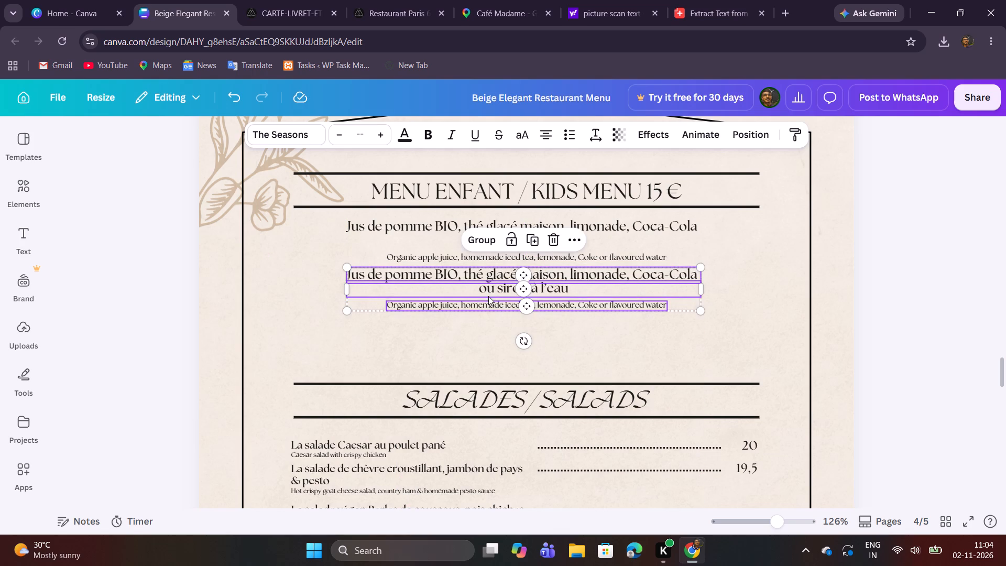
pyautogui.click(451, 347)
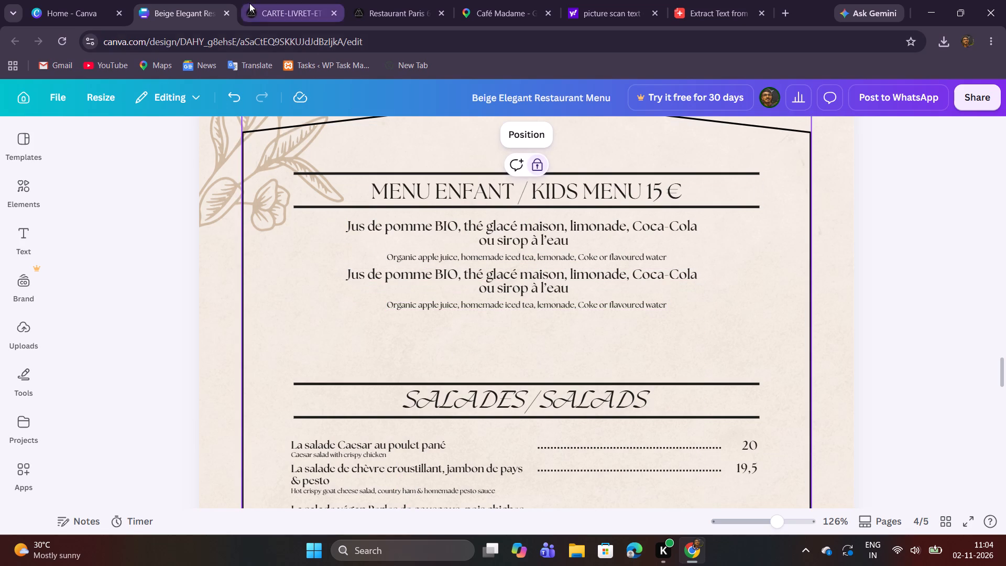
# Replace the copied drinks title with "Steak haché, poisson pané ou poulet pané Garniture au choix : frites, pâtes ou ratatouille" from the PDF.
pyautogui.click(249, 3)
pyautogui.moveTo(385, 237); pyautogui.dragTo(530, 234)
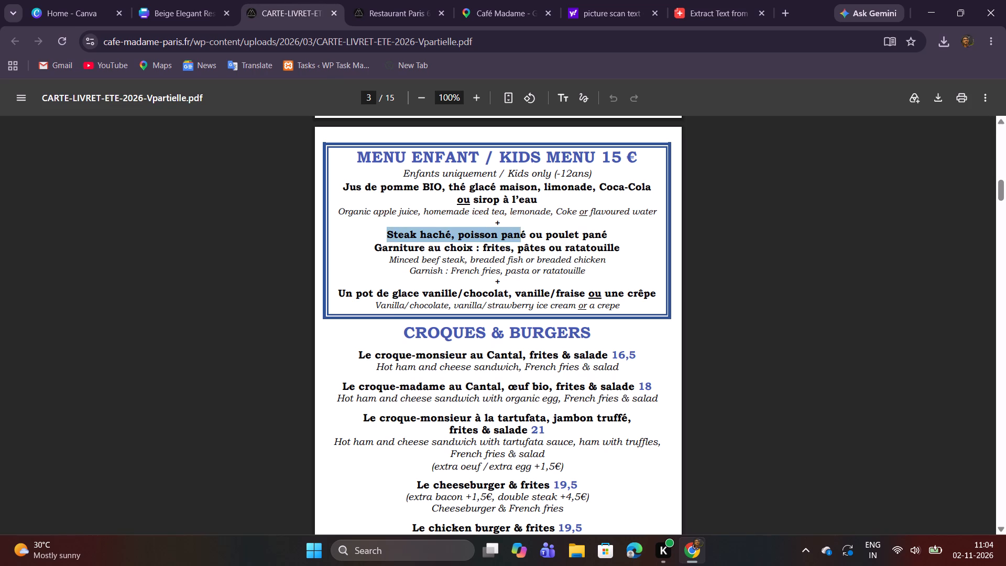
pyautogui.moveTo(530, 234); pyautogui.dragTo(622, 237)
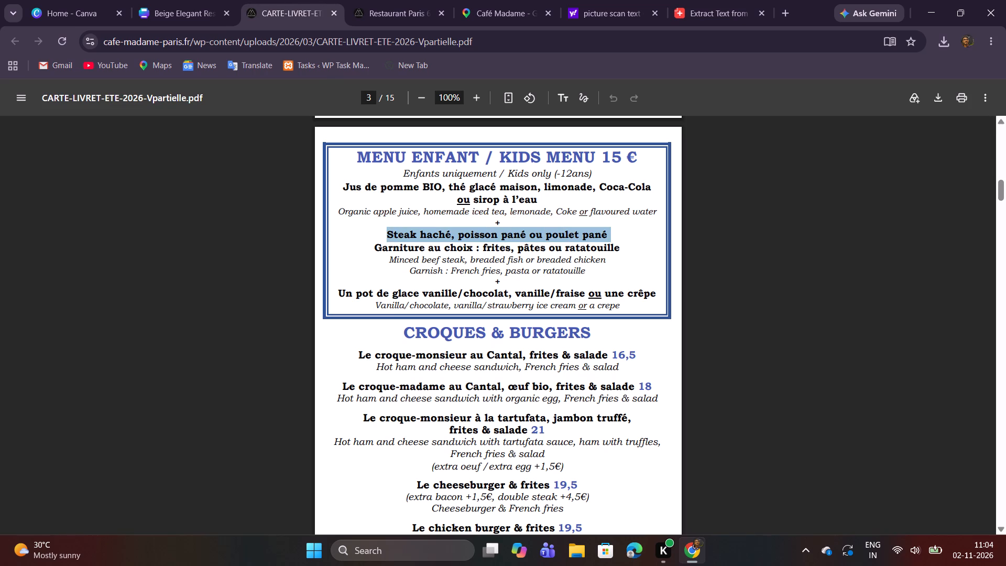
pyautogui.moveTo(622, 237); pyautogui.dragTo(630, 245)
pyautogui.hotkey('ctrl', 'c')
pyautogui.click(190, 0)
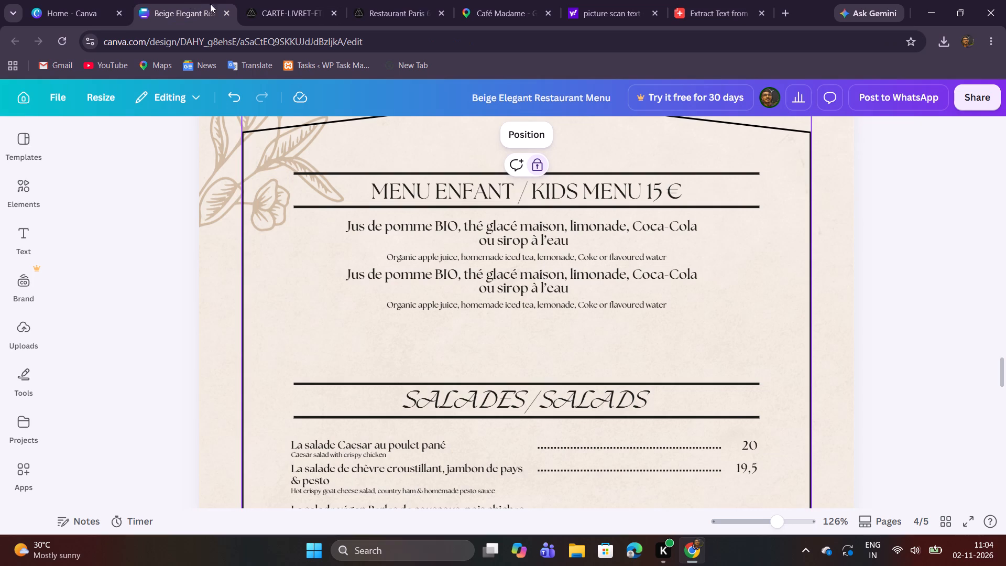
pyautogui.doubleClick(467, 270)
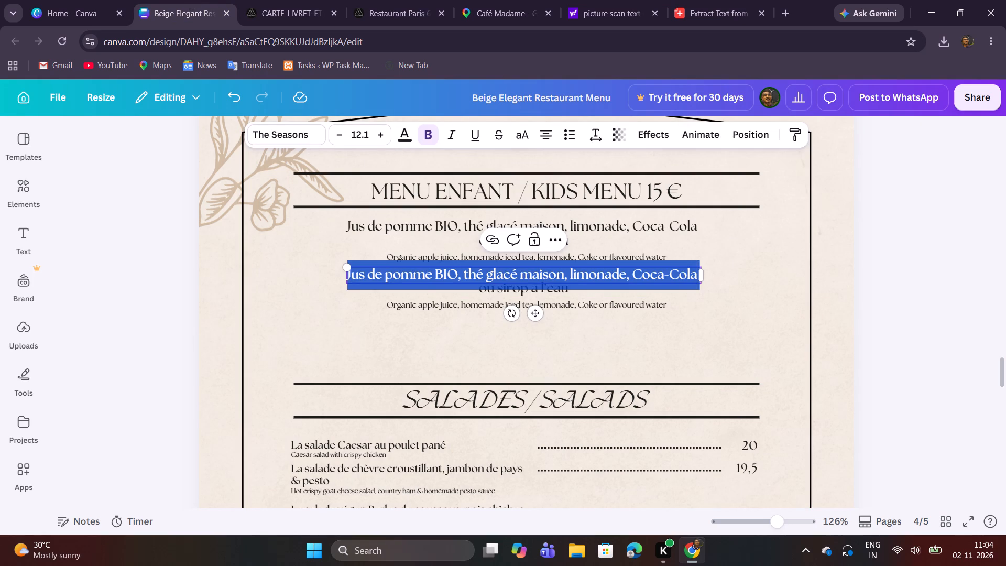
pyautogui.hotkey('ctrl', 'v')
# Cut "choix : frites, pâtes ou ratatouille" from the steak title and replace the copied "ou sirop à l'eau" line with it.
pyautogui.moveTo(641, 304); pyautogui.dragTo(602, 302)
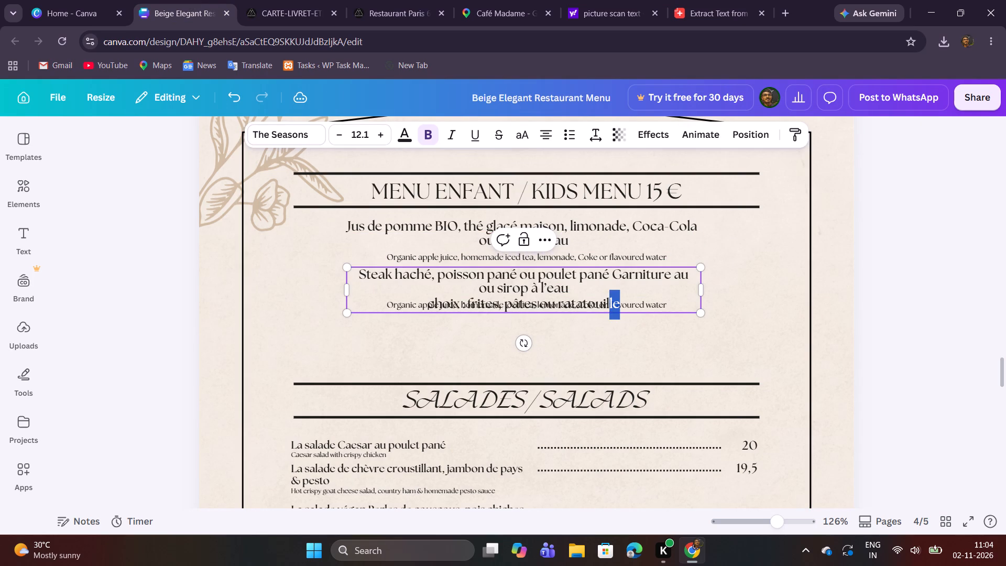
pyautogui.moveTo(602, 302); pyautogui.dragTo(415, 292)
pyautogui.hotkey('ctrl', 'x')
pyautogui.doubleClick(530, 292)
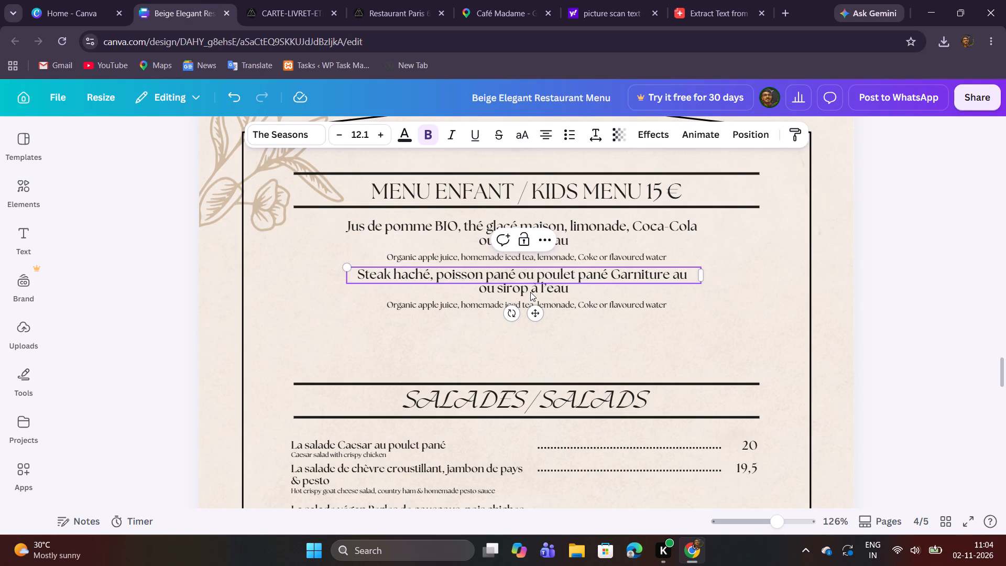
pyautogui.click(600, 334)
pyautogui.doubleClick(535, 296)
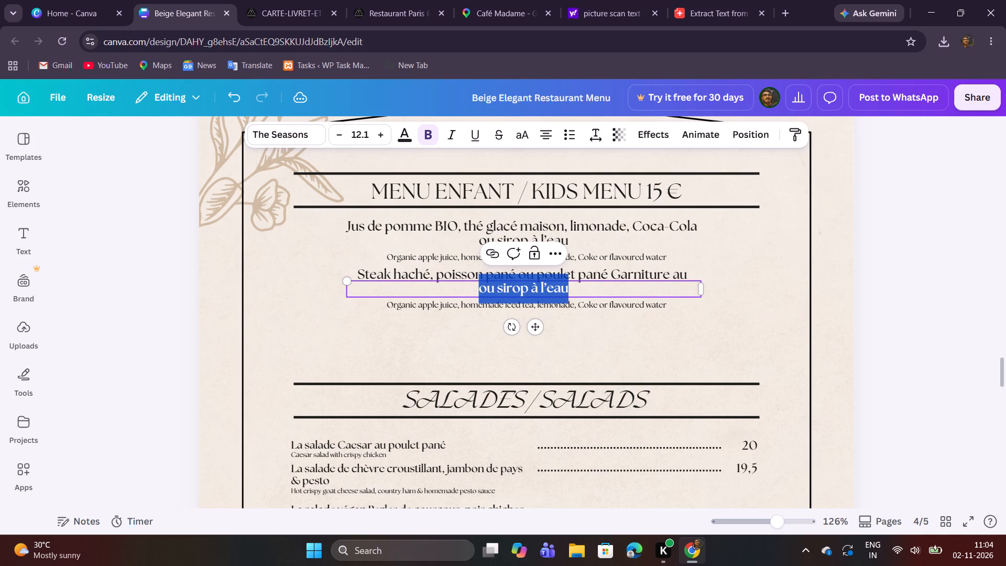
pyautogui.hotkey('ctrl', 'v')
pyautogui.click(616, 279)
pyautogui.click(654, 363)
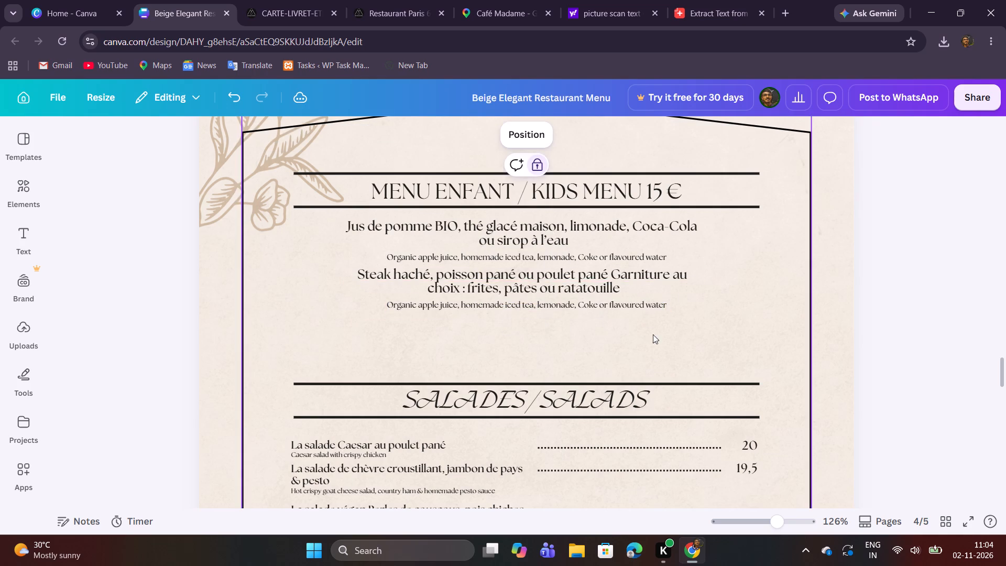
pyautogui.click(658, 275)
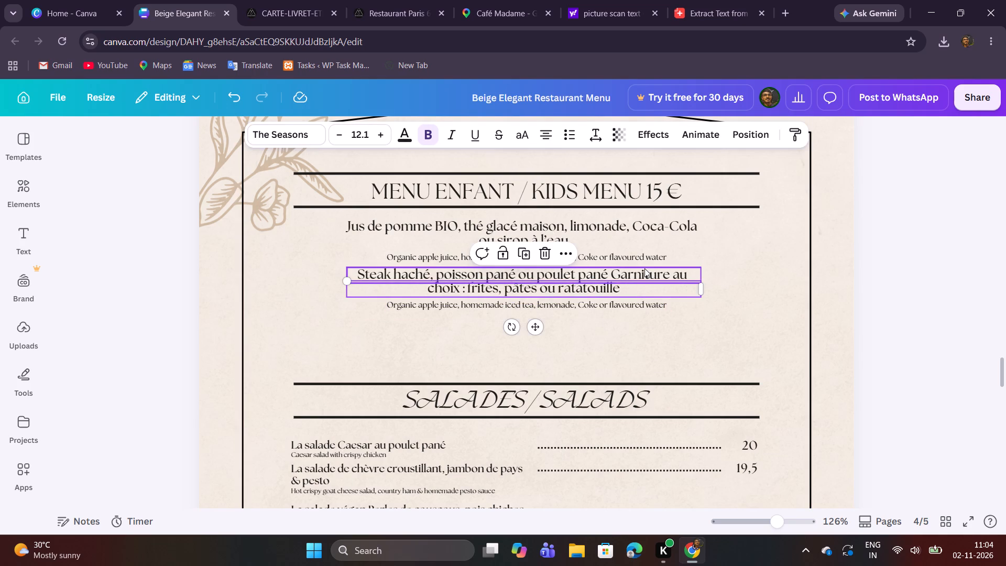
pyautogui.click(653, 356)
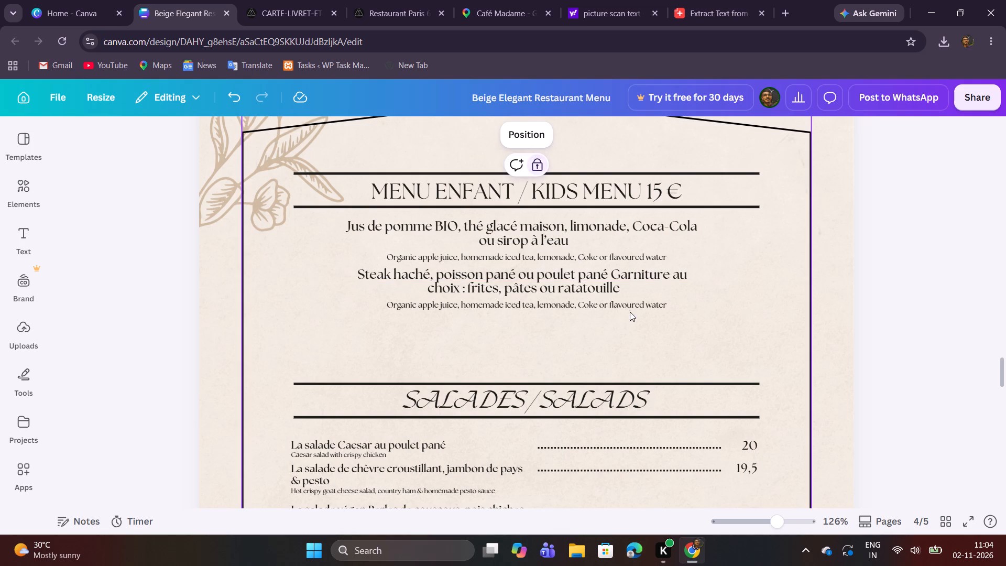
# Replace the copied English drinks description with "Minced beef steak, breaded fish or breaded chicken Garnish : French fries, pasta or ratatouille" from the PDF.
pyautogui.click(286, 14)
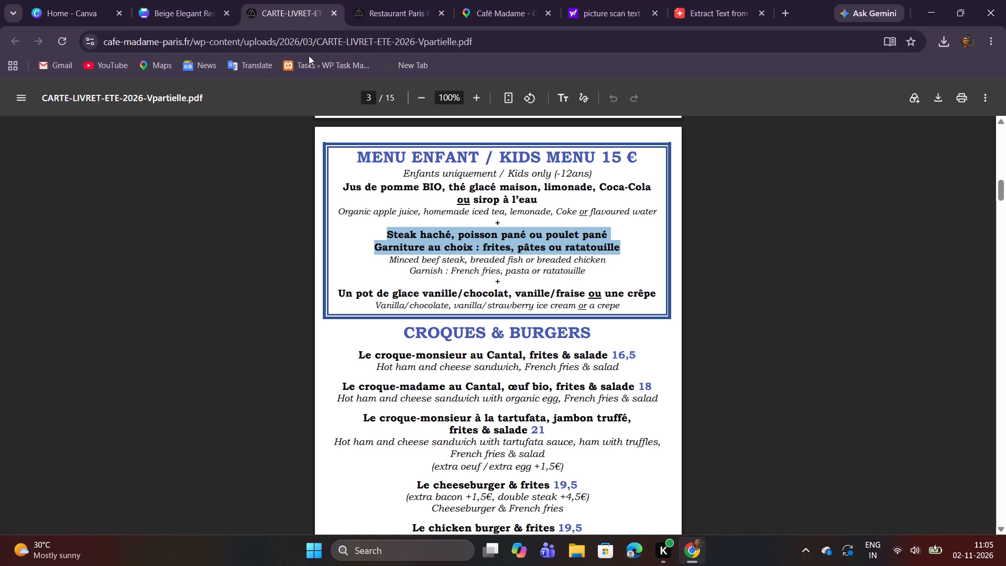
pyautogui.moveTo(389, 259); pyautogui.dragTo(602, 278)
pyautogui.hotkey('ctrl', 'c')
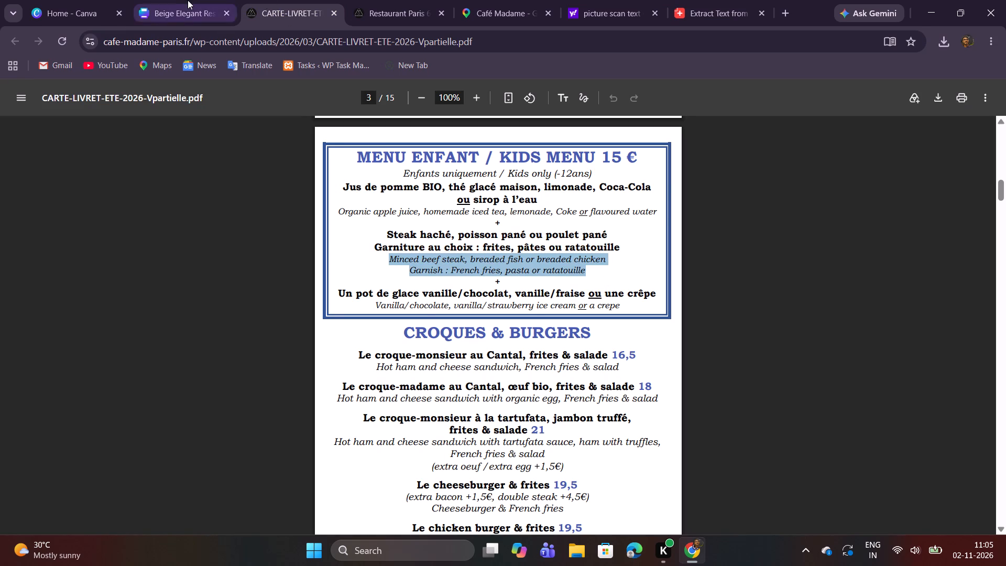
pyautogui.click(183, 0)
pyautogui.doubleClick(510, 306)
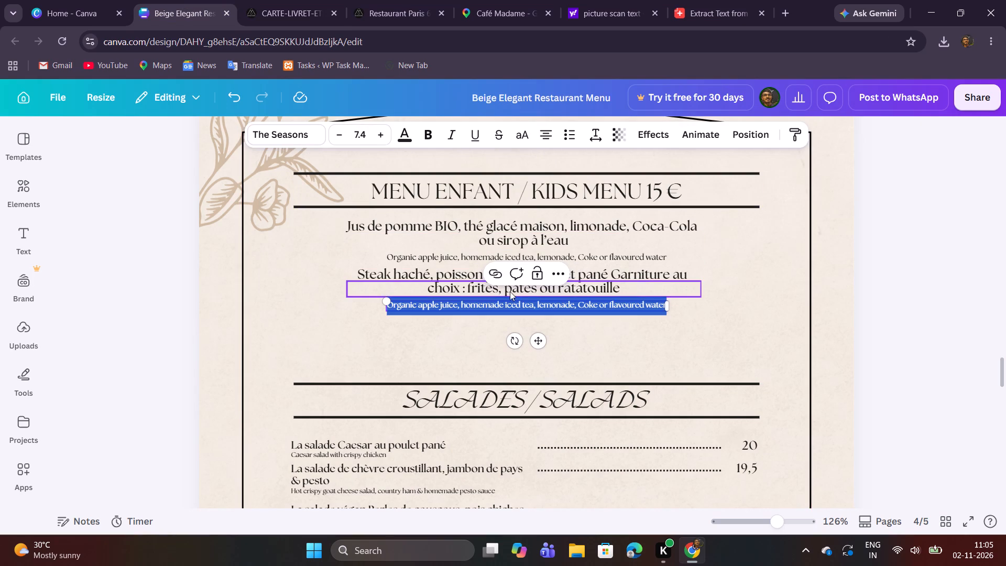
pyautogui.hotkey('ctrl', 'v')
# Widen the English steak description's text box so it fits on one line and center it under the French dish lines.
pyautogui.moveTo(669, 315); pyautogui.dragTo(682, 315)
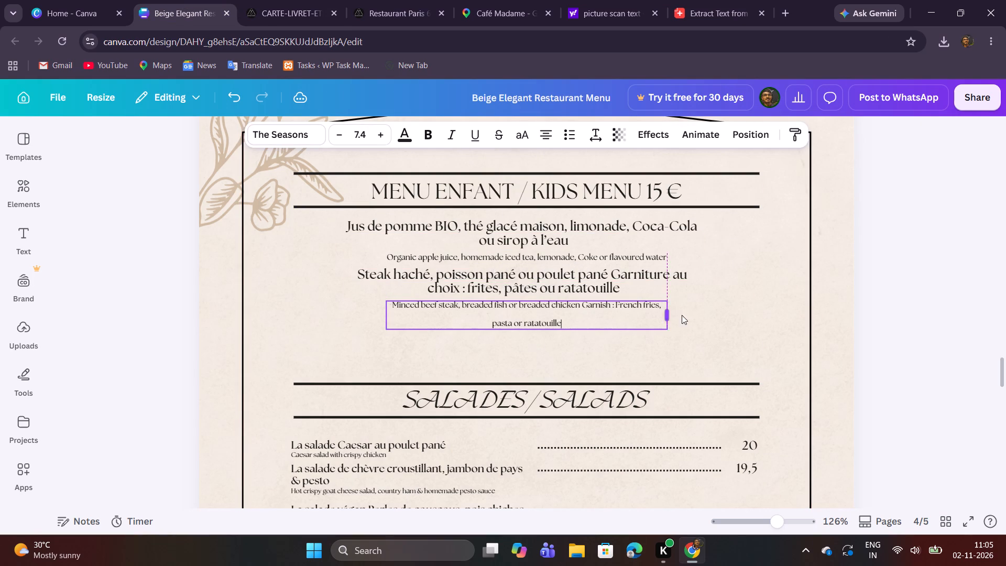
pyautogui.moveTo(682, 315); pyautogui.dragTo(734, 312)
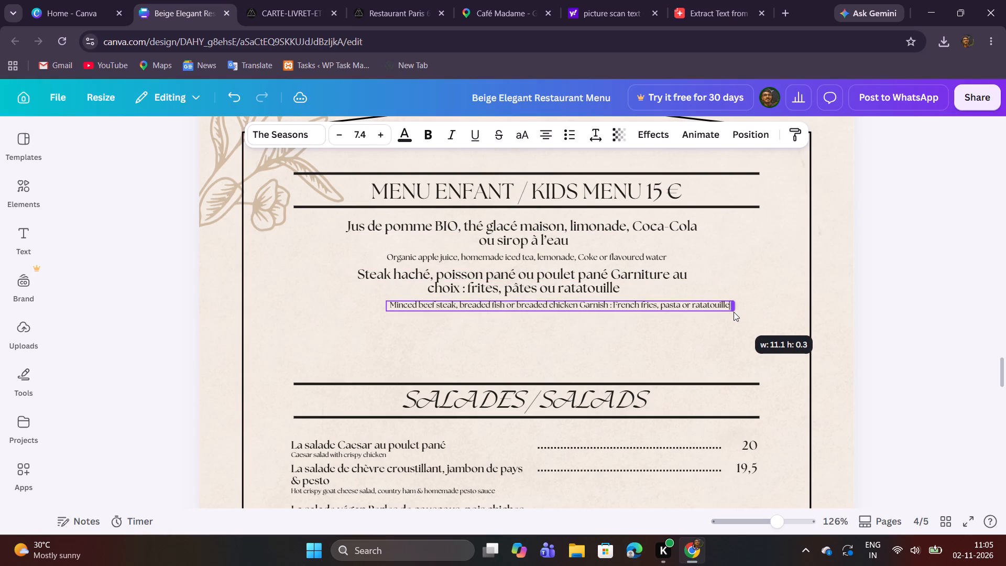
pyautogui.moveTo(734, 312); pyautogui.dragTo(730, 311)
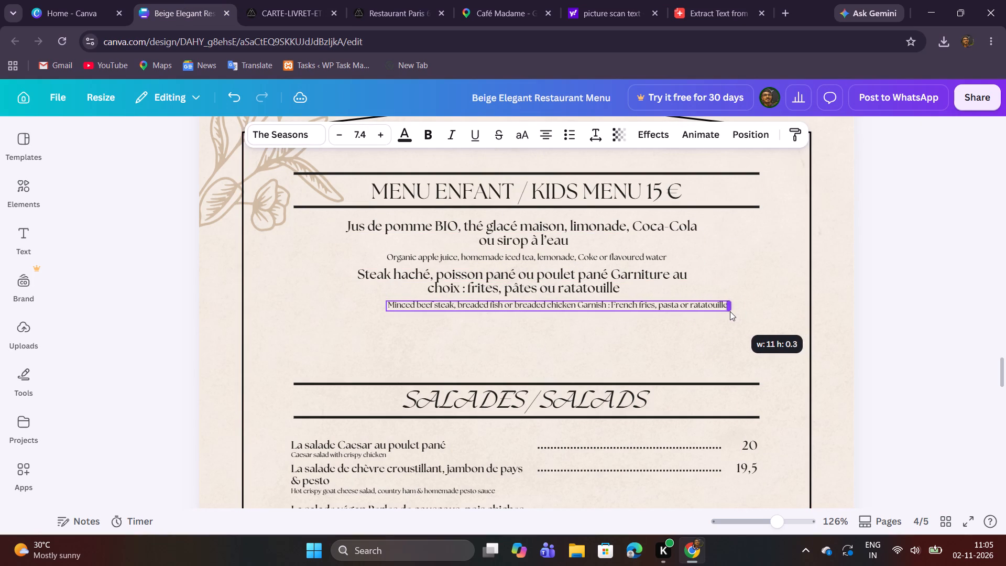
pyautogui.moveTo(730, 311); pyautogui.dragTo(728, 311)
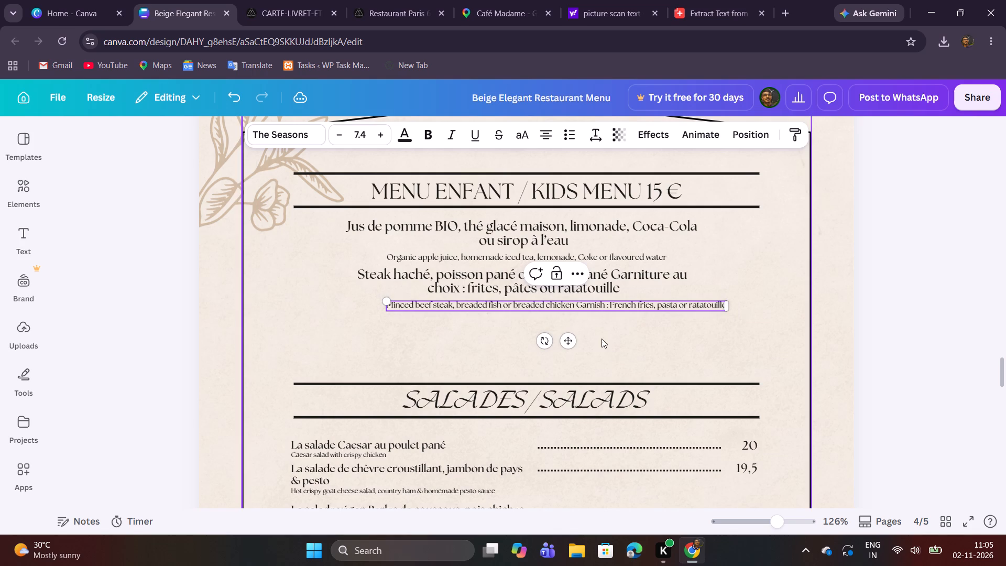
pyautogui.click(570, 346)
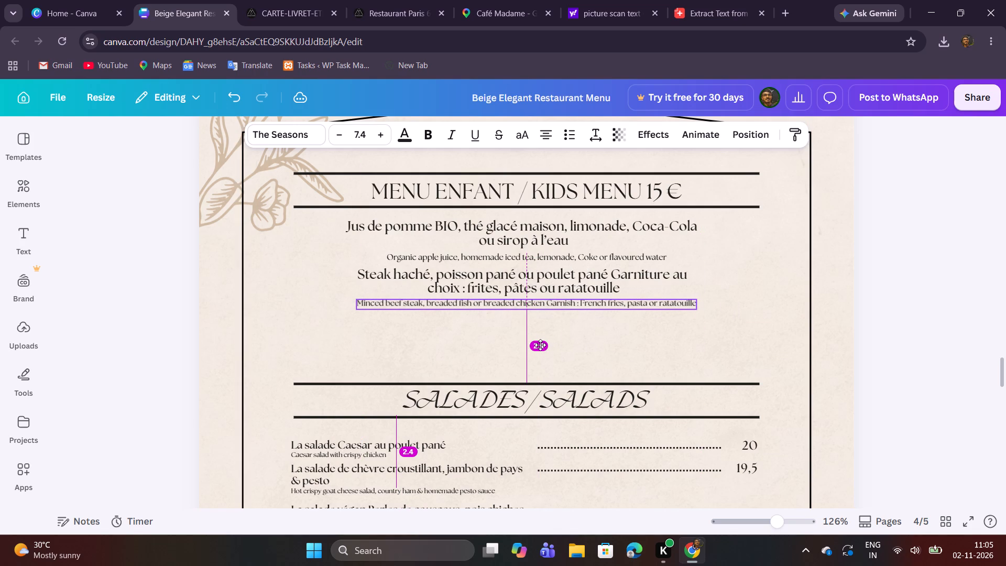
pyautogui.click(598, 345)
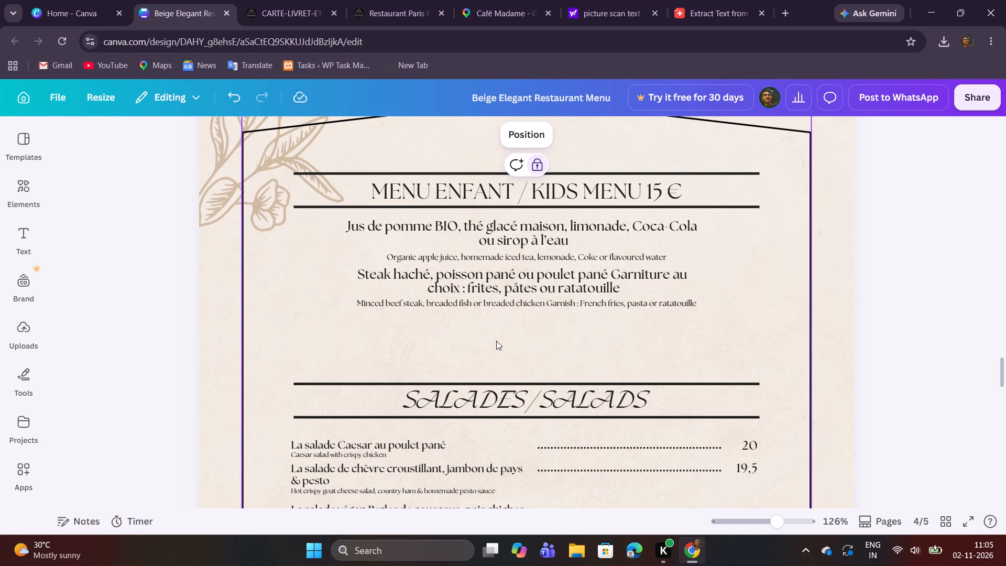
# Move the three steak dish lines slightly down to add space below the English drinks description.
pyautogui.moveTo(496, 334); pyautogui.dragTo(480, 278)
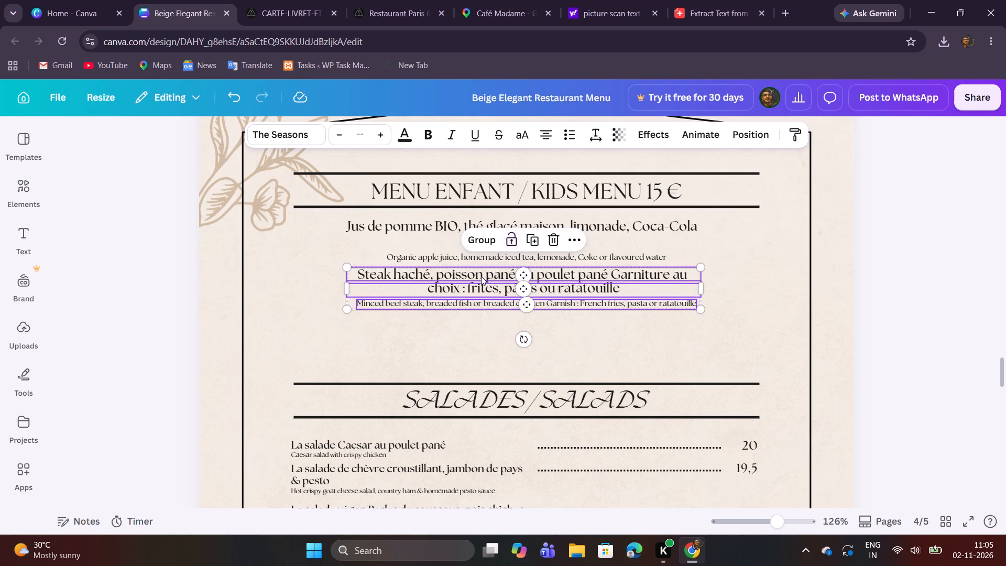
pyautogui.keyDown('shift'); pyautogui.click(484, 274); pyautogui.keyUp('shift')
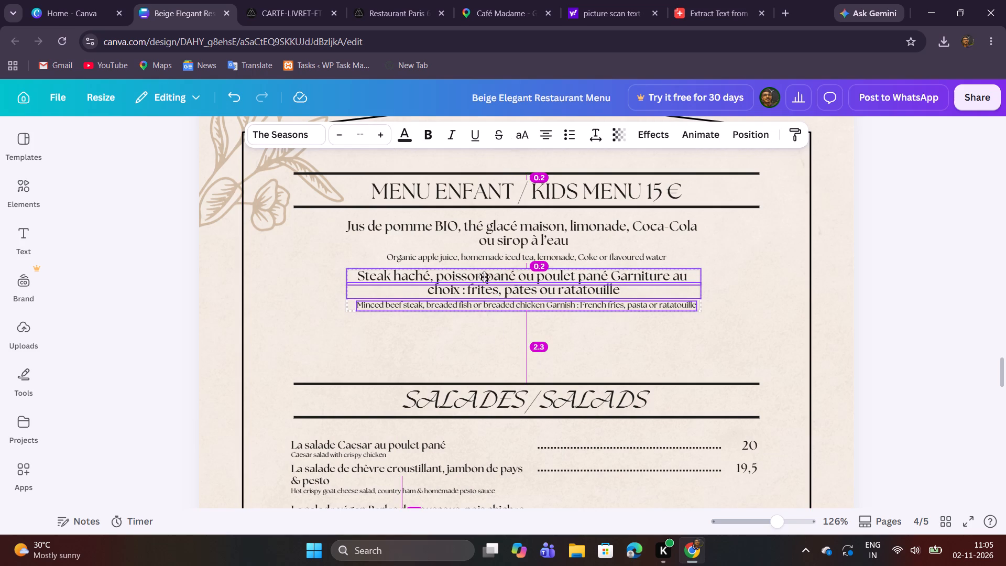
pyautogui.click(606, 333)
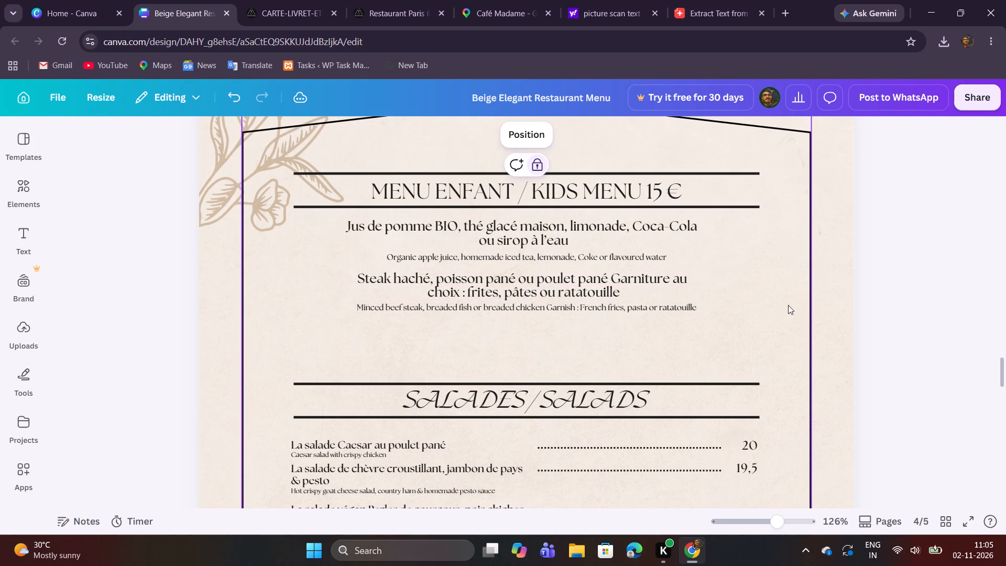
# Move the drinks and steak dish lines down together to leave more space below the Kids Menu heading.
pyautogui.scroll(-1, 791, 292)
pyautogui.scroll(1, 784, 291)
pyautogui.moveTo(581, 343); pyautogui.dragTo(540, 220)
pyautogui.keyDown('shift'); pyautogui.moveTo(583, 268); pyautogui.dragTo(583, 270); pyautogui.keyUp('shift')
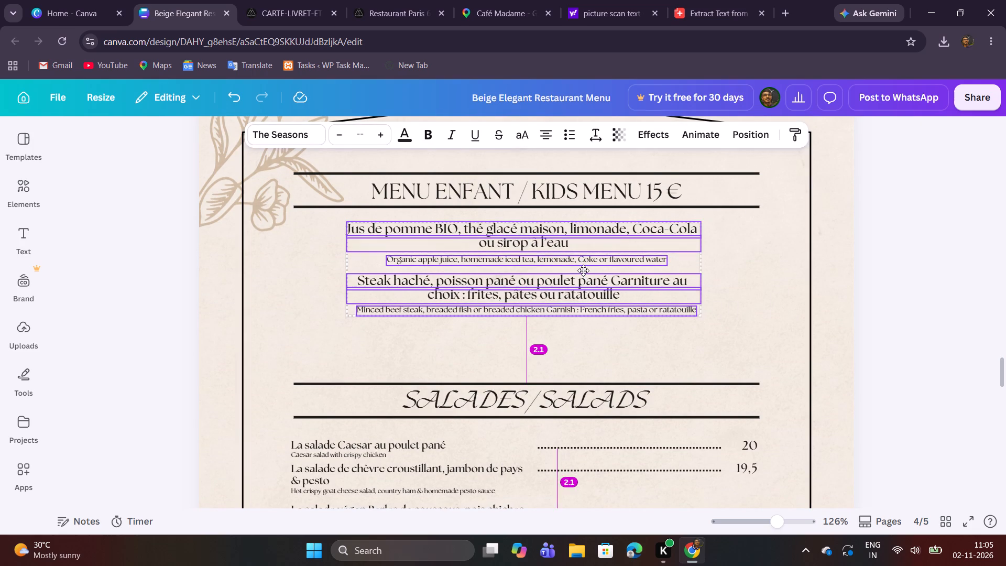
pyautogui.keyDown('shift'); pyautogui.moveTo(583, 270); pyautogui.dragTo(583, 281); pyautogui.keyUp('shift')
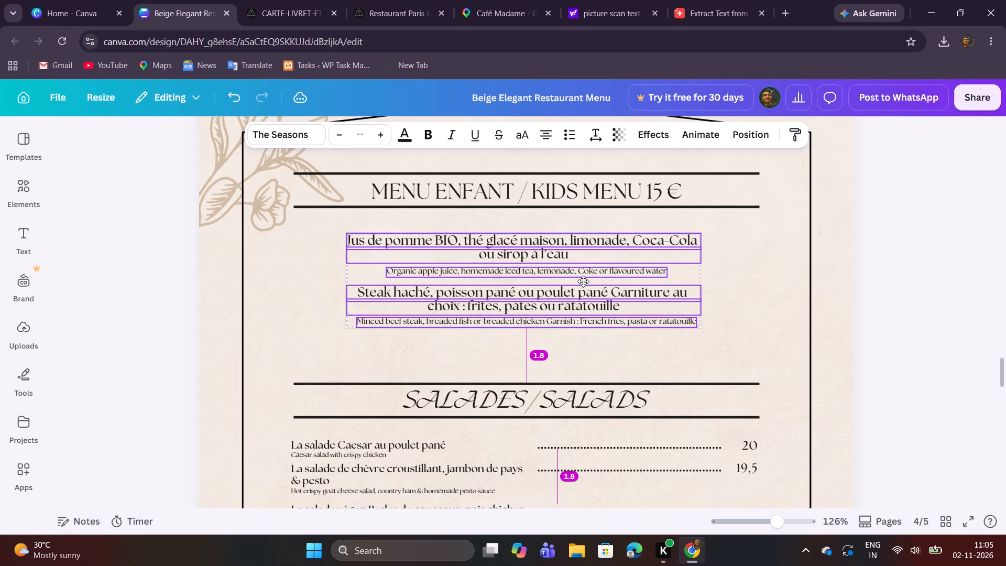
pyautogui.keyDown('shift'); pyautogui.moveTo(583, 281); pyautogui.dragTo(583, 285); pyautogui.keyUp('shift')
pyautogui.click(764, 287)
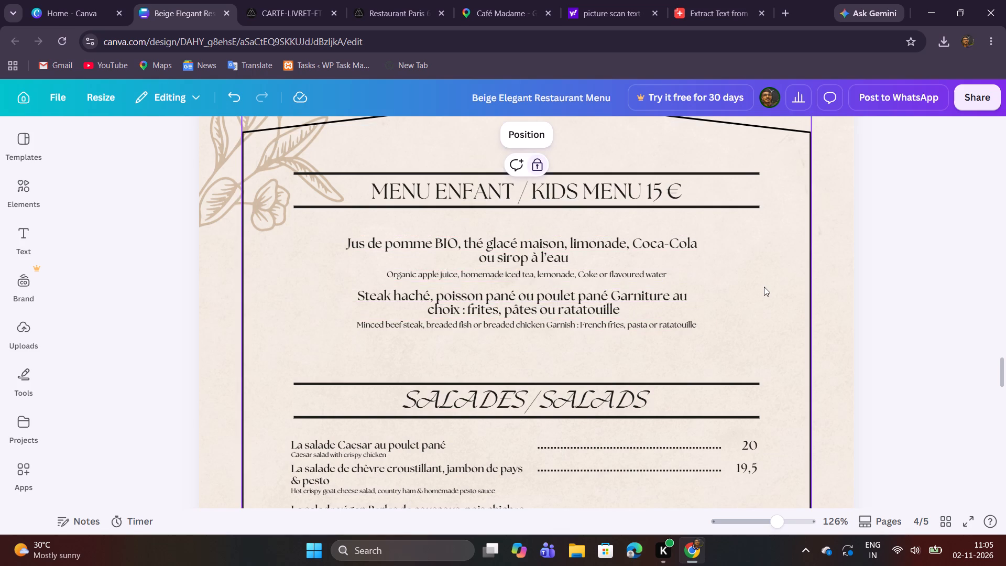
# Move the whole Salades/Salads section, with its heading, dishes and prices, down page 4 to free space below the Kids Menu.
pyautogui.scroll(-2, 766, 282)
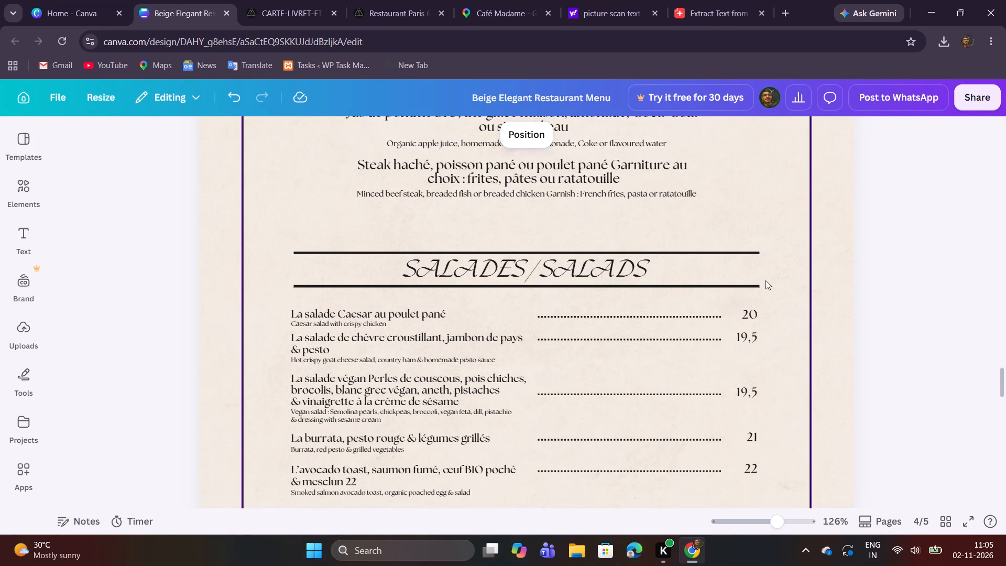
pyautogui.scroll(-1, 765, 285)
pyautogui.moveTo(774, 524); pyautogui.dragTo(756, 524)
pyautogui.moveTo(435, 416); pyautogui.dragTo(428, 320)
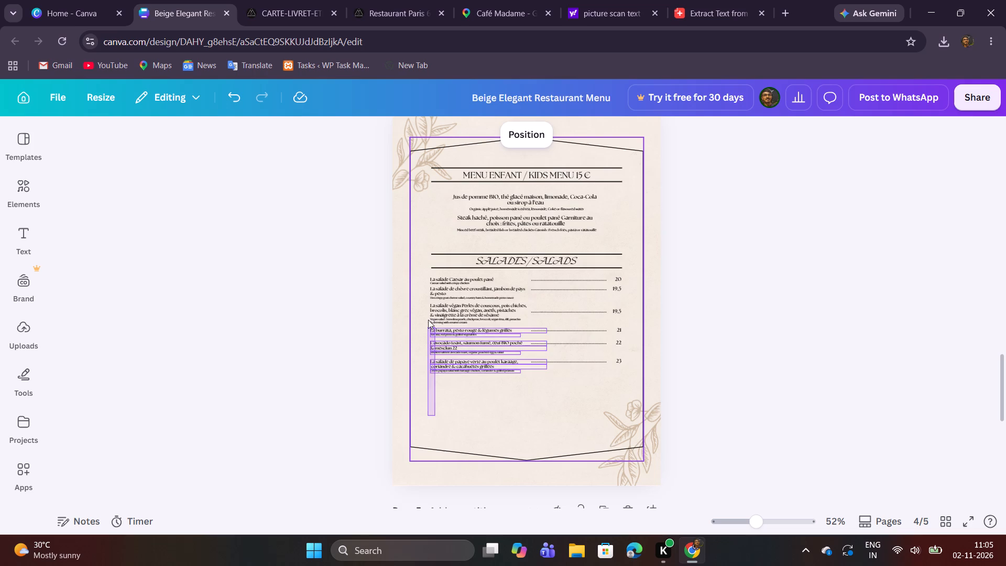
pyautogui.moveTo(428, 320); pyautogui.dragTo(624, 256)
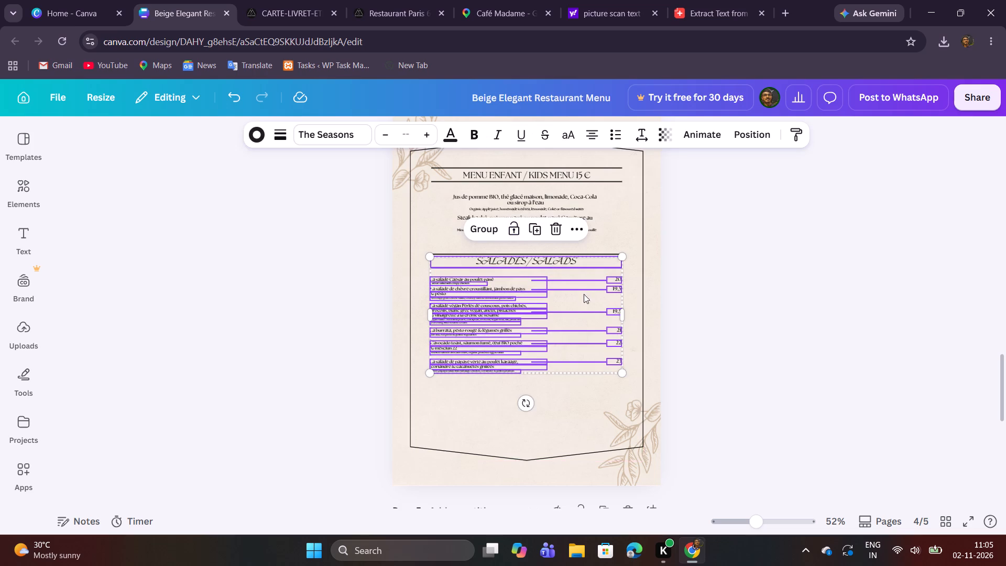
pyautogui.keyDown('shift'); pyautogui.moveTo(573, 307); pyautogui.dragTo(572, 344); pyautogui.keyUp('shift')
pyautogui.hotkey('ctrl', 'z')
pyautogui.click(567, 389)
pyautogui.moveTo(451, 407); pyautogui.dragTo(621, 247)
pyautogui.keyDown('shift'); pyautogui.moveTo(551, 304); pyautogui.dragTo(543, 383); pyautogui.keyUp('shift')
# Copy the French dessert line "Un pot de glace vanille/chocolat, vanille/fraise ou une crêpe" from the PDF's Kids Menu.
pyautogui.moveTo(761, 521); pyautogui.dragTo(772, 523)
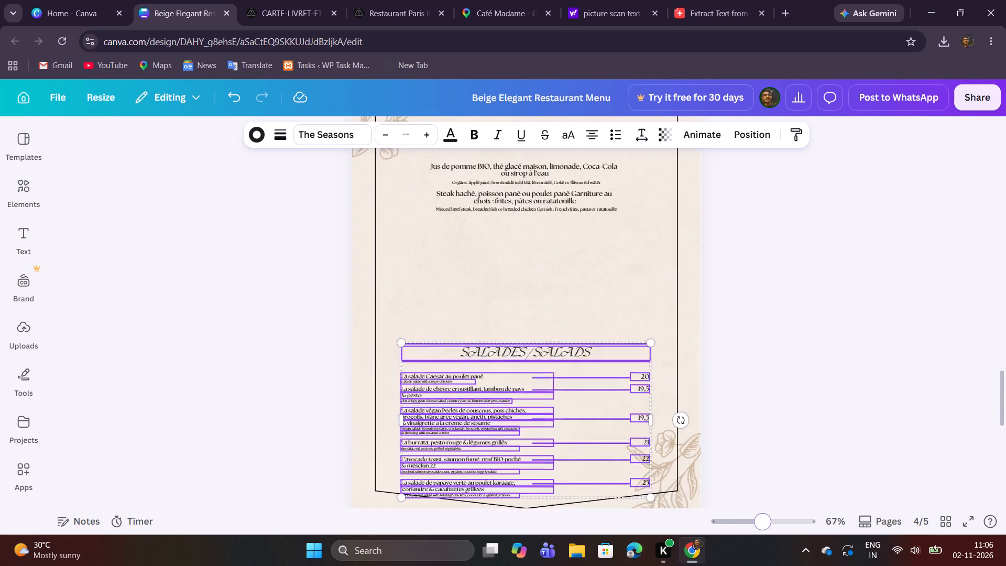
pyautogui.moveTo(772, 523); pyautogui.dragTo(778, 525)
pyautogui.scroll(3, 752, 393)
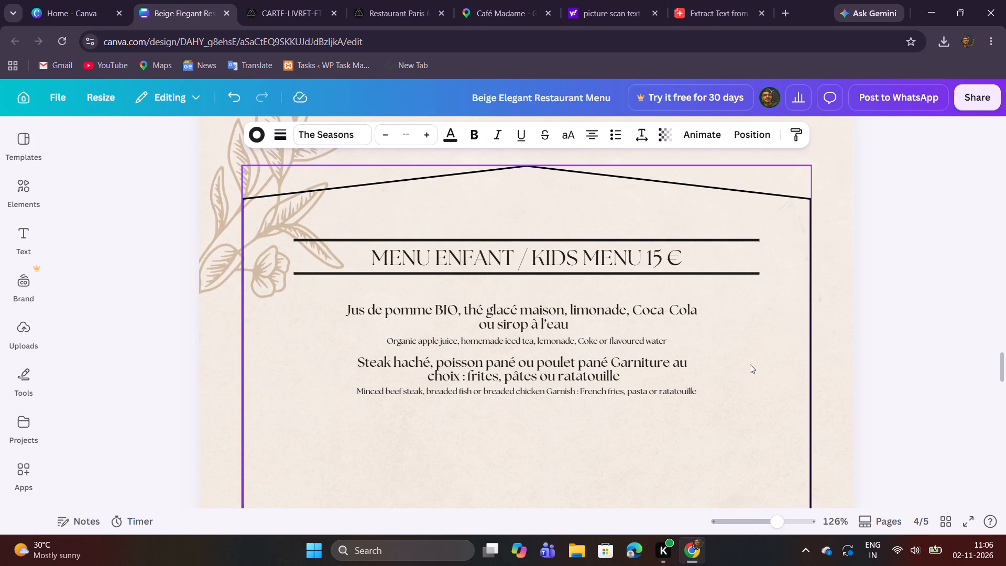
pyautogui.click(280, 0)
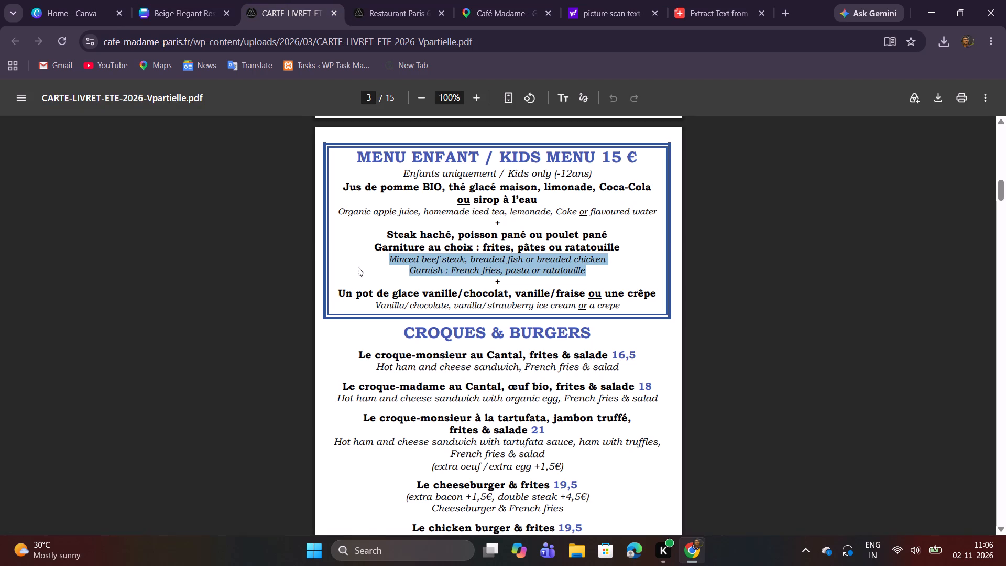
pyautogui.moveTo(340, 293); pyautogui.dragTo(581, 289)
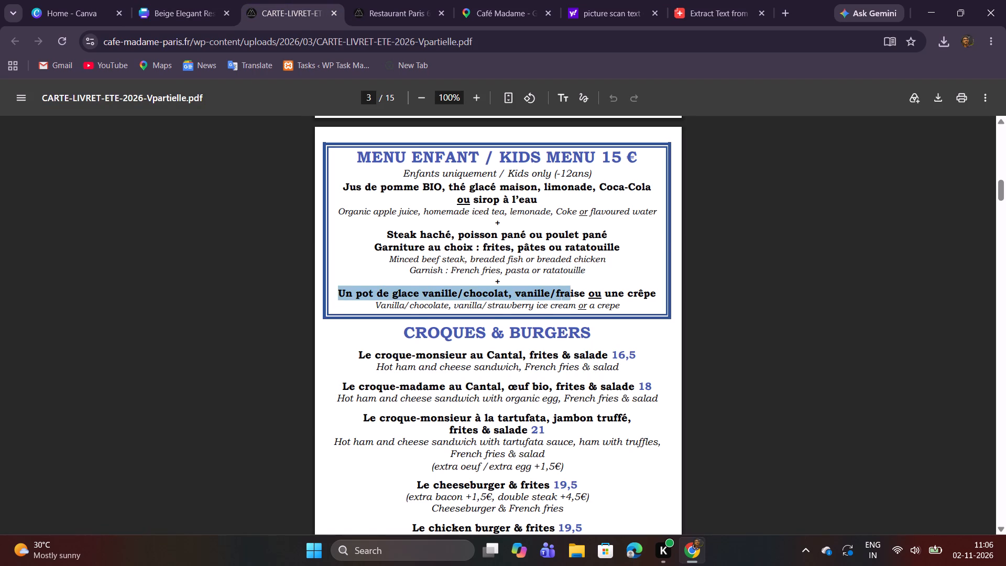
pyautogui.moveTo(581, 289); pyautogui.dragTo(661, 290)
pyautogui.hotkey('ctrl', 'c')
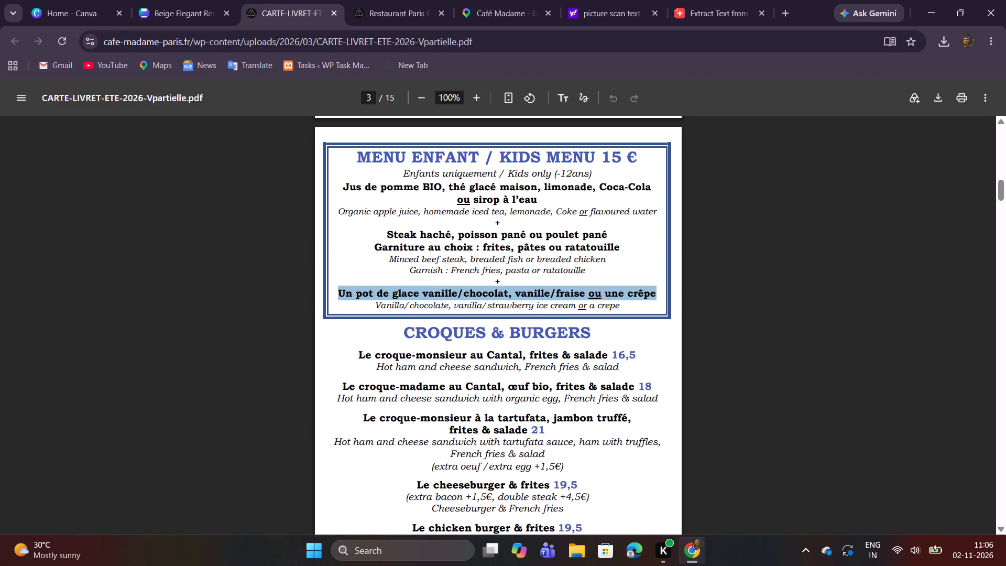
pyautogui.click(163, 0)
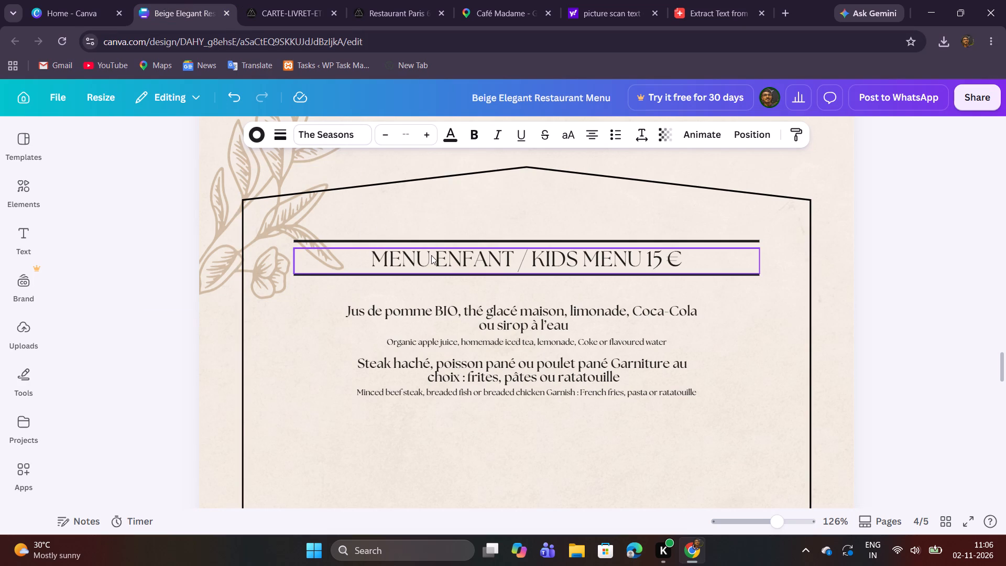
pyautogui.click(289, 8)
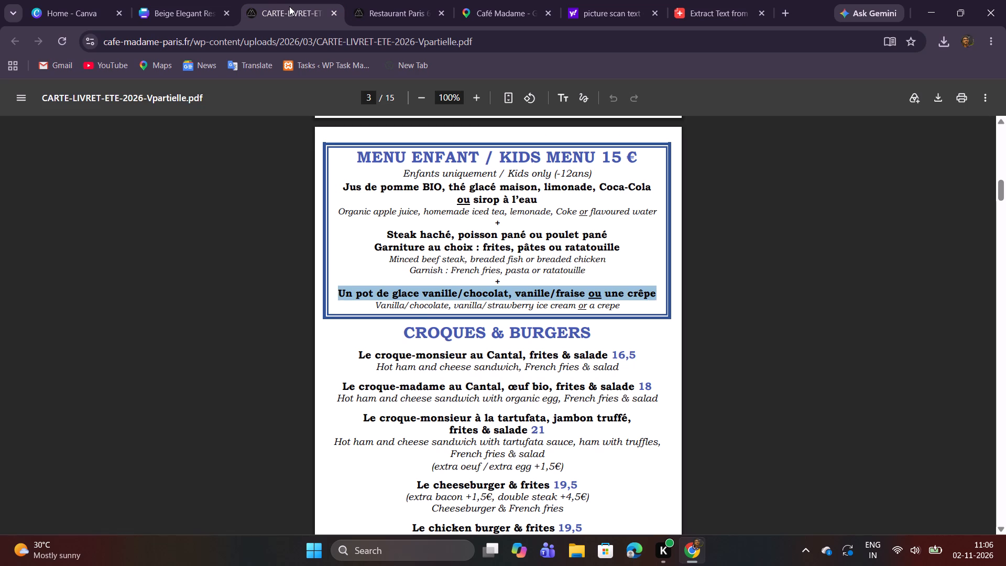
pyautogui.click(185, 0)
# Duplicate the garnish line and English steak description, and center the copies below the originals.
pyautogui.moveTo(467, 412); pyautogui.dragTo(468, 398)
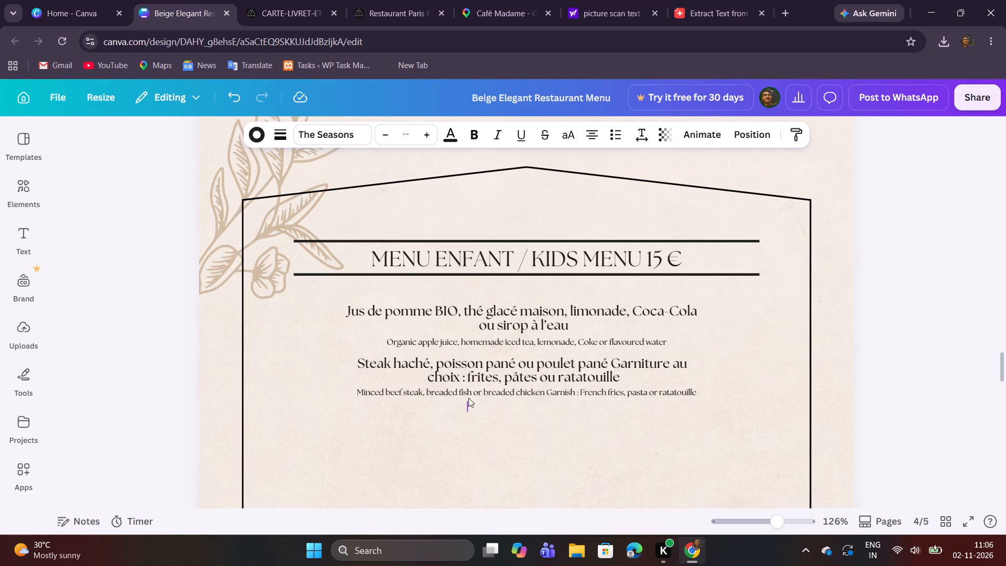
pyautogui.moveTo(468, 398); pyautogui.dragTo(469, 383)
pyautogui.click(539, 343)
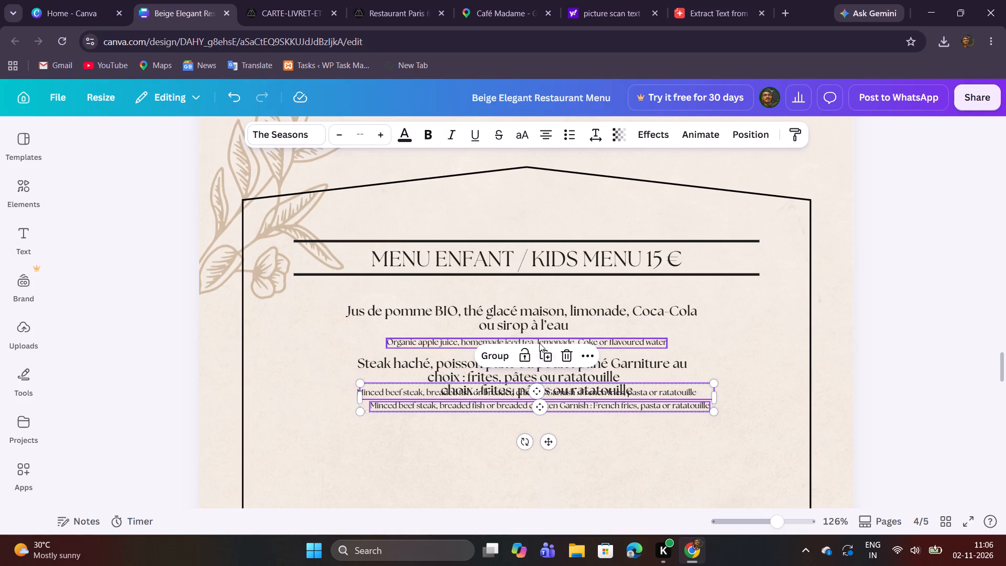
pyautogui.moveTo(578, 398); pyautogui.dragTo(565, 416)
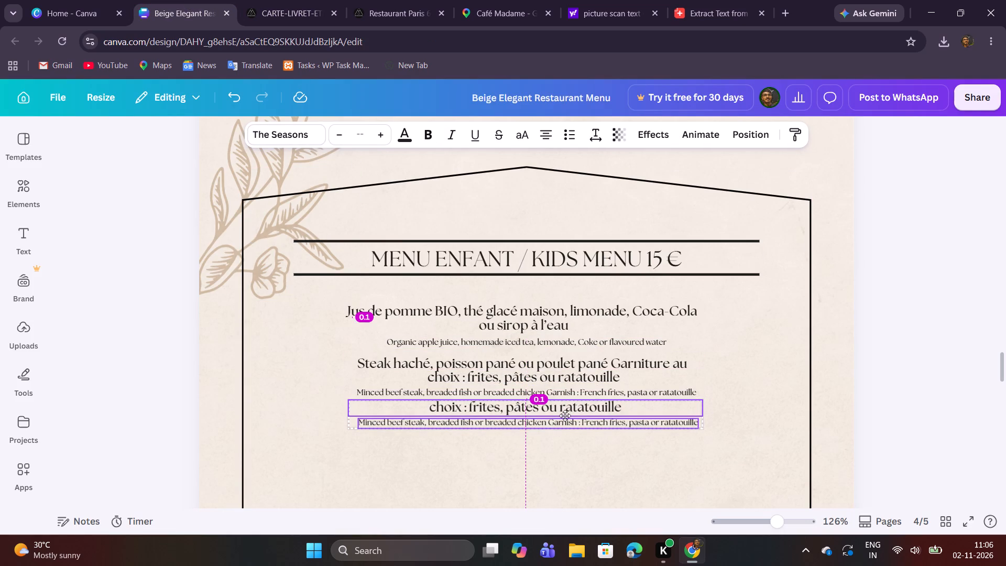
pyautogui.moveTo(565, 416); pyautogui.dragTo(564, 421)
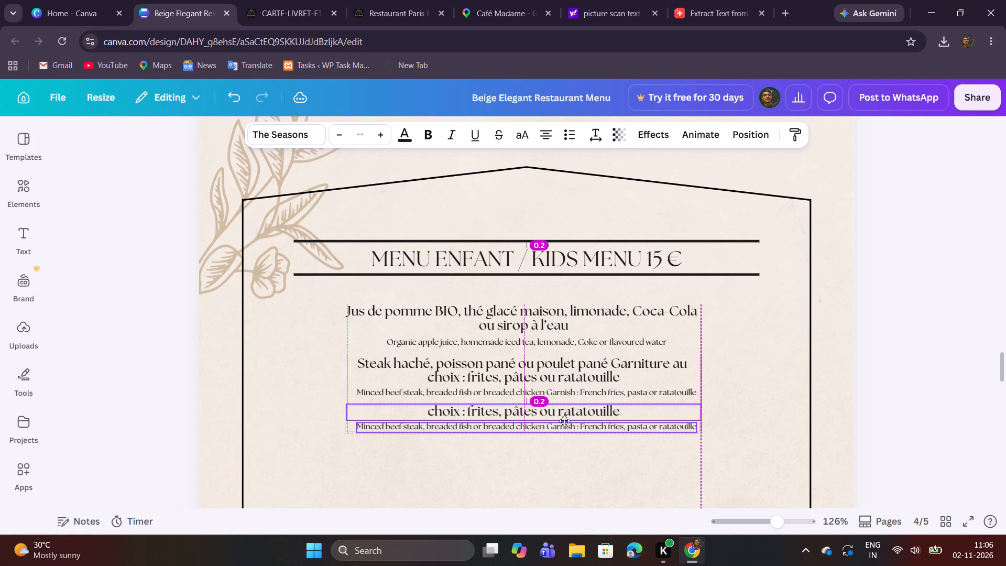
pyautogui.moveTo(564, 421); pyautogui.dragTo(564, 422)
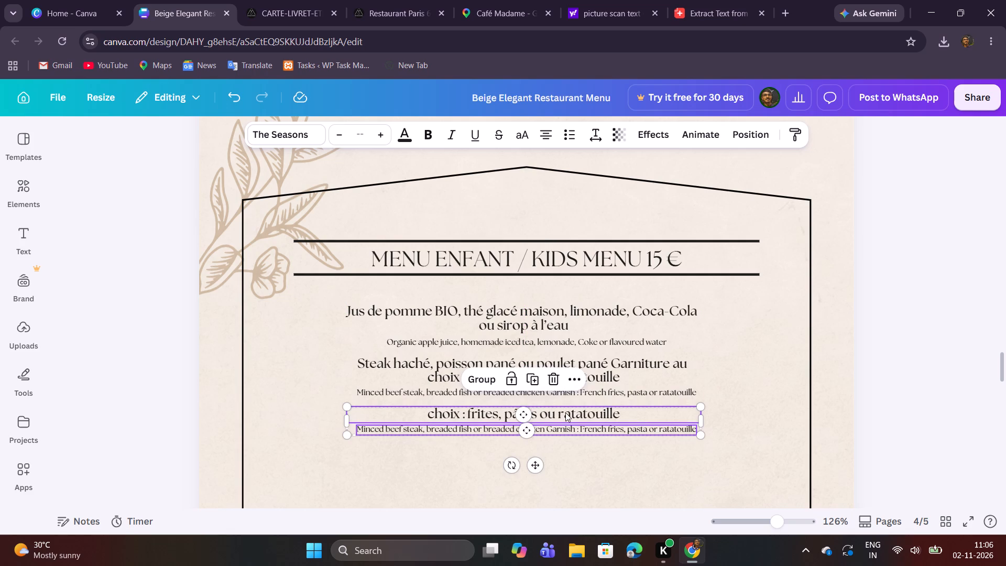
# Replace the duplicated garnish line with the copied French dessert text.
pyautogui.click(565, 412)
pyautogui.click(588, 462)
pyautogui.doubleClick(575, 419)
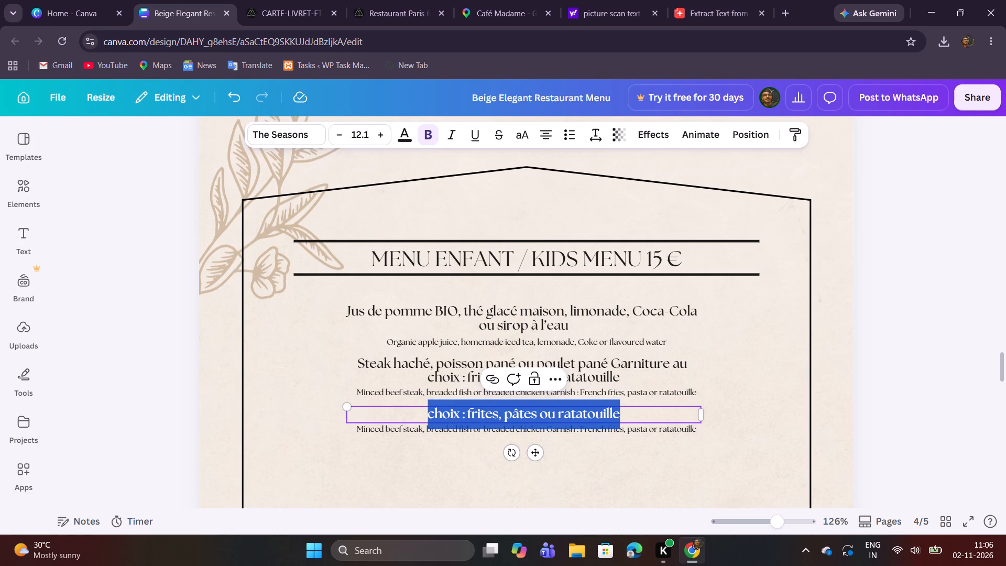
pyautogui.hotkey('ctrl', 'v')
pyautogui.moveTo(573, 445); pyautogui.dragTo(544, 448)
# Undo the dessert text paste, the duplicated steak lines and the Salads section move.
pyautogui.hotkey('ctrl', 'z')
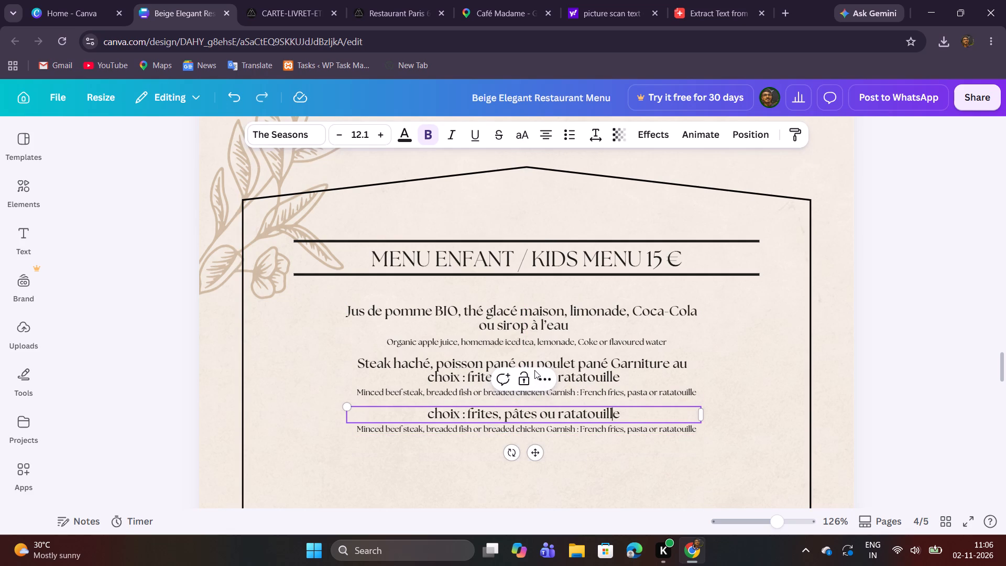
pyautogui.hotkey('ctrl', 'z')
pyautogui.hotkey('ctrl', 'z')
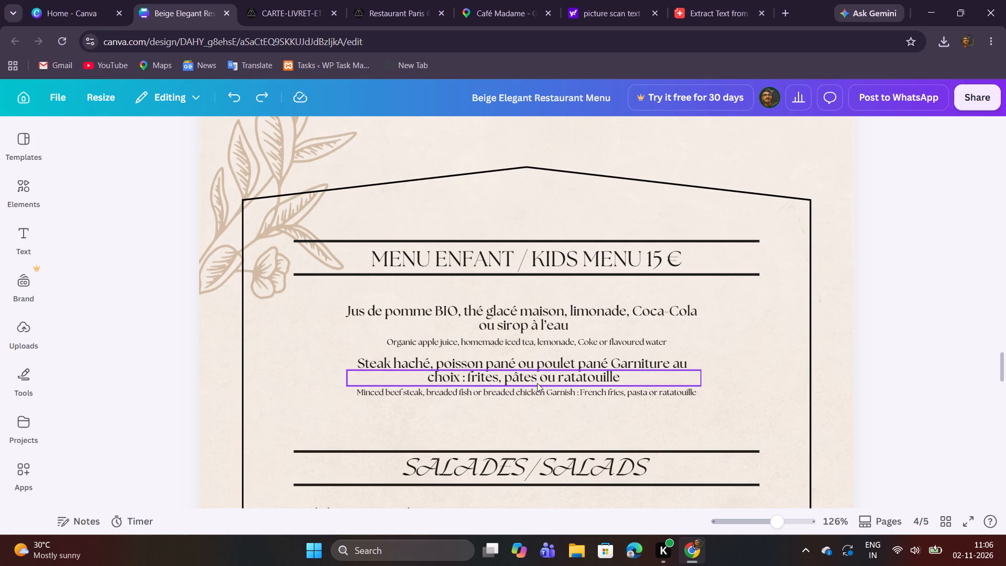
# Move the whole Salades/Salads section down to the bottom of page 4, leaving space below the Kids Menu dishes.
pyautogui.scroll(-2, 532, 381)
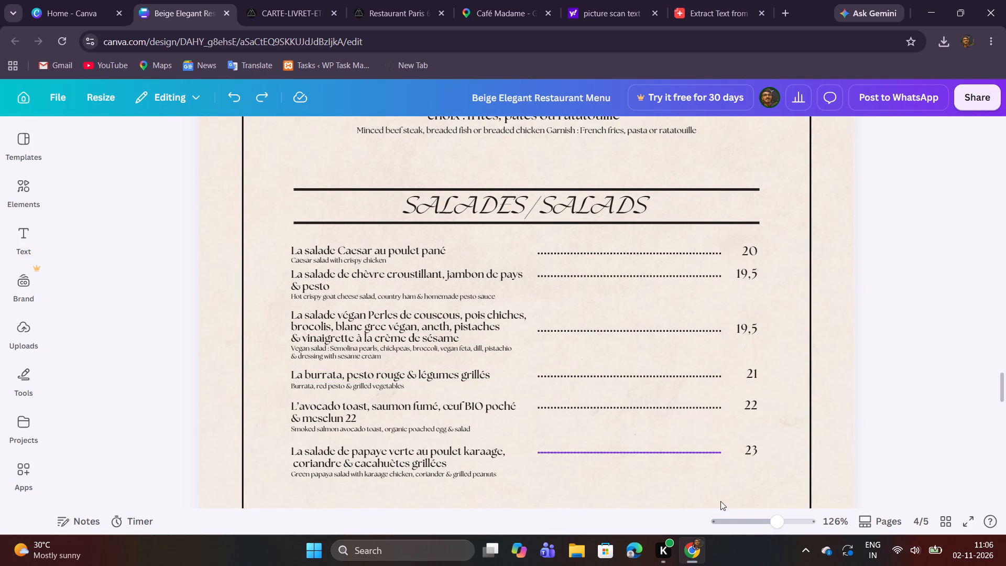
pyautogui.moveTo(773, 527); pyautogui.dragTo(745, 535)
pyautogui.moveTo(487, 376); pyautogui.dragTo(485, 364)
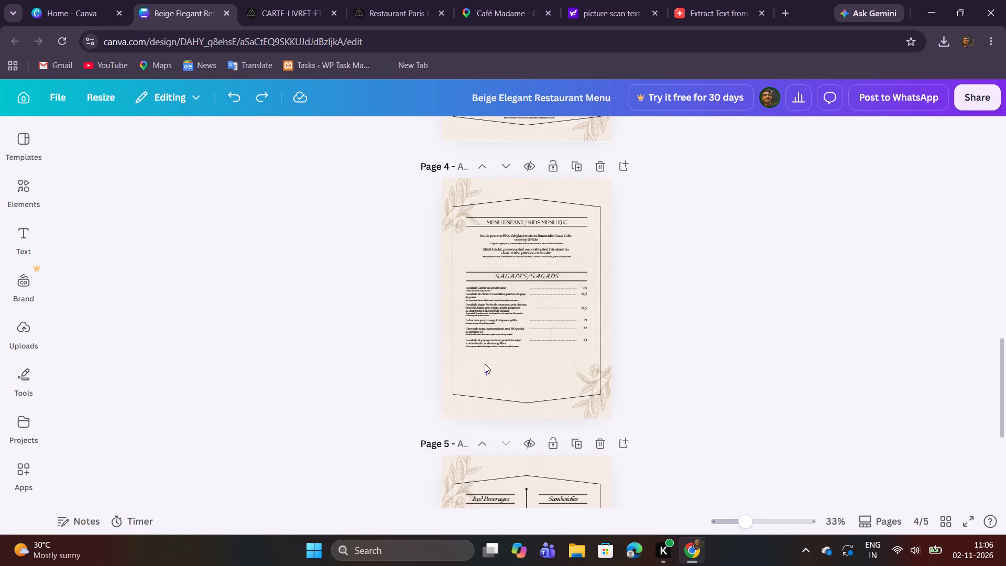
pyautogui.moveTo(485, 364); pyautogui.dragTo(587, 263)
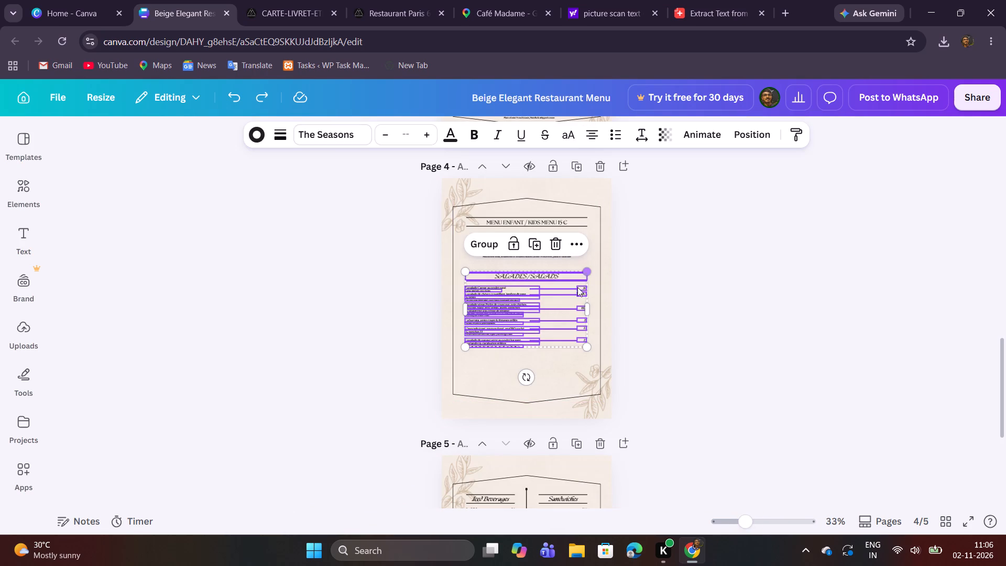
pyautogui.keyDown('shift'); pyautogui.moveTo(557, 295); pyautogui.dragTo(559, 360); pyautogui.keyUp('shift')
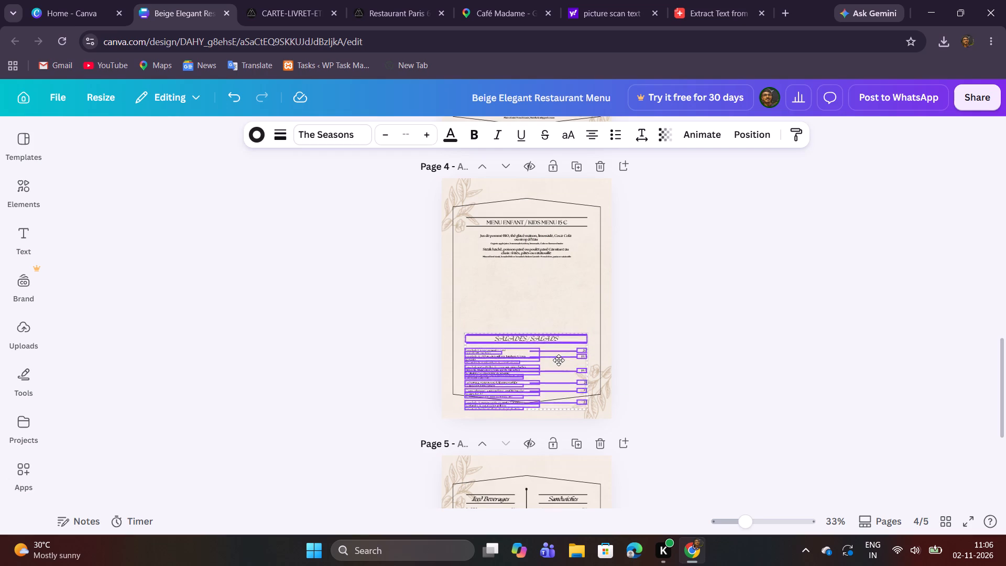
pyautogui.keyDown('shift'); pyautogui.moveTo(559, 360); pyautogui.dragTo(559, 361); pyautogui.keyUp('shift')
# Duplicate the three steak dish lines and center the copies below the originals with a matching 0.3 gap.
pyautogui.moveTo(750, 534); pyautogui.dragTo(772, 538)
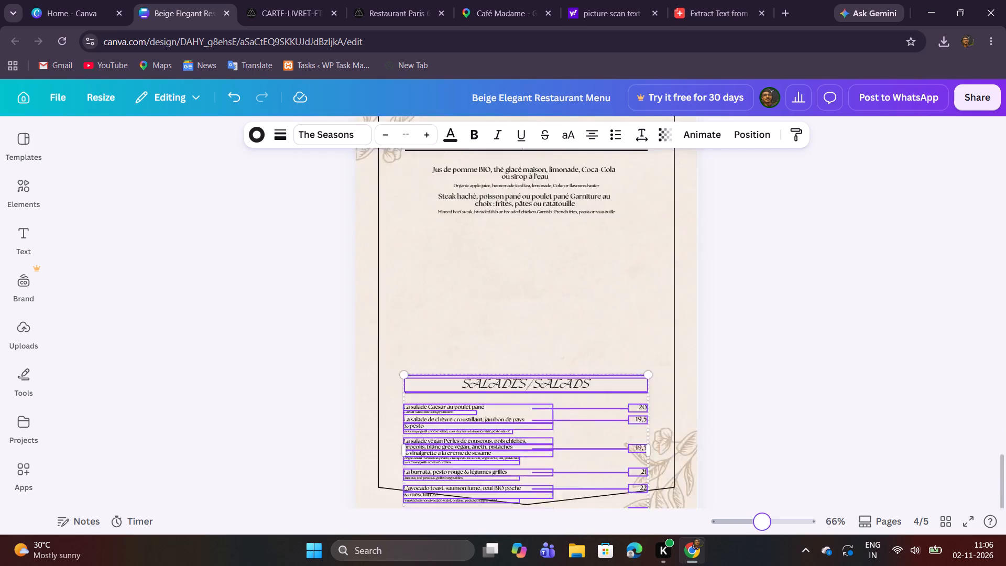
pyautogui.moveTo(772, 538); pyautogui.dragTo(775, 539)
pyautogui.scroll(4, 682, 351)
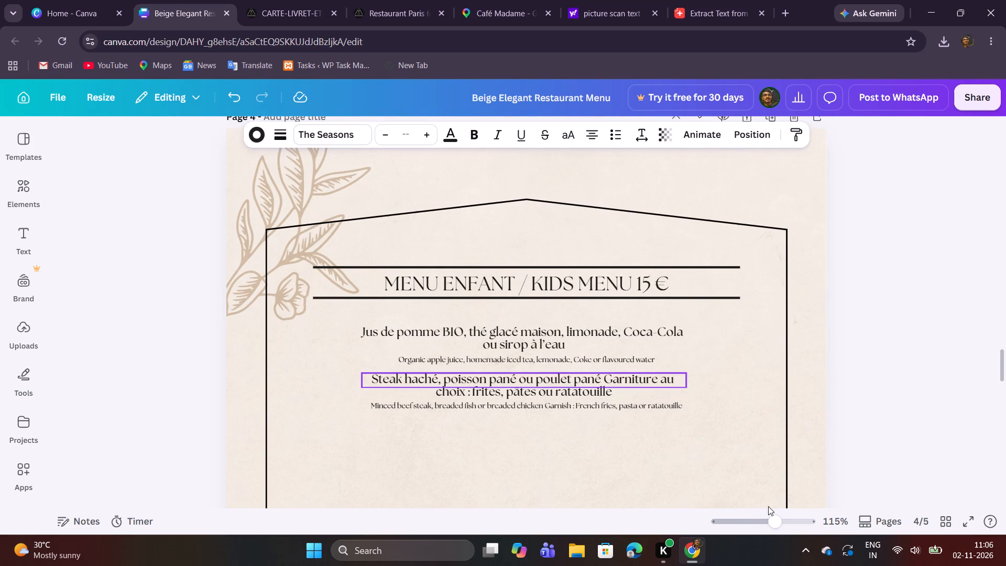
pyautogui.moveTo(777, 529); pyautogui.dragTo(782, 530)
pyautogui.scroll(-1, 713, 418)
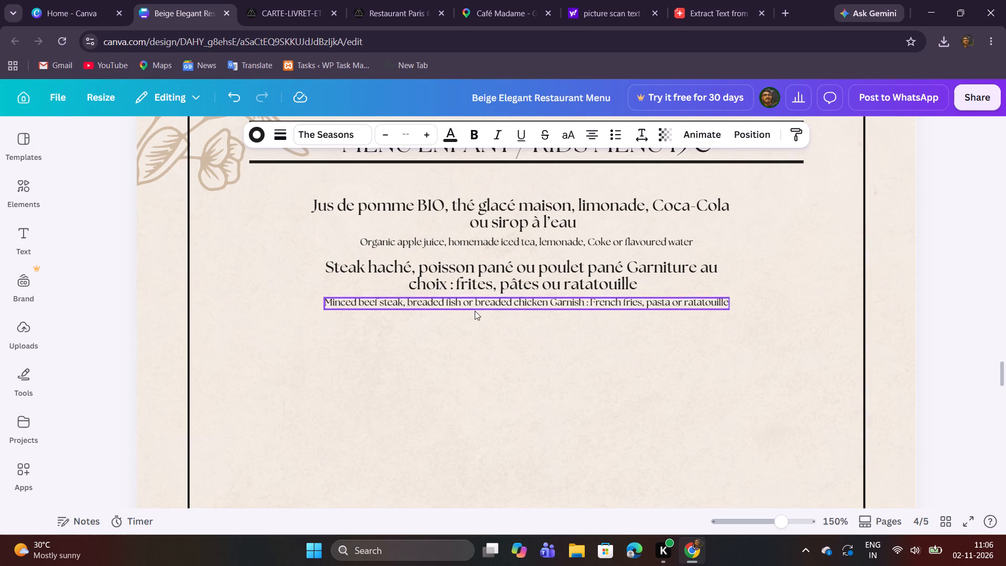
pyautogui.moveTo(399, 340); pyautogui.dragTo(420, 268)
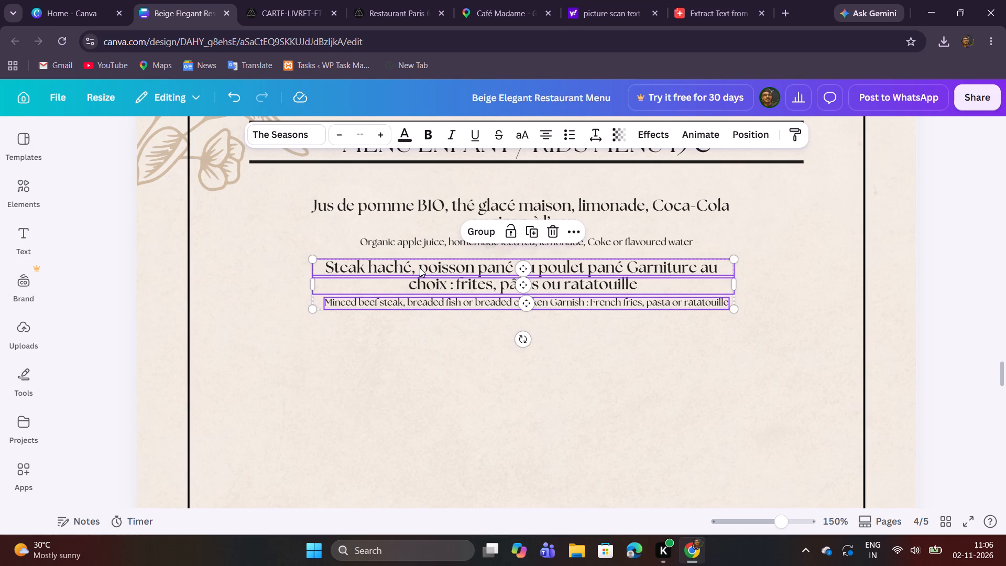
pyautogui.click(534, 234)
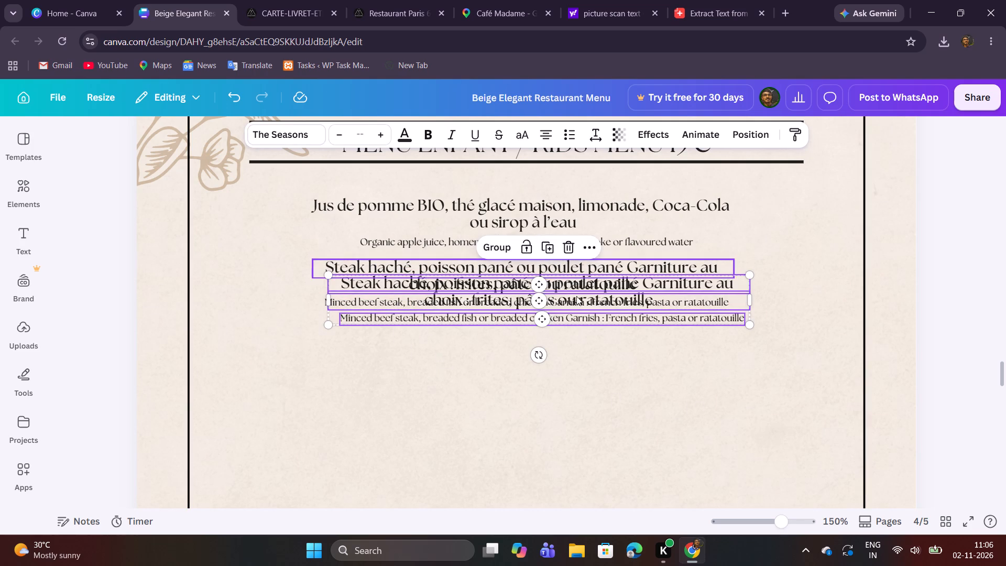
pyautogui.moveTo(576, 296); pyautogui.dragTo(555, 342)
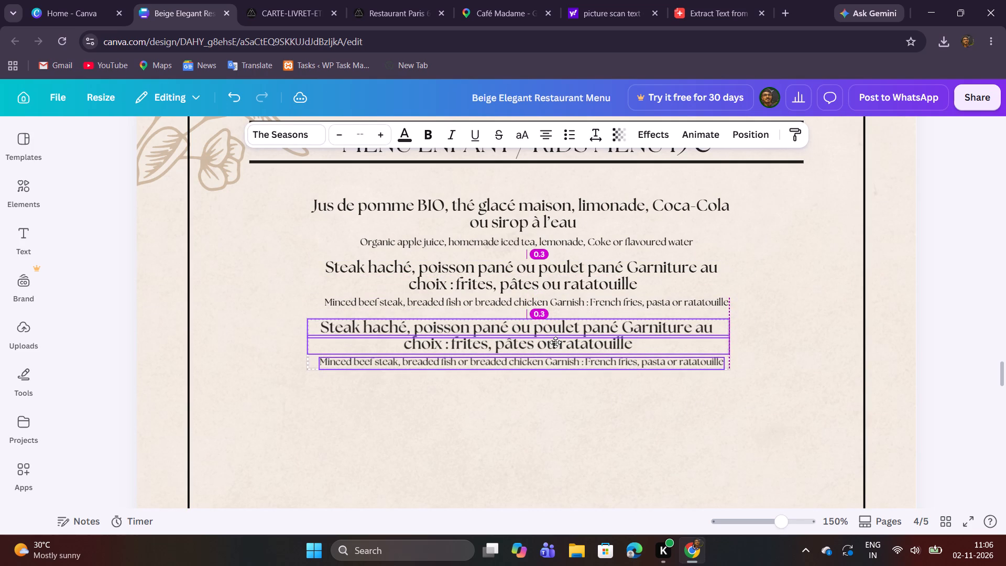
pyautogui.moveTo(555, 342); pyautogui.dragTo(554, 343)
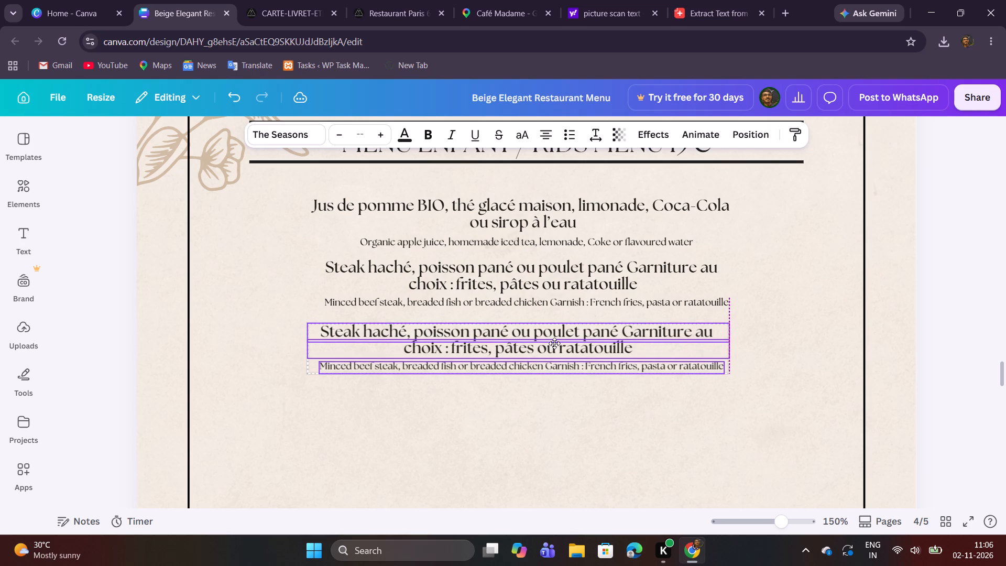
pyautogui.moveTo(554, 343); pyautogui.dragTo(560, 343)
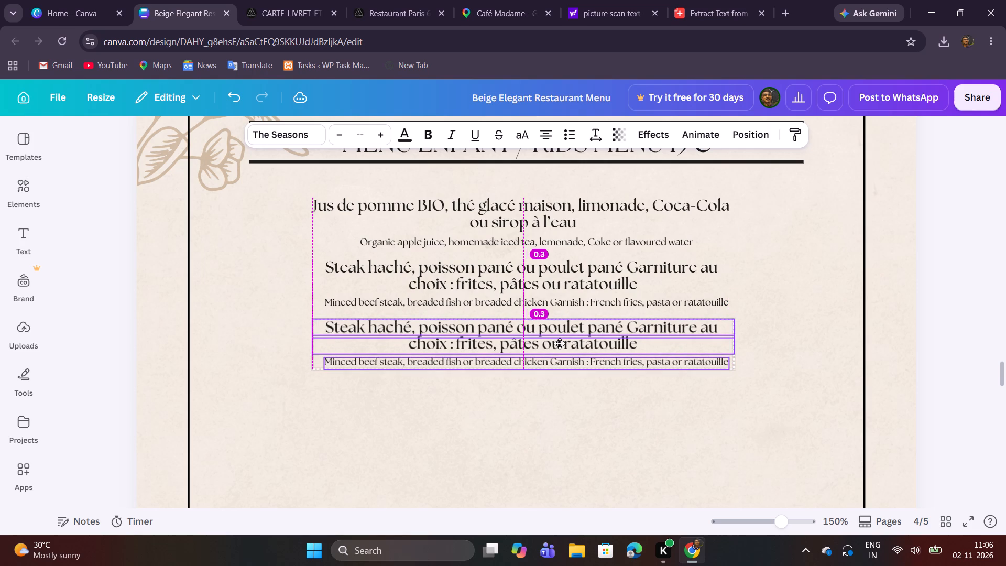
pyautogui.moveTo(560, 343); pyautogui.dragTo(561, 343)
pyautogui.moveTo(561, 343); pyautogui.dragTo(562, 343)
pyautogui.click(572, 403)
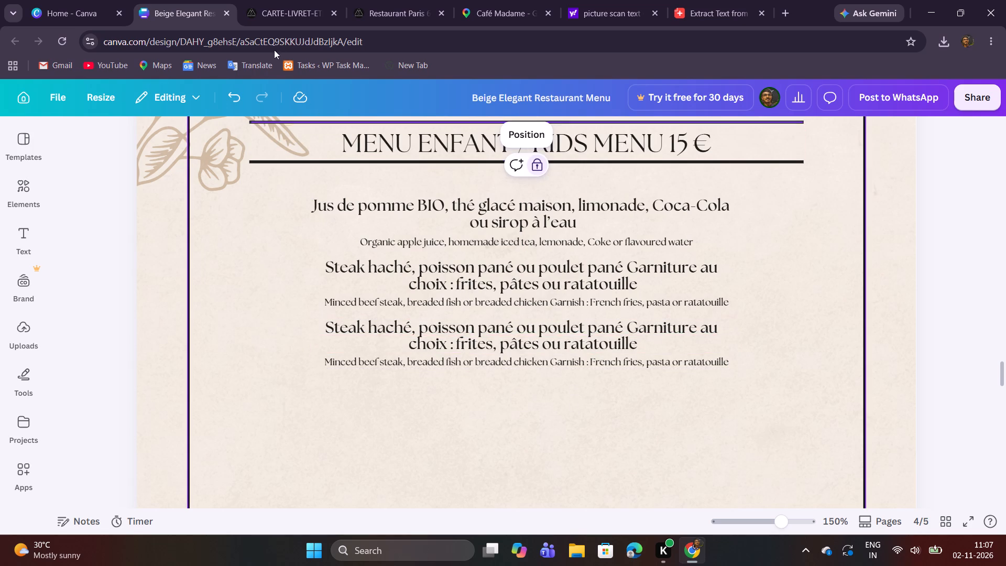
# Replace the first duplicated steak line with "Un pot de glace vanille/chocolat, vanille/fraise ou une crêpe" from the PDF.
pyautogui.click(266, 0)
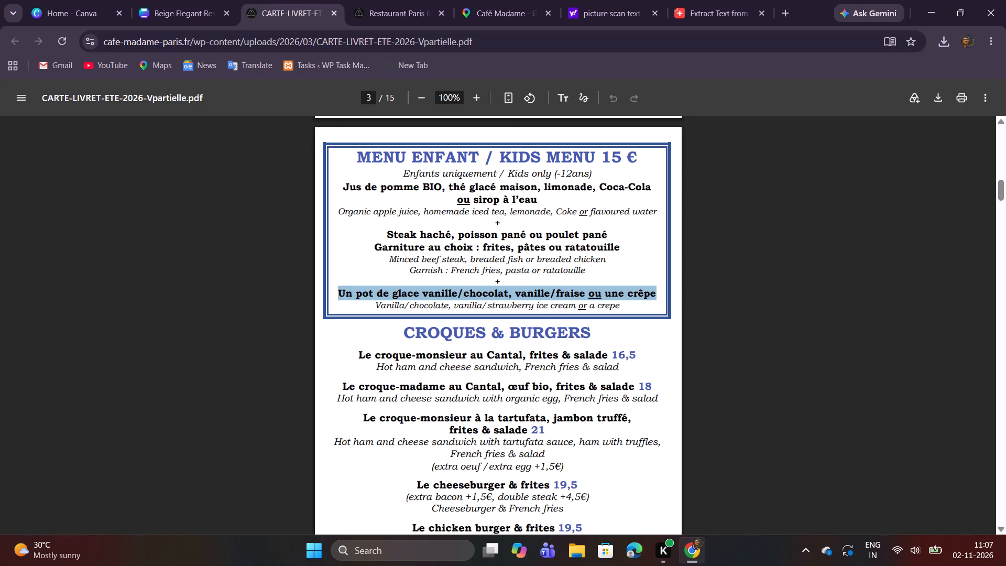
pyautogui.hotkey('ctrl', 'c')
pyautogui.click(202, 0)
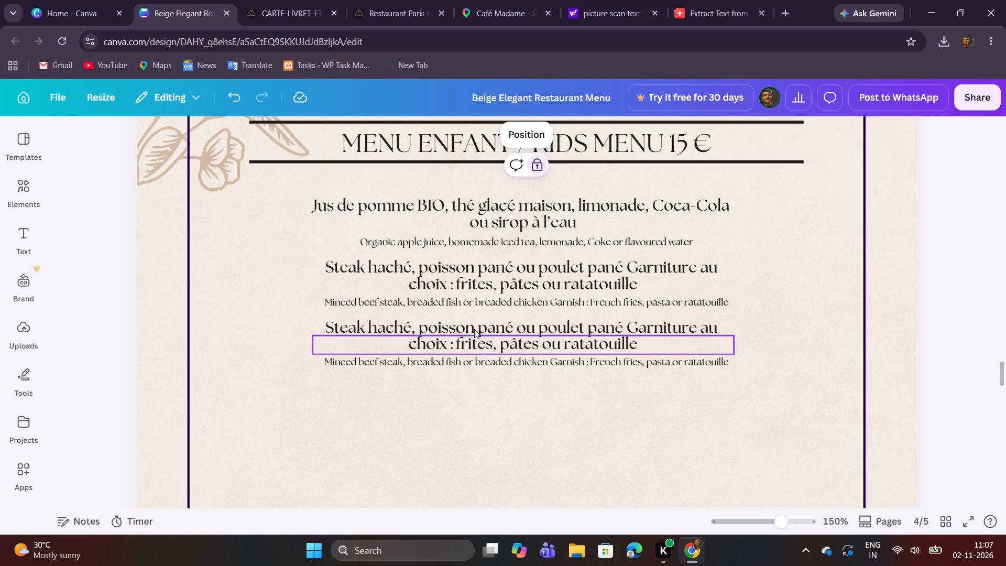
pyautogui.doubleClick(477, 325)
pyautogui.hotkey('ctrl', 'v')
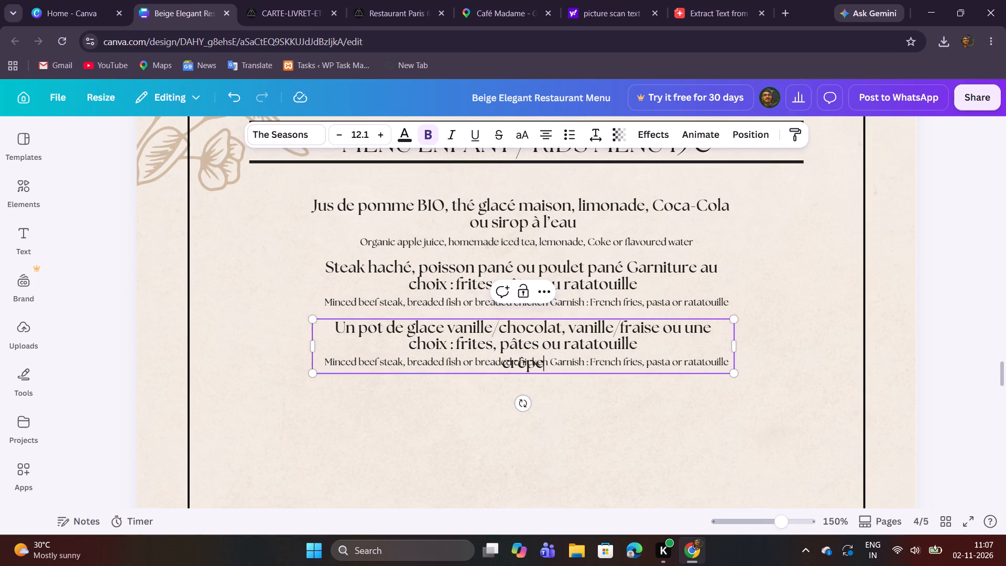
# Move "crêpe" out of the first dessert line into the second duplicated line, replacing "choix : frites, pâtes ou ratatouille".
pyautogui.moveTo(552, 364); pyautogui.dragTo(460, 357)
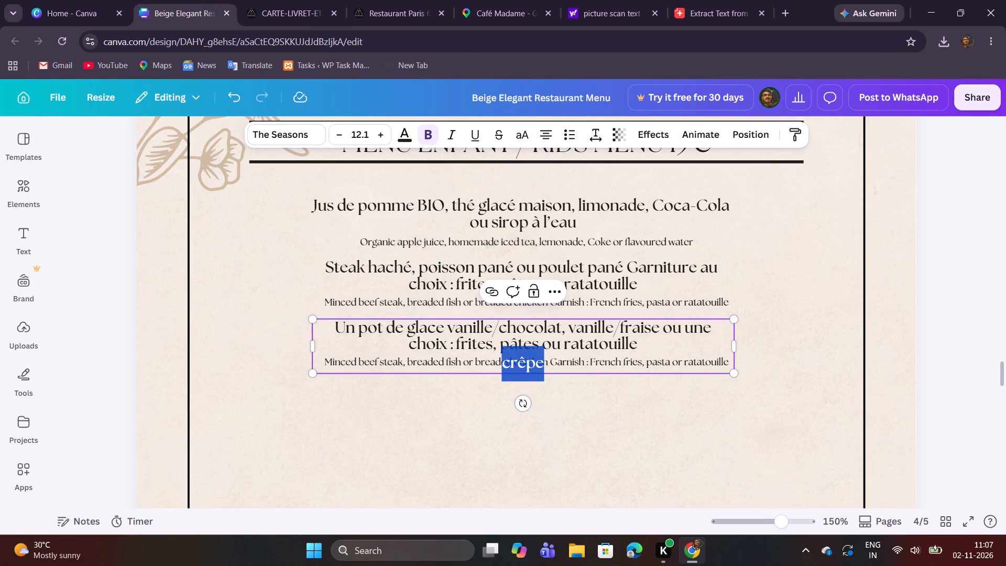
pyautogui.hotkey('ctrl', 'x')
pyautogui.doubleClick(486, 350)
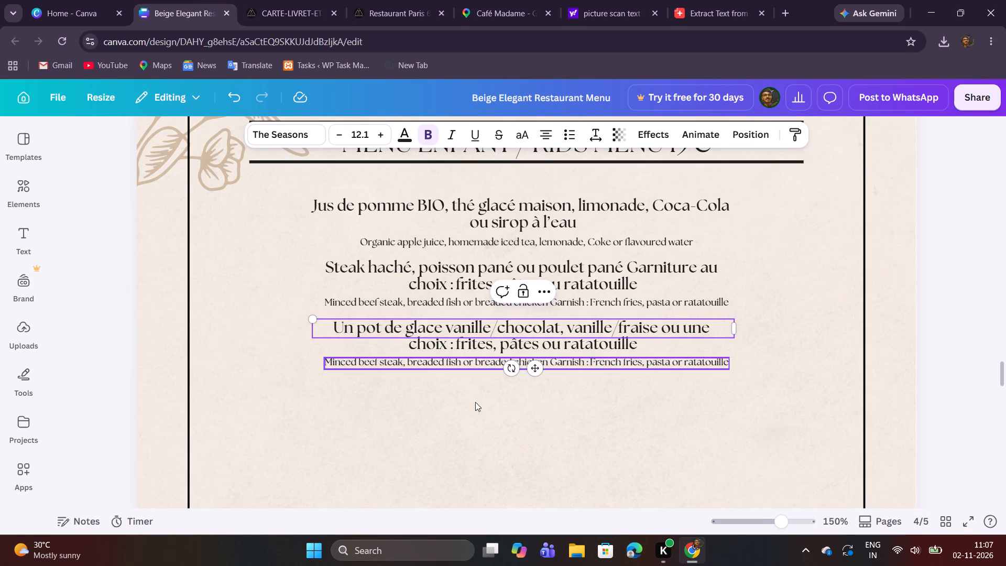
pyautogui.click(475, 402)
pyautogui.doubleClick(488, 352)
pyautogui.hotkey('ctrl', 'v')
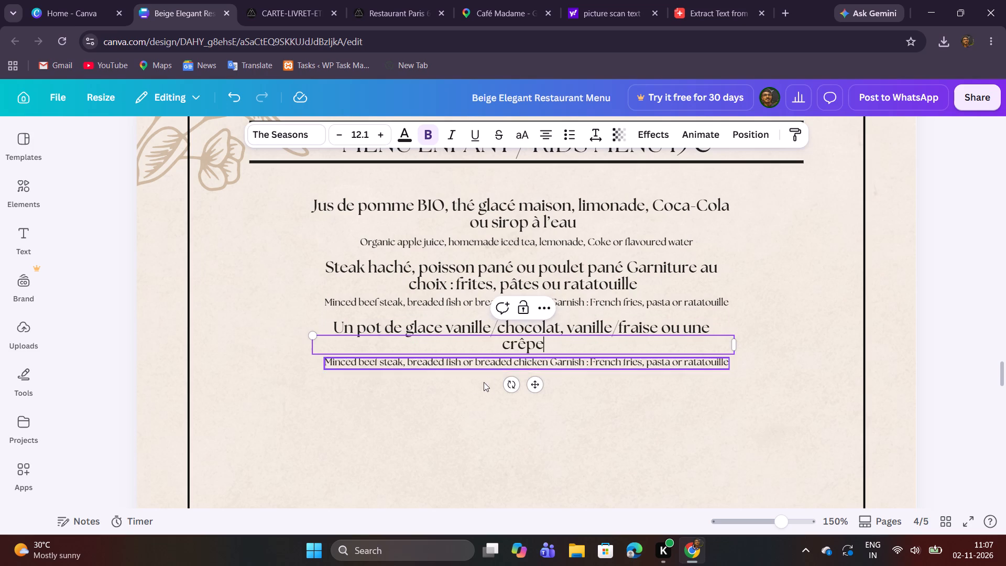
pyautogui.click(466, 408)
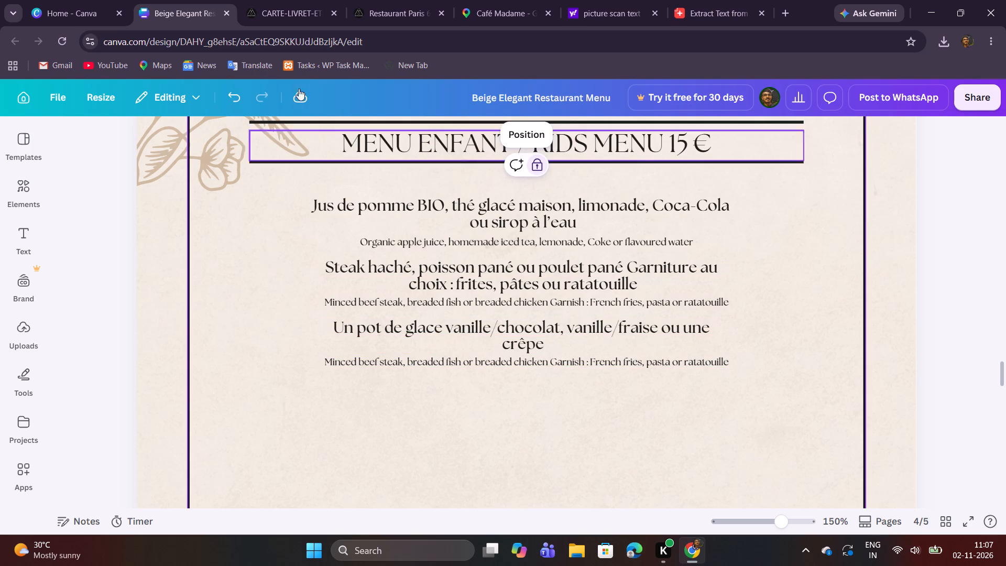
# Replace the duplicated English steak description with "Vanilla/chocolate, vanilla/strawberry ice cream or a crepe" from the PDF.
pyautogui.click(287, 16)
pyautogui.moveTo(378, 308); pyautogui.dragTo(622, 308)
pyautogui.hotkey('ctrl', 'c')
pyautogui.hotkey('ctrl', 'c')
pyautogui.click(210, 0)
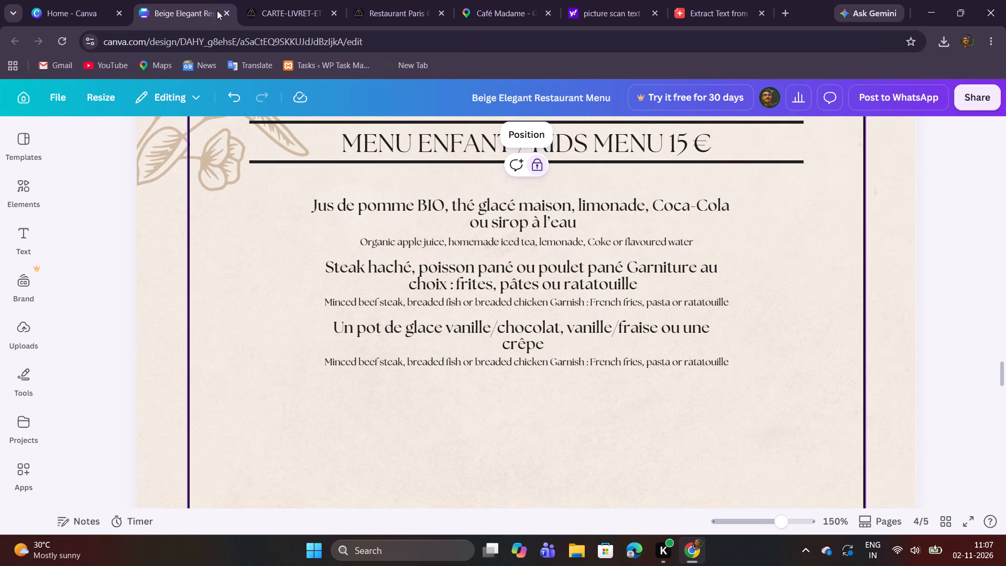
pyautogui.doubleClick(521, 368)
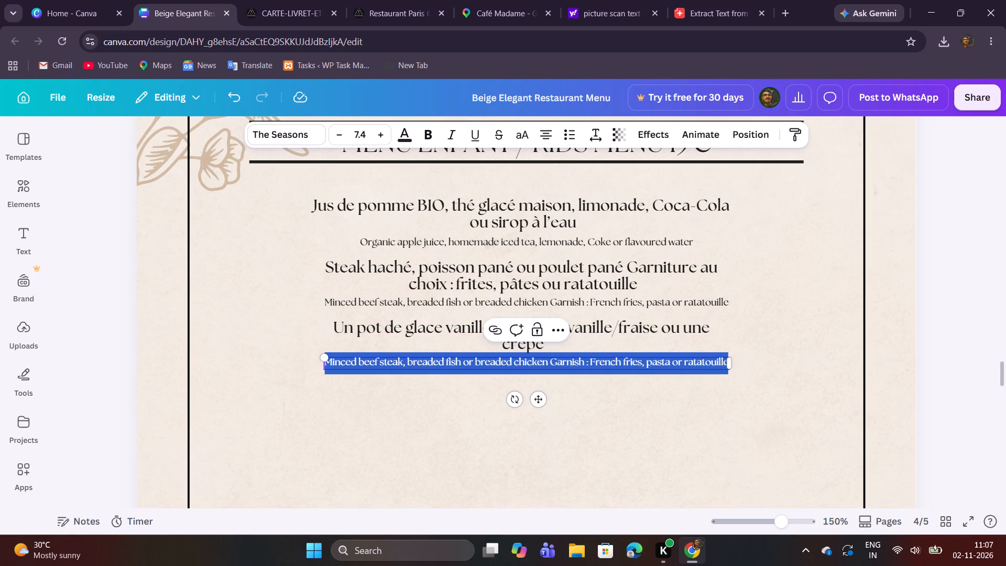
pyautogui.hotkey('ctrl', 'v')
pyautogui.click(641, 399)
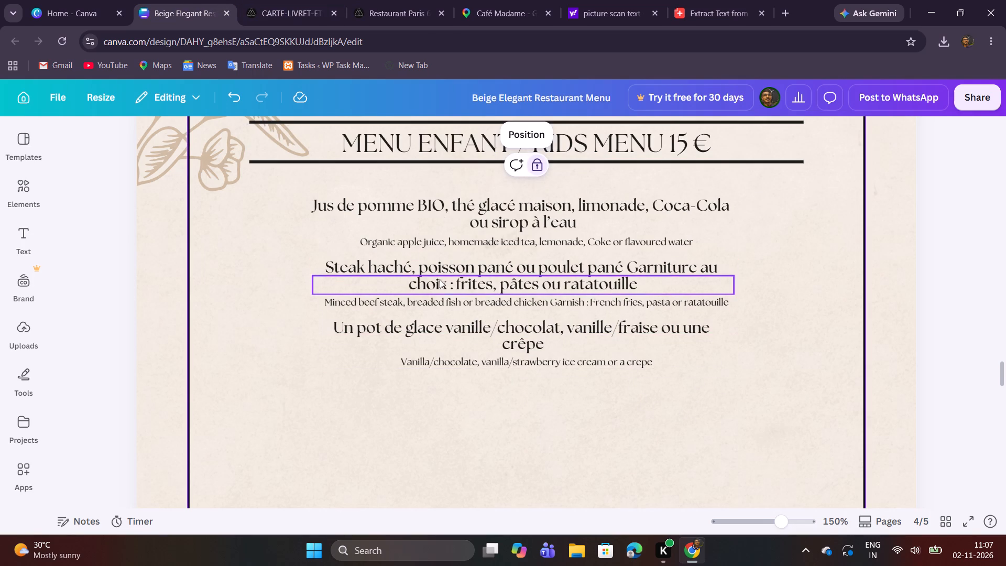
# Duplicate the "Organic apple juice" description line and place the copy centered between the Kids Menu heading and the first dish.
pyautogui.click(465, 240)
pyautogui.click(466, 247)
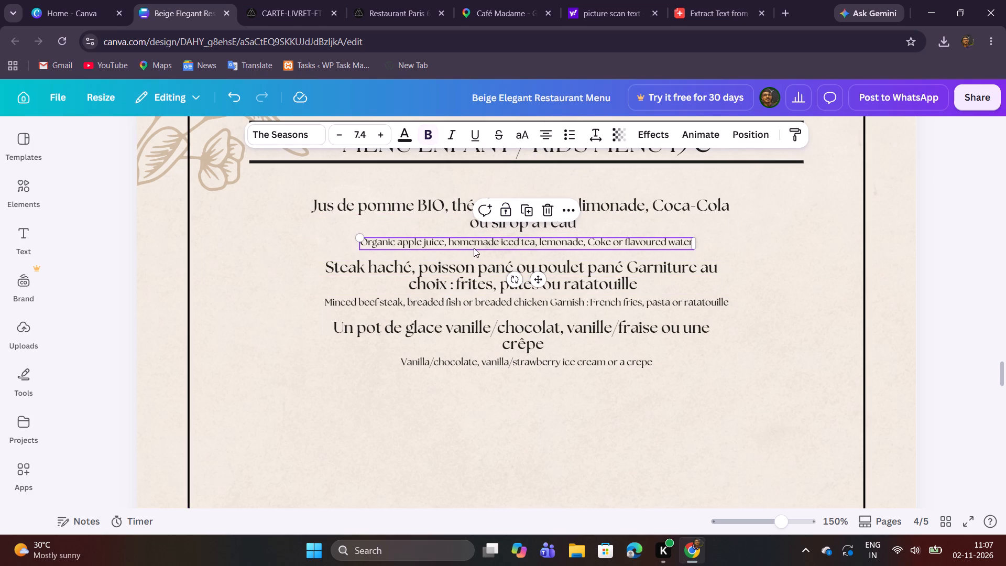
pyautogui.scroll(1, 493, 327)
pyautogui.click(286, 0)
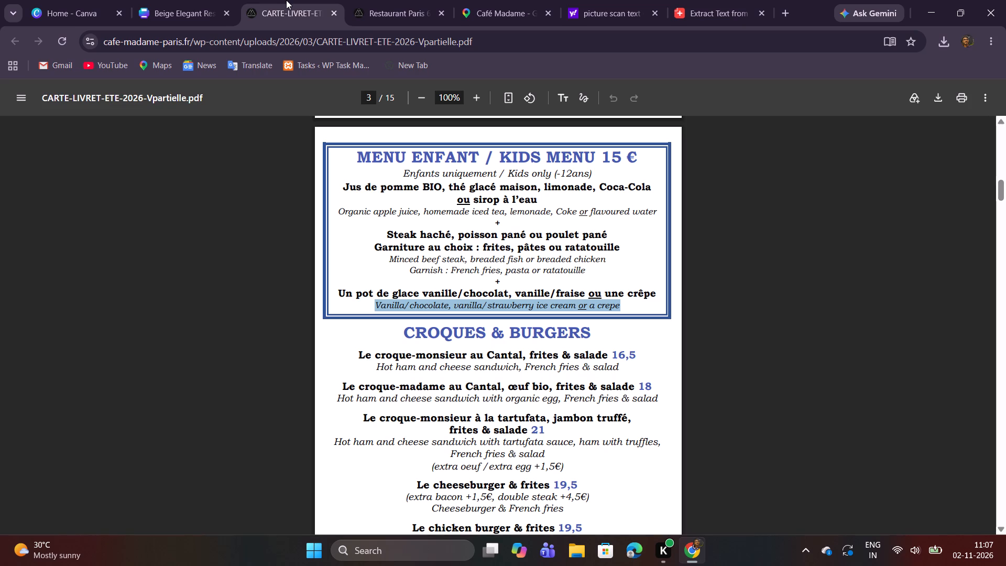
pyautogui.click(189, 0)
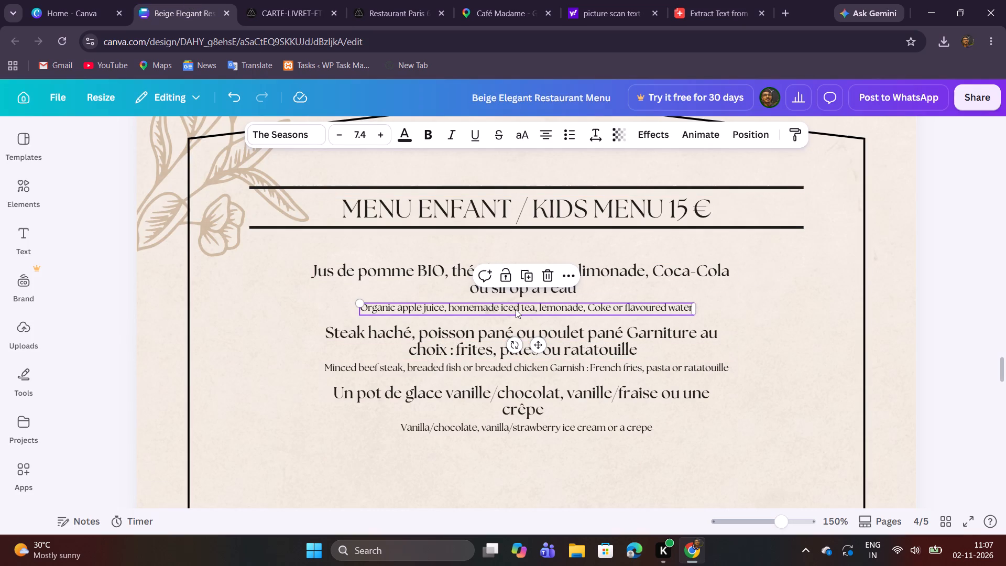
pyautogui.click(530, 274)
pyautogui.click(557, 360)
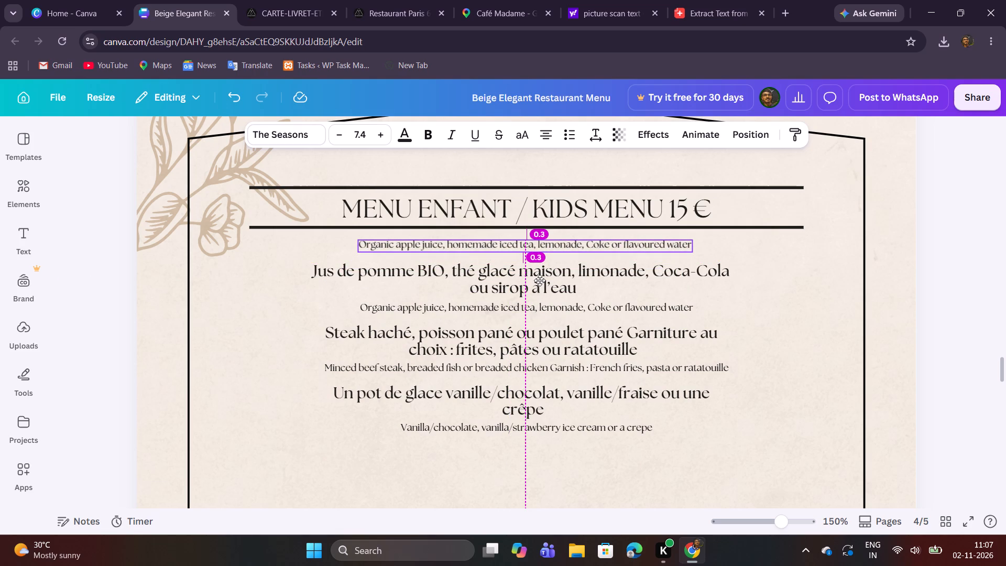
# Replace the copied line's text under the Kids Menu heading with "Enfants uniquement / Kids only (-12ans)" from the PDF.
pyautogui.doubleClick(526, 244)
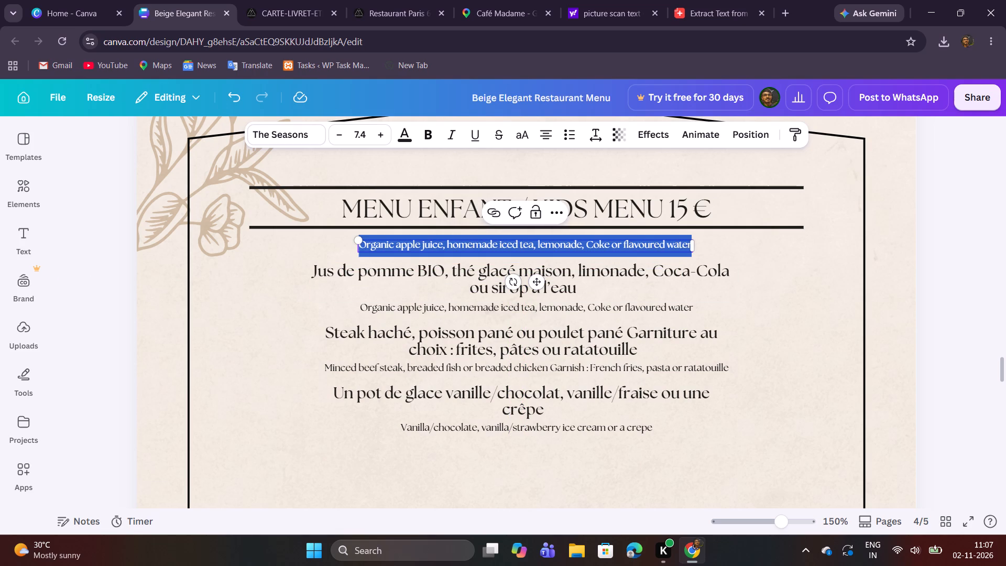
pyautogui.hotkey('ctrl', 'v')
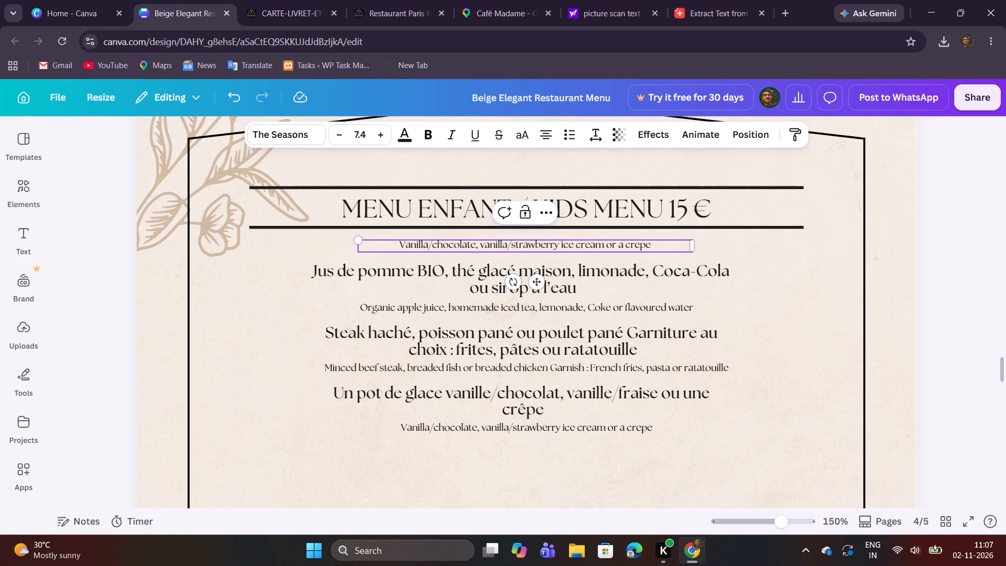
pyautogui.click(282, 8)
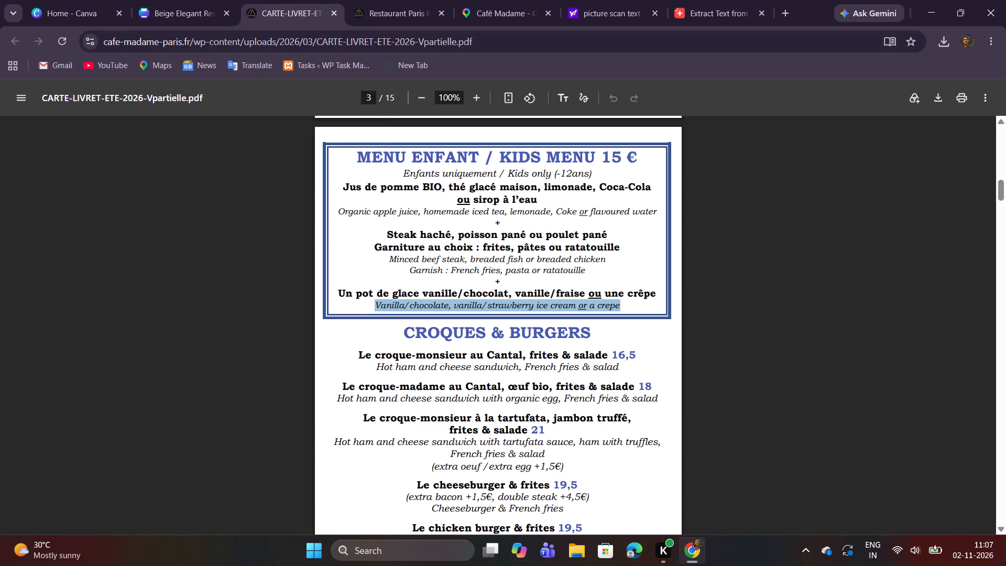
pyautogui.moveTo(402, 170); pyautogui.dragTo(604, 173)
pyautogui.hotkey('ctrl', 'c')
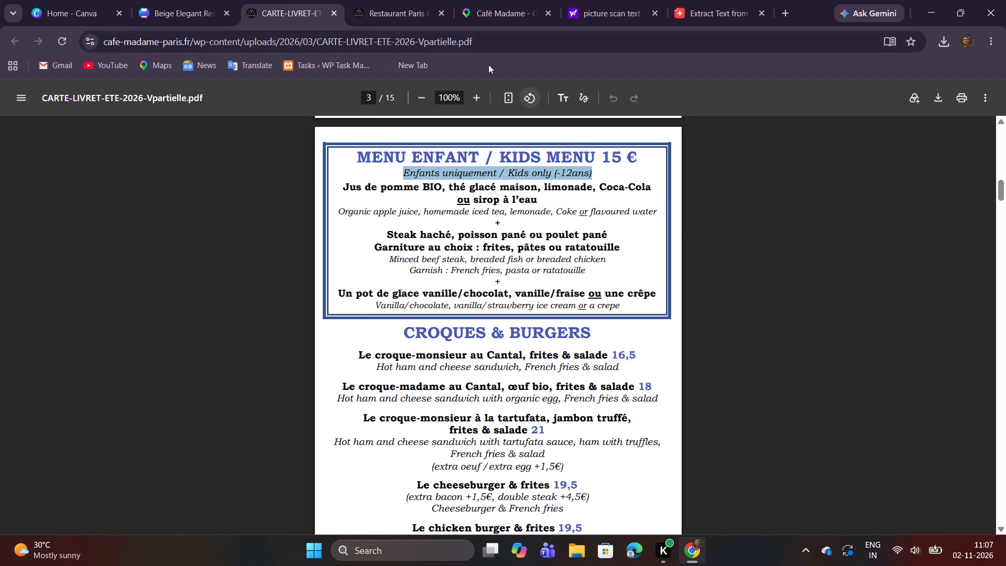
pyautogui.click(183, 0)
pyautogui.doubleClick(440, 247)
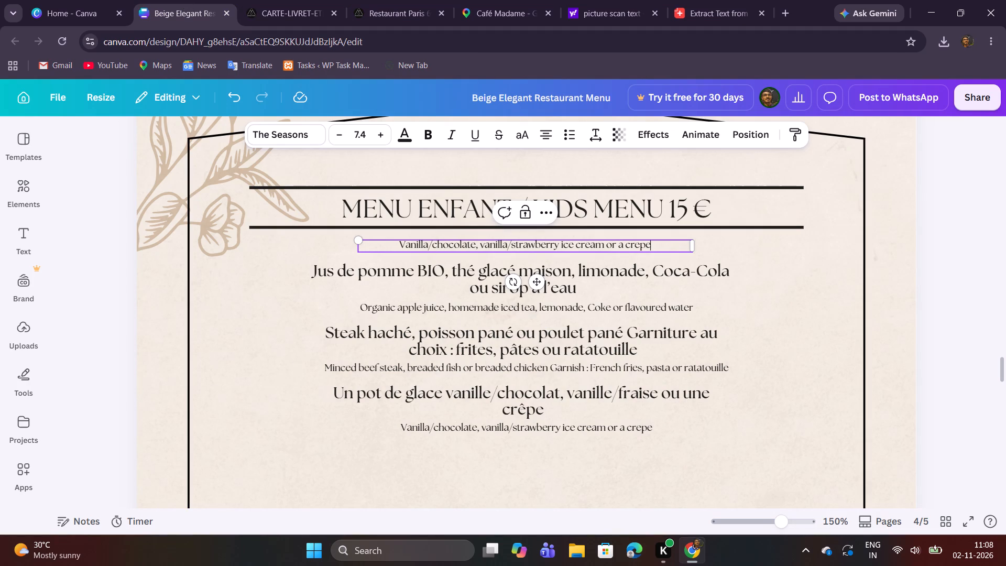
pyautogui.hotkey('ctrl', 'a')
pyautogui.hotkey('ctrl', 'v')
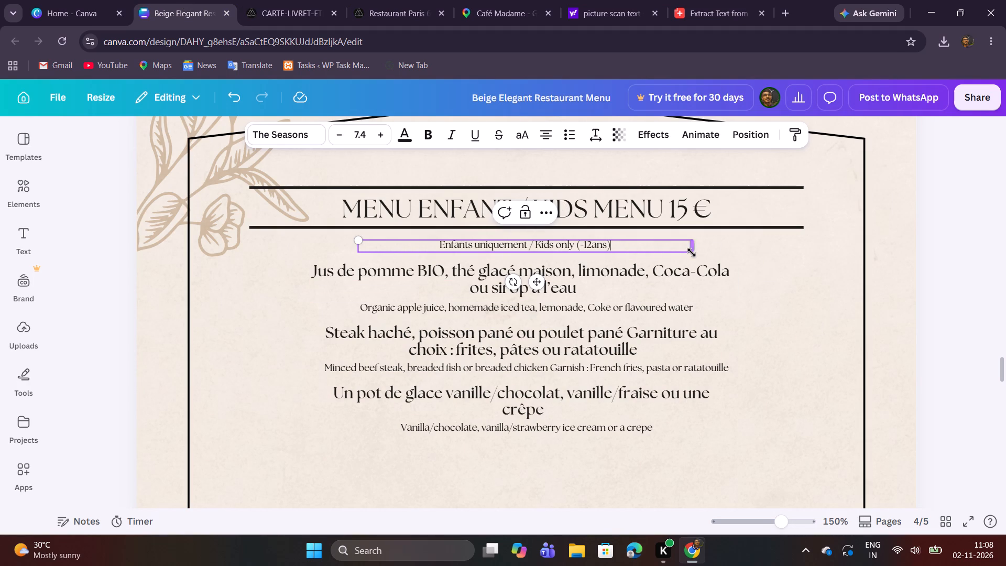
# Enlarge the "Kids only" line to font size 8.5 and center it under the Kids Menu heading with a gap of about 0.2.
pyautogui.moveTo(692, 253); pyautogui.dragTo(735, 263)
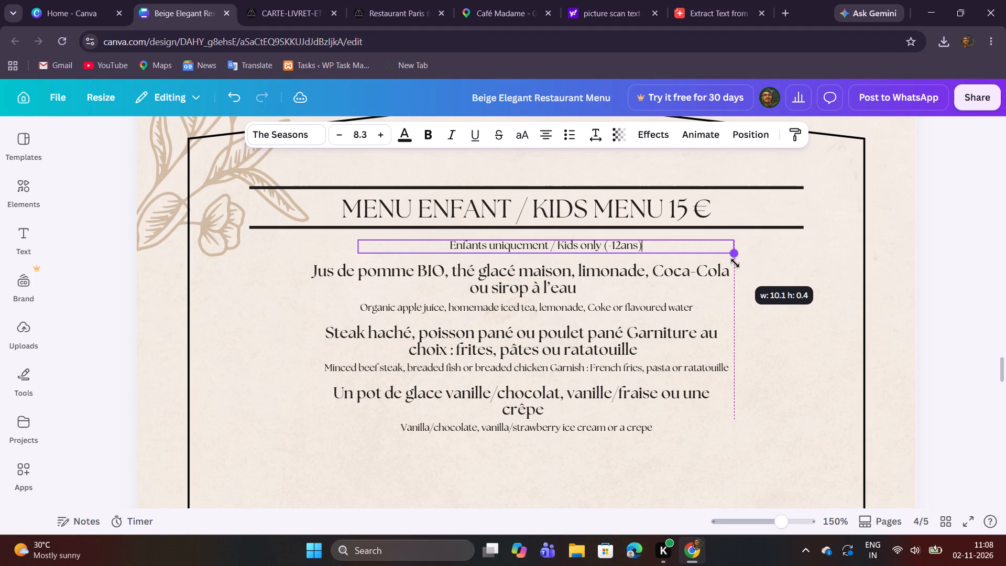
pyautogui.moveTo(735, 263); pyautogui.dragTo(740, 264)
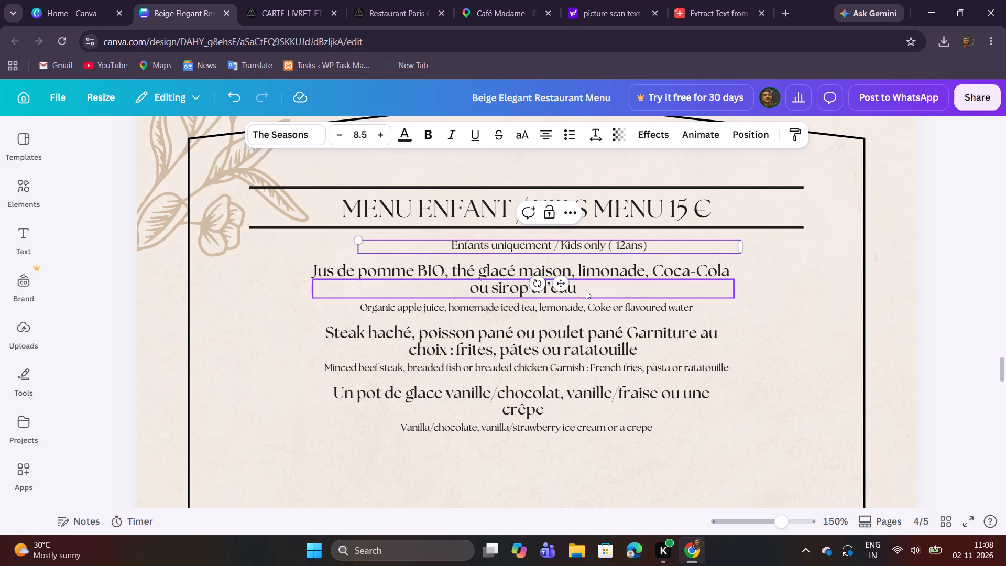
pyautogui.moveTo(564, 284); pyautogui.dragTo(540, 281)
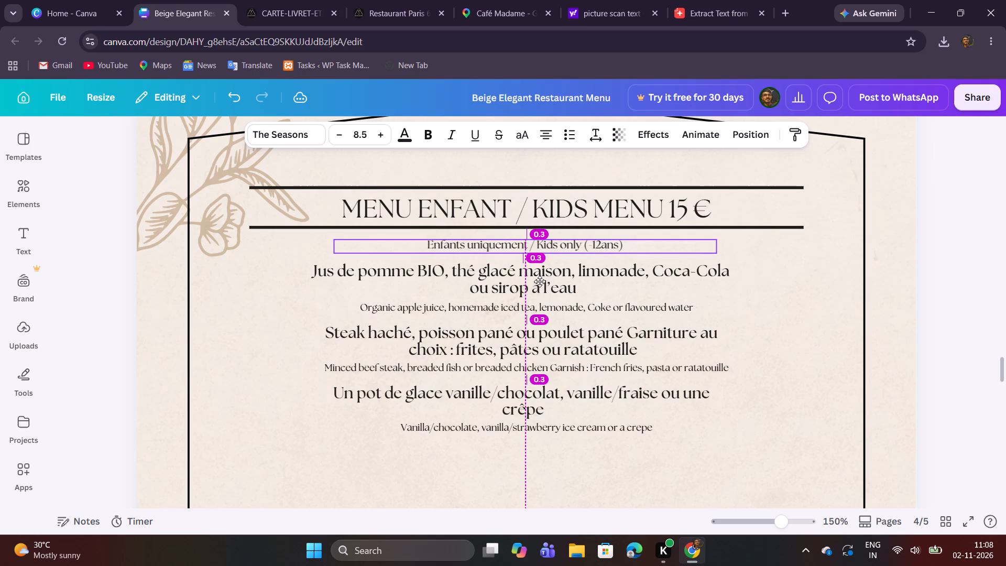
pyautogui.moveTo(540, 281); pyautogui.dragTo(541, 281)
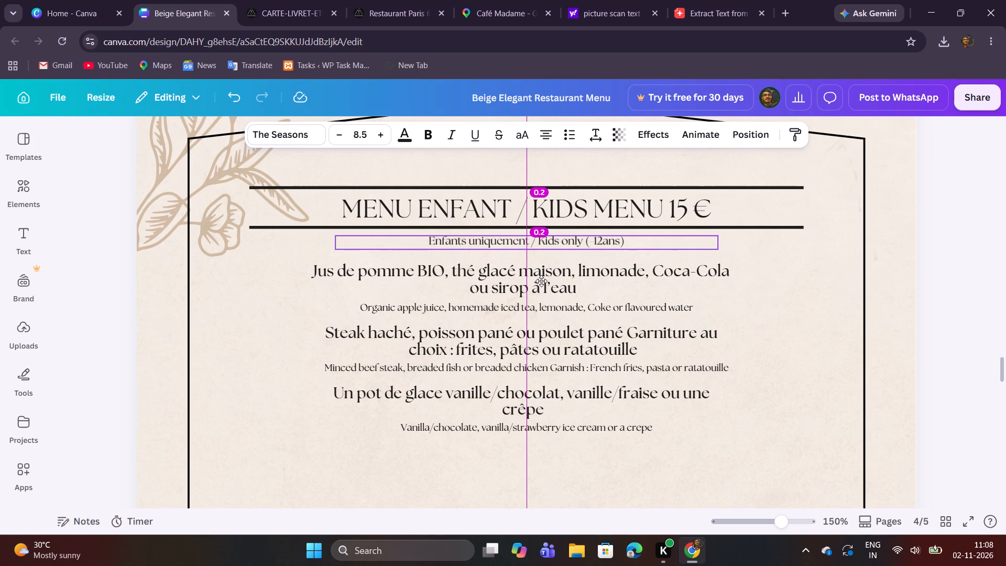
pyautogui.moveTo(541, 281); pyautogui.dragTo(540, 281)
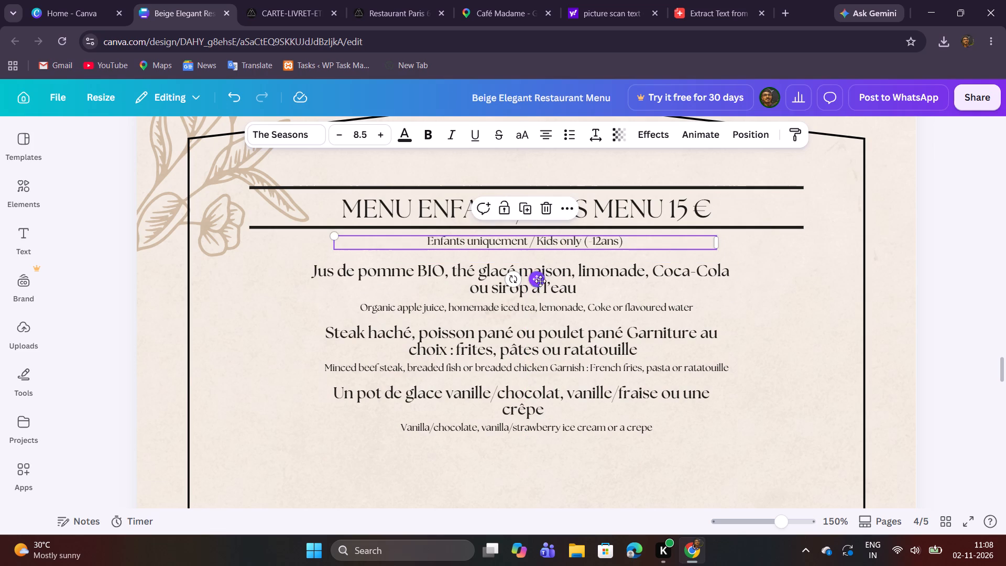
pyautogui.click(759, 306)
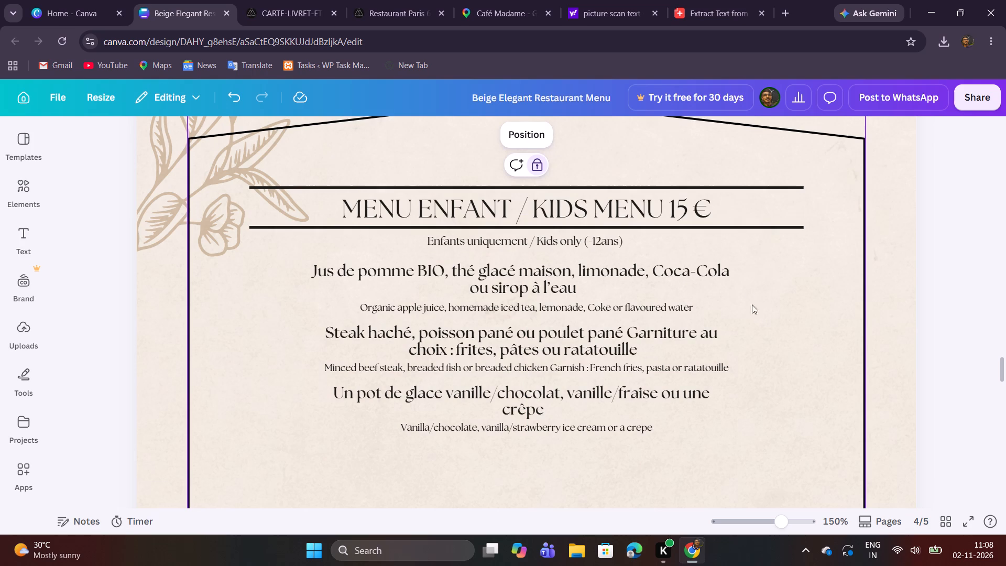
# Examine the free space below page 4's Kids Menu and the section that follows it in the PDF.
pyautogui.scroll(-2, 650, 318)
pyautogui.click(651, 341)
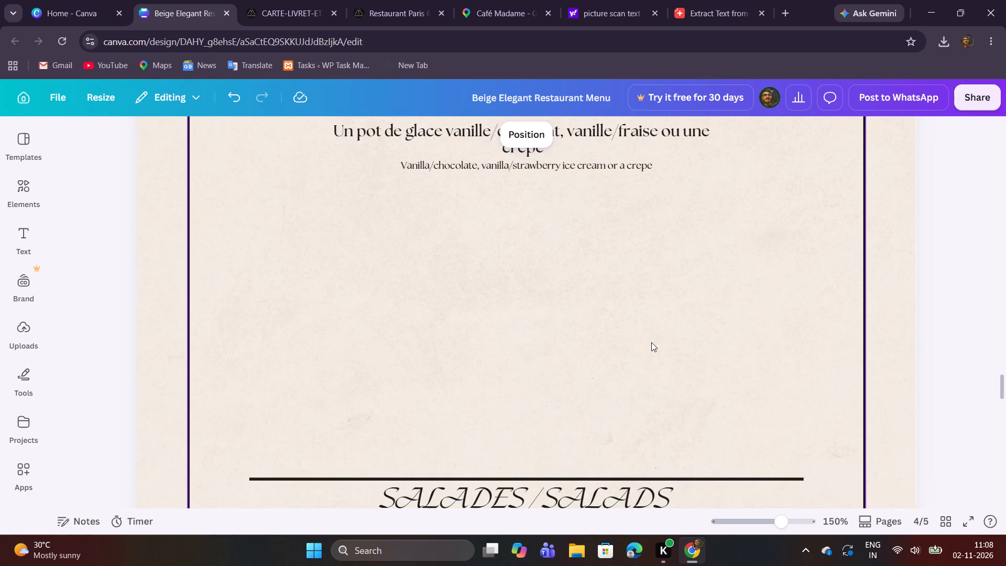
pyautogui.scroll(3, 651, 342)
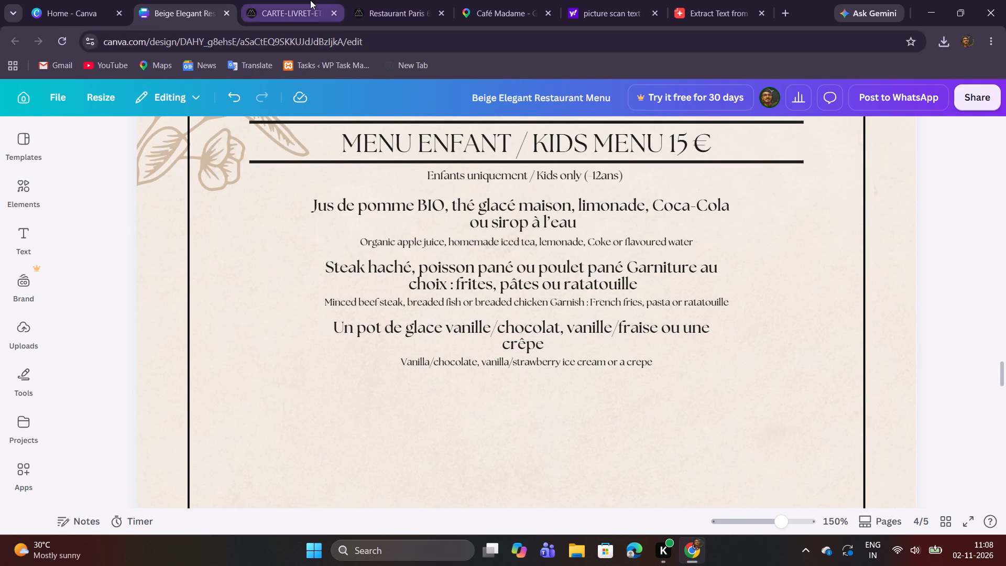
pyautogui.click(310, 0)
pyautogui.scroll(-3, 530, 281)
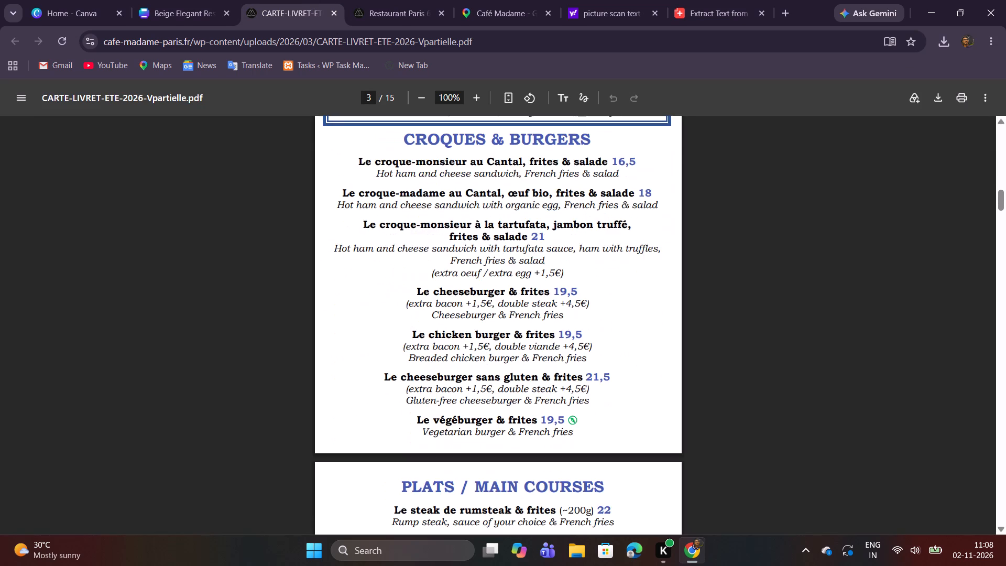
pyautogui.scroll(1, 532, 289)
pyautogui.click(138, 0)
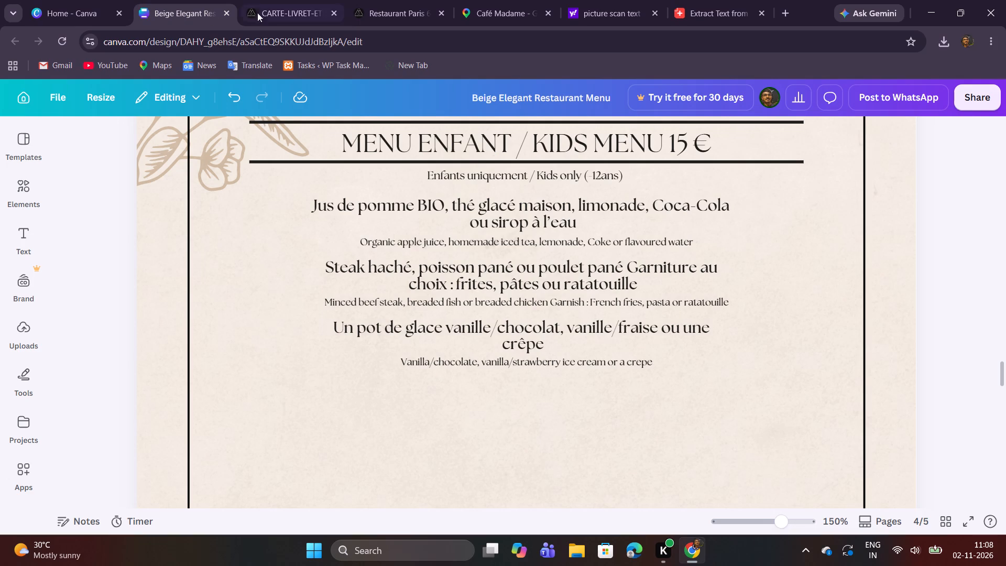
pyautogui.click(311, 3)
pyautogui.click(179, 0)
# Move the whole Salades/Salads section up on page 4, leaving a gap of about 0.9 below the Kids Menu dessert entry.
pyautogui.scroll(-2, 512, 211)
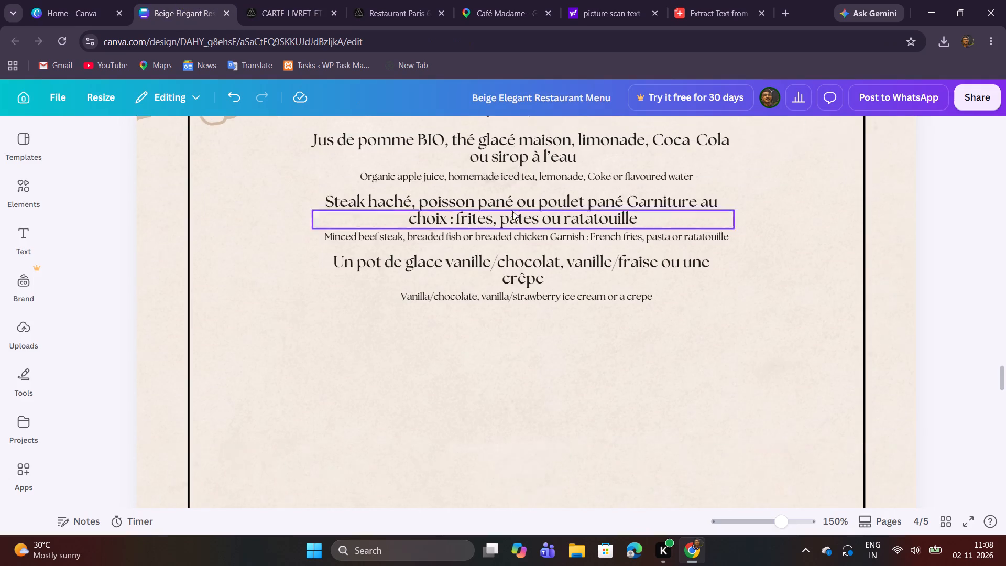
pyautogui.scroll(-5, 512, 211)
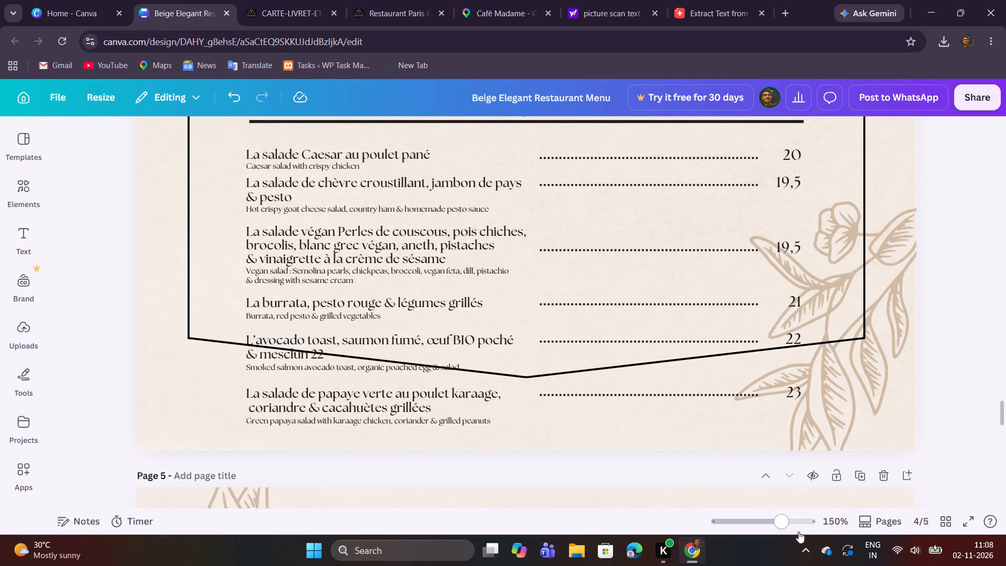
pyautogui.moveTo(782, 523); pyautogui.dragTo(751, 532)
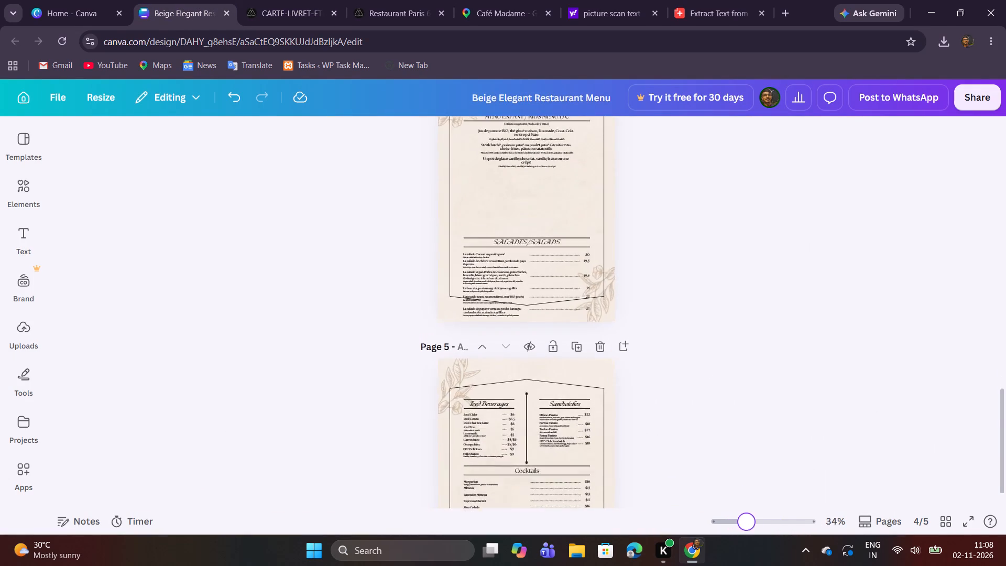
pyautogui.moveTo(751, 532); pyautogui.dragTo(760, 540)
pyautogui.scroll(2, 764, 402)
pyautogui.scroll(1, 739, 455)
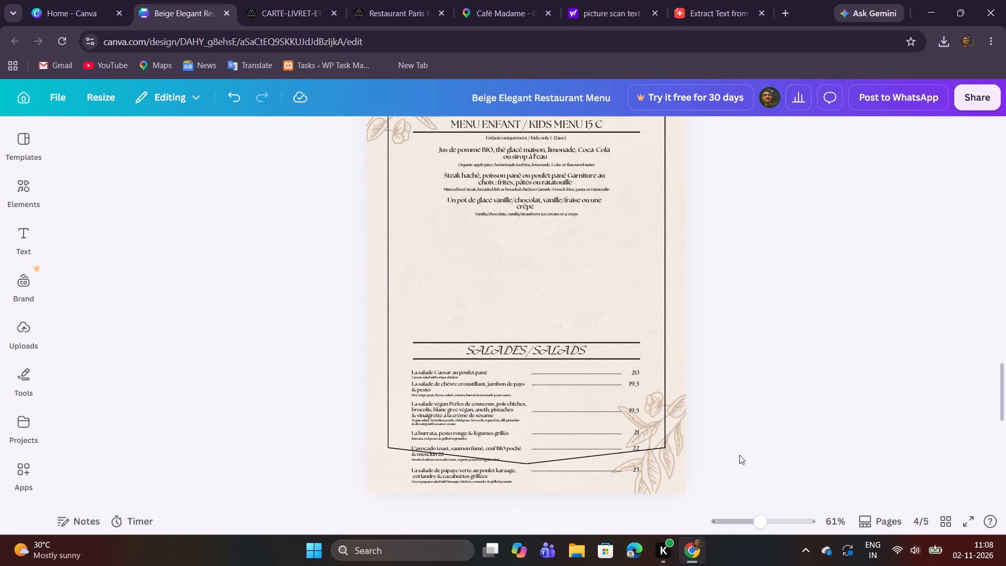
pyautogui.scroll(-1, 739, 455)
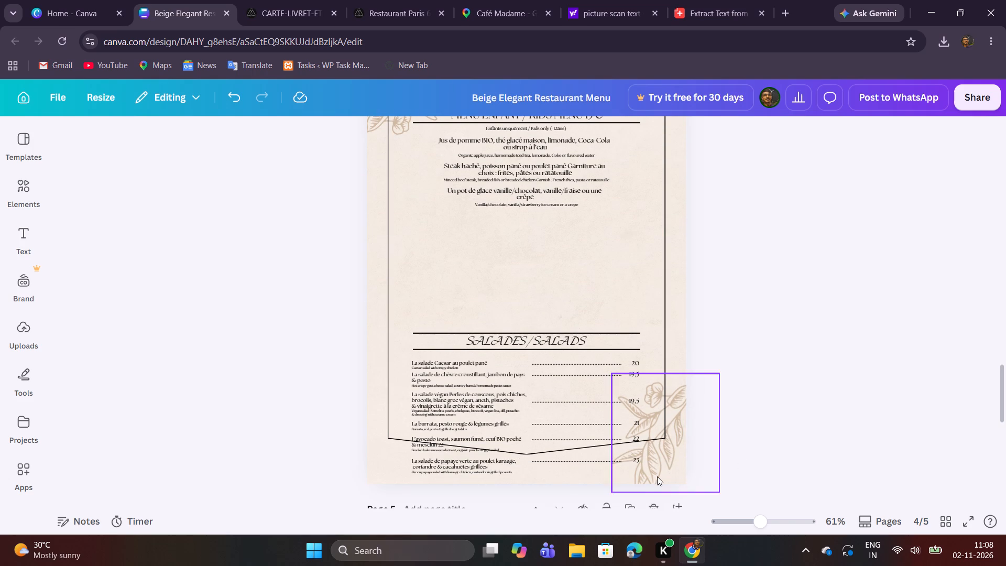
pyautogui.moveTo(390, 472); pyautogui.dragTo(536, 462)
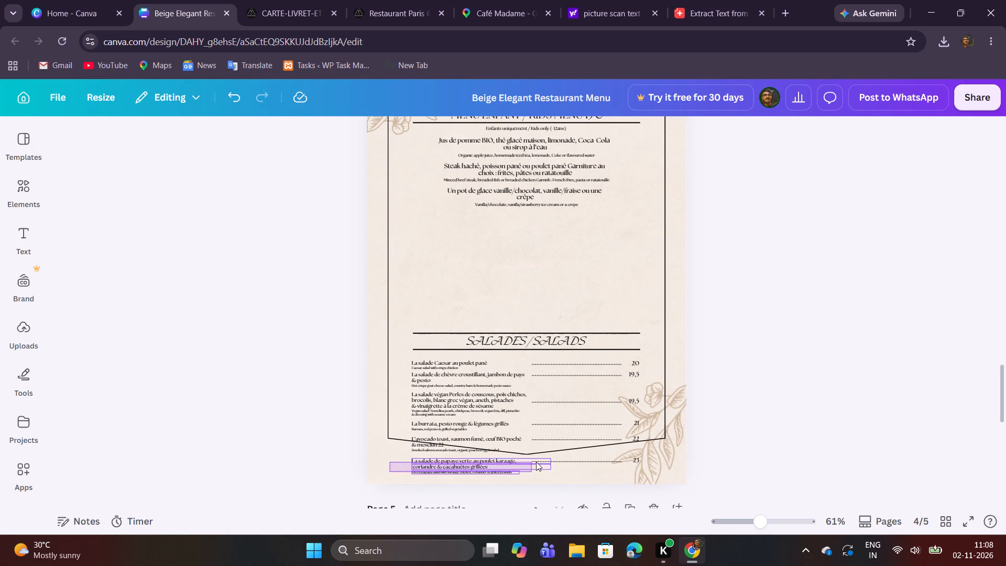
pyautogui.moveTo(536, 462); pyautogui.dragTo(646, 325)
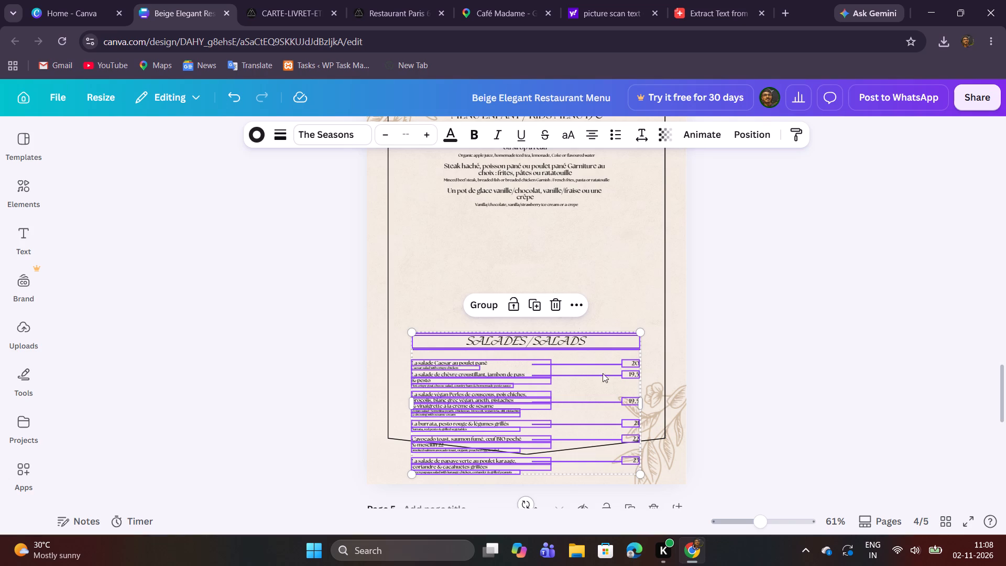
pyautogui.keyDown('shift'); pyautogui.moveTo(582, 391); pyautogui.dragTo(575, 278); pyautogui.keyUp('shift')
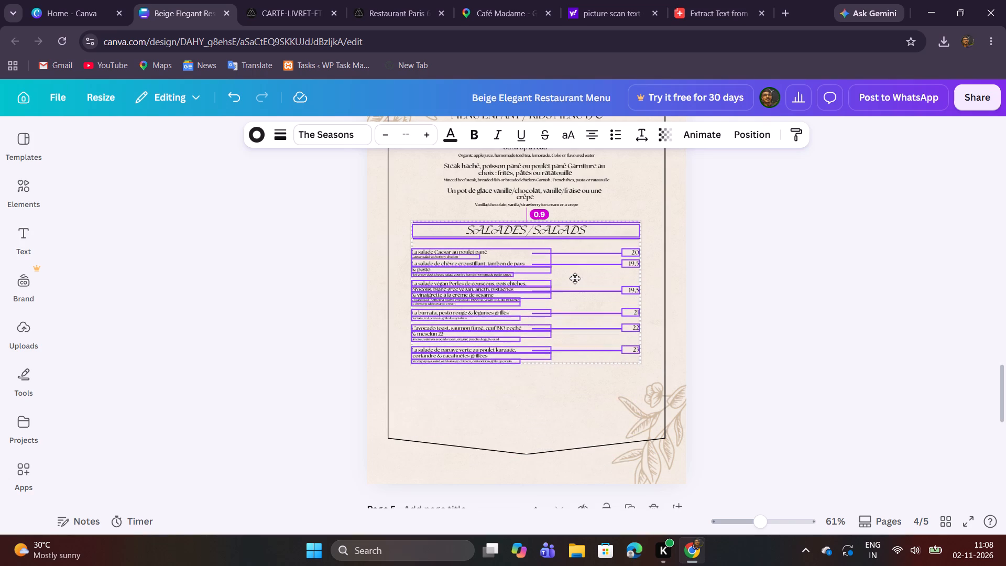
# Nudge the whole Salades/Salads section further up on page 4, leaving a gap of about 0.6 below the Kids Menu dessert entry.
pyautogui.keyDown('shift'); pyautogui.moveTo(575, 278); pyautogui.dragTo(575, 275); pyautogui.keyUp('shift')
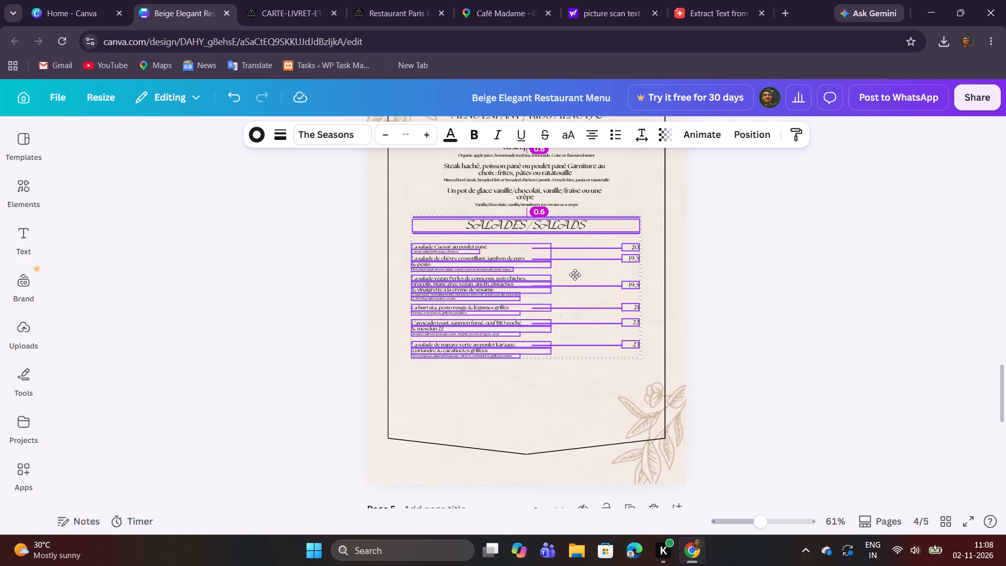
pyautogui.keyDown('shift'); pyautogui.moveTo(575, 275); pyautogui.dragTo(575, 274); pyautogui.keyUp('shift')
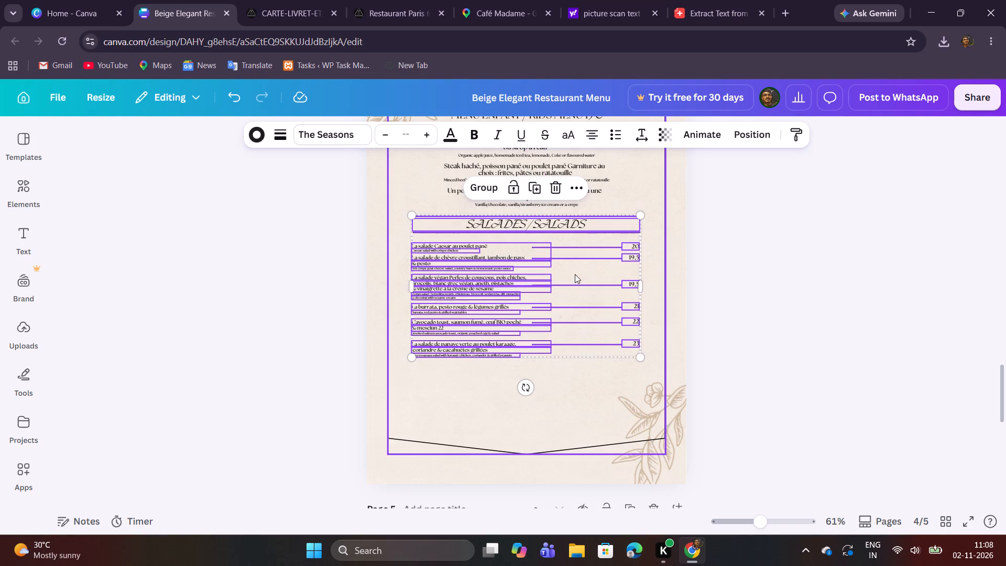
pyautogui.click(701, 291)
pyautogui.scroll(1, 713, 302)
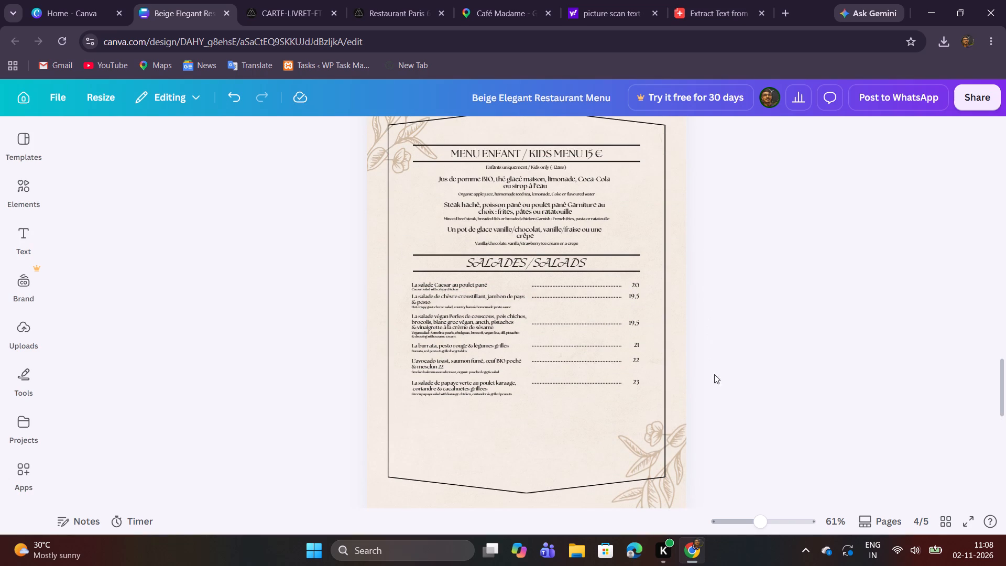
# Replace the Salades/Salads heading on page 4 with "CROQUES & BURGERS" copied from the PDF.
pyautogui.moveTo(764, 523); pyautogui.dragTo(779, 526)
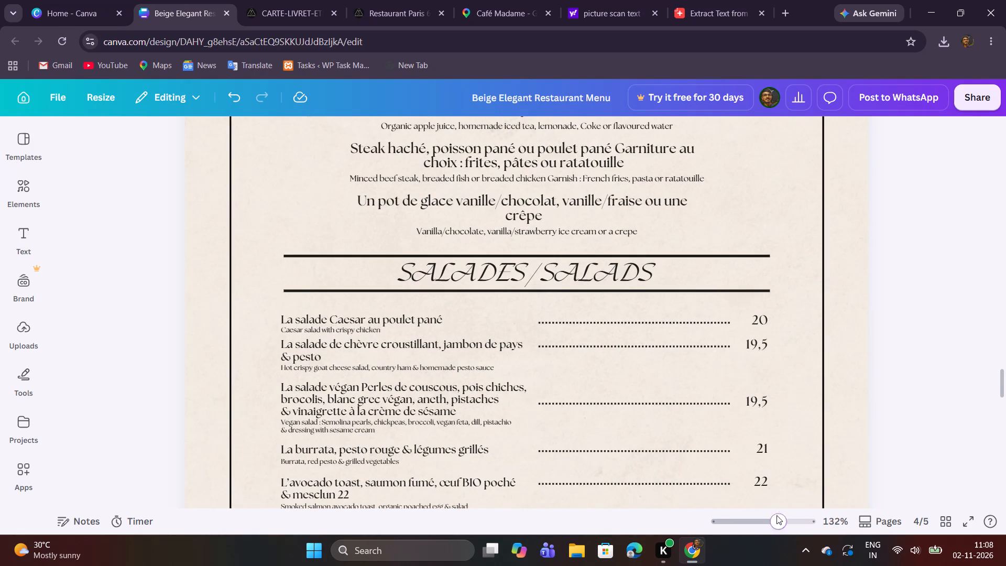
pyautogui.scroll(-1, 775, 426)
pyautogui.click(272, 0)
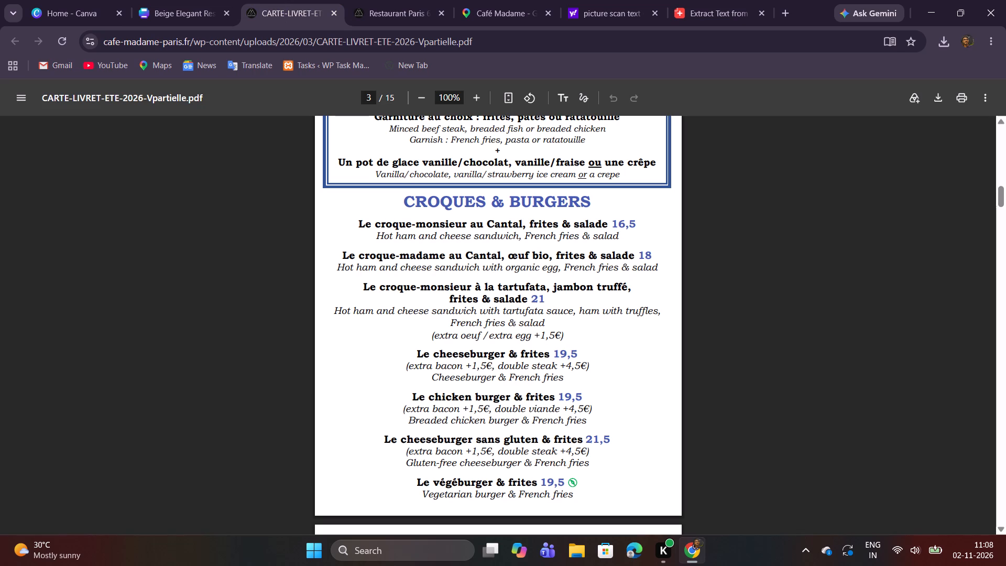
pyautogui.moveTo(407, 206); pyautogui.dragTo(592, 206)
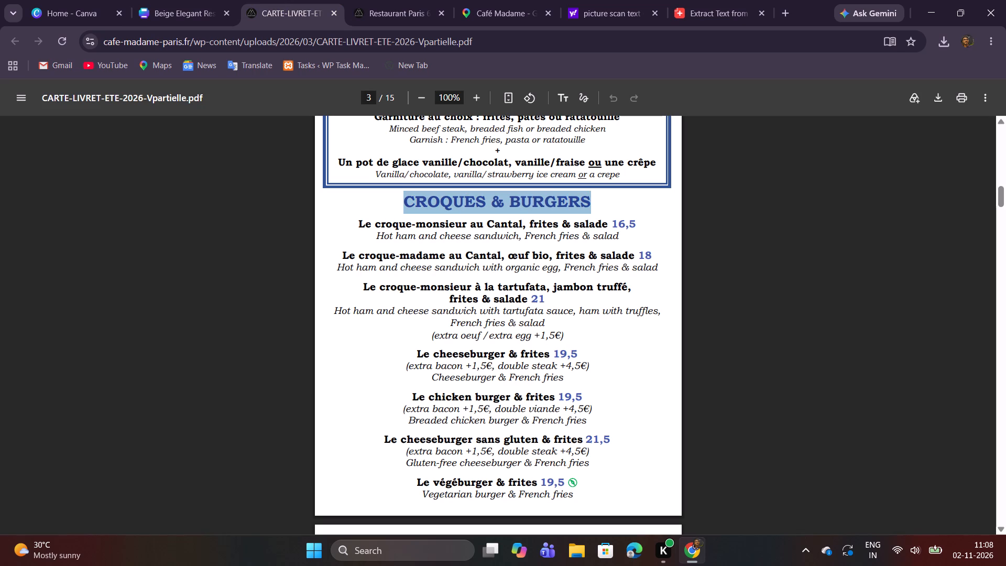
pyautogui.moveTo(592, 206); pyautogui.dragTo(592, 206)
pyautogui.hotkey('ctrl', 'c')
pyautogui.click(185, 0)
pyautogui.doubleClick(489, 210)
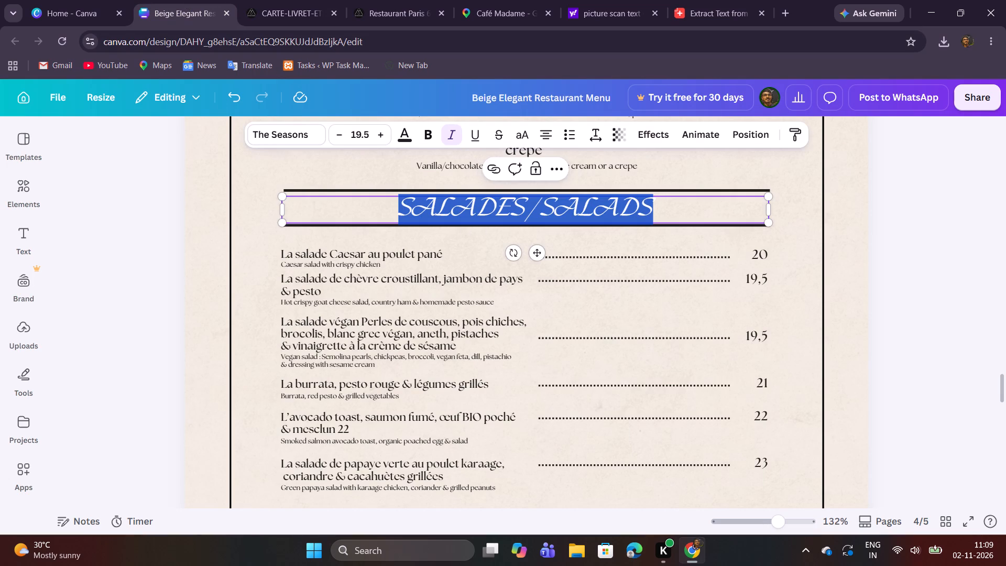
pyautogui.hotkey('ctrl', 'v')
pyautogui.click(897, 259)
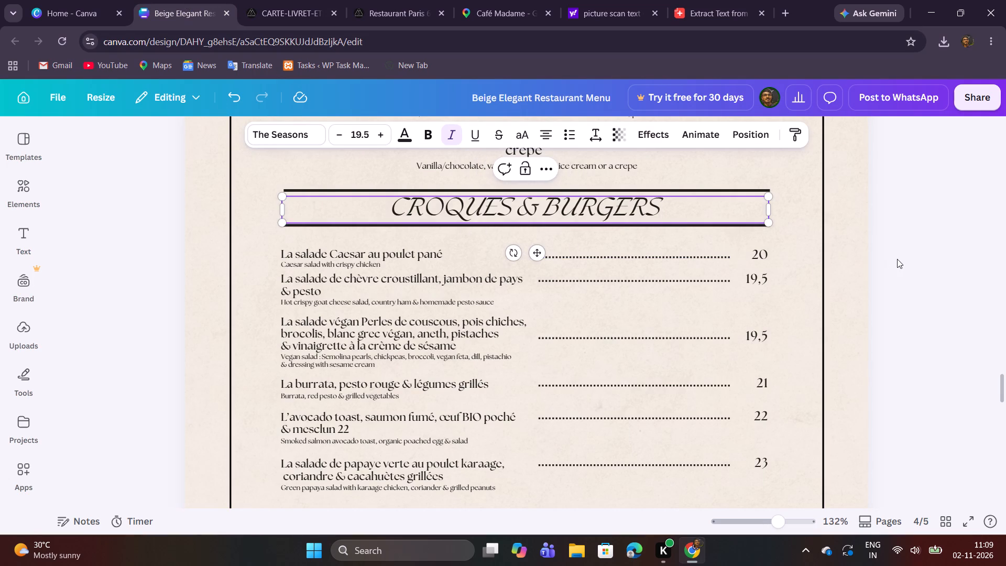
# Examine the layout from page 3's Desserts au choix section down to page 4's Kids Menu and Croques & Burgers heading.
pyautogui.scroll(-2, 902, 260)
pyautogui.scroll(4, 901, 258)
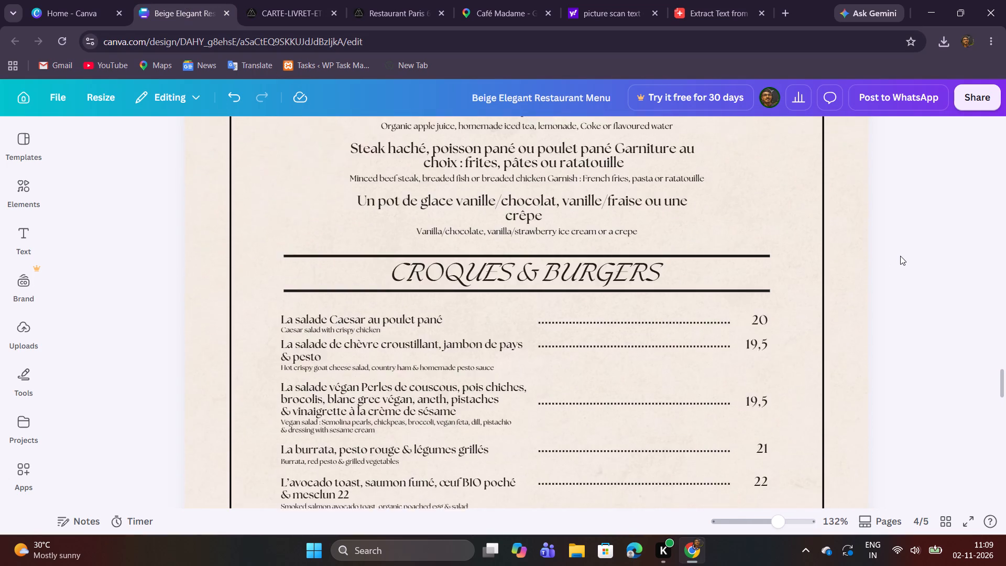
pyautogui.scroll(2, 900, 256)
pyautogui.scroll(-1, 899, 252)
pyautogui.scroll(8, 899, 250)
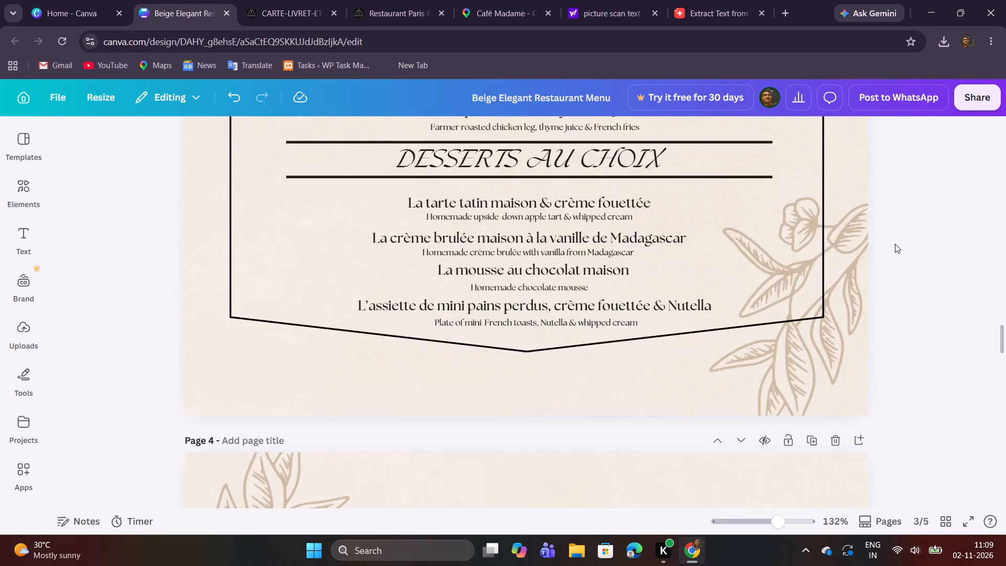
pyautogui.scroll(5, 895, 244)
pyautogui.scroll(-8, 895, 244)
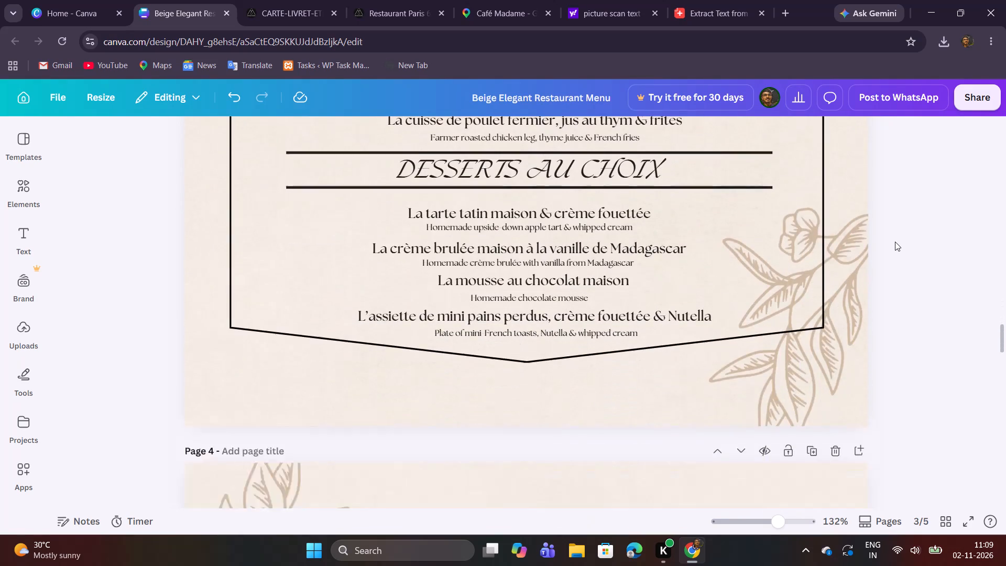
pyautogui.scroll(-5, 895, 242)
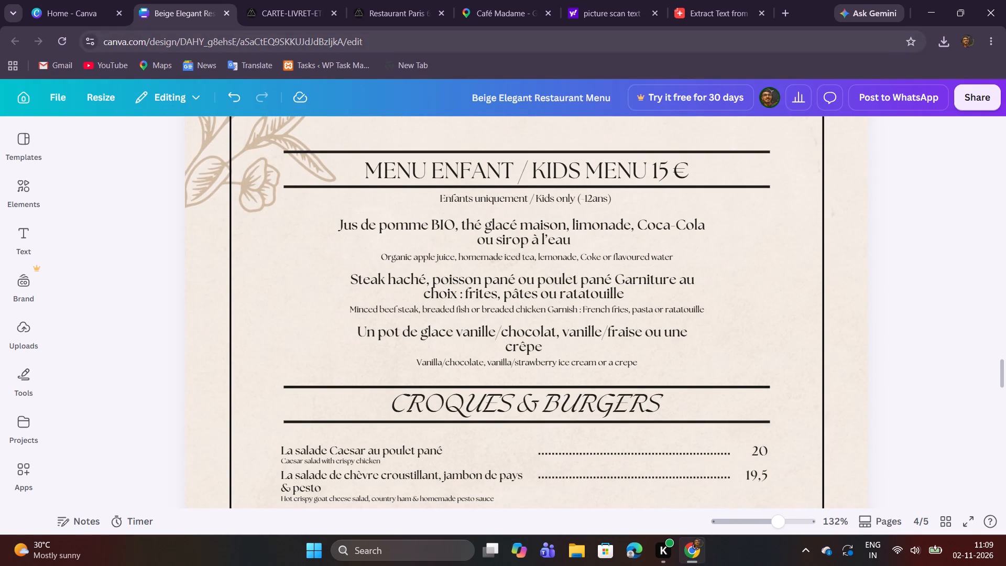
# Replace the first dish name under Croques & Burgers with "Le croque-monsieur au Cantal, frites & salade" from the PDF.
pyautogui.scroll(-2, 454, 181)
pyautogui.click(300, 0)
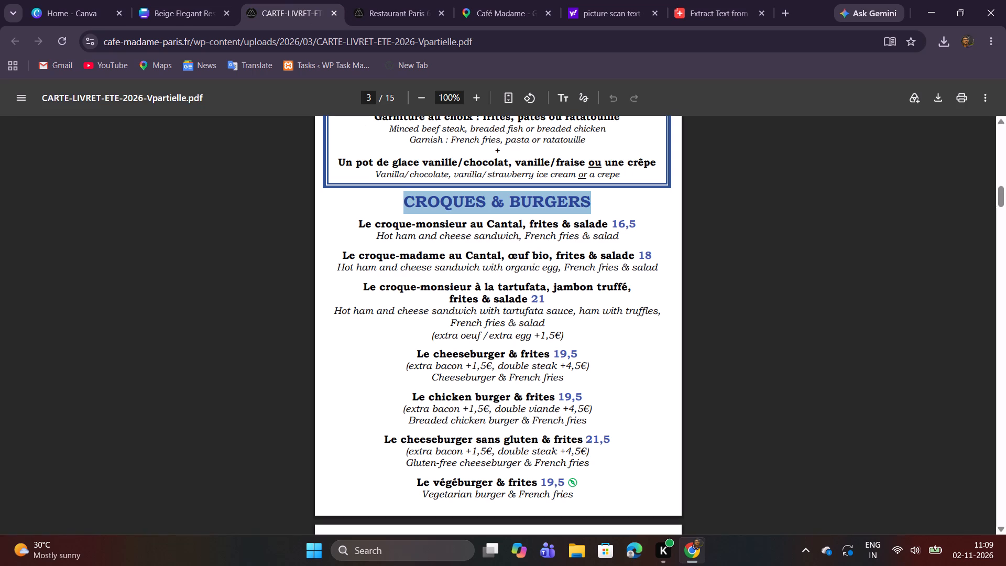
pyautogui.moveTo(359, 223); pyautogui.dragTo(610, 214)
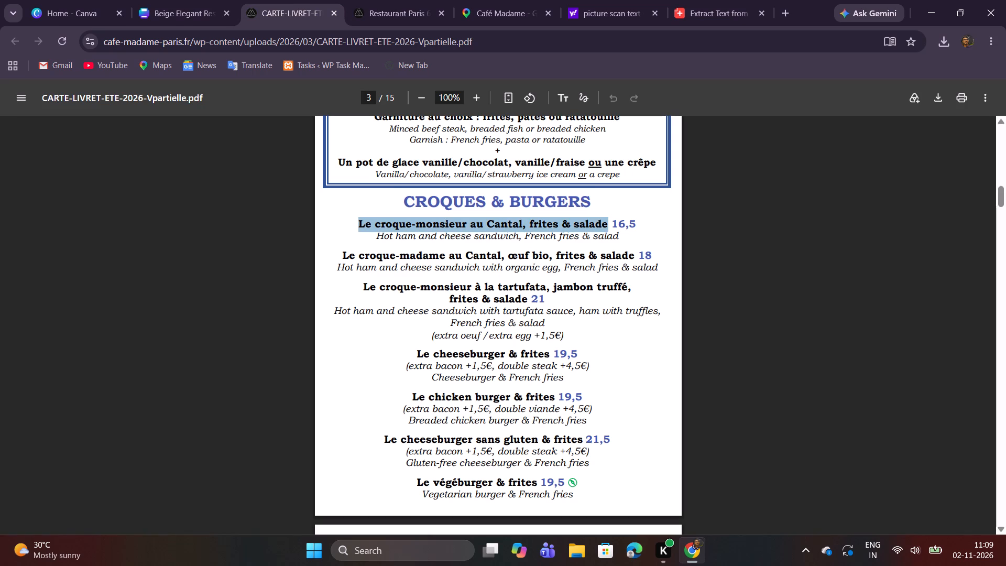
pyautogui.hotkey('ctrl', 'c')
pyautogui.click(181, 19)
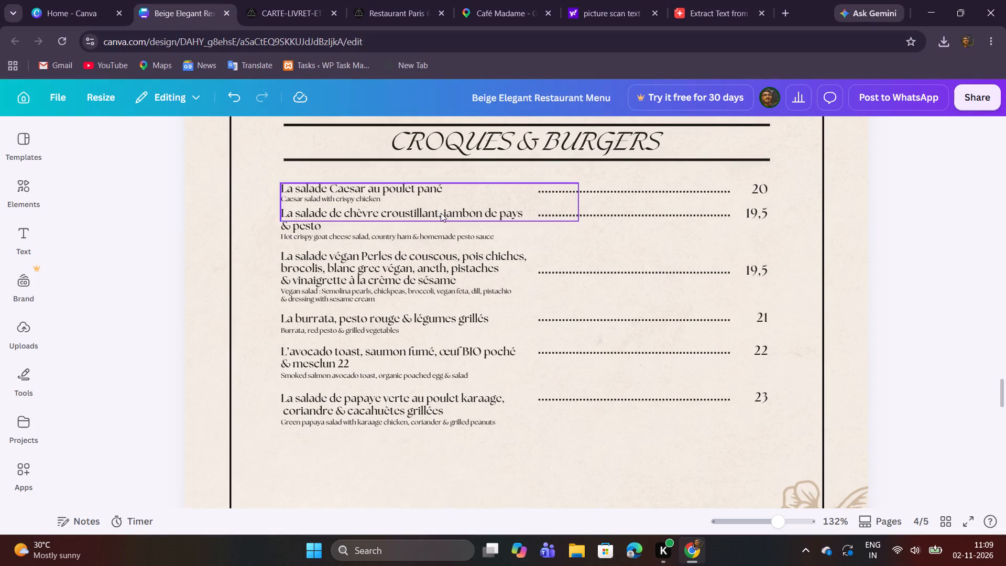
pyautogui.doubleClick(385, 189)
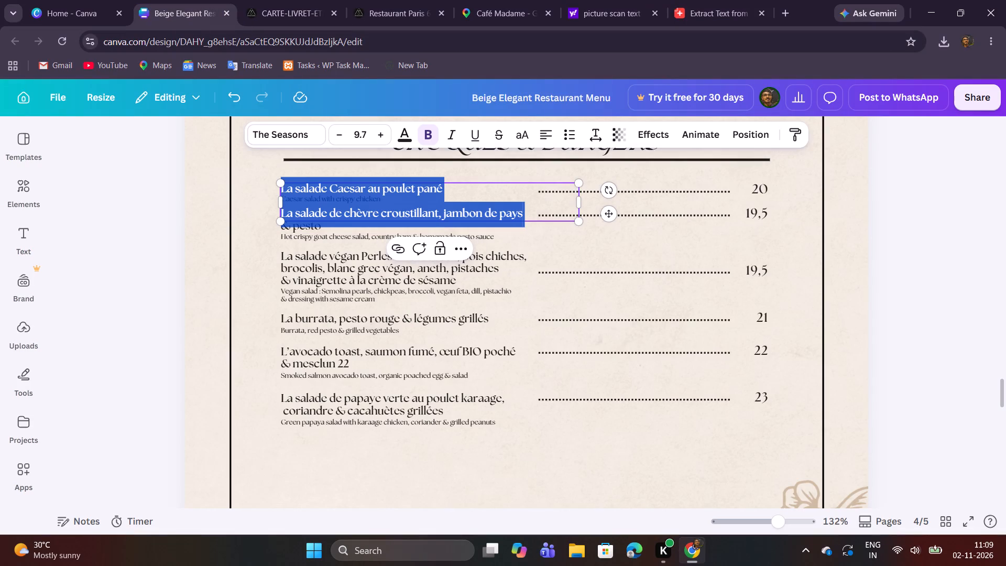
pyautogui.click(909, 251)
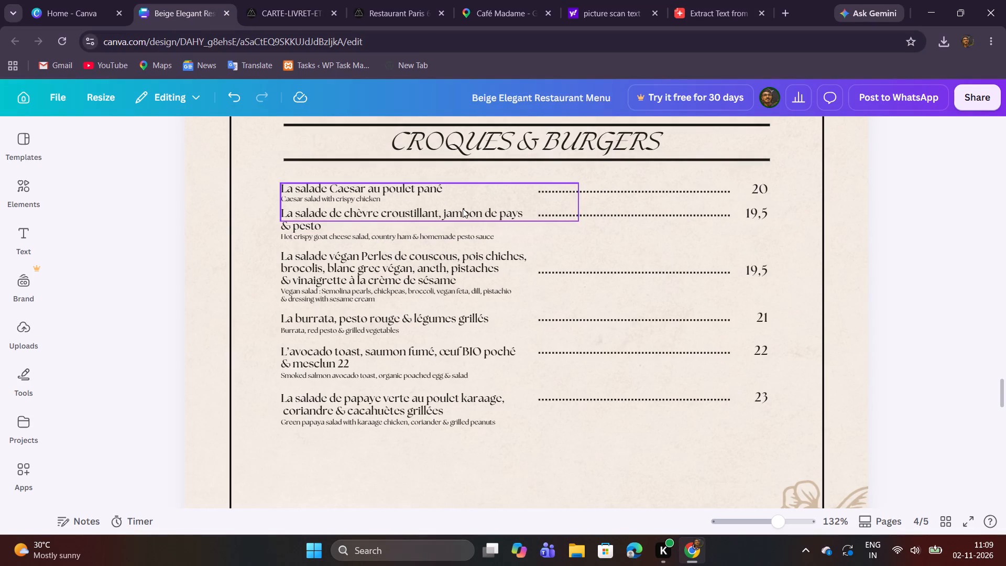
pyautogui.doubleClick(461, 204)
pyautogui.hotkey('ctrl', 'v')
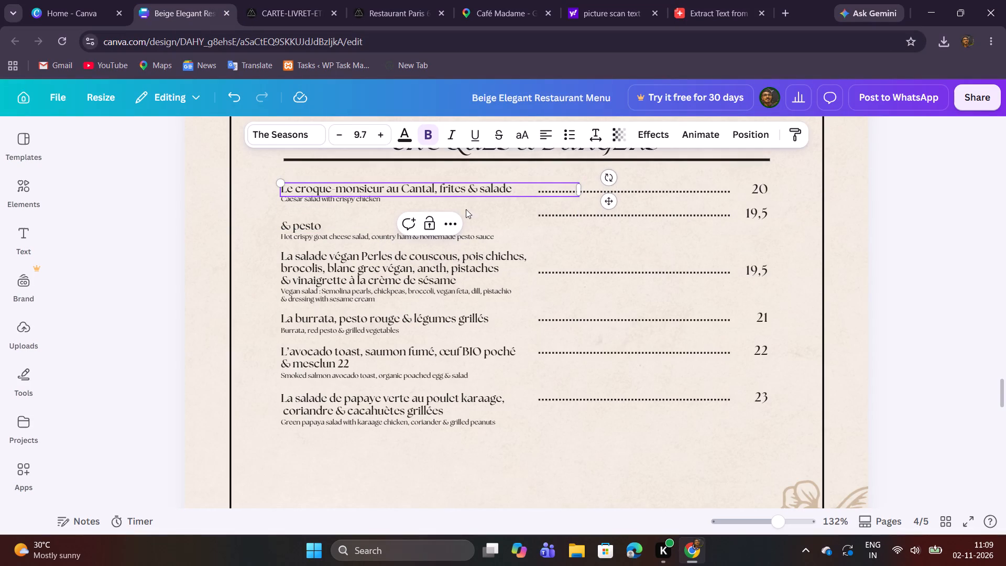
pyautogui.click(929, 237)
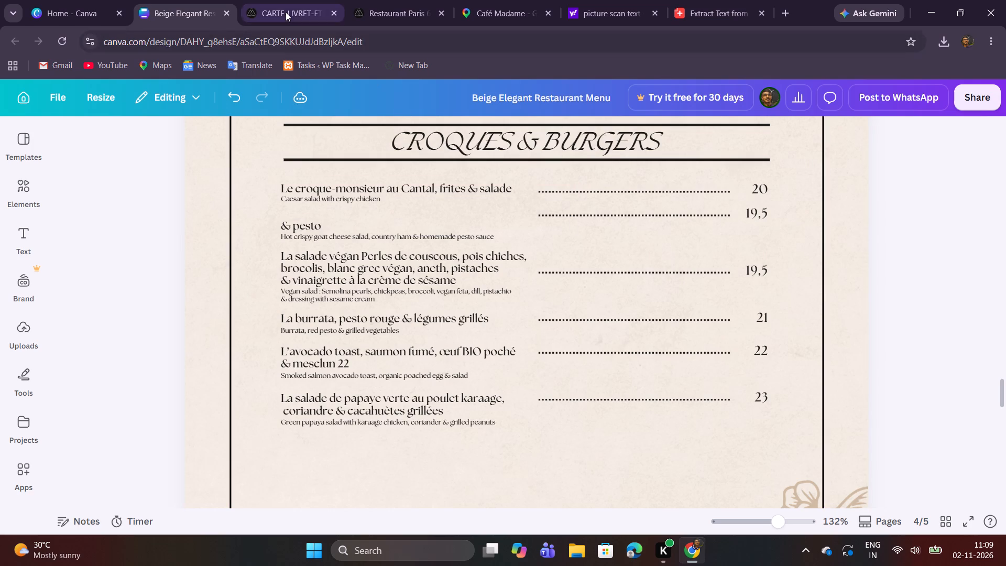
# Replace the first dish's description with "Hot ham and cheese sandwich, French fries & salad" from the PDF and widen it to fit one line.
pyautogui.click(284, 9)
pyautogui.moveTo(378, 239); pyautogui.dragTo(480, 238)
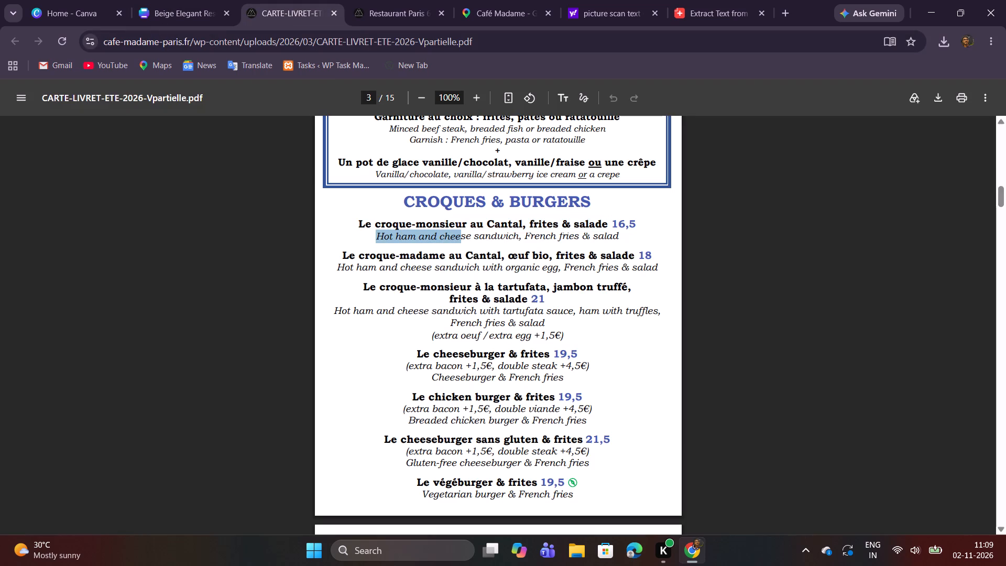
pyautogui.moveTo(480, 238); pyautogui.dragTo(617, 246)
pyautogui.click(621, 247)
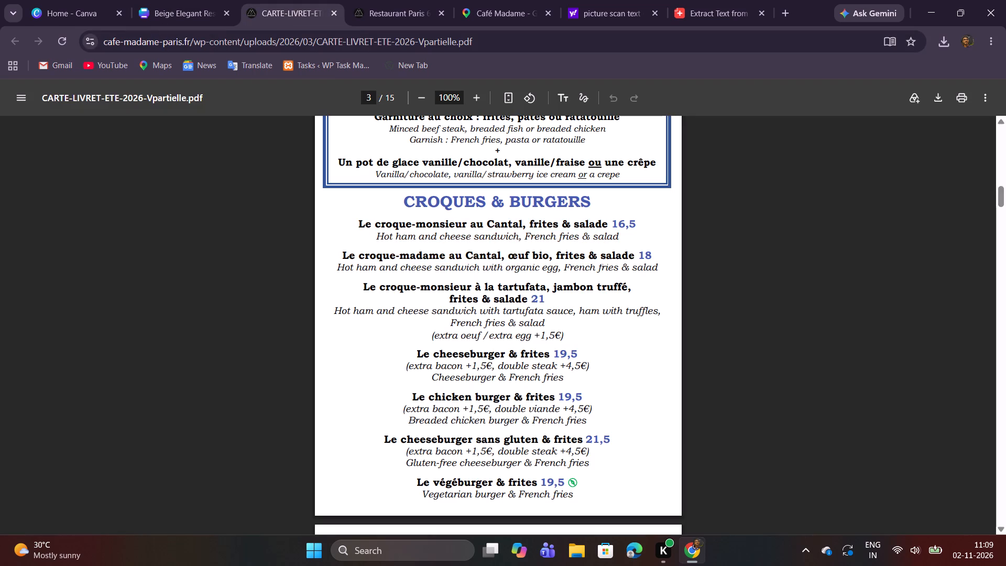
pyautogui.moveTo(373, 240); pyautogui.dragTo(625, 238)
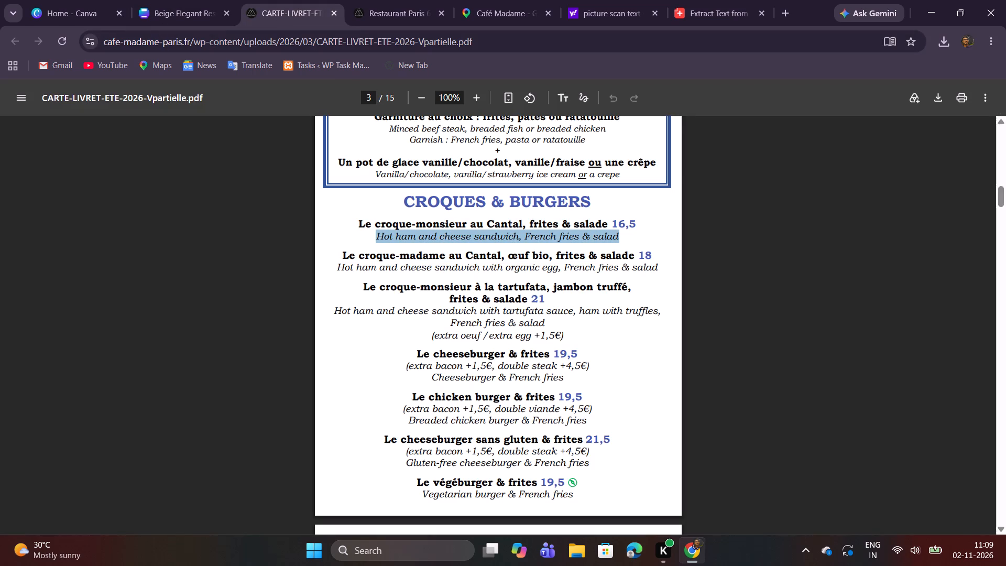
pyautogui.hotkey('ctrl', 'c')
pyautogui.click(189, 0)
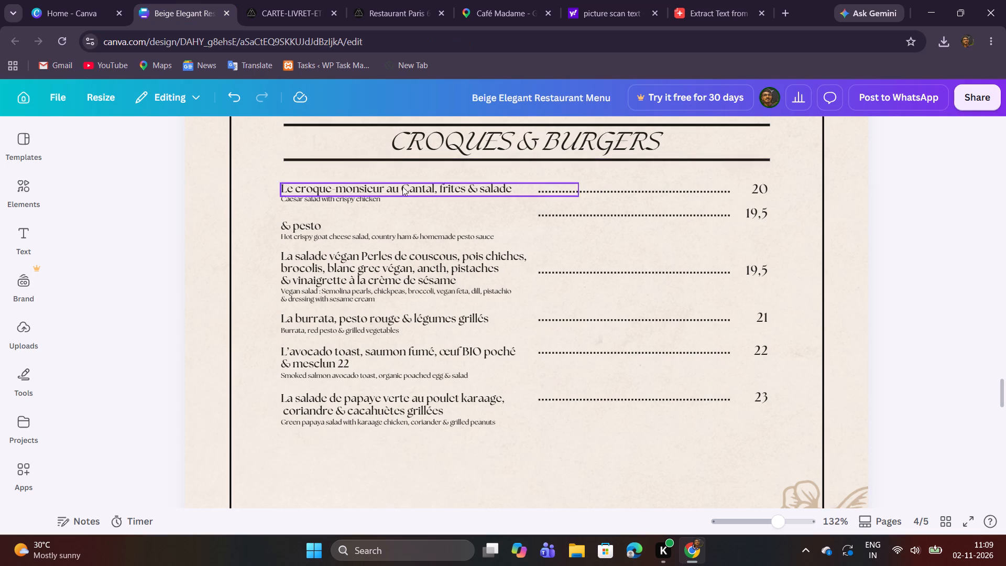
pyautogui.doubleClick(398, 196)
pyautogui.hotkey('ctrl', 'v')
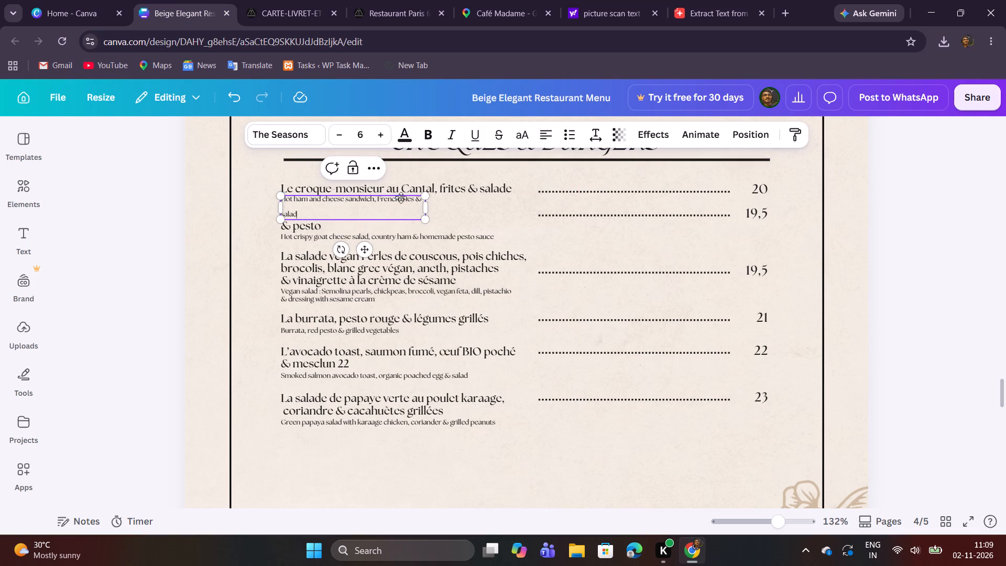
pyautogui.moveTo(432, 210); pyautogui.dragTo(447, 209)
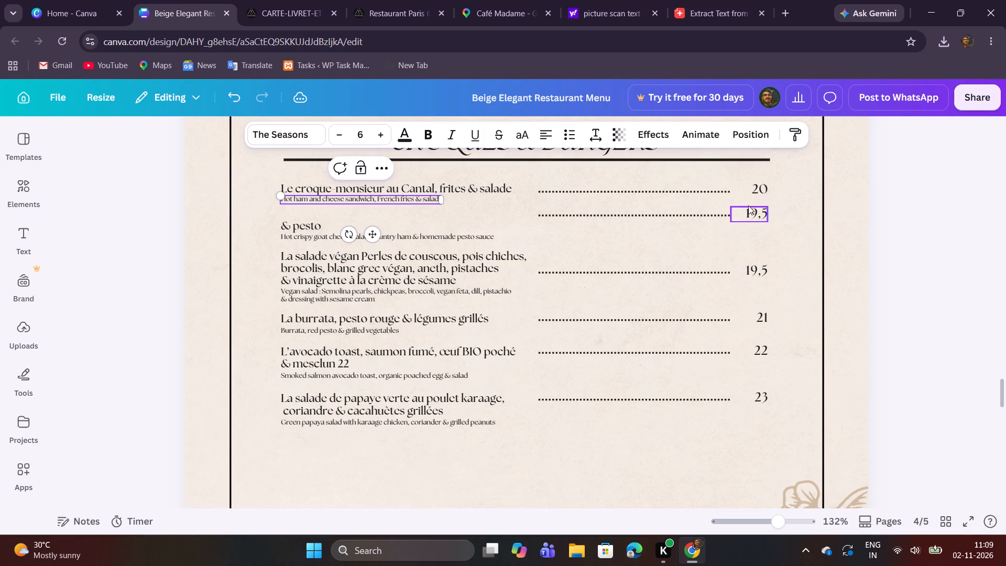
pyautogui.click(874, 209)
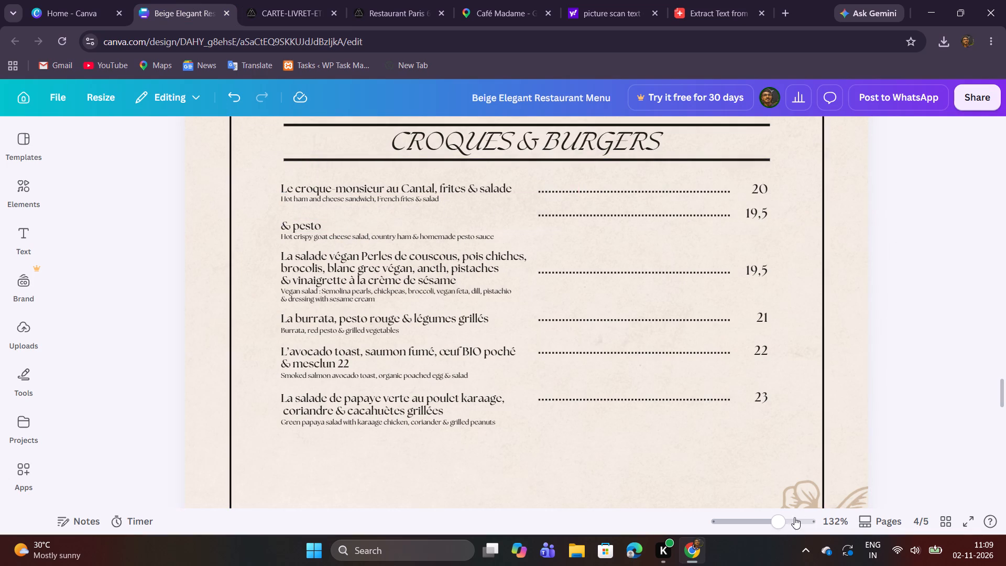
# Set the croque-monsieur au Cantal's price to 16,5, as given in the PDF.
pyautogui.click(785, 523)
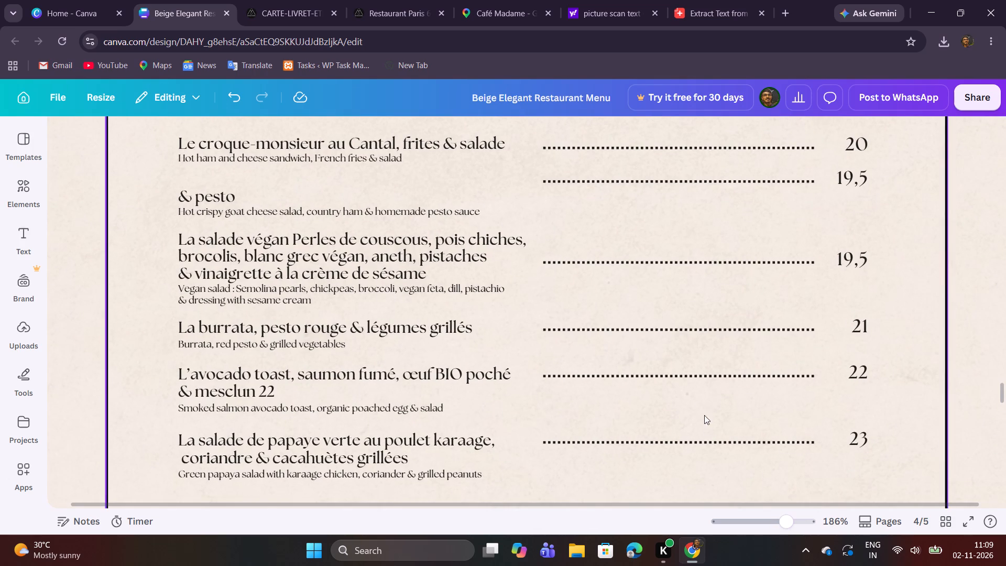
pyautogui.scroll(2, 699, 397)
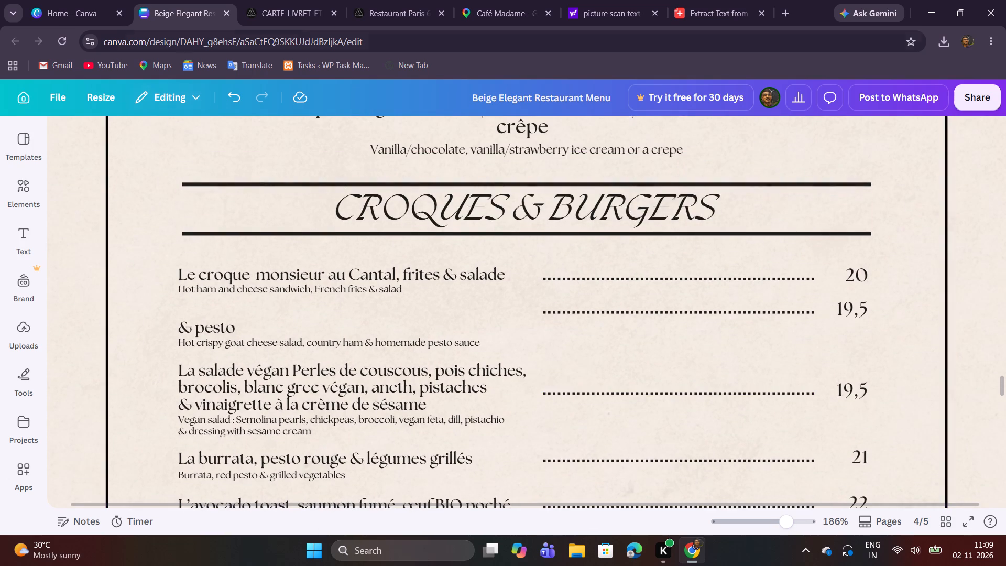
pyautogui.click(298, 16)
pyautogui.click(171, 0)
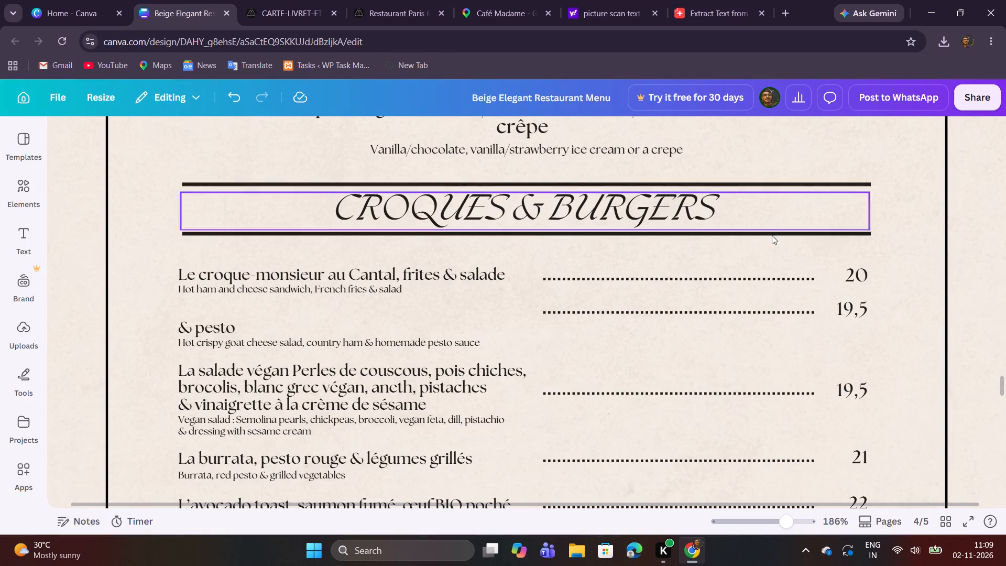
pyautogui.doubleClick(855, 277)
pyautogui.write('16')
pyautogui.press(',')
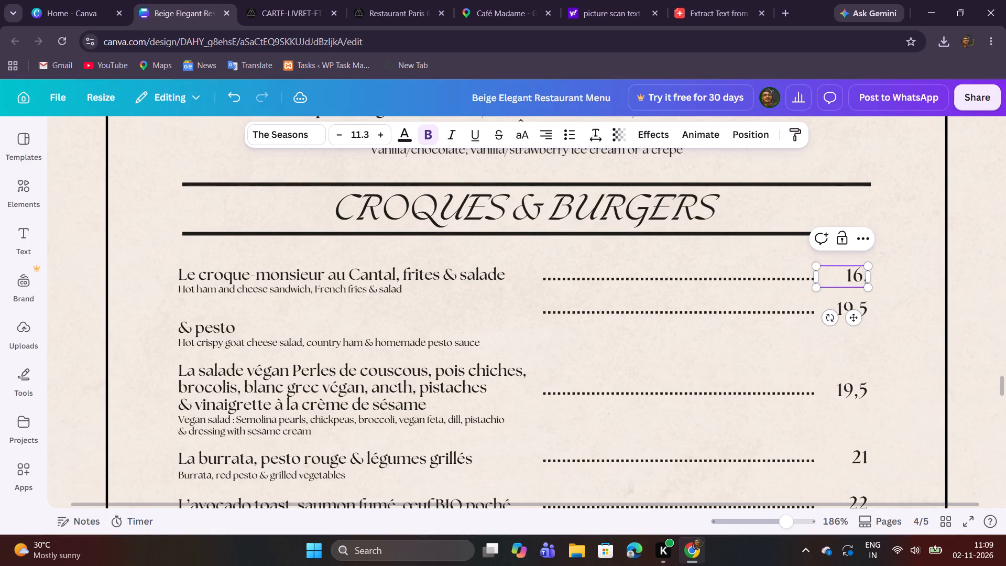
pyautogui.press('5')
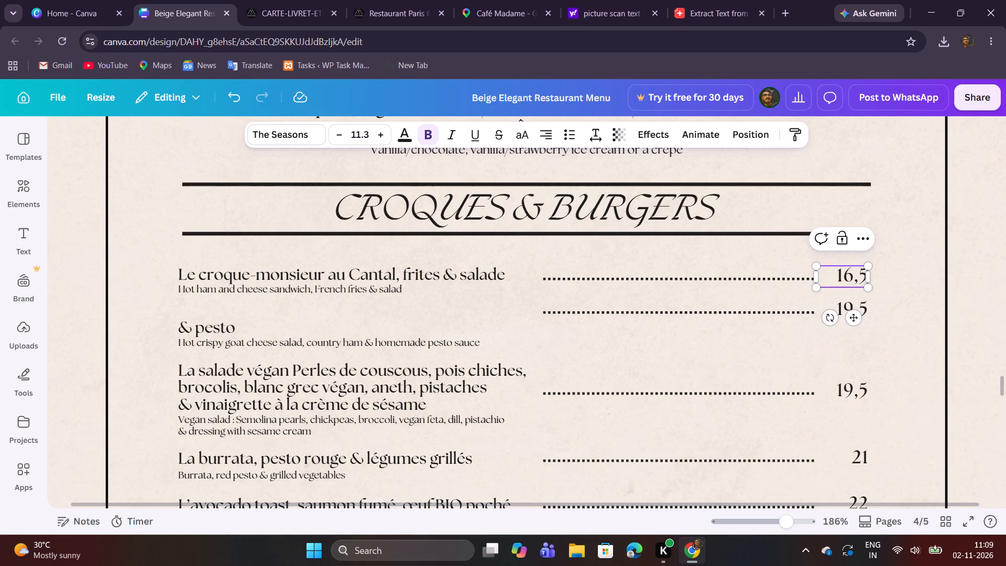
pyautogui.click(662, 360)
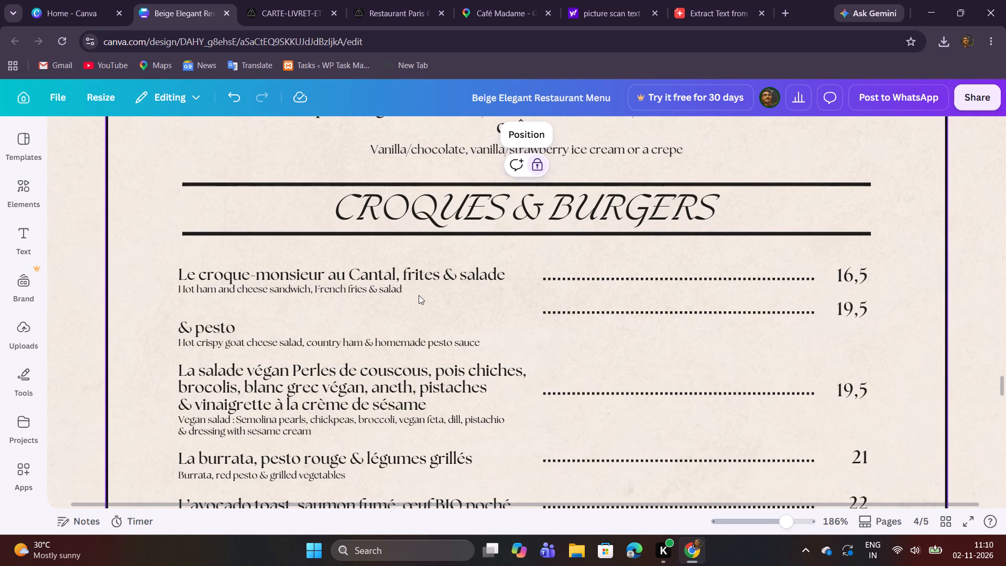
# Add the second dish name "Le croque-madame au Cantal, œuf bio, frites & salade" from the PDF on a new line beneath the first dish.
pyautogui.click(287, 12)
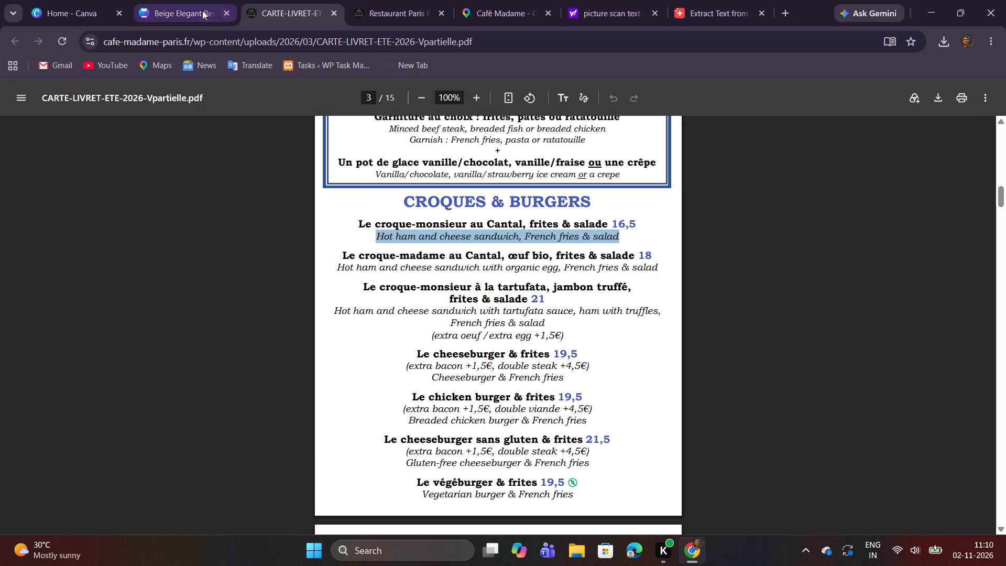
pyautogui.click(191, 8)
pyautogui.doubleClick(513, 271)
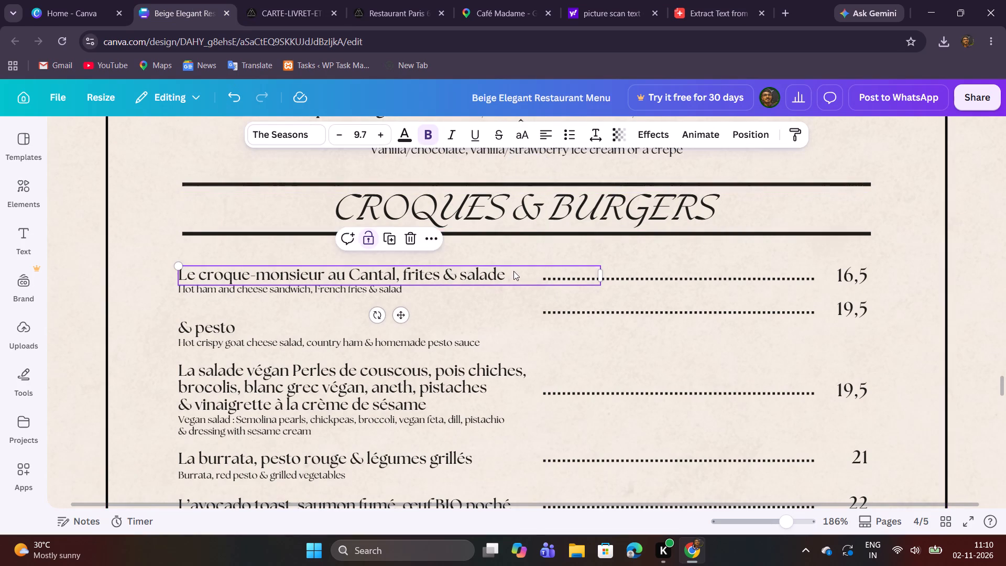
pyautogui.press('Return')
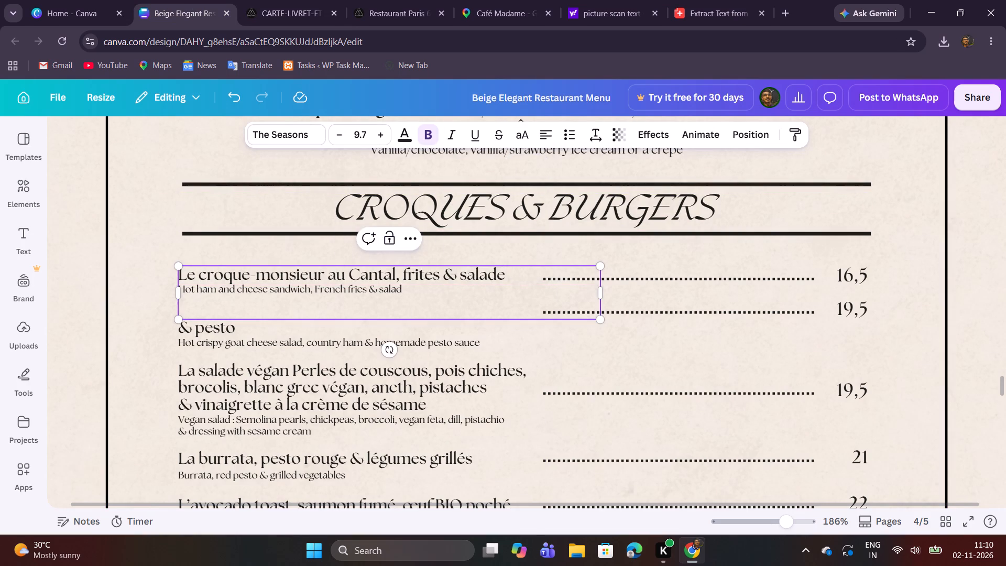
pyautogui.click(282, 0)
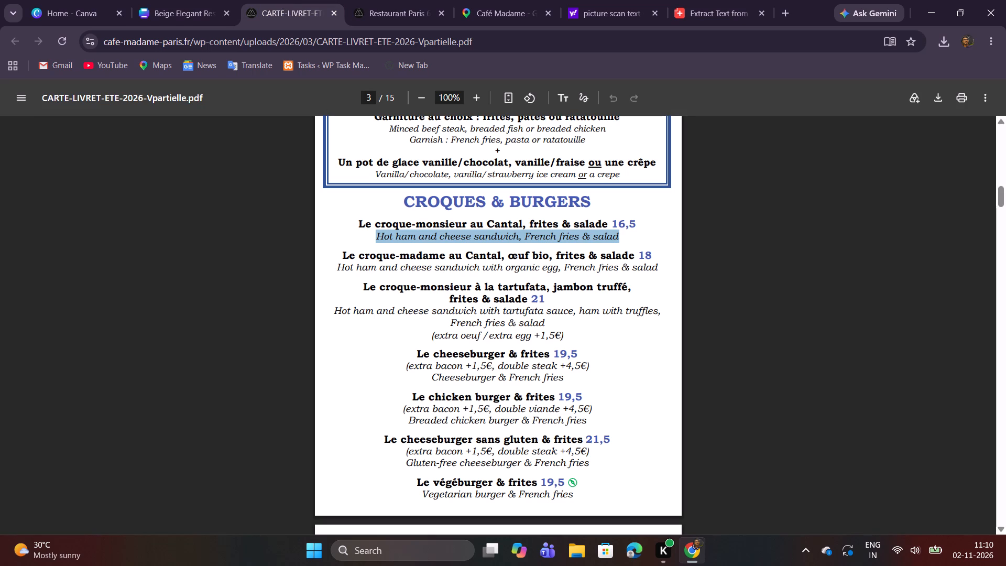
pyautogui.moveTo(342, 258); pyautogui.dragTo(631, 261)
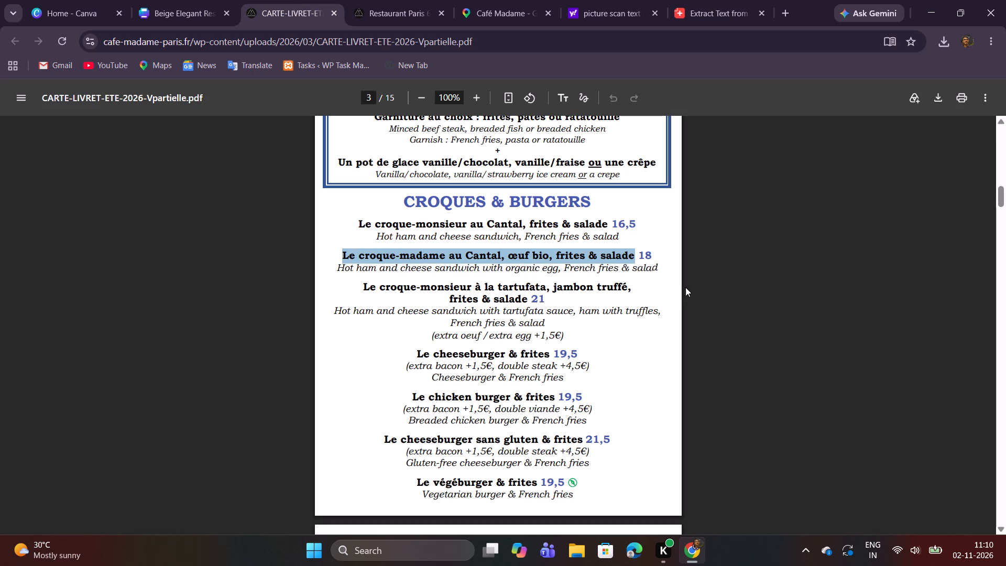
pyautogui.hotkey('ctrl', 'c')
pyautogui.click(179, 10)
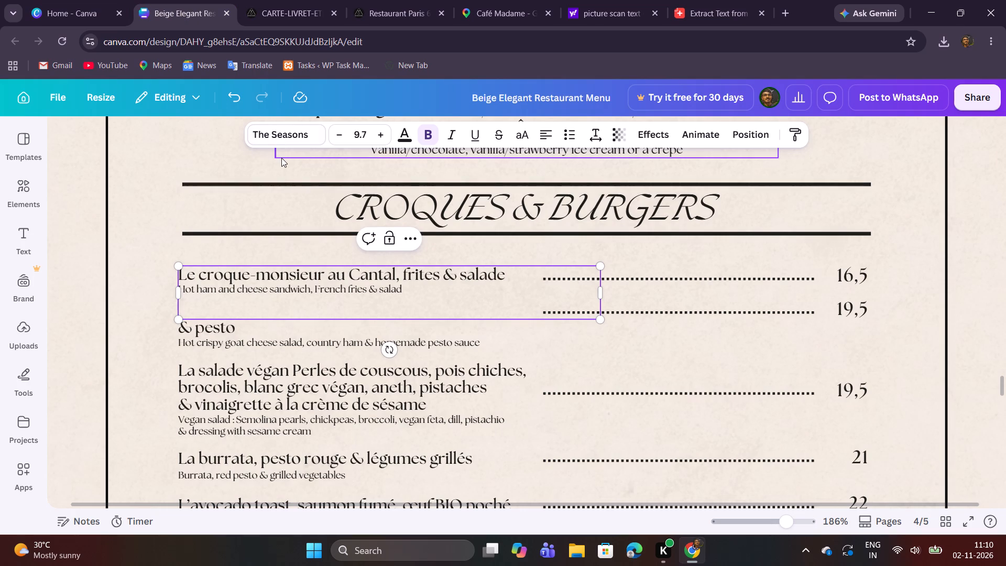
pyautogui.hotkey('ctrl', 'v')
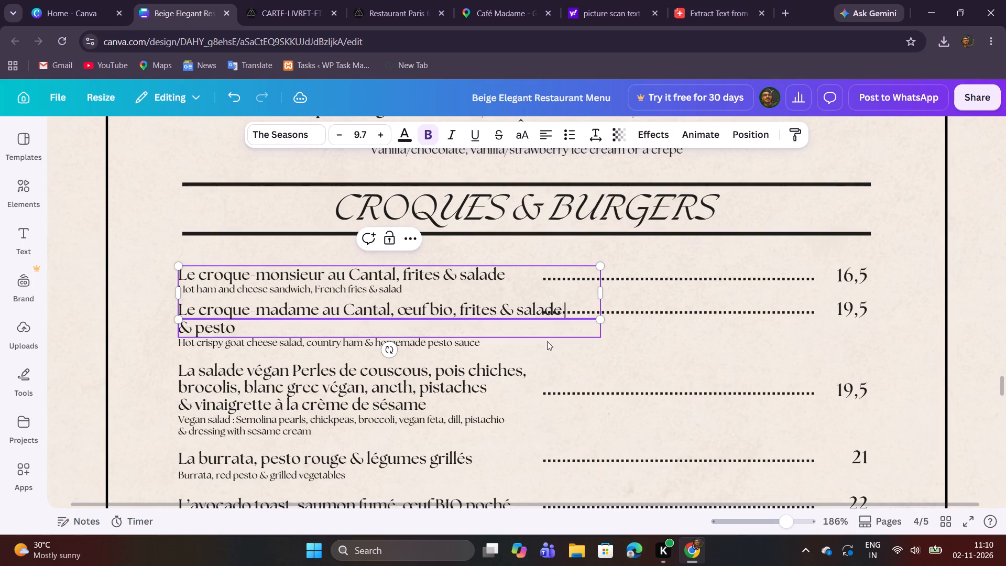
# Move "& salade" from the end of the croque-madame name to the line below, replacing the leftover "& pesto".
pyautogui.moveTo(498, 311); pyautogui.dragTo(546, 311)
pyautogui.click(554, 313)
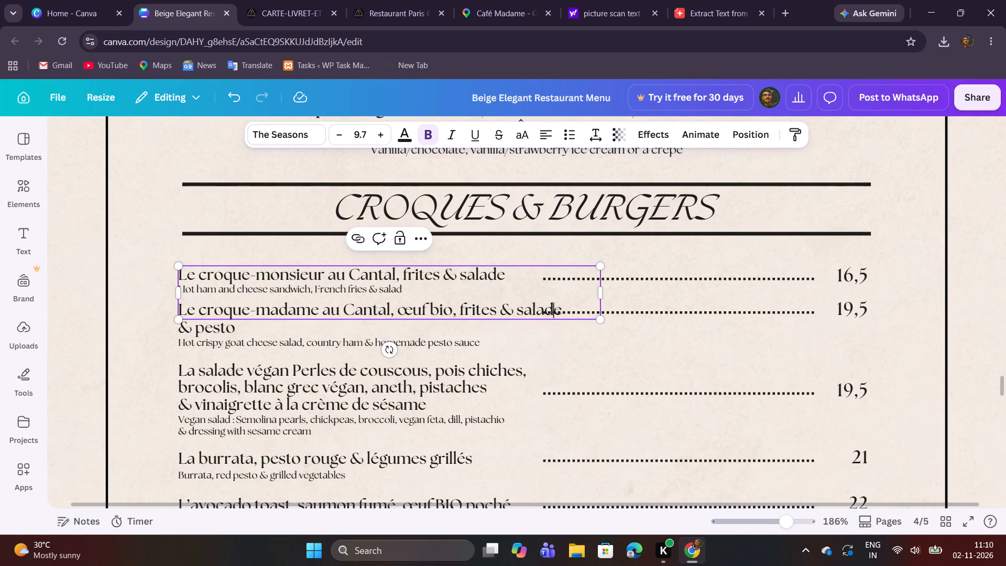
pyautogui.moveTo(499, 308); pyautogui.dragTo(564, 317)
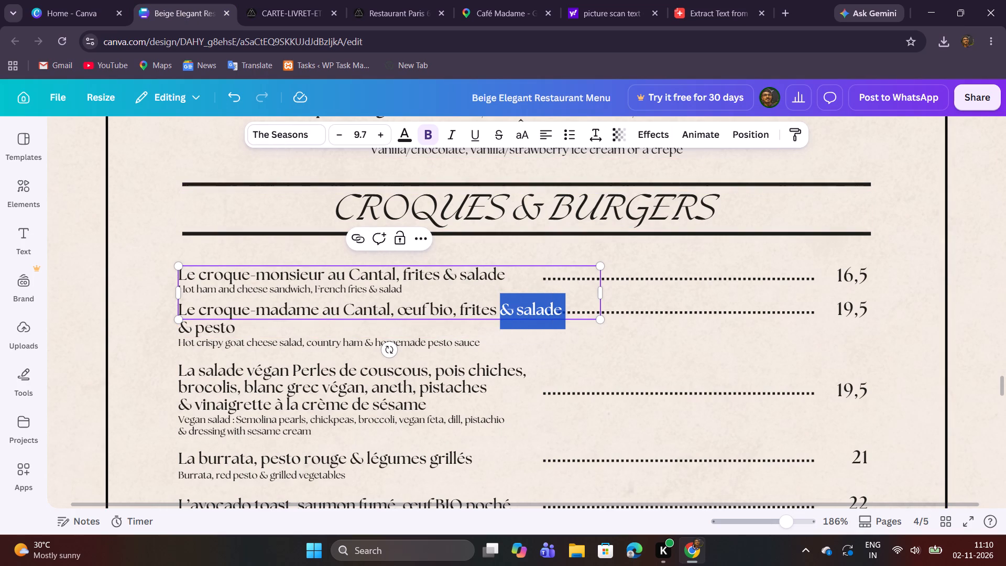
pyautogui.hotkey('ctrl', 'x')
pyautogui.click(224, 330)
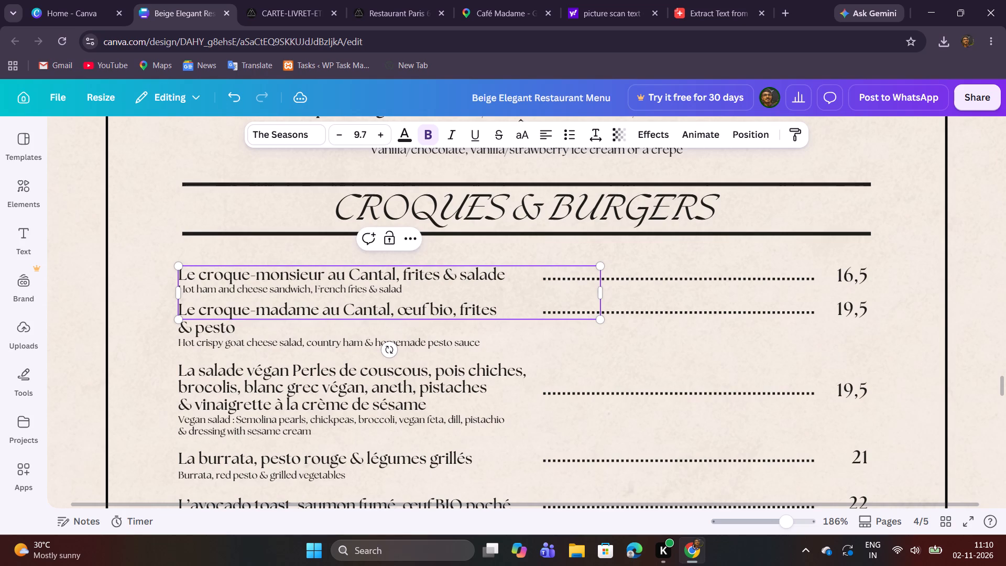
pyautogui.click(233, 326)
pyautogui.click(144, 335)
pyautogui.doubleClick(224, 326)
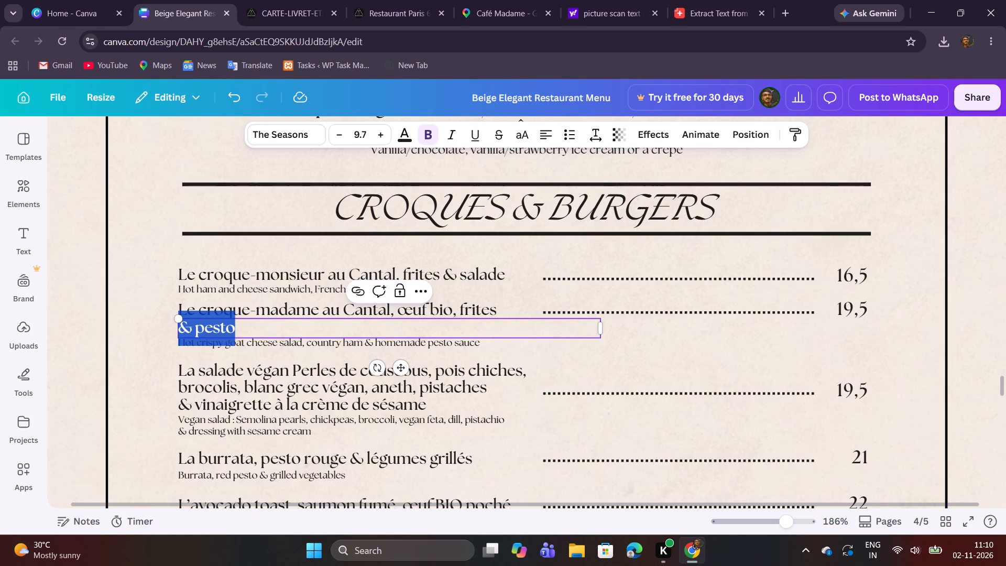
pyautogui.hotkey('ctrl', 'v')
pyautogui.click(148, 351)
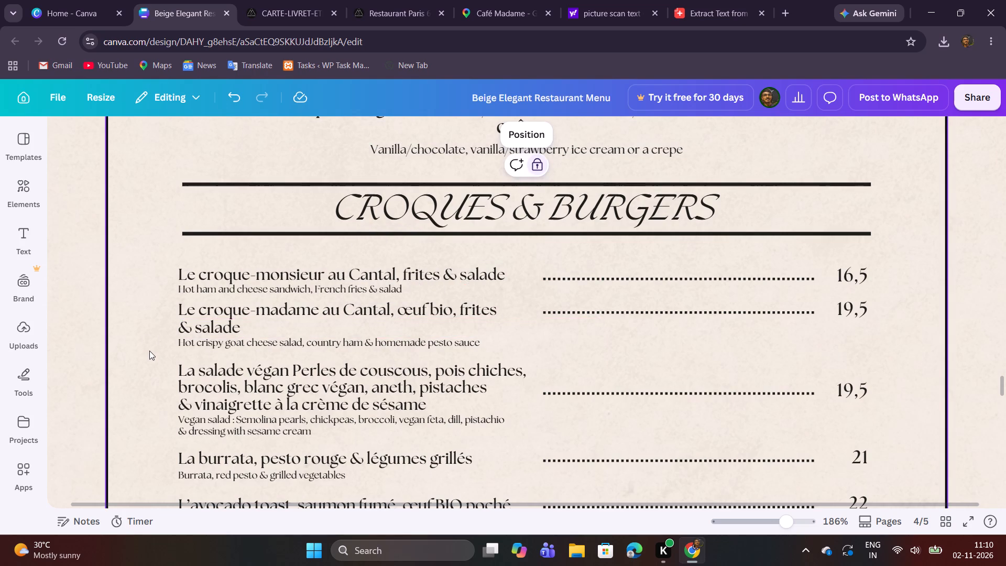
# Replace the croque-madame's description with "Hot ham and cheese sandwich with organic egg, French fries & salad" from the PDF.
pyautogui.click(261, 10)
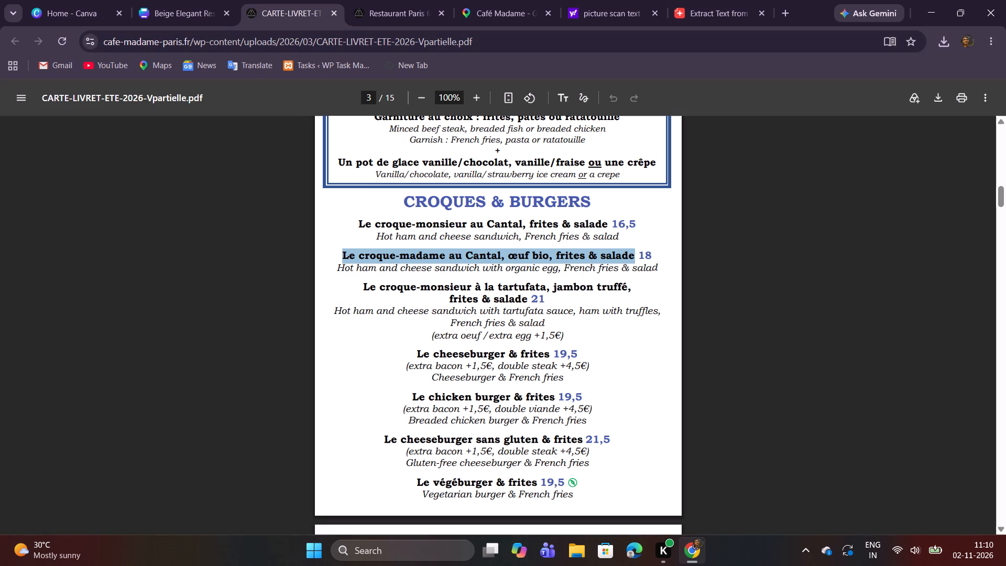
pyautogui.moveTo(338, 267); pyautogui.dragTo(664, 273)
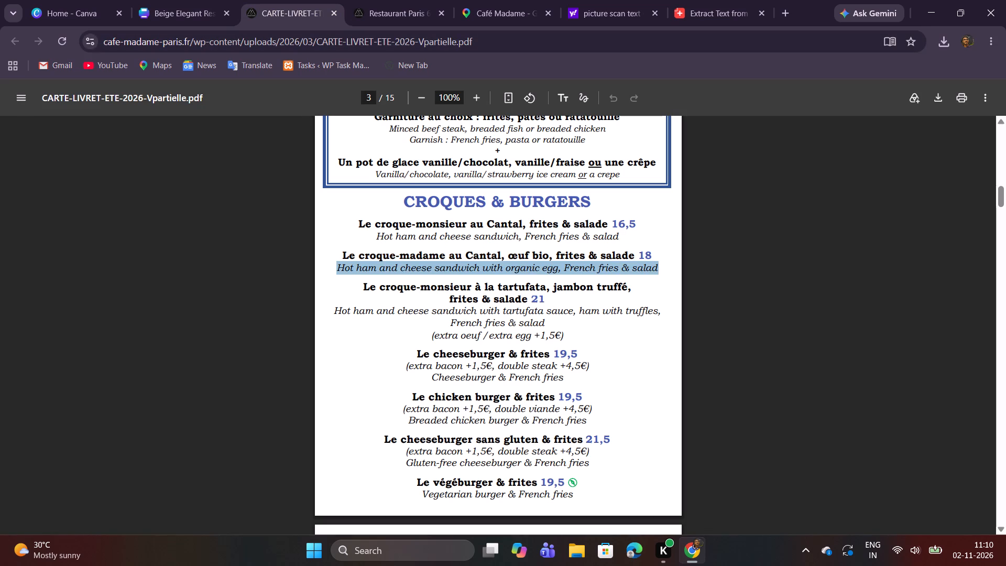
pyautogui.hotkey('ctrl', 'c')
pyautogui.click(210, 0)
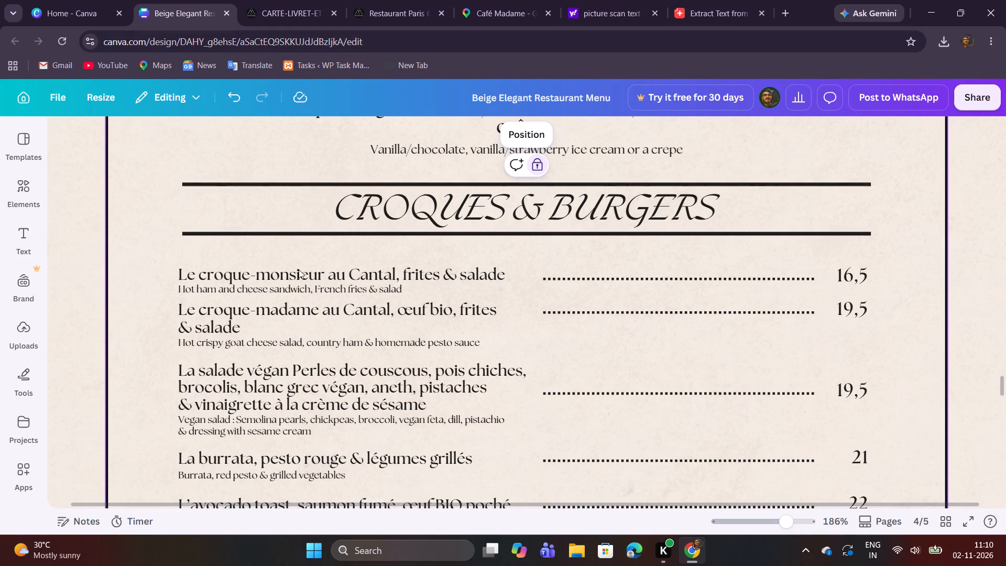
pyautogui.click(301, 342)
pyautogui.click(298, 344)
pyautogui.hotkey('ctrl', 'v')
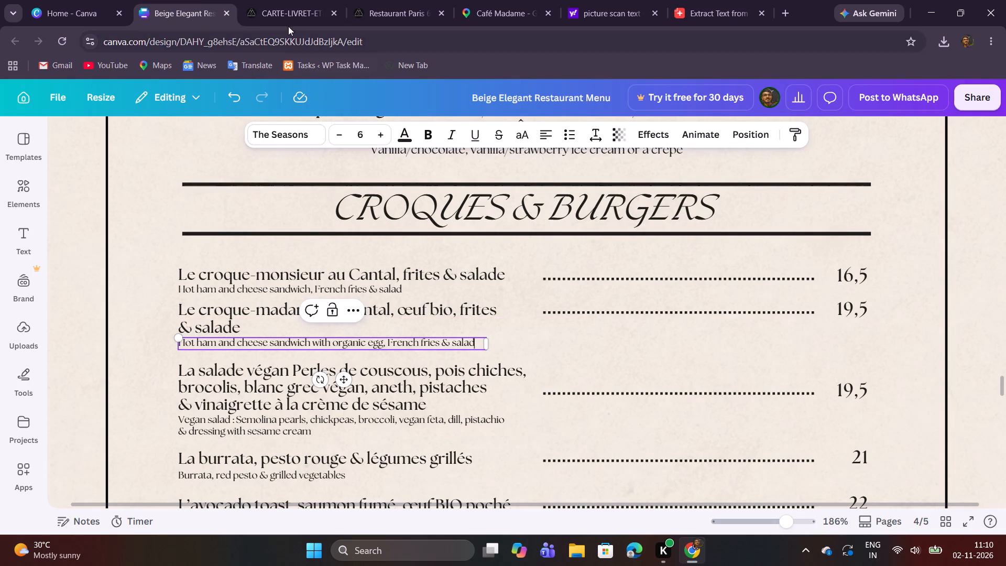
# Set the croque-madame au Cantal's price to 18, as given in the PDF.
pyautogui.click(285, 0)
pyautogui.click(188, 0)
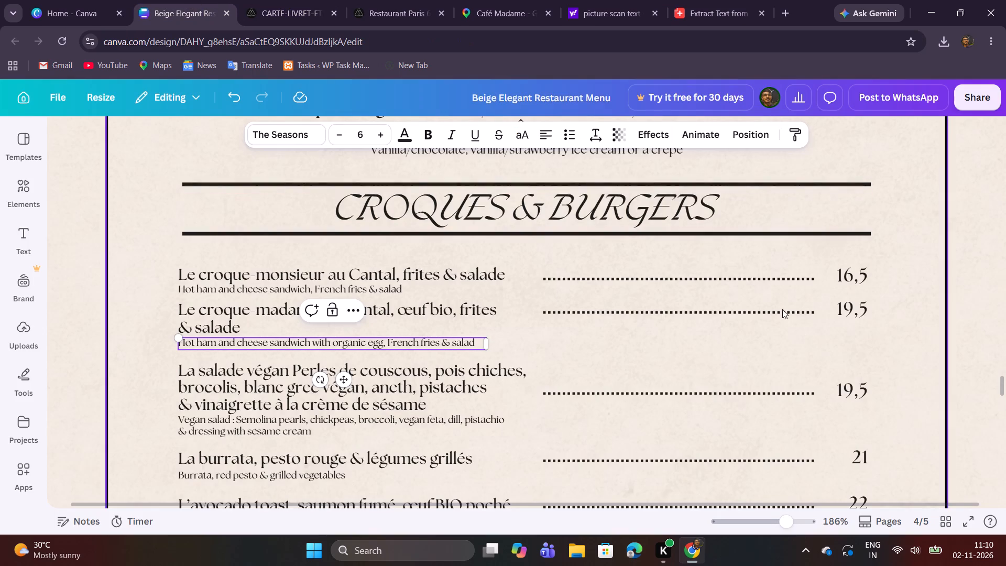
pyautogui.doubleClick(847, 313)
pyautogui.press('1')
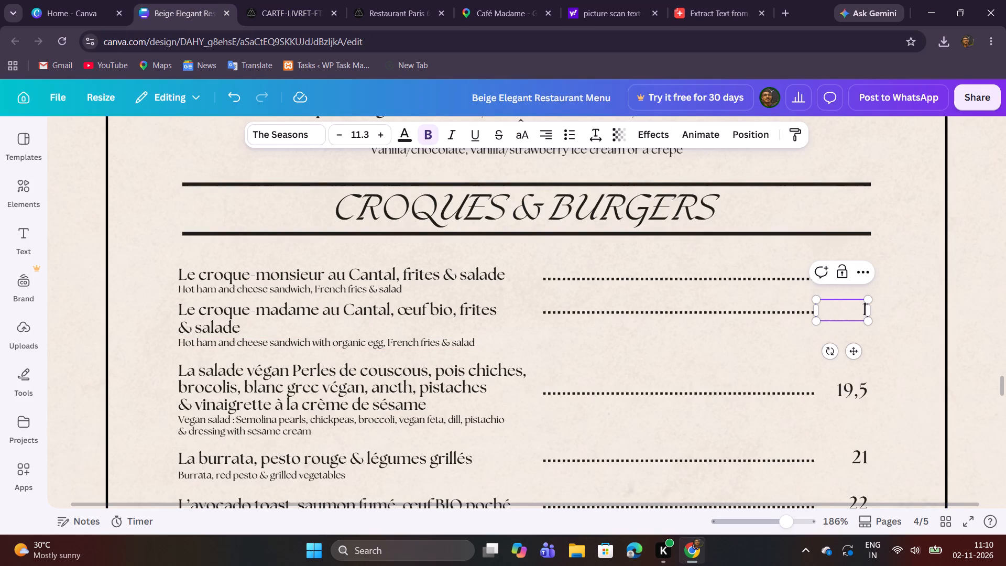
pyautogui.press('8')
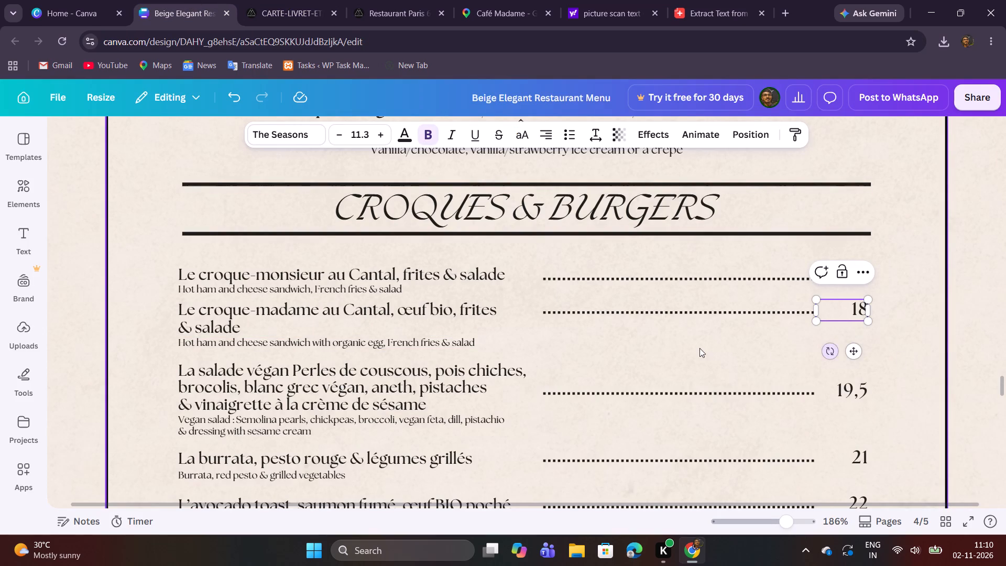
pyautogui.click(699, 348)
# Replace the vegan salad name's first line with "Le croque-monsieur à la tartufata, jambon truffé, frites & salade" from the PDF.
pyautogui.scroll(-1, 696, 343)
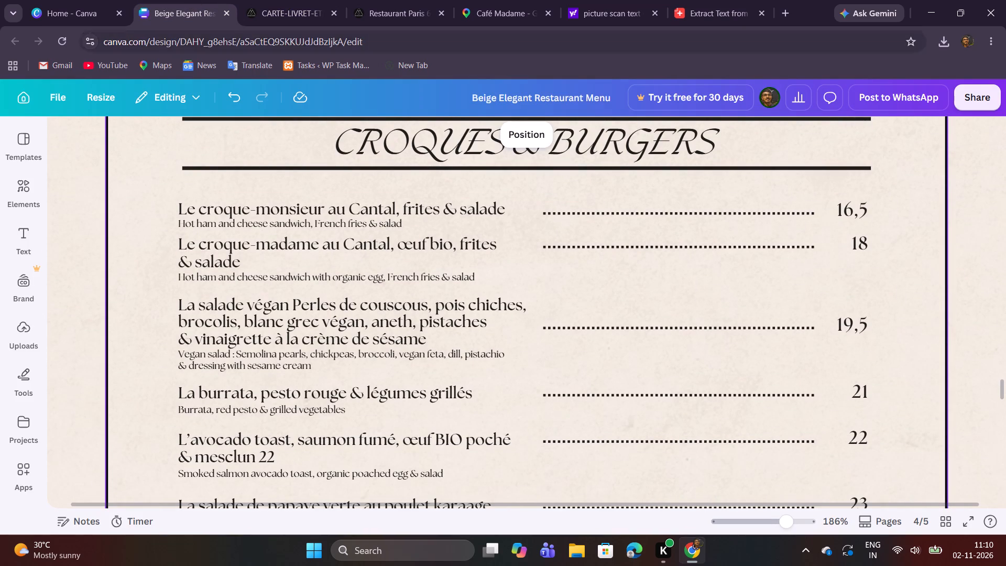
pyautogui.click(285, 11)
pyautogui.scroll(-1, 414, 277)
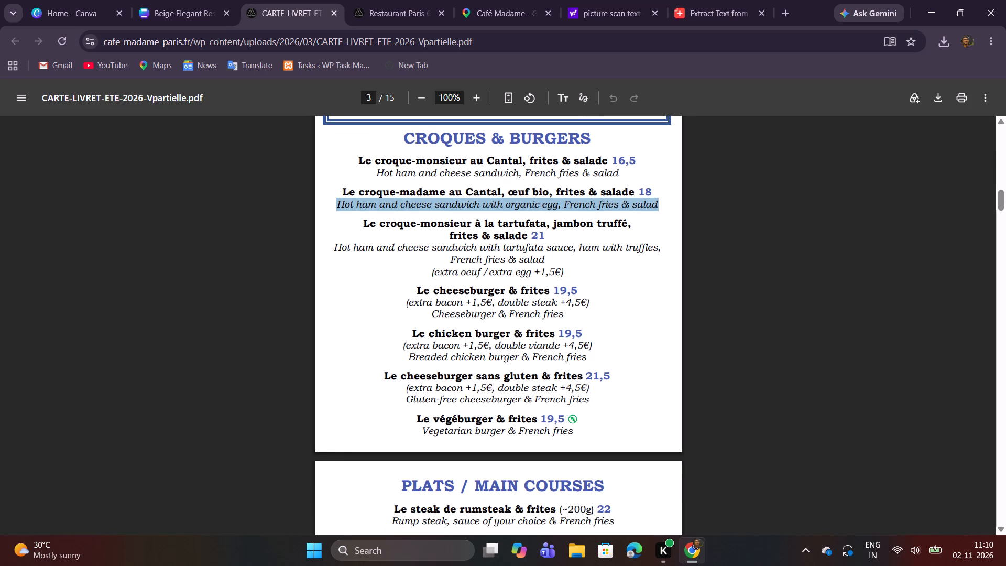
pyautogui.moveTo(369, 222); pyautogui.dragTo(473, 225)
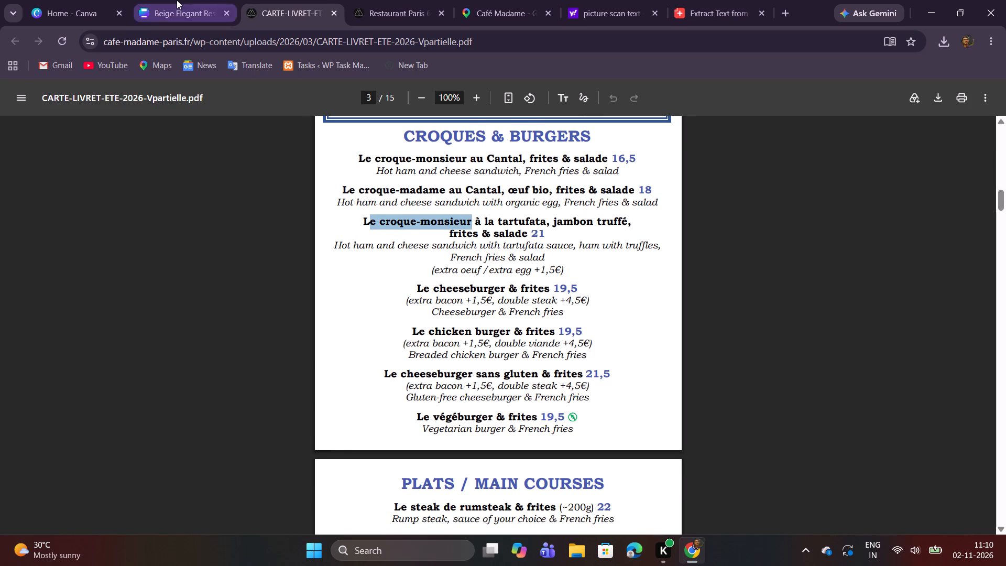
pyautogui.click(177, 0)
pyautogui.click(258, 10)
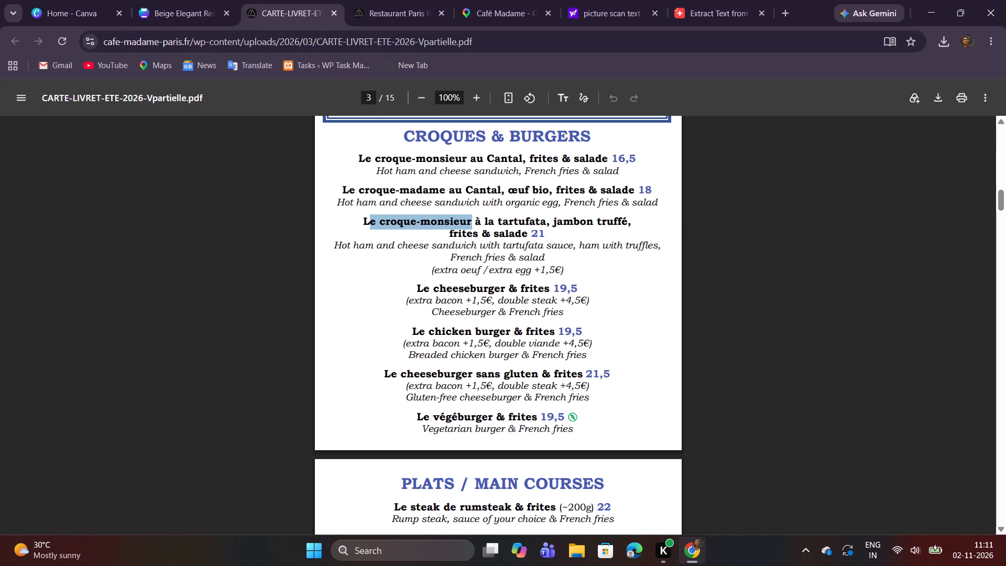
pyautogui.click(377, 221)
pyautogui.moveTo(361, 220); pyautogui.dragTo(535, 236)
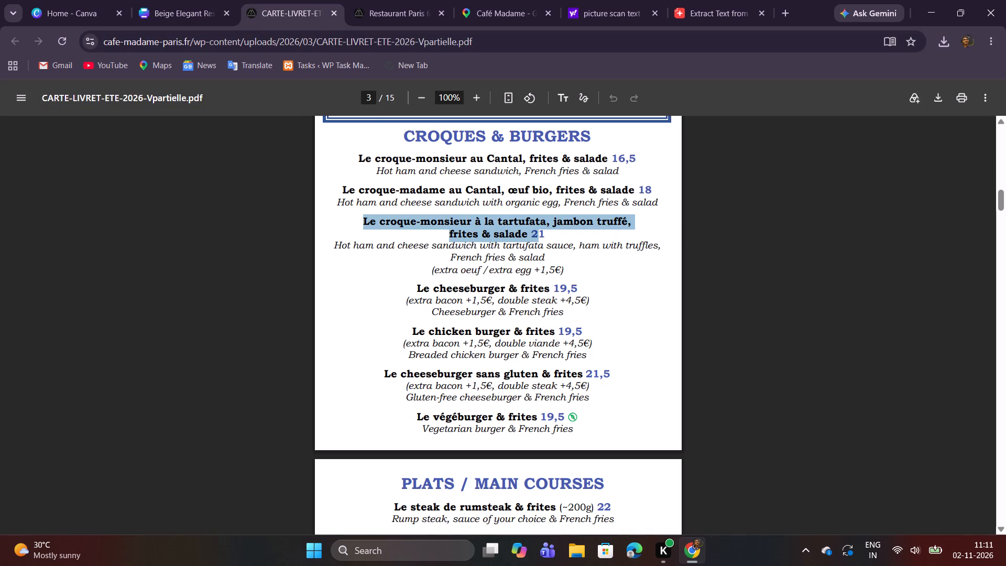
pyautogui.moveTo(535, 236); pyautogui.dragTo(528, 230)
pyautogui.hotkey('ctrl', 'c')
pyautogui.click(202, 0)
pyautogui.doubleClick(272, 305)
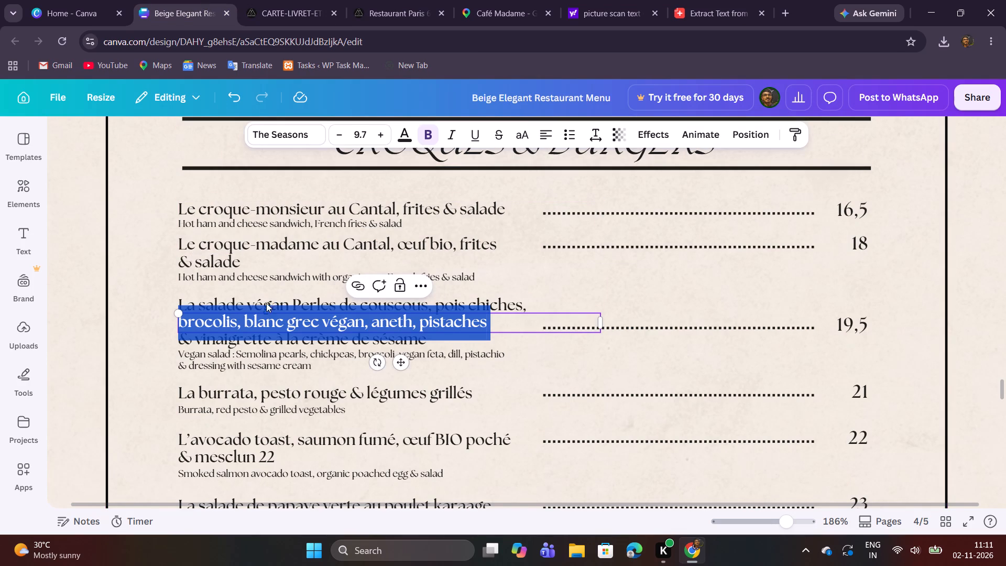
pyautogui.click(149, 302)
pyautogui.doubleClick(222, 303)
pyautogui.hotkey('ctrl', 'v')
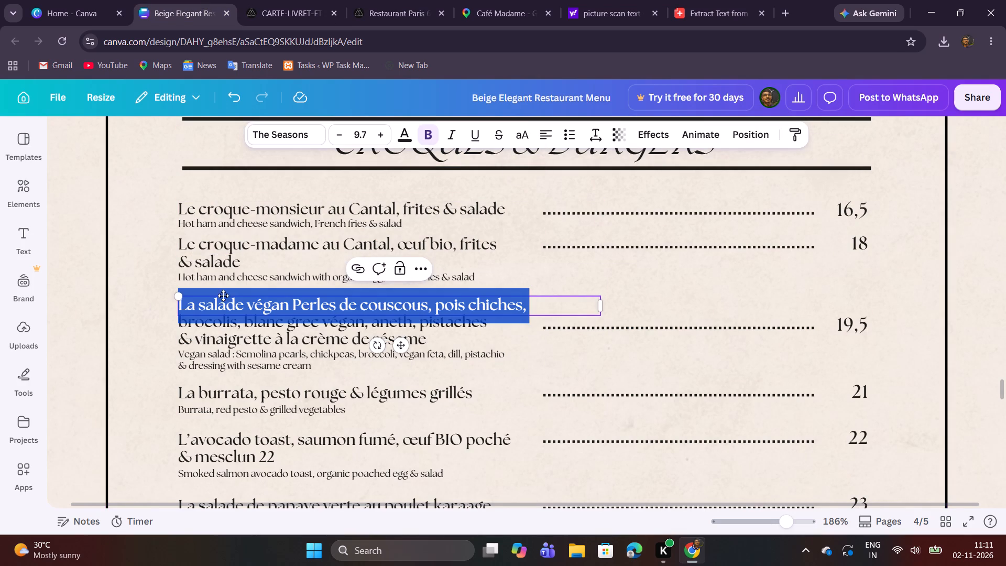
# Move "frites & salade" from the tartufata croque-monsieur's name to its second line, replacing "brocolis, blanc grec végan, aneth, pistaches".
pyautogui.moveTo(470, 340); pyautogui.dragTo(301, 321)
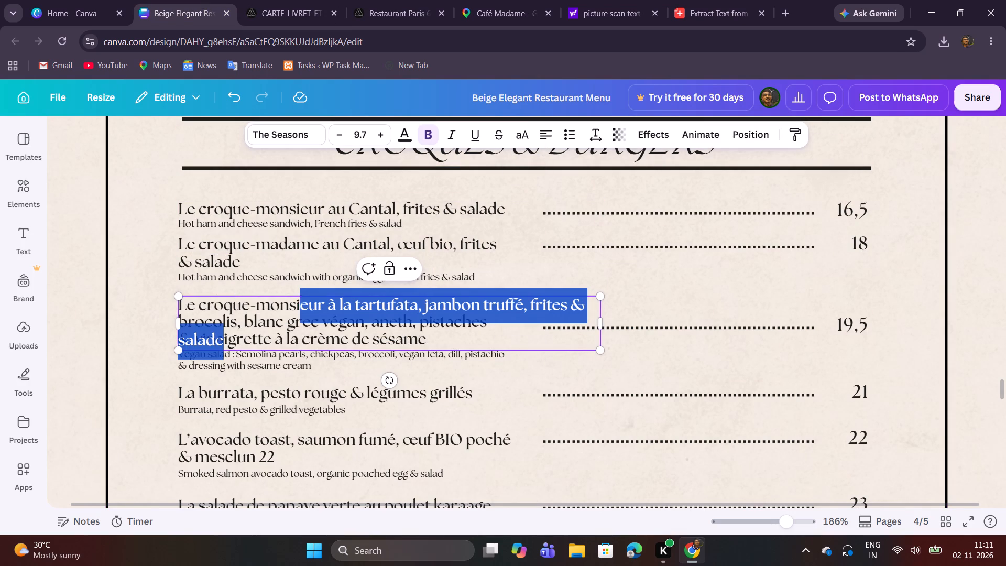
pyautogui.moveTo(301, 321); pyautogui.dragTo(181, 331)
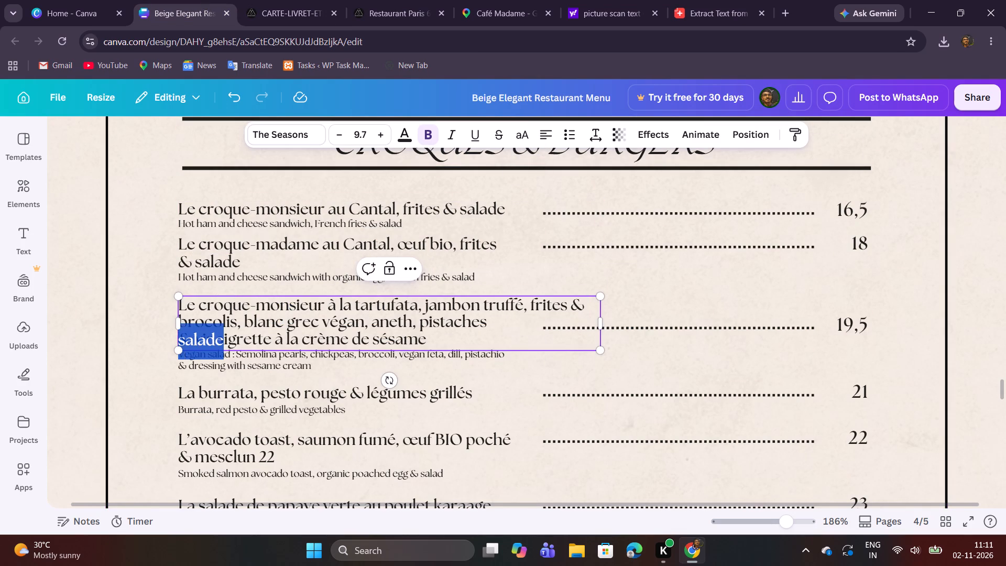
pyautogui.moveTo(181, 331); pyautogui.dragTo(531, 309)
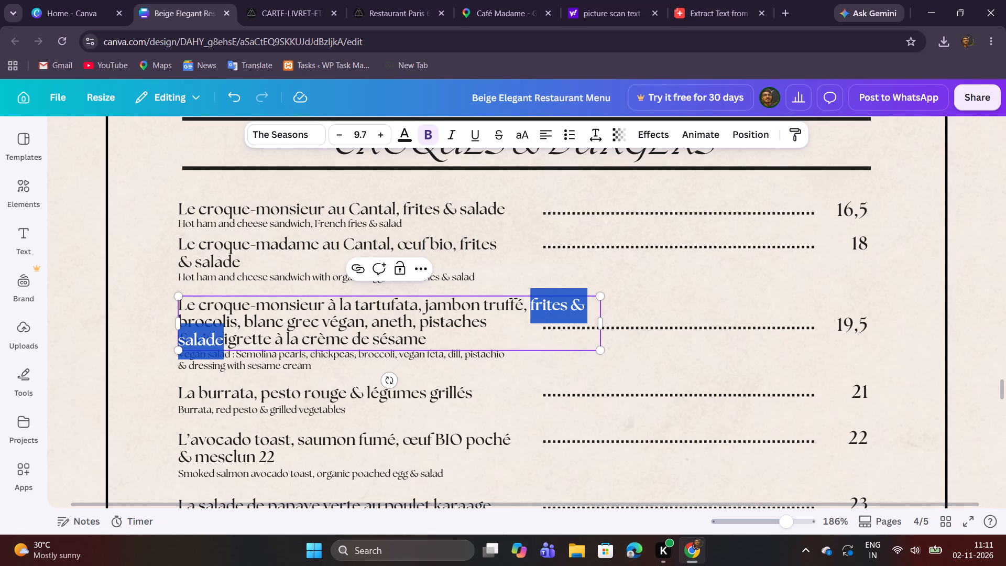
pyautogui.hotkey('ctrl', 'x')
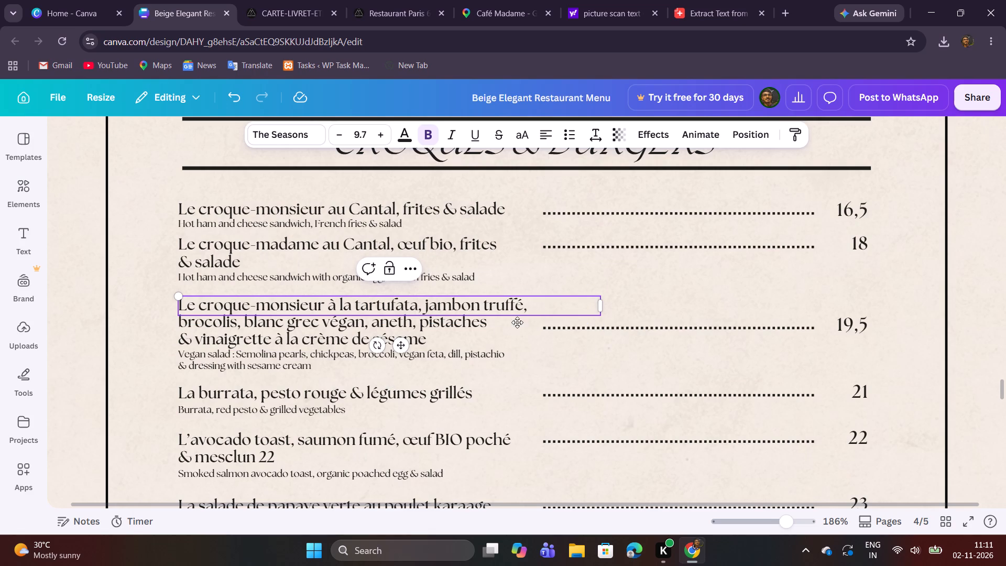
pyautogui.click(147, 321)
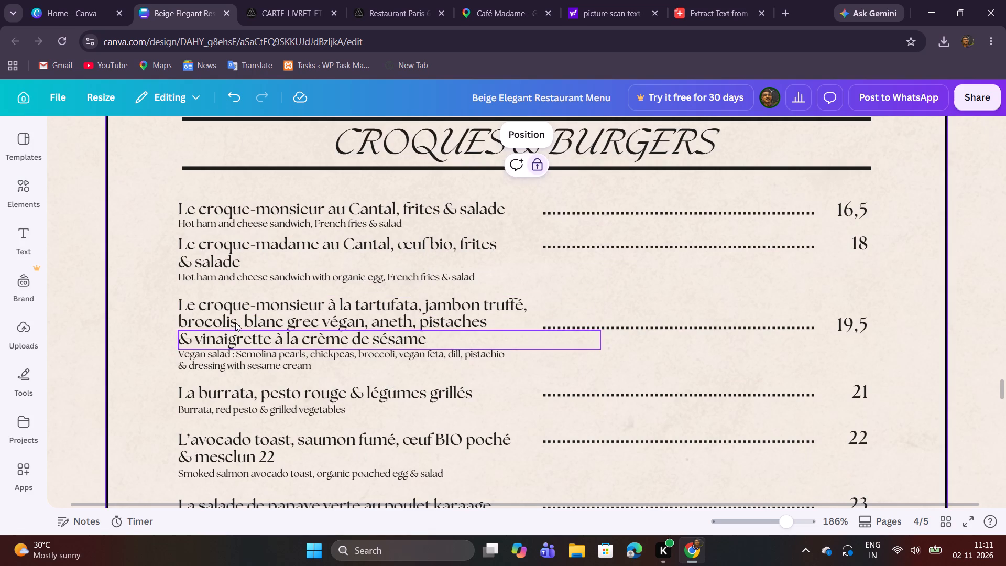
pyautogui.doubleClick(236, 320)
pyautogui.hotkey('ctrl', 'v')
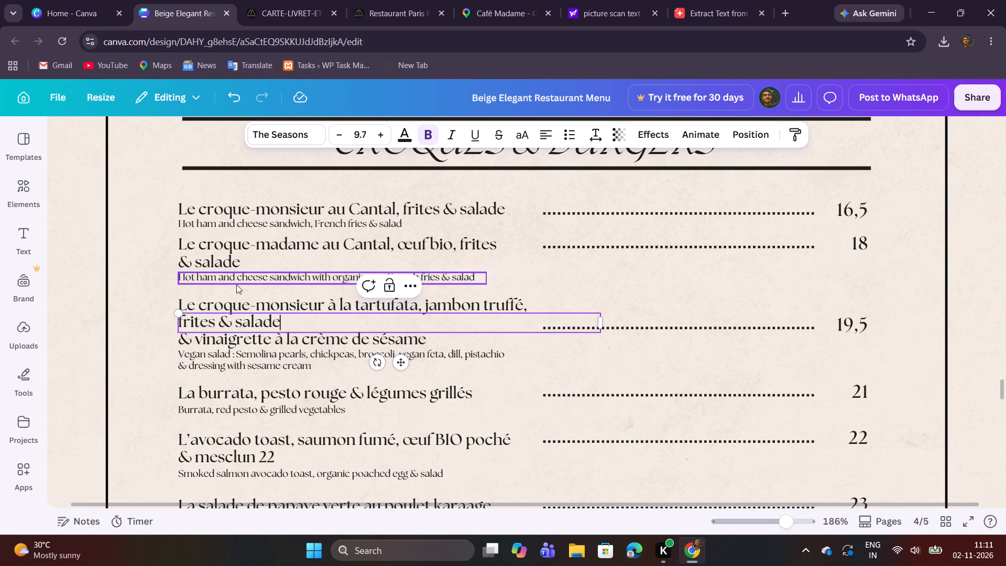
pyautogui.click(166, 329)
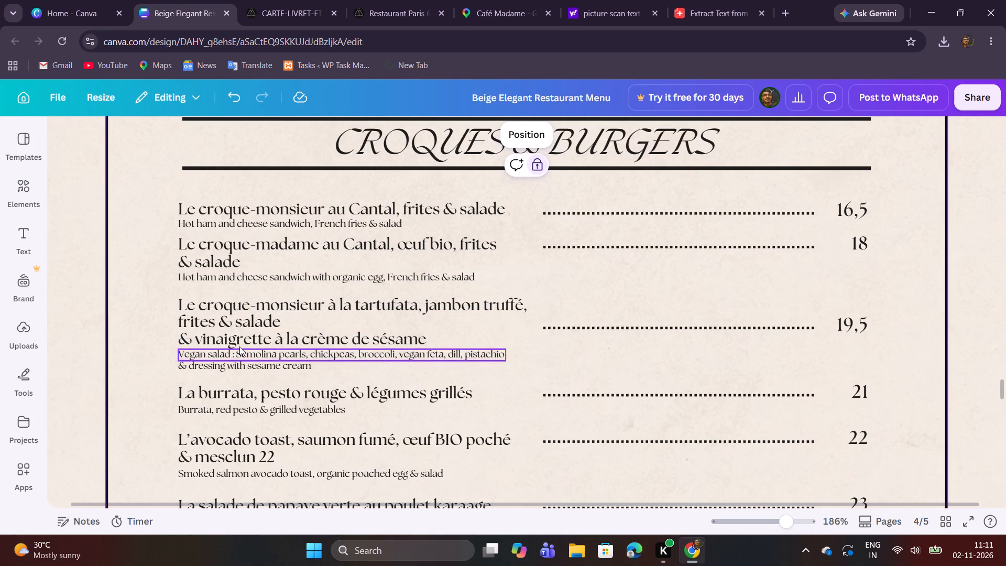
# Delete the leftover line "& vinaigrette à la crème de sésame" beneath the tartufata croque-monsieur's name.
pyautogui.click(242, 342)
pyautogui.click(413, 300)
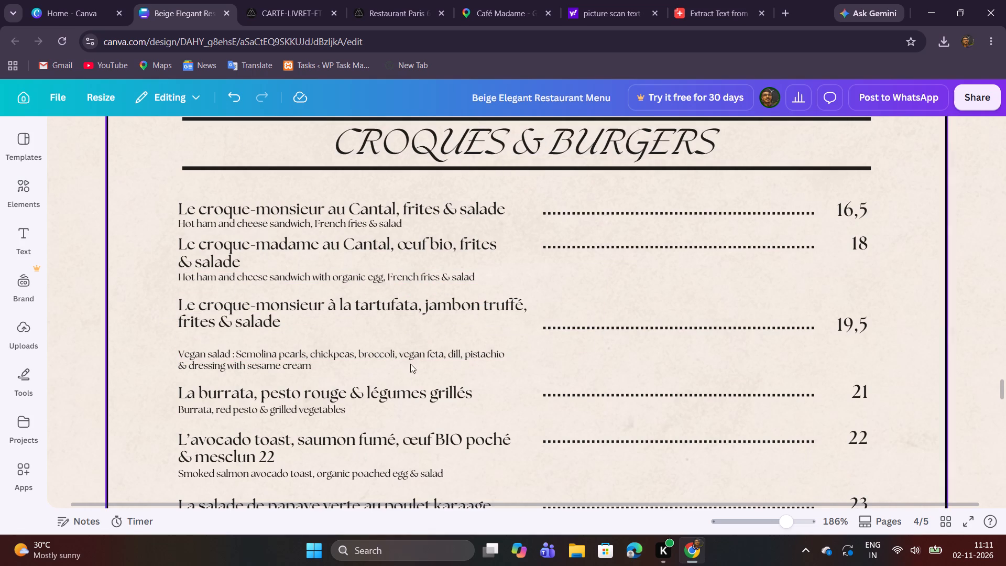
# Replace the vegan salad description's first line with the PDF text from "Hot ham and cheese sandwich with tartufata sauce" through "(extra oeuf /extra egg +1,5€)".
pyautogui.click(284, 0)
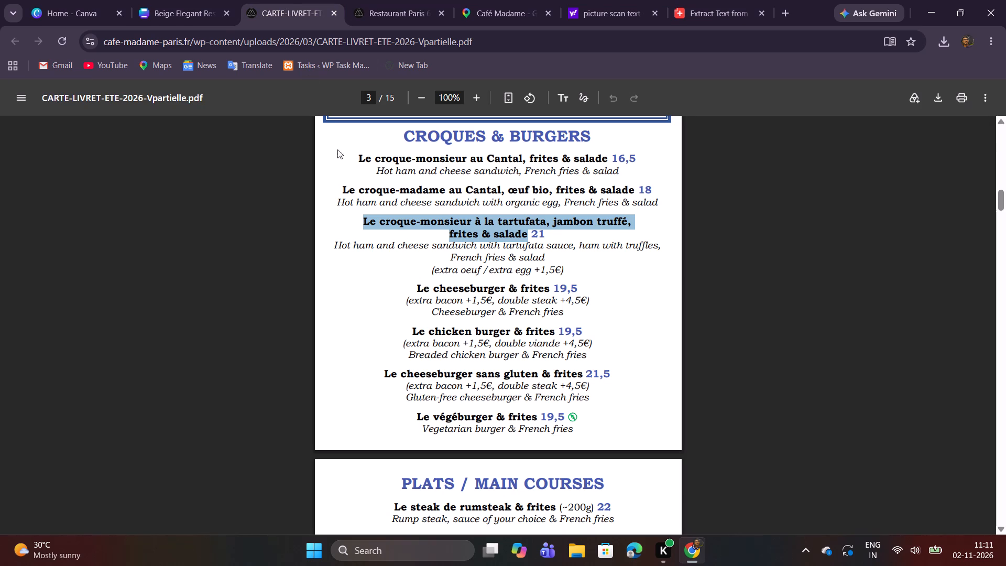
pyautogui.moveTo(330, 244); pyautogui.dragTo(555, 258)
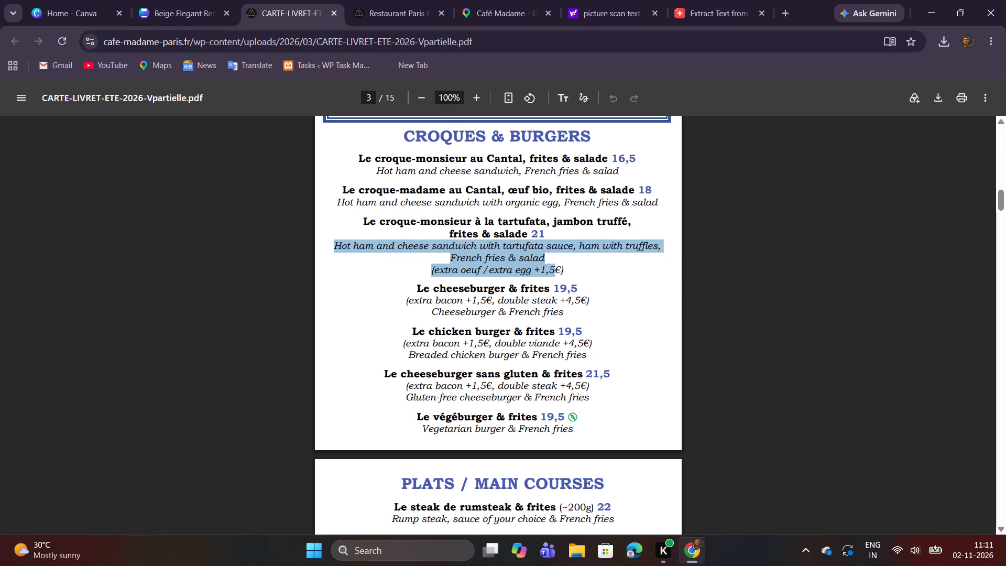
pyautogui.moveTo(555, 258); pyautogui.dragTo(575, 271)
pyautogui.hotkey('ctrl', 'c')
pyautogui.hotkey('ctrl', 'c')
pyautogui.click(144, 0)
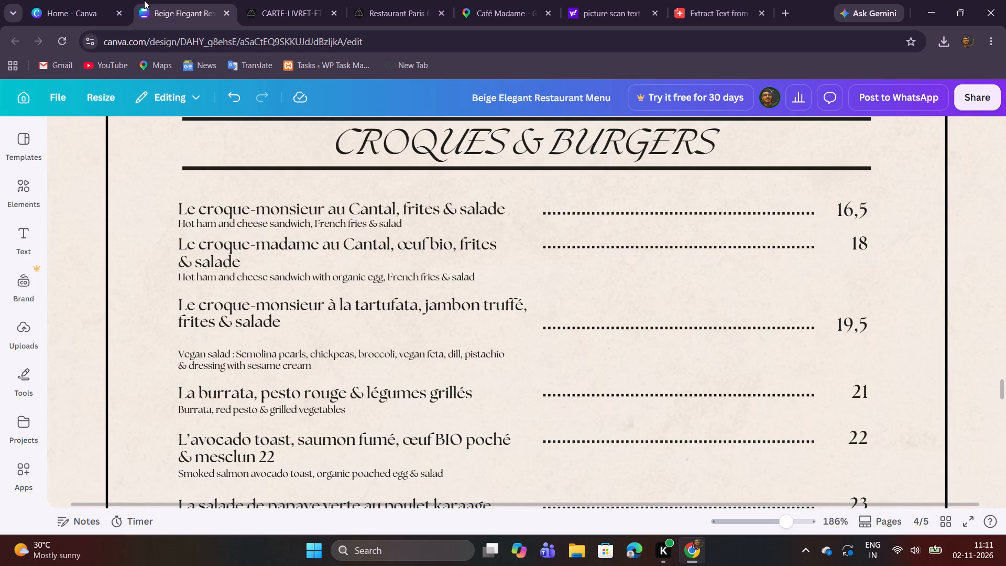
pyautogui.doubleClick(381, 354)
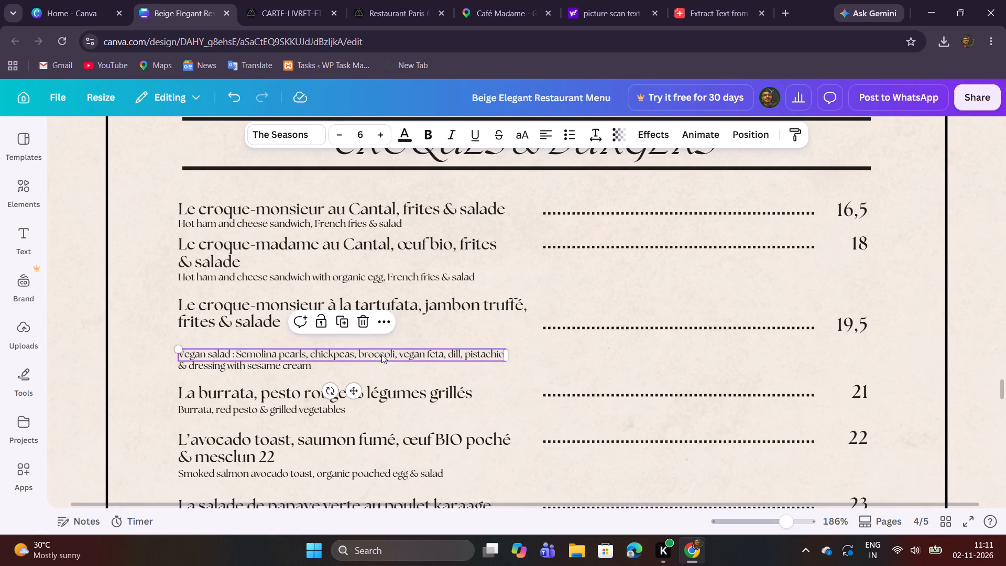
pyautogui.hotkey('ctrl', 'v')
# Move "French fries & salad (extra oeuf /extra egg +1,5€)" to the tartufata description's second line, replacing "& dressing with sesame cream".
pyautogui.moveTo(411, 375); pyautogui.dragTo(160, 368)
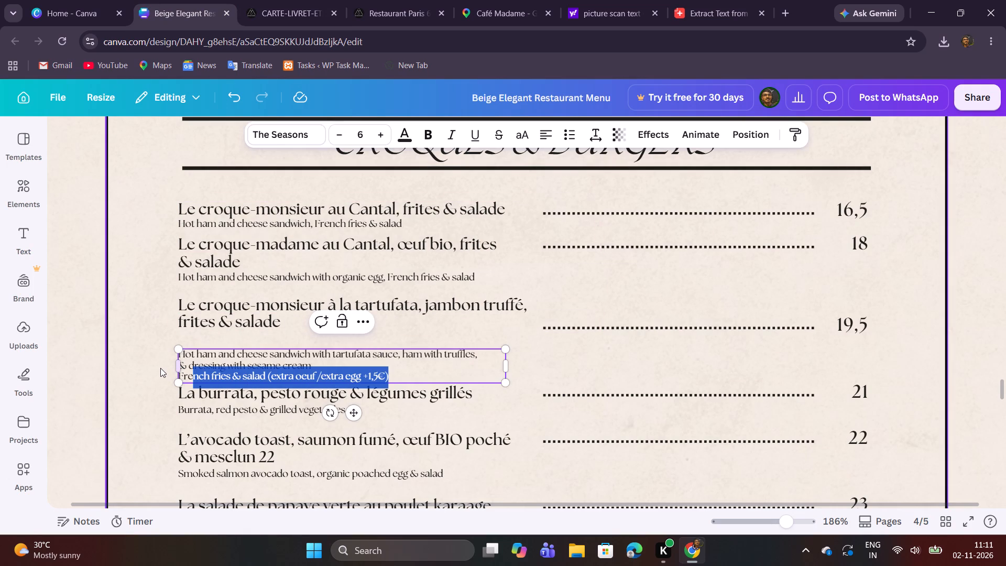
pyautogui.moveTo(160, 368); pyautogui.dragTo(171, 371)
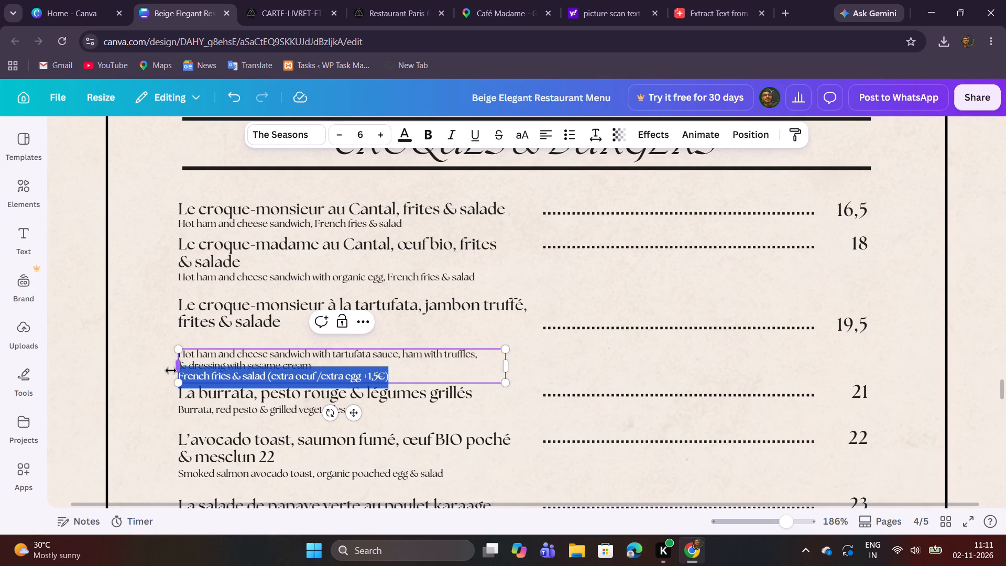
pyautogui.moveTo(171, 371); pyautogui.dragTo(257, 306)
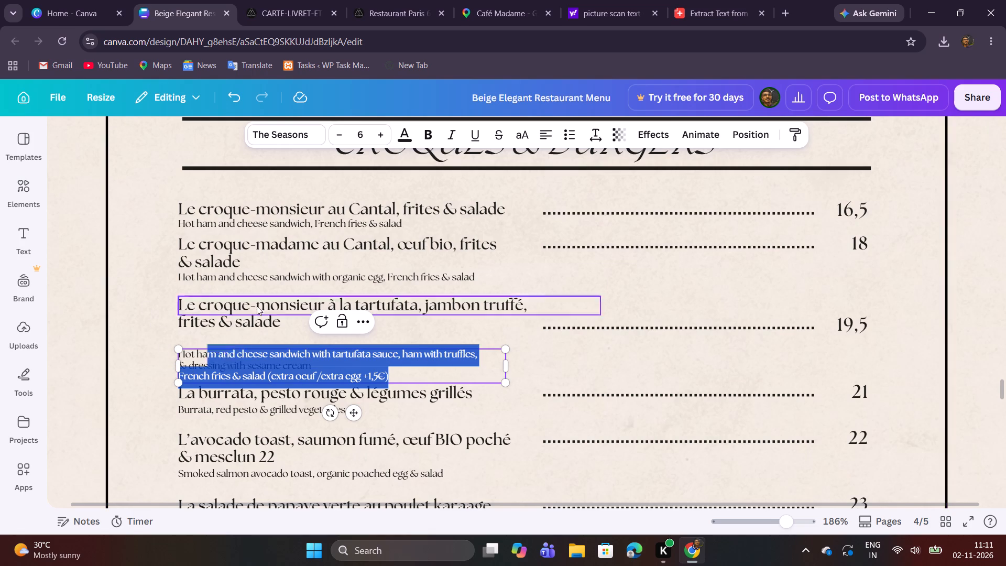
pyautogui.moveTo(257, 306); pyautogui.dragTo(180, 374)
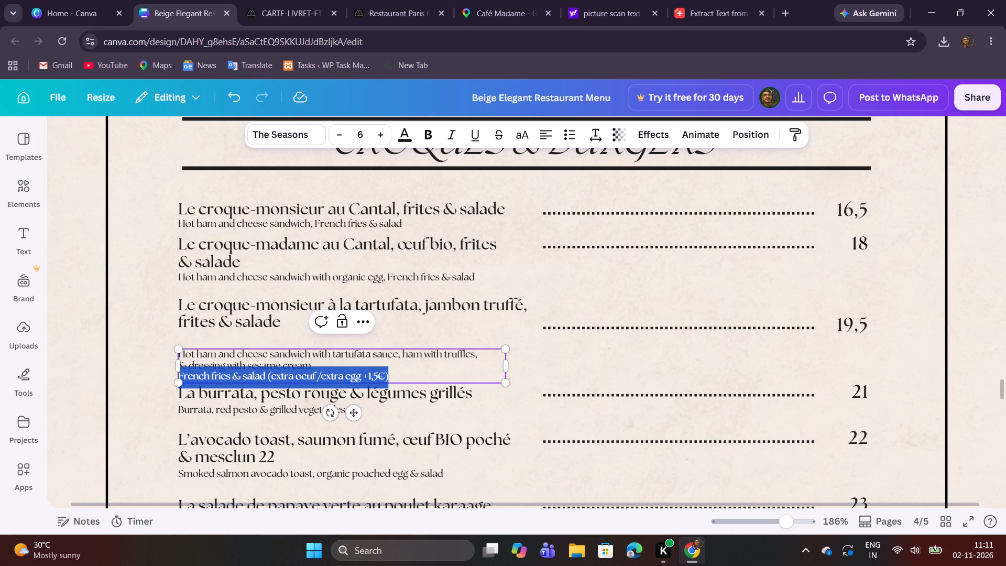
pyautogui.moveTo(180, 374); pyautogui.dragTo(182, 383)
pyautogui.moveTo(182, 383); pyautogui.dragTo(179, 376)
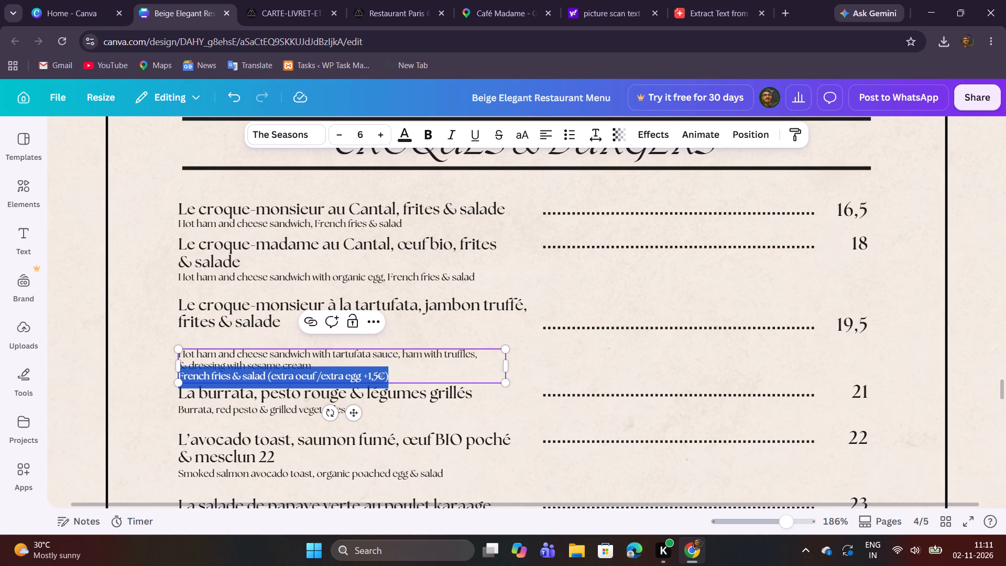
pyautogui.hotkey('ctrl', 'x')
pyautogui.click(163, 376)
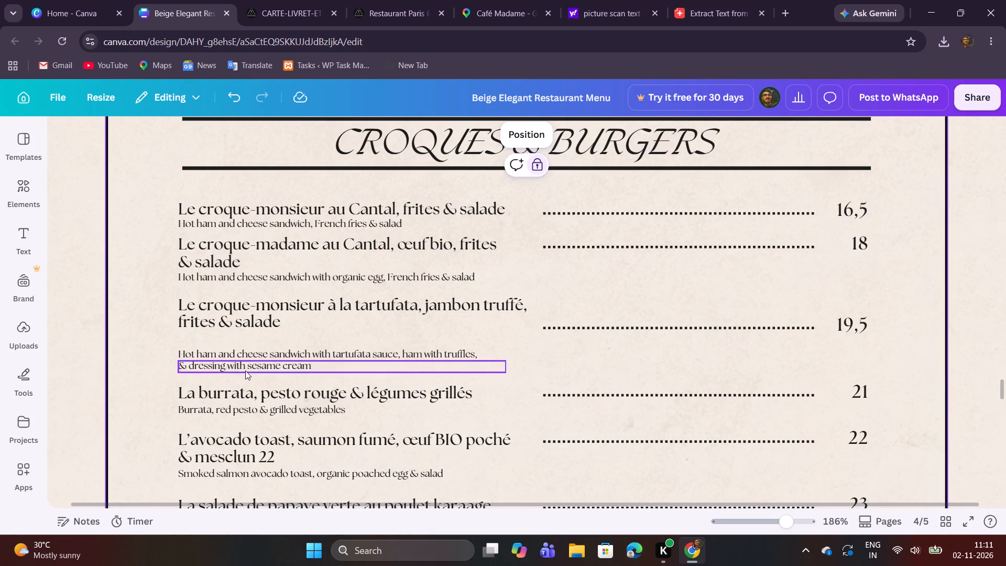
pyautogui.doubleClick(245, 371)
pyautogui.hotkey('ctrl', 'v')
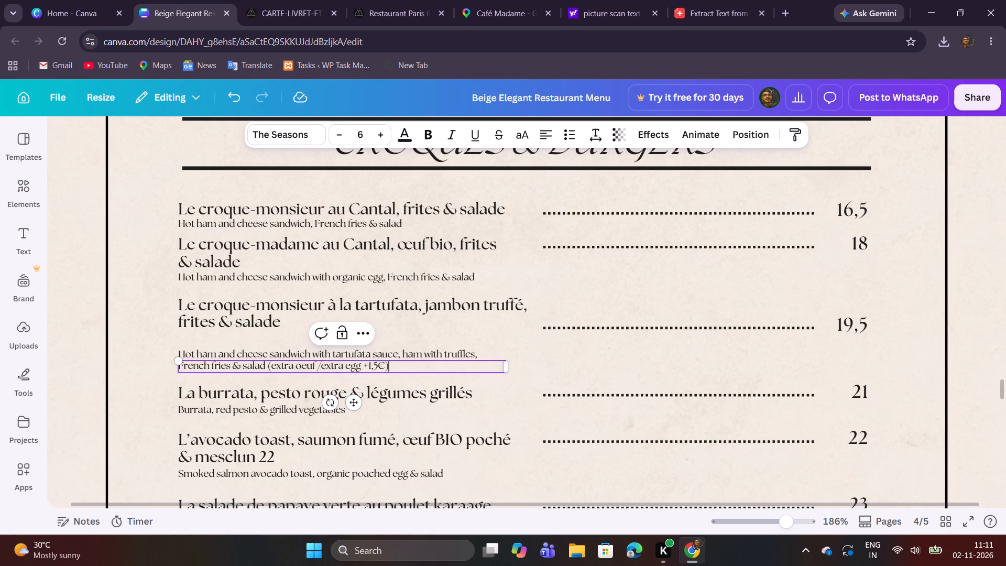
pyautogui.click(546, 361)
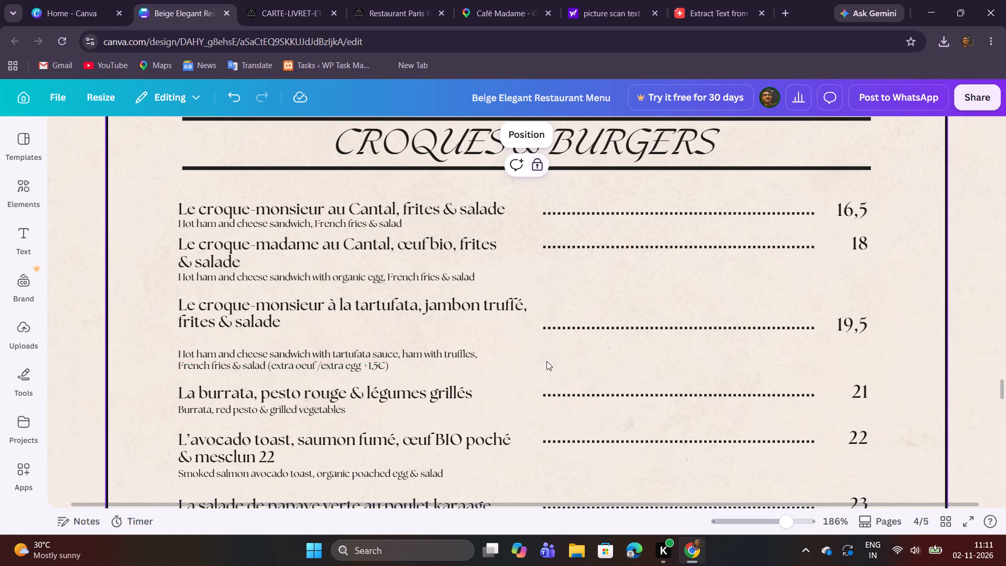
# Move both description lines of the tartufata croque-monsieur up to sit directly beneath "frites & salade".
pyautogui.moveTo(539, 371); pyautogui.dragTo(451, 356)
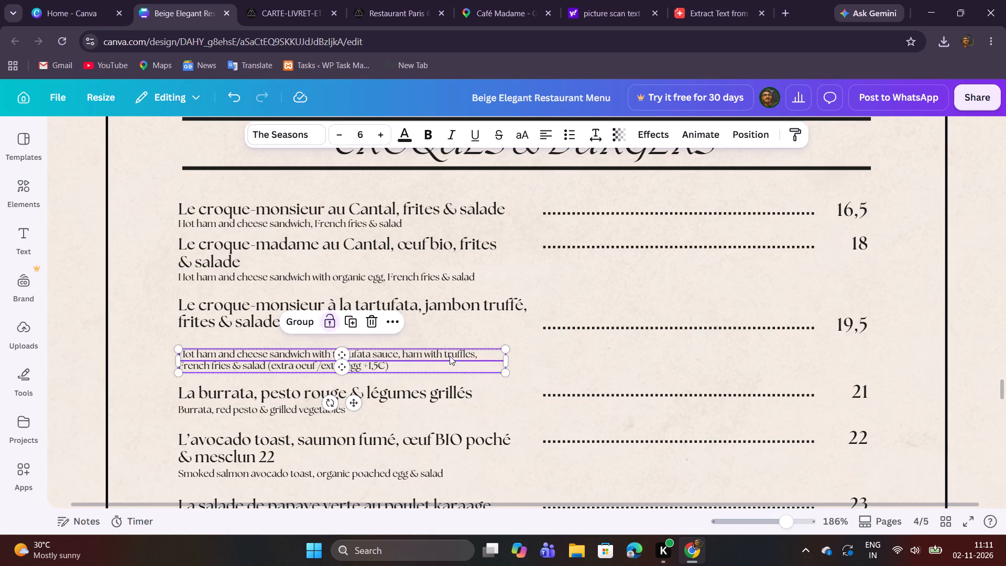
pyautogui.keyDown('shift'); pyautogui.click(412, 364); pyautogui.keyUp('shift')
pyautogui.keyDown('shift'); pyautogui.click(412, 360); pyautogui.keyUp('shift')
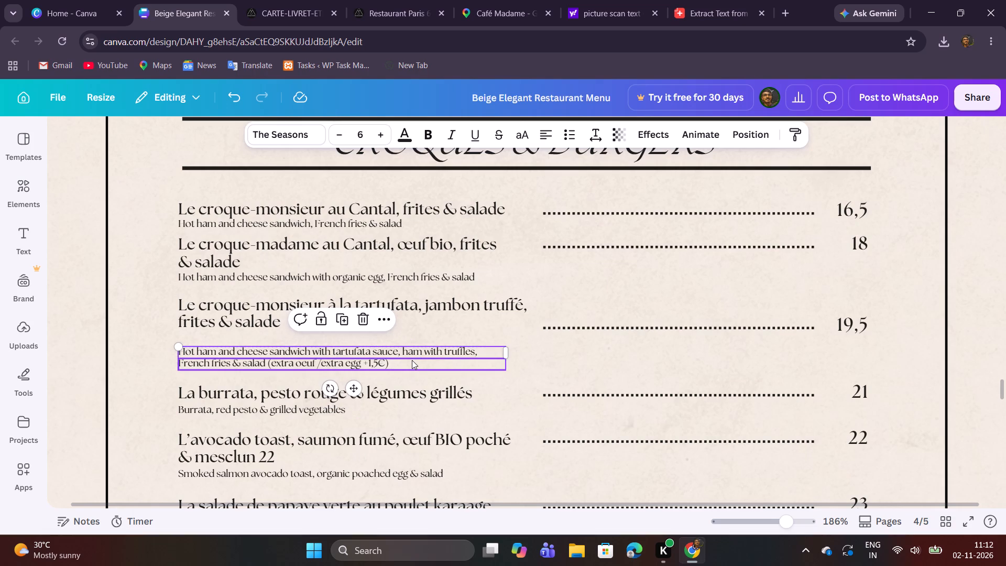
pyautogui.keyDown('shift'); pyautogui.click(410, 368); pyautogui.keyUp('shift')
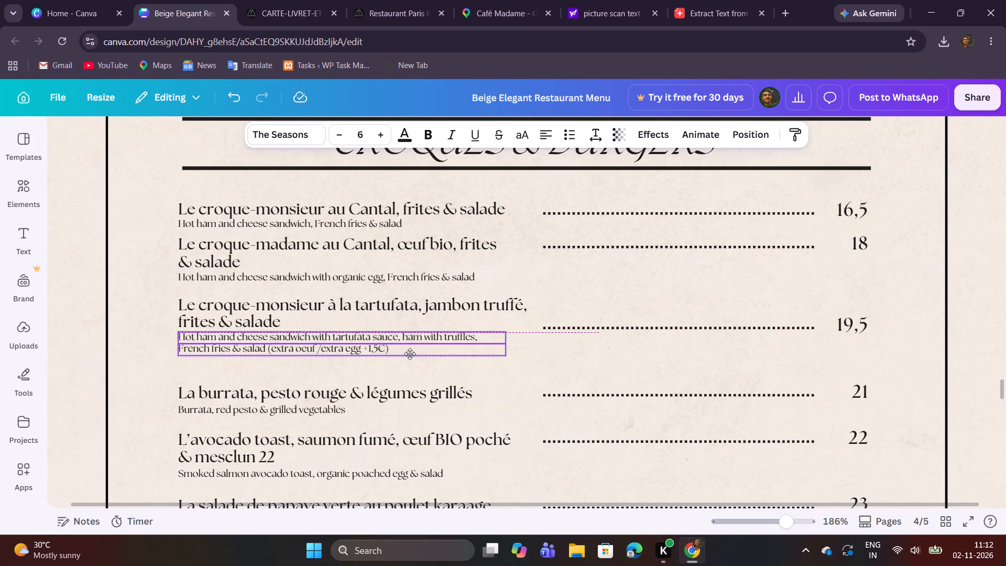
pyautogui.click(491, 379)
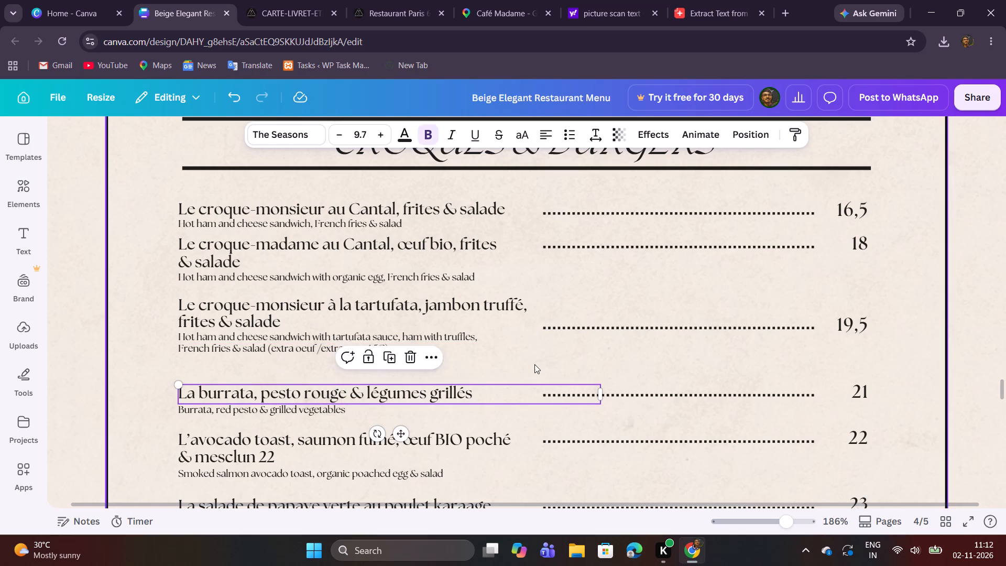
pyautogui.click(535, 364)
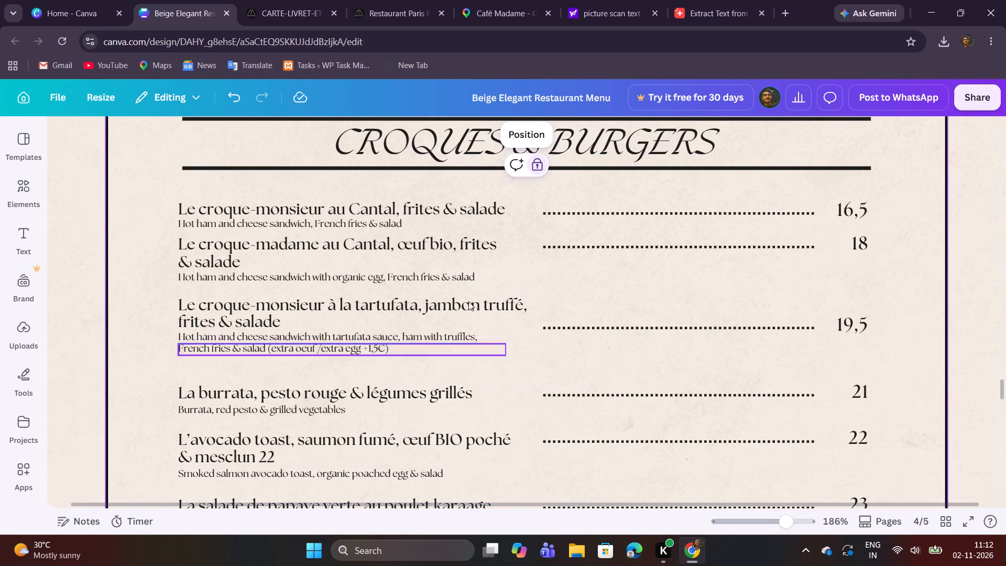
# Set the tartufata croque-monsieur's price to 21, as given in the PDF.
pyautogui.click(279, 3)
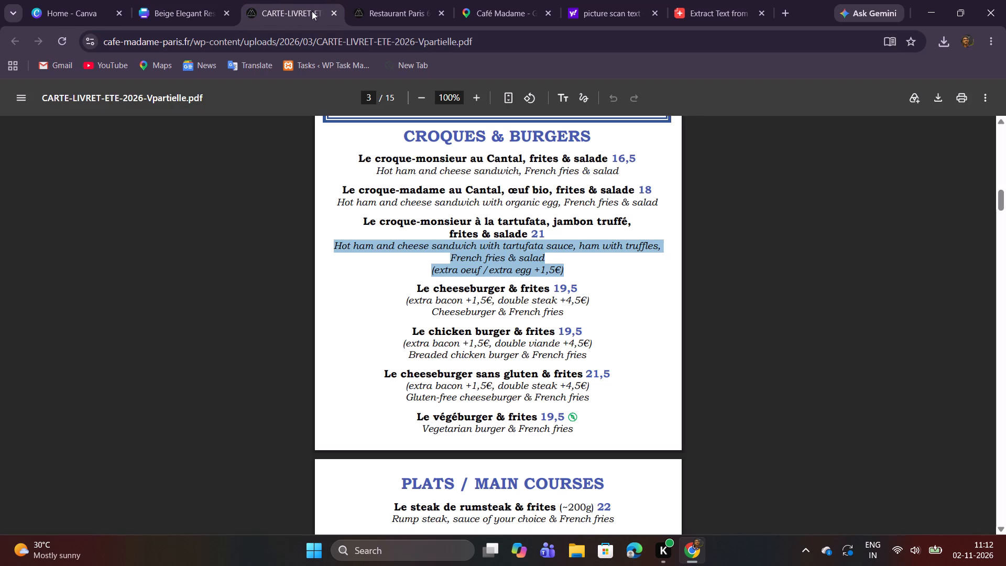
pyautogui.click(203, 0)
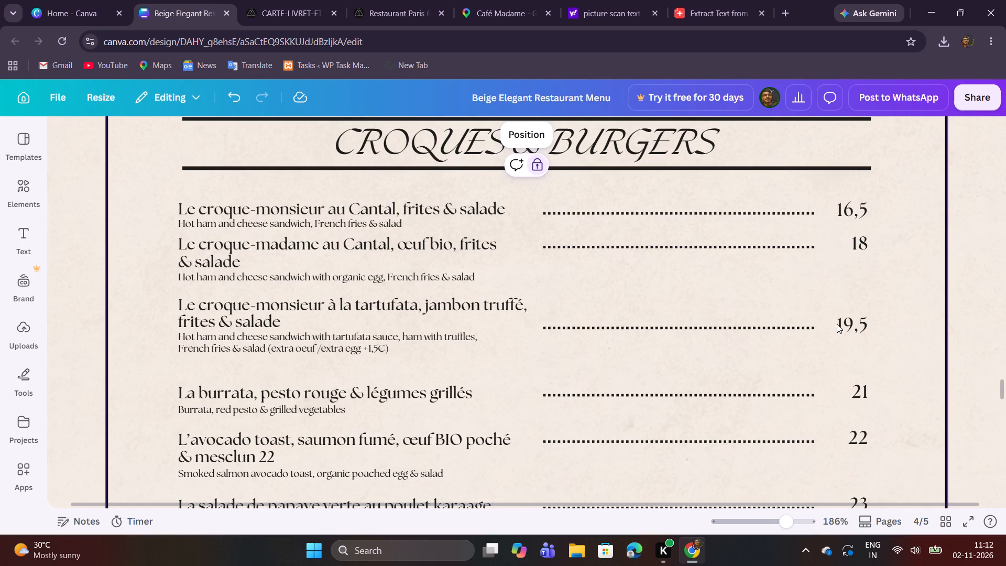
pyautogui.doubleClick(838, 323)
pyautogui.write('21')
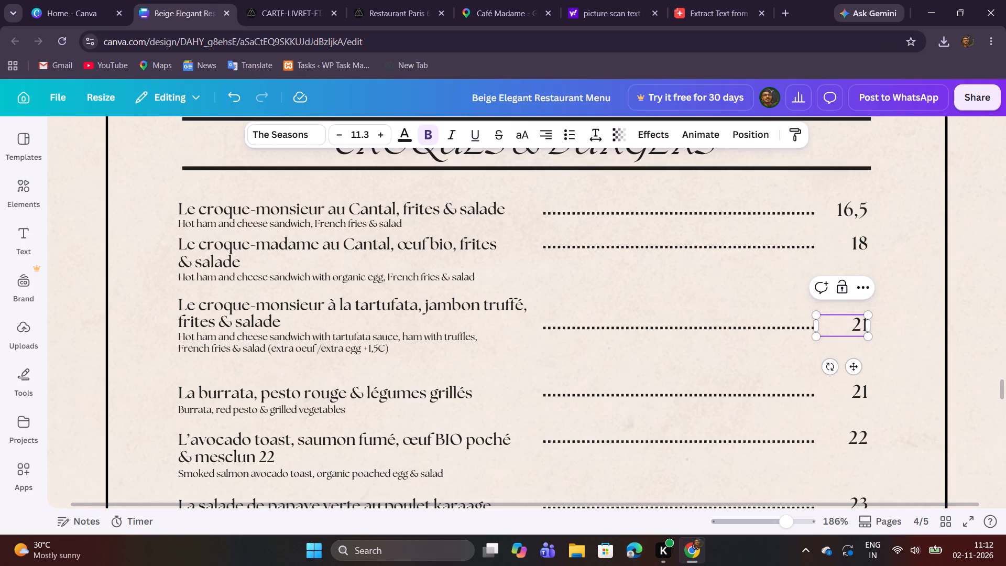
pyautogui.click(898, 323)
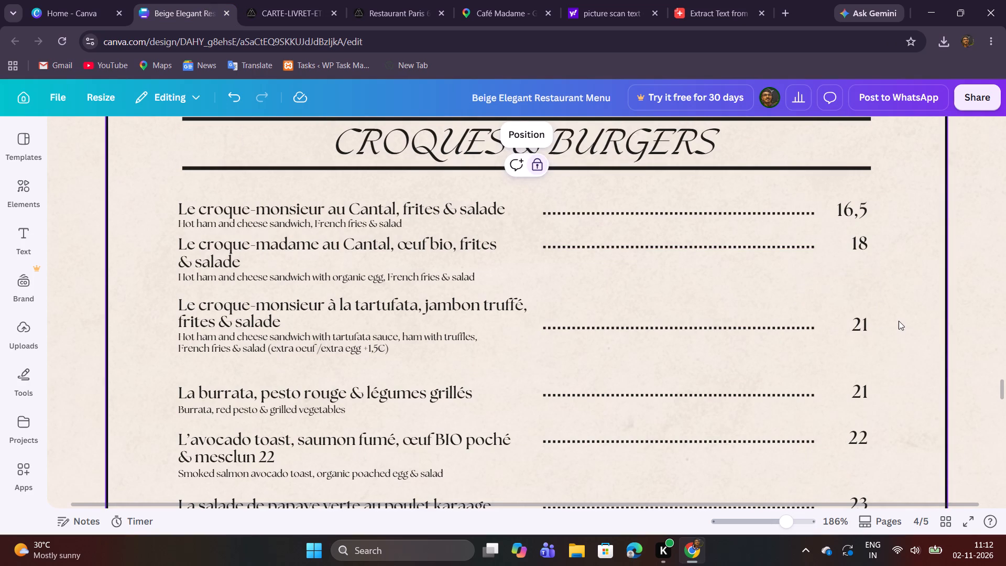
# Move the whole burrata entry, with its description, dotted line and price, up to just below the tartufata croque-monsieur's description.
pyautogui.scroll(-1, 897, 318)
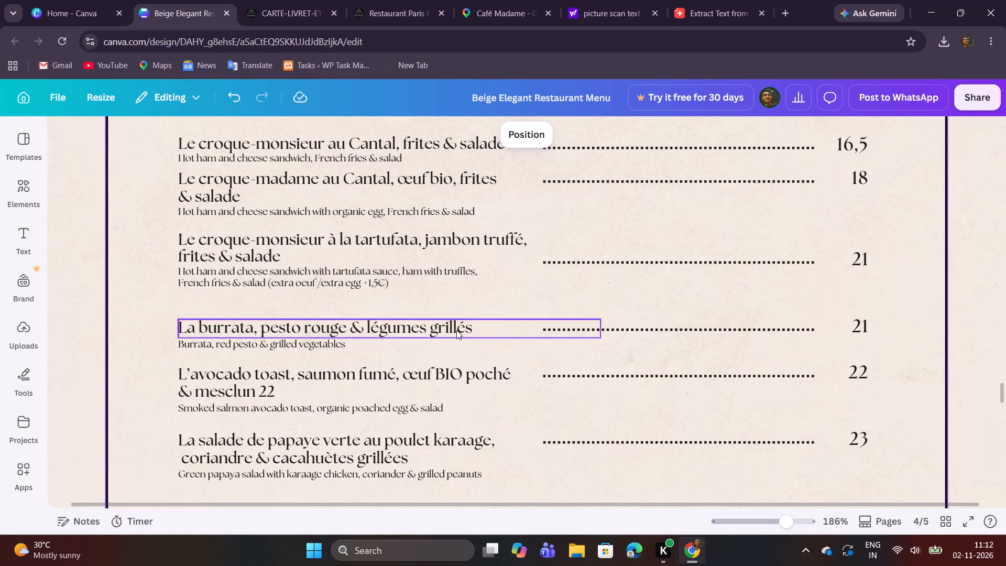
pyautogui.moveTo(148, 320); pyautogui.dragTo(750, 355)
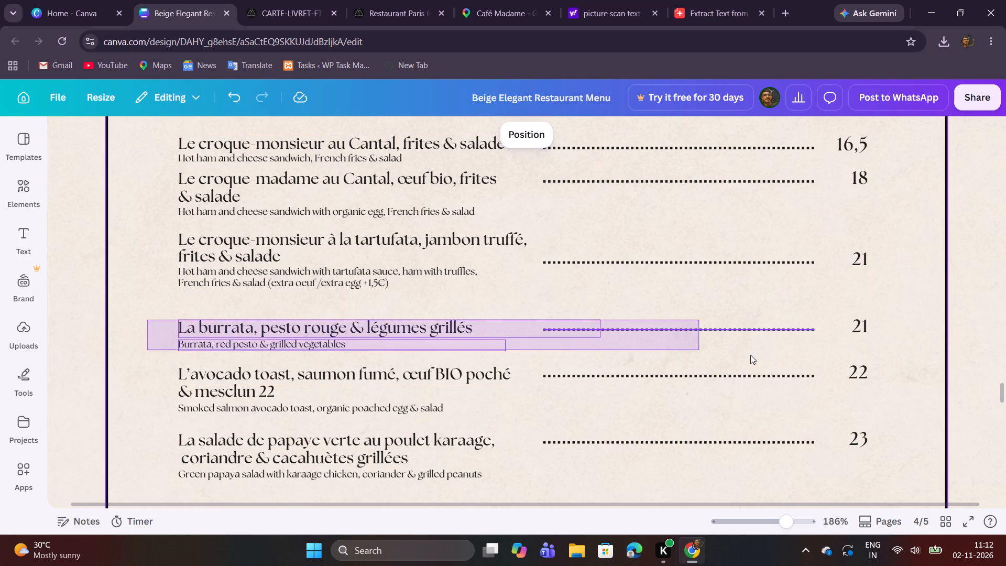
pyautogui.moveTo(750, 355); pyautogui.dragTo(868, 353)
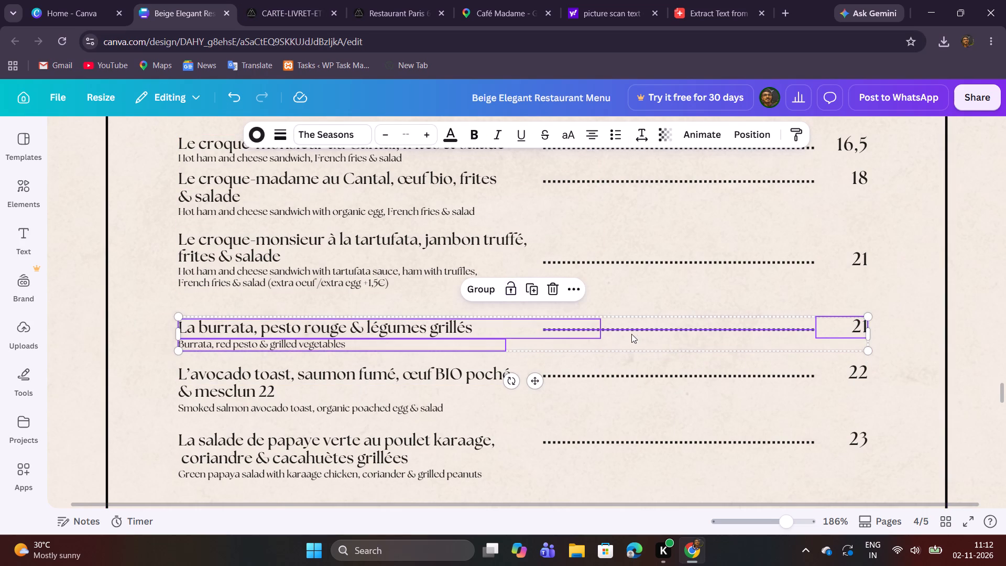
pyautogui.keyDown('shift'); pyautogui.moveTo(504, 343); pyautogui.dragTo(503, 321); pyautogui.keyUp('shift')
pyautogui.keyDown('shift'); pyautogui.click(457, 354); pyautogui.keyUp('shift')
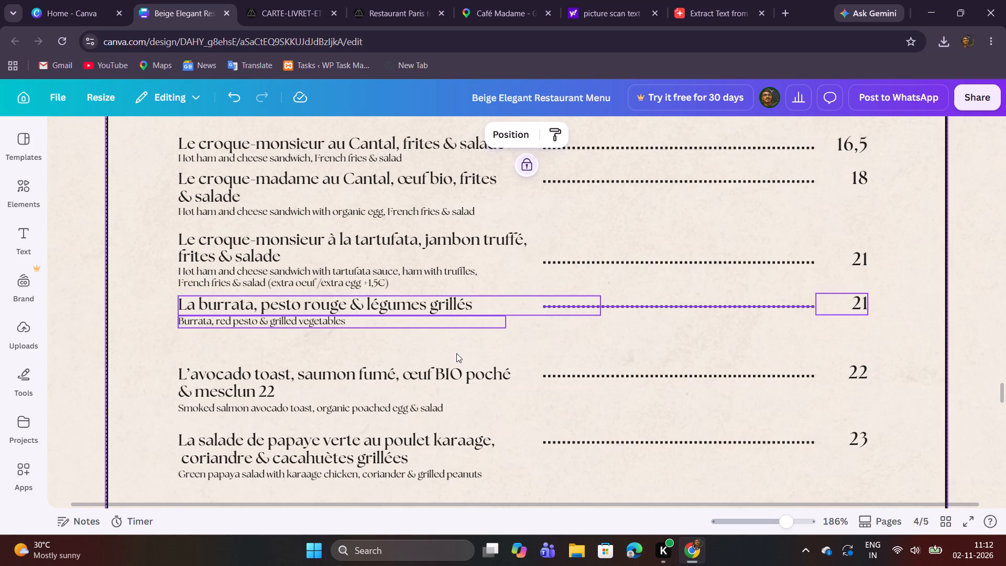
pyautogui.scroll(1, 456, 353)
pyautogui.click(435, 418)
pyautogui.click(436, 409)
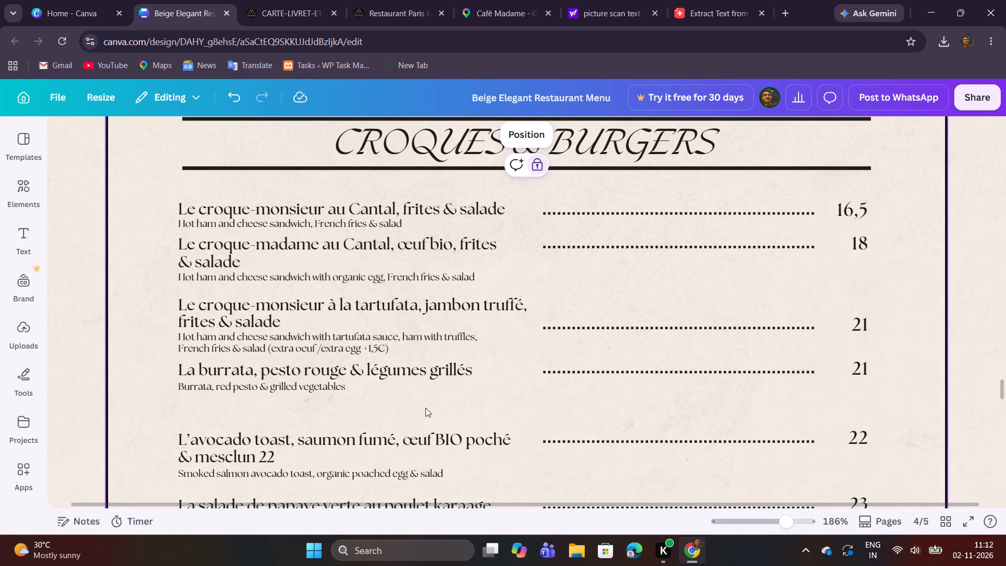
# Move the tartufata croque-monsieur's dotted line and price up slightly to align with its two-line name.
pyautogui.moveTo(896, 331); pyautogui.dragTo(883, 331)
pyautogui.moveTo(883, 331); pyautogui.dragTo(778, 326)
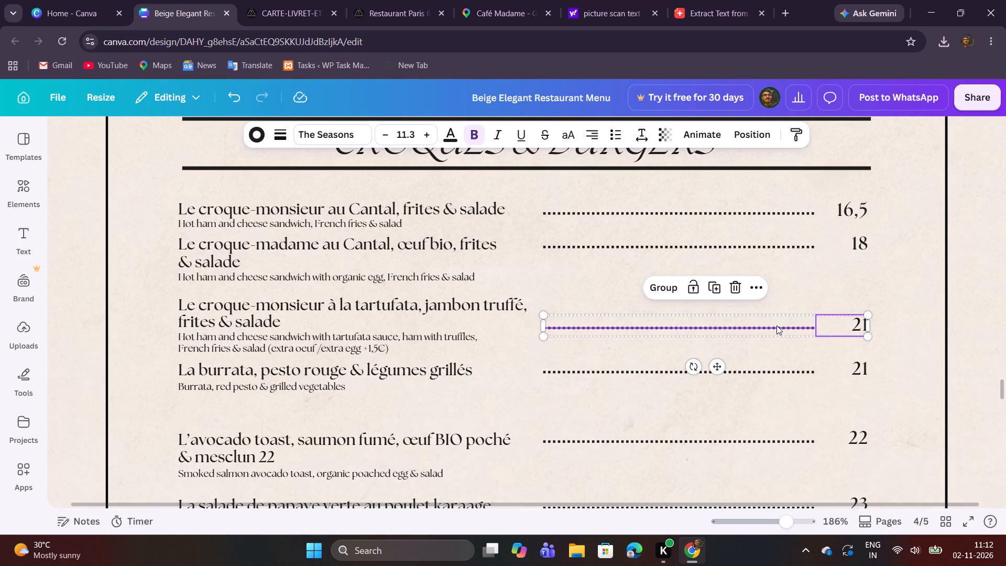
pyautogui.keyDown('shift'); pyautogui.moveTo(777, 325); pyautogui.dragTo(775, 315); pyautogui.keyUp('shift')
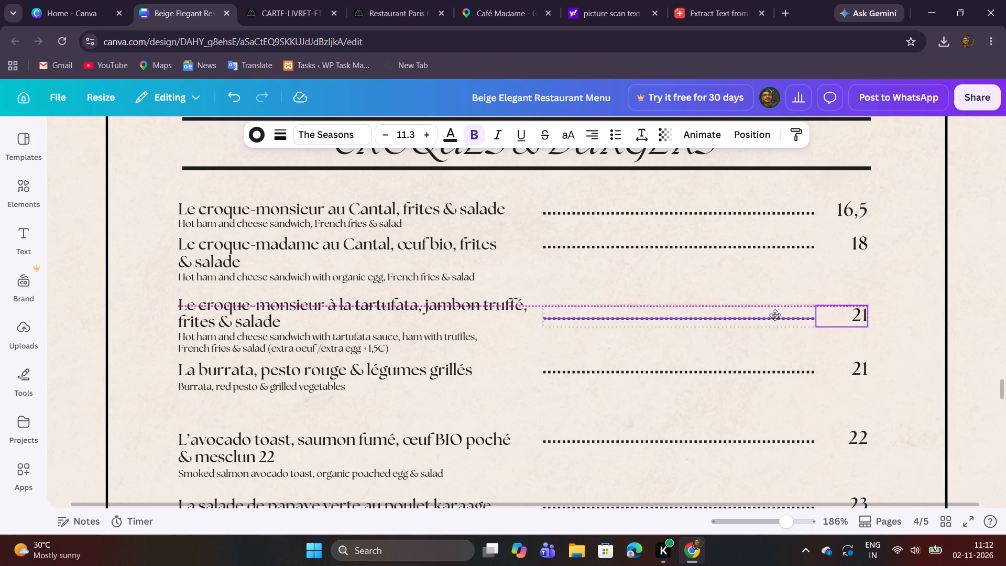
pyautogui.keyDown('shift'); pyautogui.moveTo(775, 315); pyautogui.dragTo(775, 317); pyautogui.keyUp('shift')
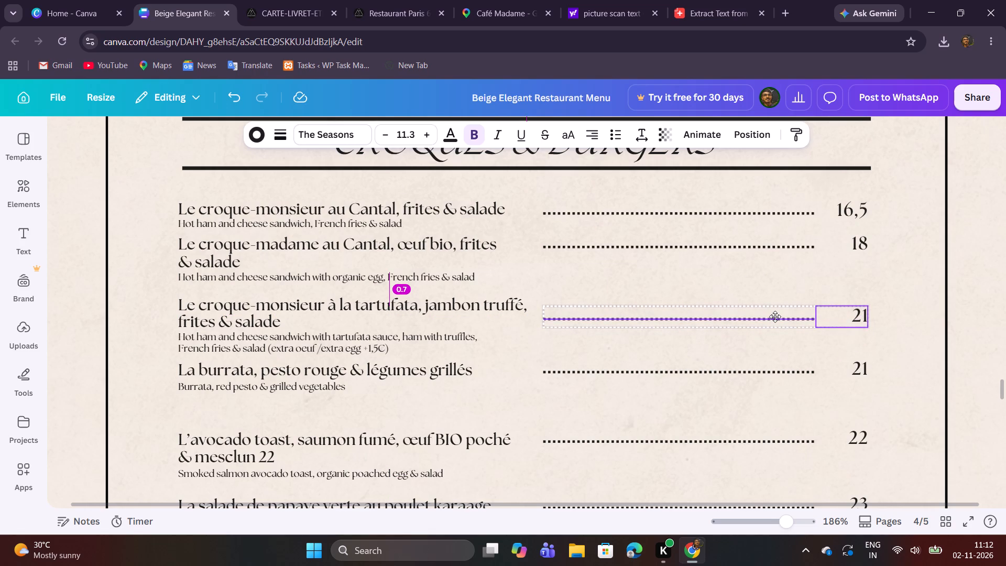
pyautogui.keyDown('shift'); pyautogui.moveTo(775, 317); pyautogui.dragTo(775, 316); pyautogui.keyUp('shift')
pyautogui.click(911, 334)
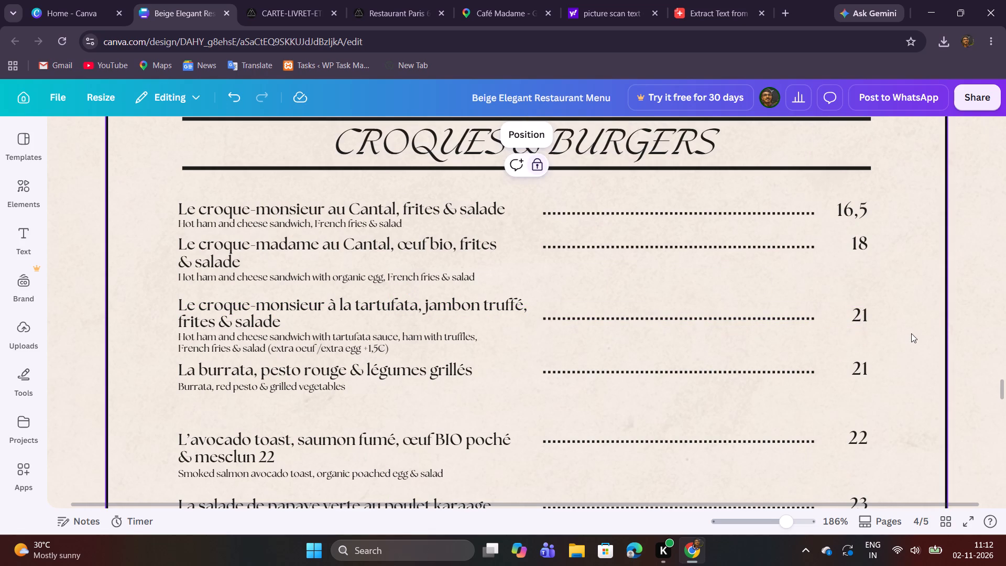
# Replace the burrata entry's name with "Le cheeseburger & frites", copied from the PDF.
pyautogui.scroll(-1, 904, 327)
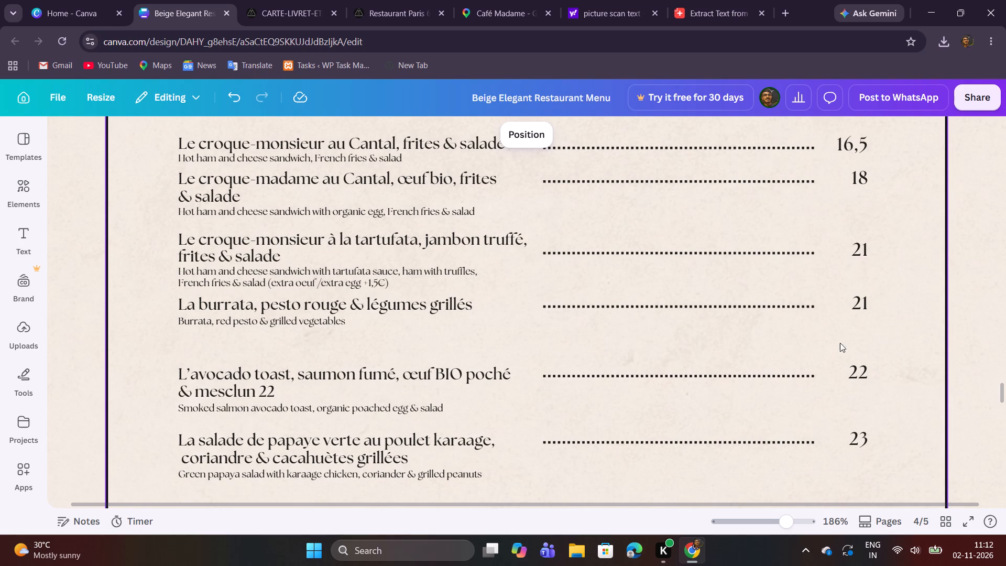
pyautogui.click(248, 0)
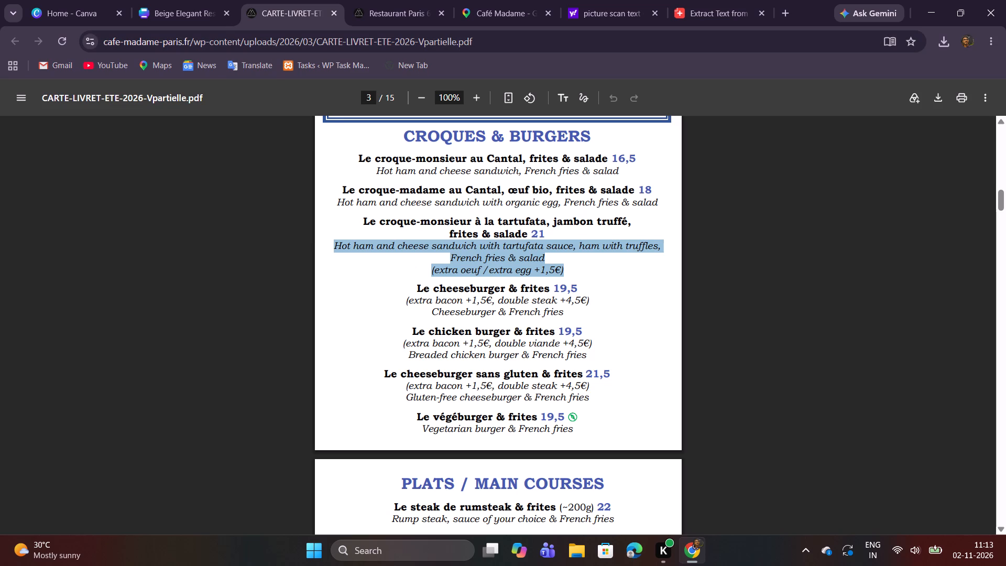
pyautogui.moveTo(418, 289); pyautogui.dragTo(549, 295)
pyautogui.hotkey('ctrl', 'c')
pyautogui.hotkey('ctrl', 'c')
pyautogui.click(203, 0)
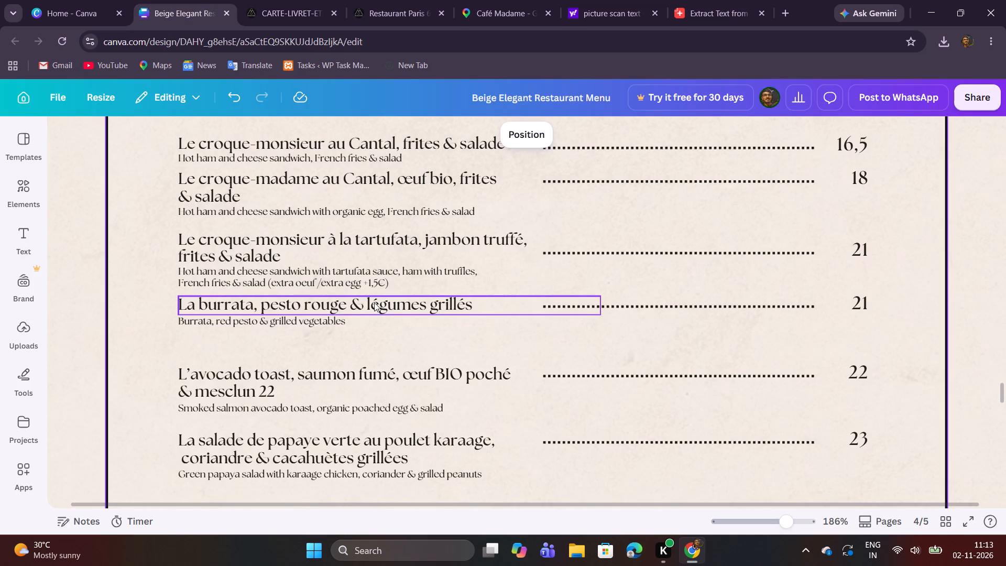
pyautogui.doubleClick(374, 302)
pyautogui.hotkey('ctrl', 'v')
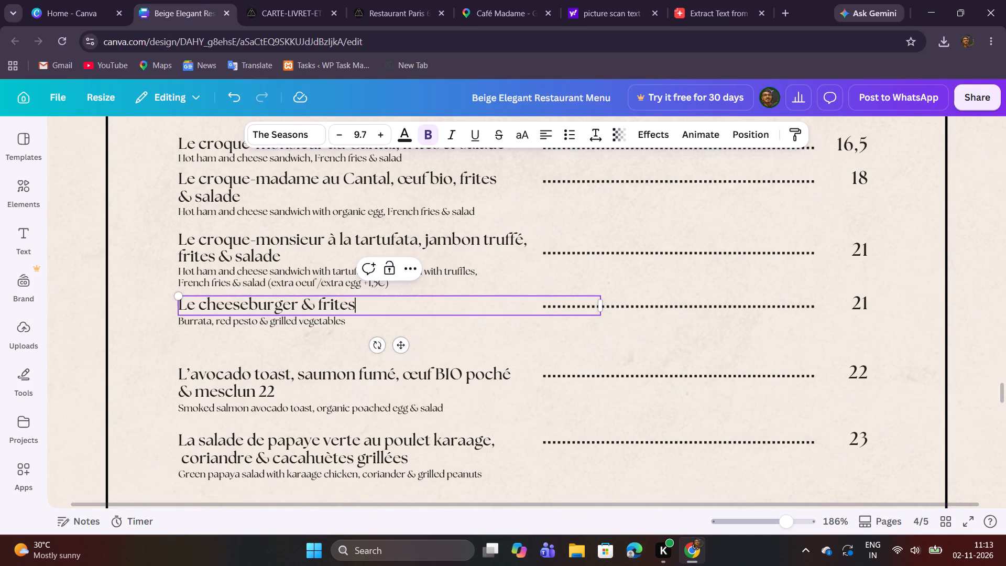
# Replace the cheeseburger's description with the PDF text "(extra bacon +1,5€, double steak +4,5€) Cheeseburger & French fries".
pyautogui.click(259, 0)
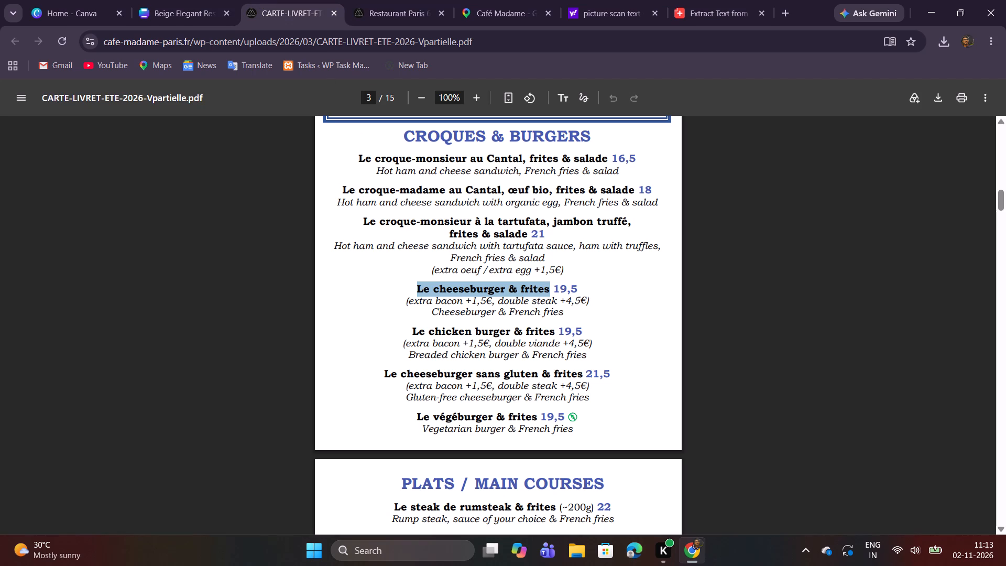
pyautogui.click(207, 2)
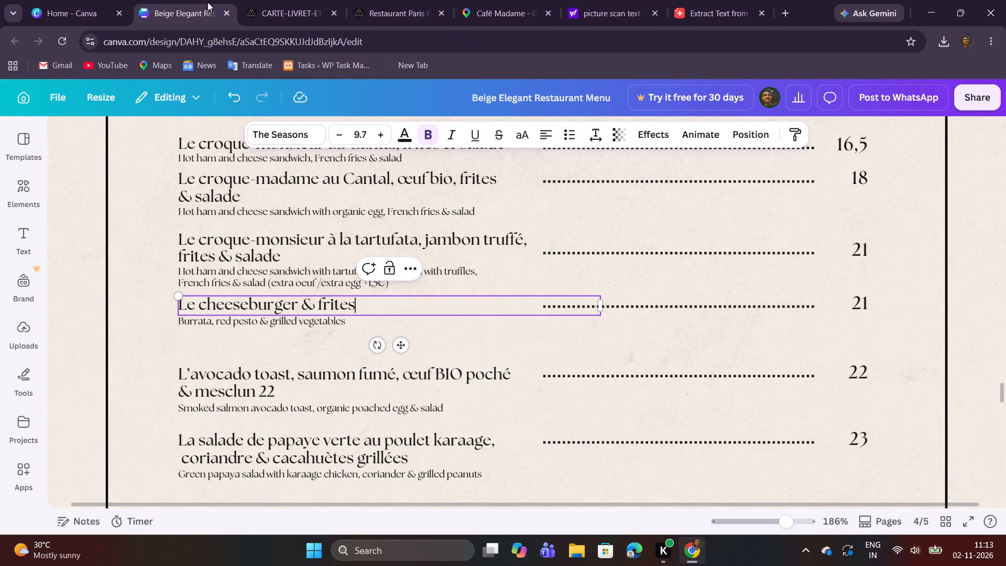
pyautogui.click(255, 3)
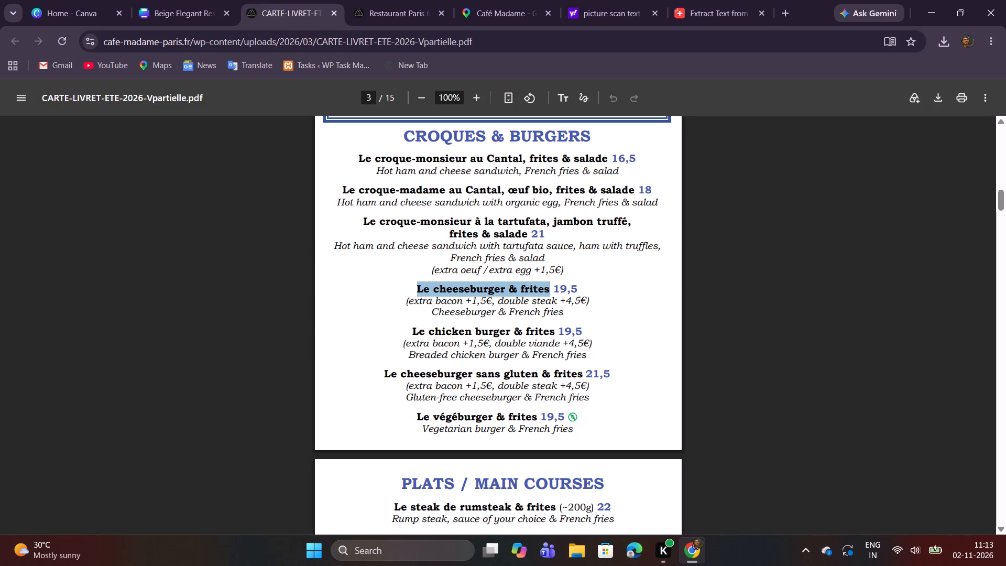
pyautogui.moveTo(404, 302); pyautogui.dragTo(461, 304)
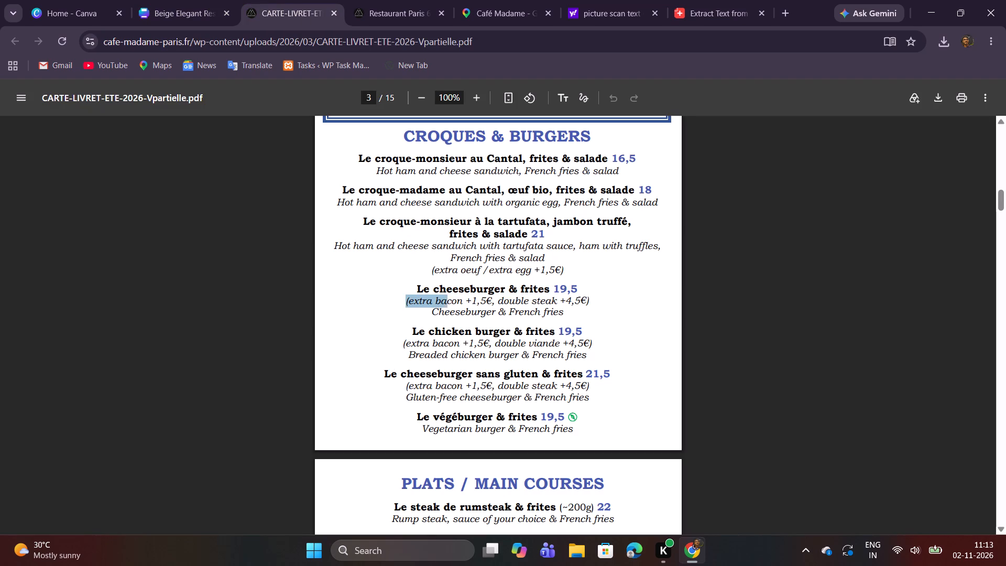
pyautogui.moveTo(461, 304); pyautogui.dragTo(584, 320)
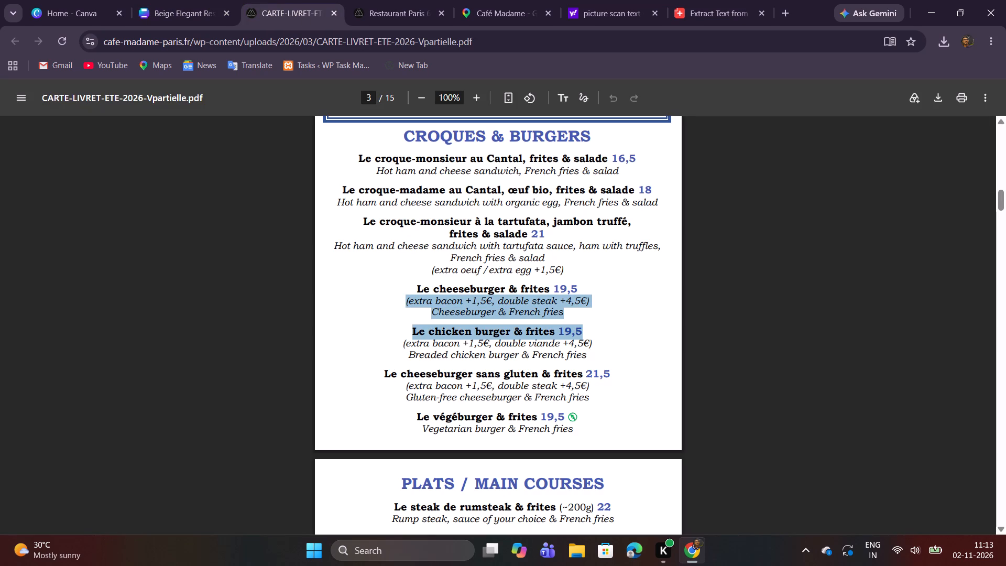
pyautogui.moveTo(584, 320); pyautogui.dragTo(565, 317)
pyautogui.hotkey('ctrl', 'c')
pyautogui.hotkey('ctrl', 'c')
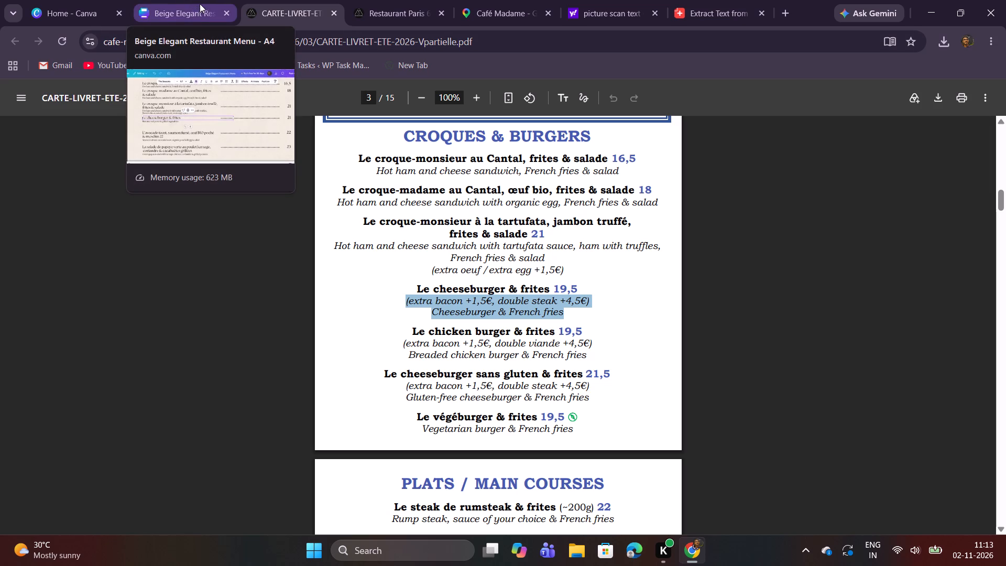
pyautogui.hotkey('ctrl', 'c')
pyautogui.hotkey('ctrl', 'c')
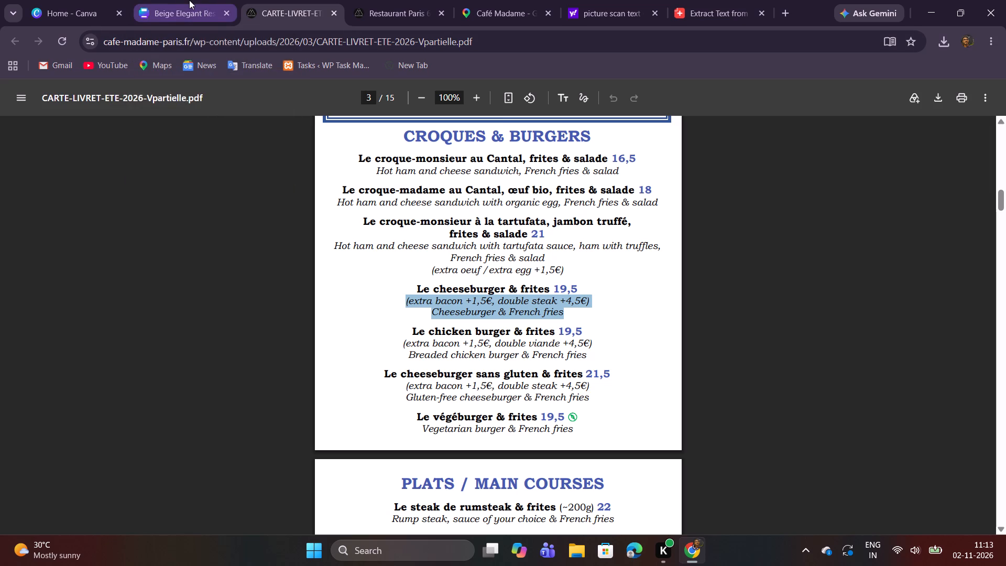
pyautogui.click(188, 0)
pyautogui.click(314, 335)
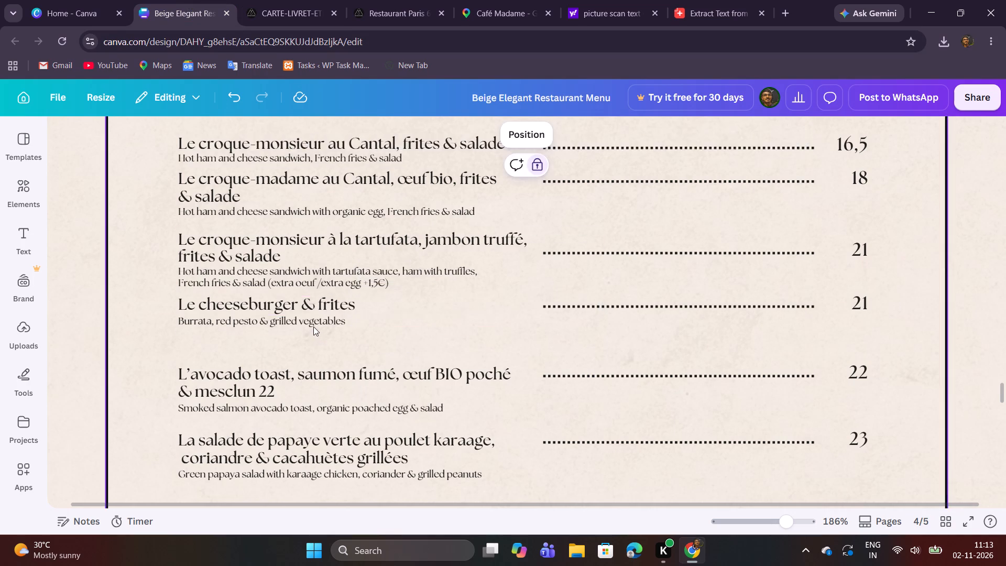
pyautogui.doubleClick(314, 326)
pyautogui.hotkey('ctrl', 'v')
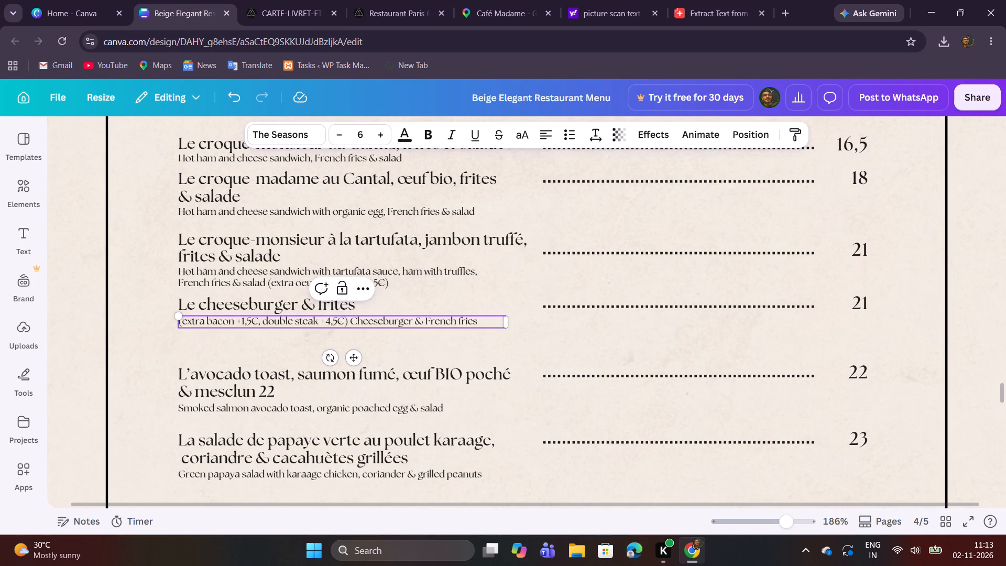
# Set the cheeseburger's price to 19,5, as given in the PDF.
pyautogui.click(257, 4)
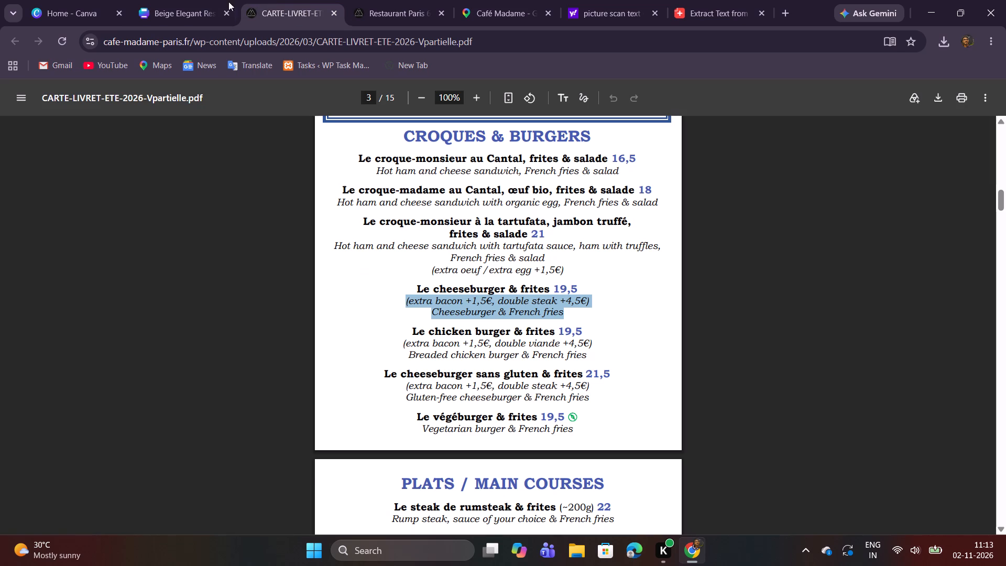
pyautogui.click(195, 1)
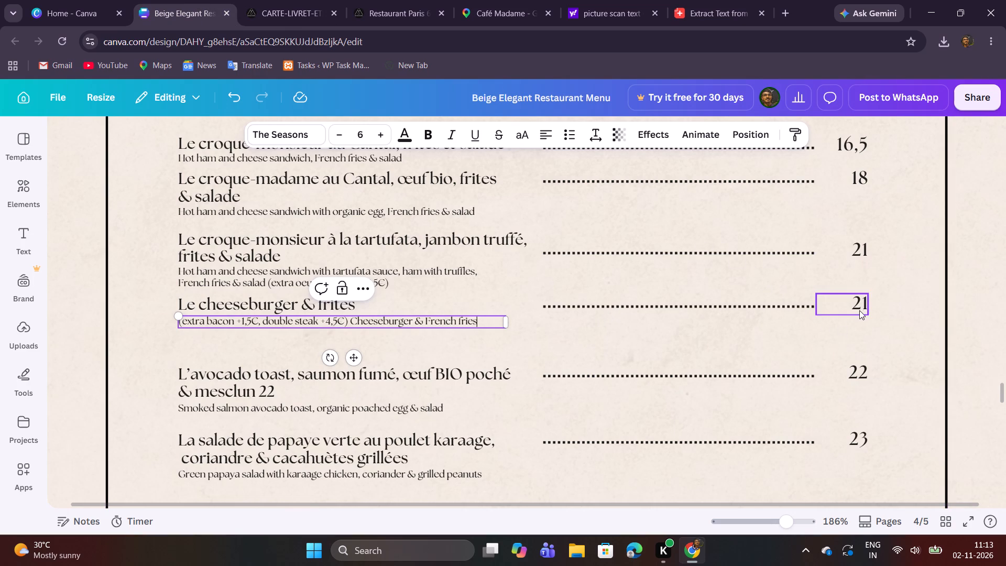
pyautogui.click(859, 309)
pyautogui.click(859, 308)
pyautogui.write('19')
pyautogui.press(',')
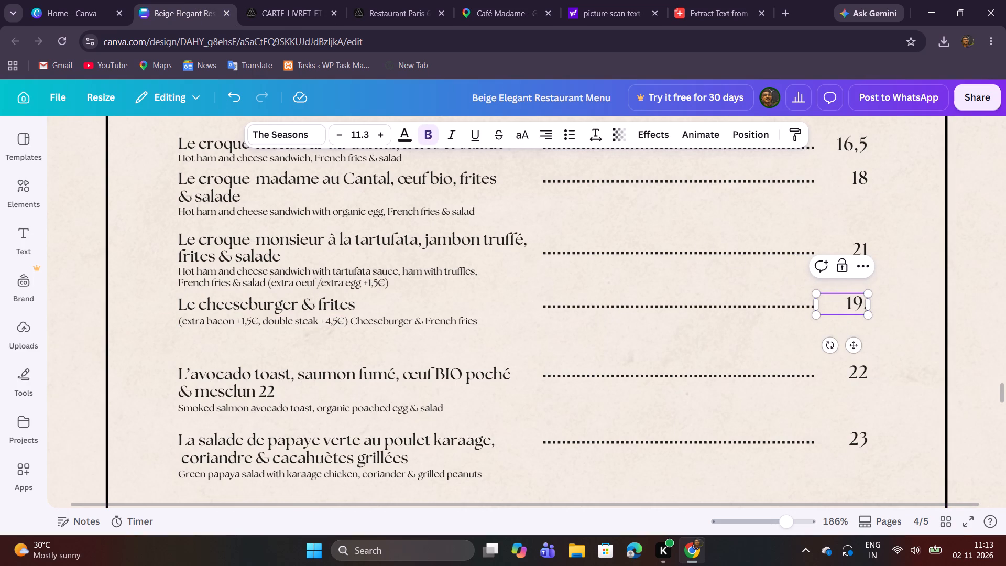
pyautogui.press('5')
pyautogui.click(906, 340)
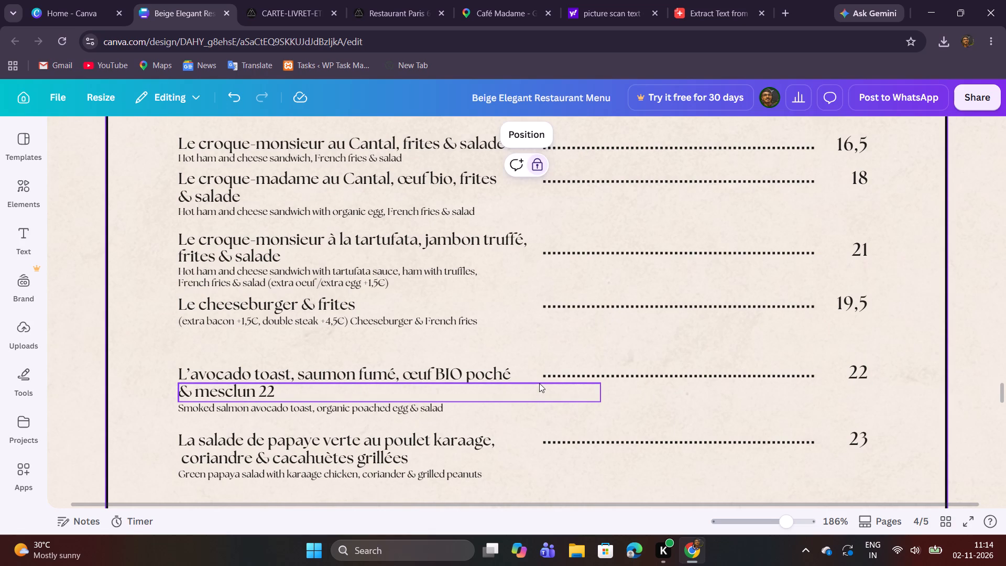
# Copy the dish name "Le chicken burger & frites" from the PDF and return to the menu design.
pyautogui.scroll(-1, 459, 357)
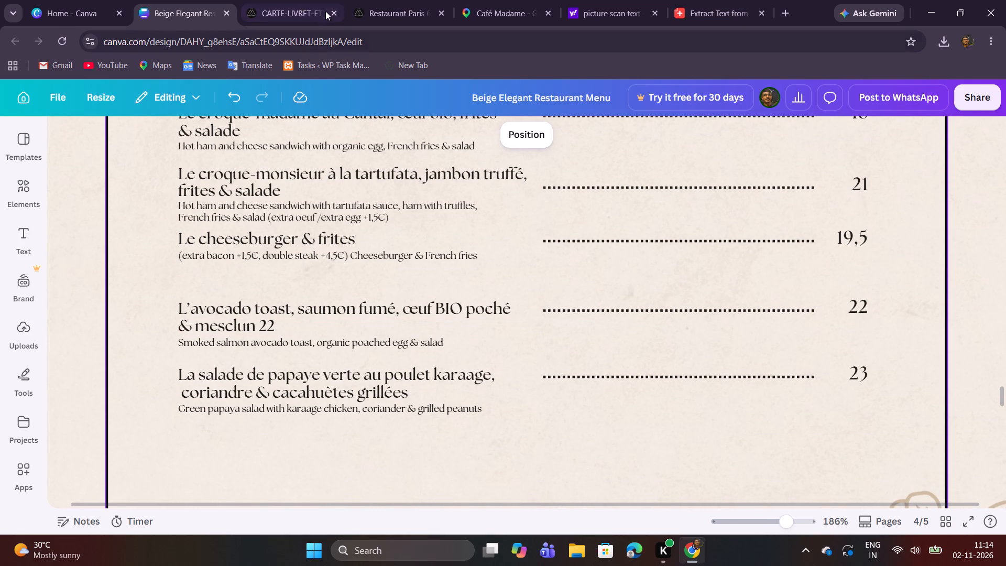
pyautogui.click(290, 0)
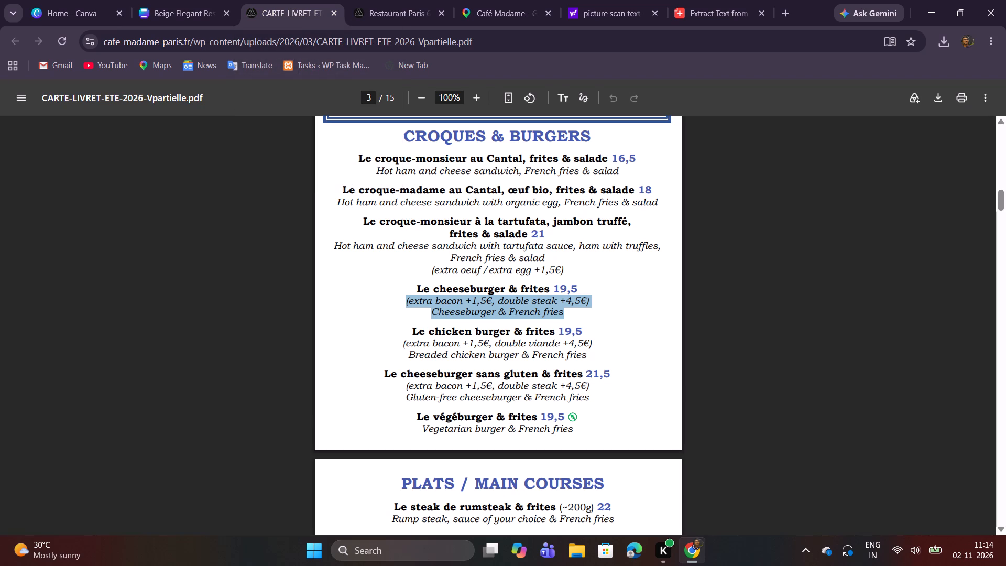
pyautogui.moveTo(412, 333); pyautogui.dragTo(558, 333)
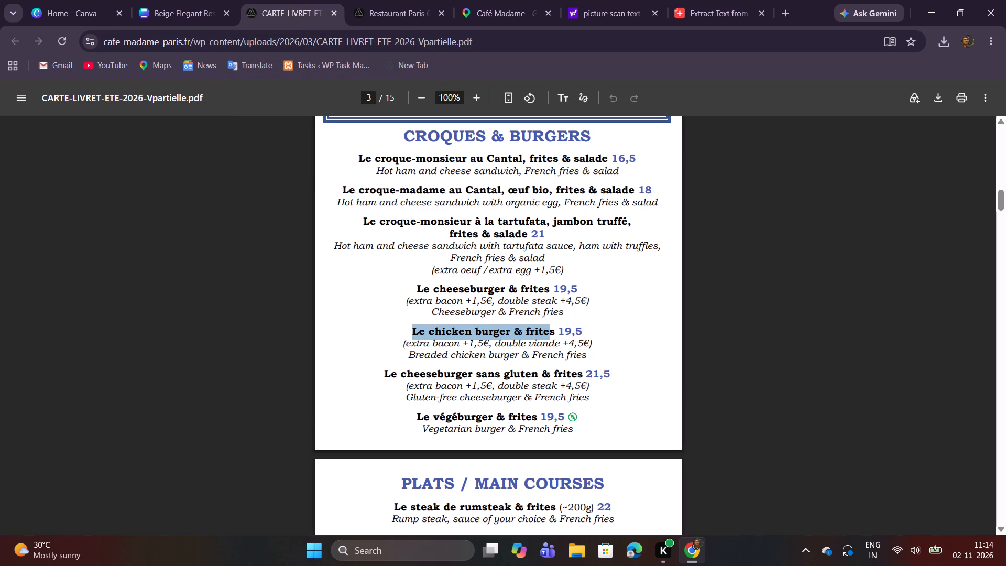
pyautogui.hotkey('ctrl', 'c')
pyautogui.click(191, 0)
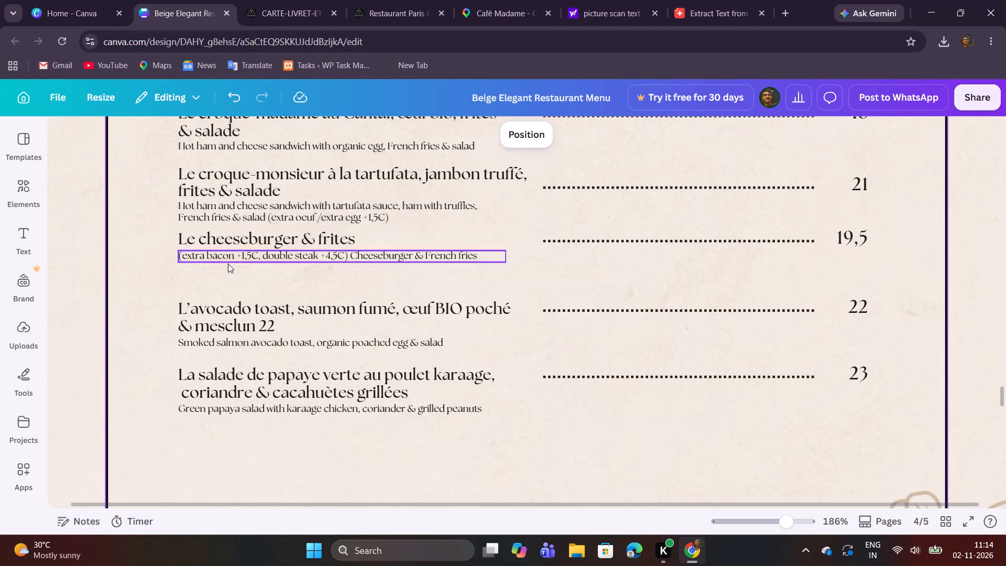
# Delete the avocado toast's second name line "& mesclun 22" and move its description up directly beneath the first line.
pyautogui.click(227, 326)
pyautogui.click(409, 291)
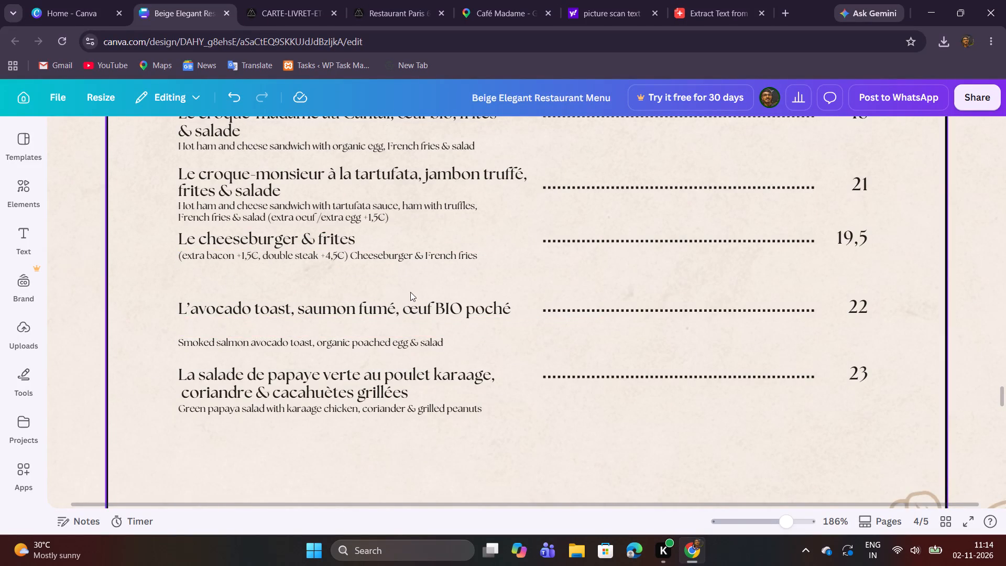
pyautogui.click(396, 340)
pyautogui.keyDown('shift'); pyautogui.moveTo(393, 341); pyautogui.dragTo(392, 342); pyautogui.keyUp('shift')
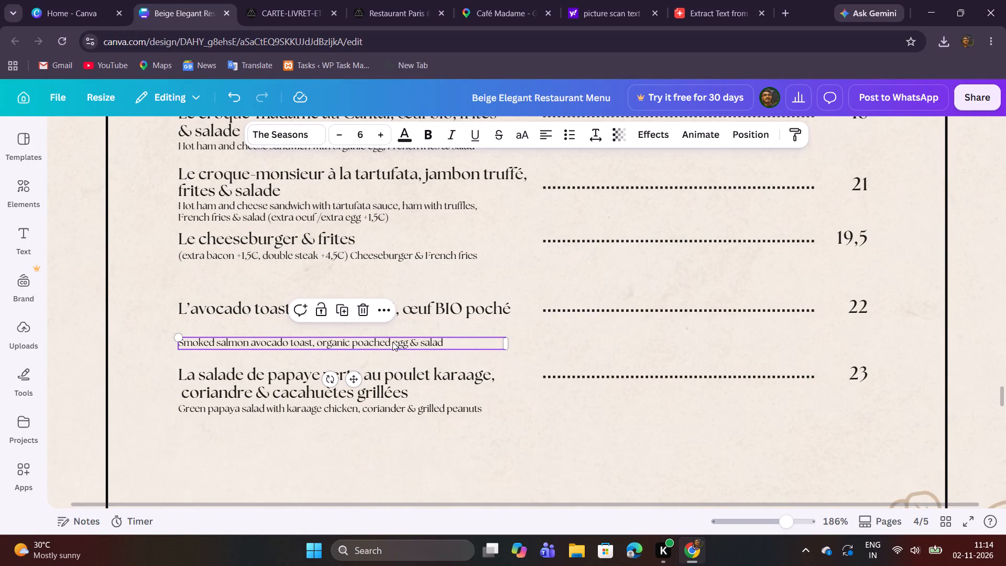
pyautogui.keyDown('shift'); pyautogui.moveTo(392, 342); pyautogui.dragTo(393, 323); pyautogui.keyUp('shift')
pyautogui.click(284, 349)
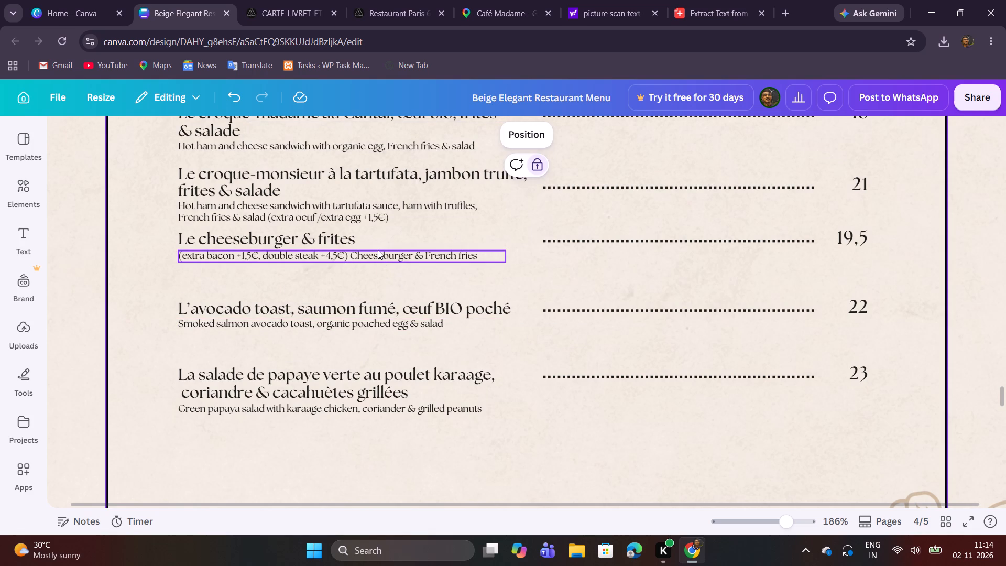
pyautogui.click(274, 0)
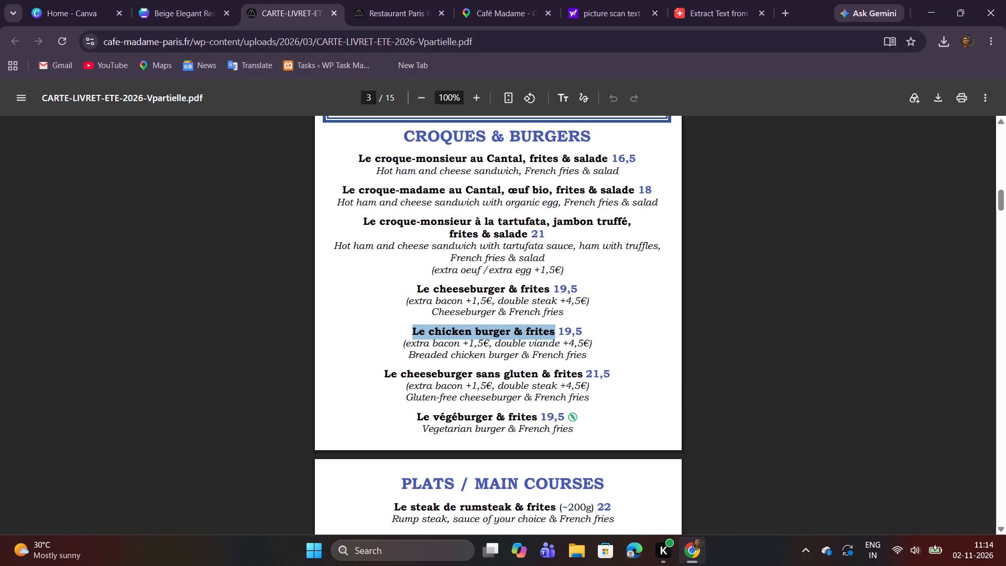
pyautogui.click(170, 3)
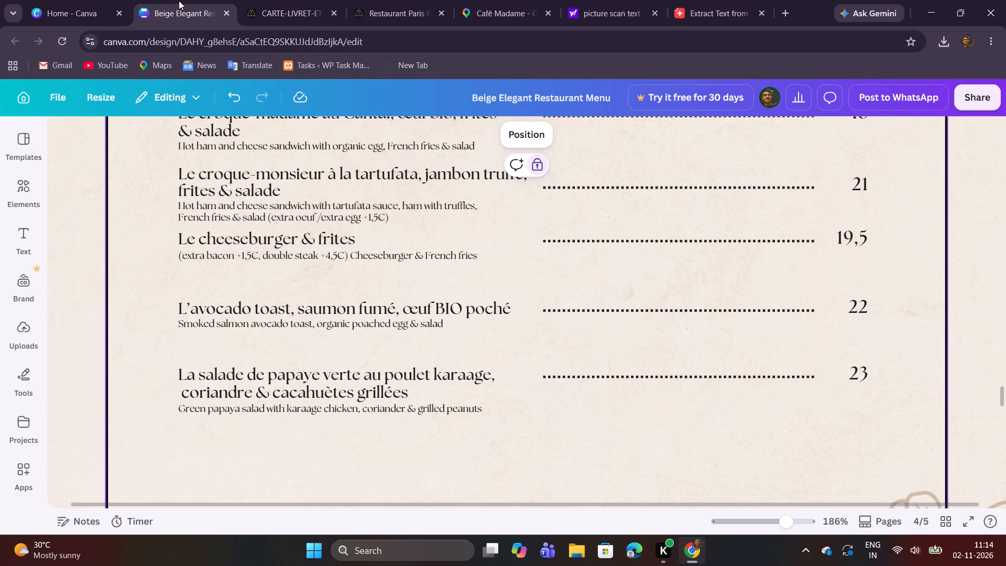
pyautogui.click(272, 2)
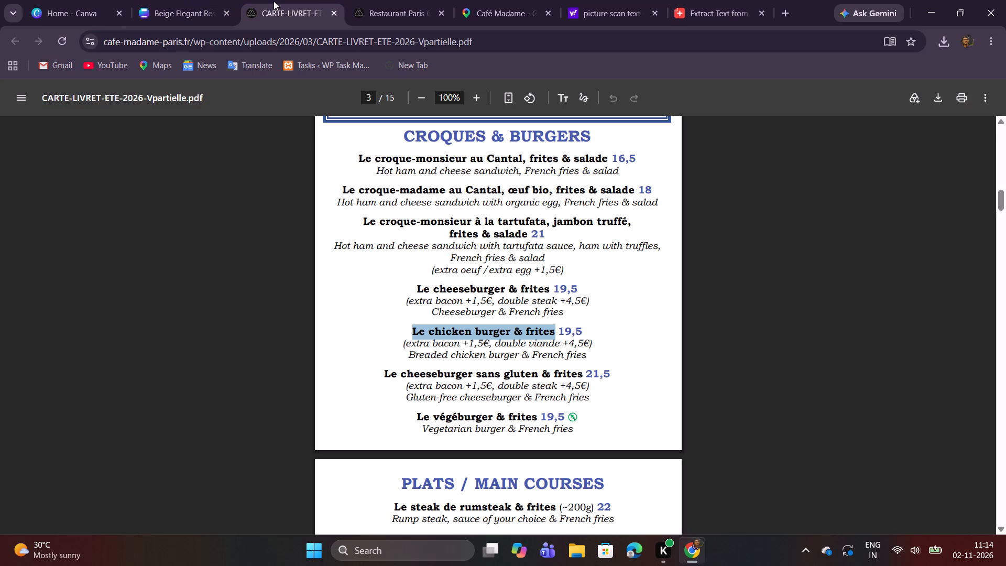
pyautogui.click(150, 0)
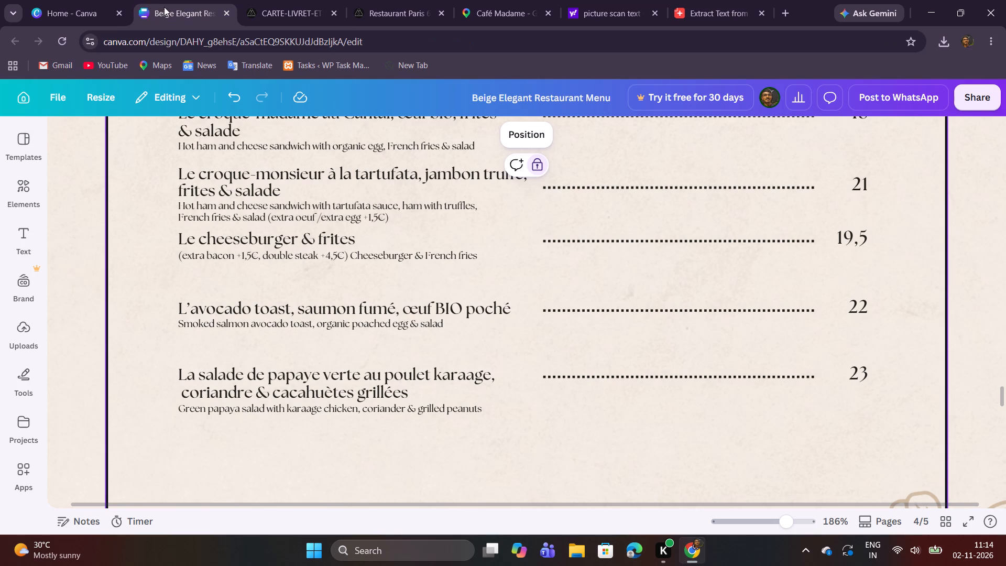
# Move the cheeseburger's description up slightly, closer to its name.
pyautogui.click(284, 253)
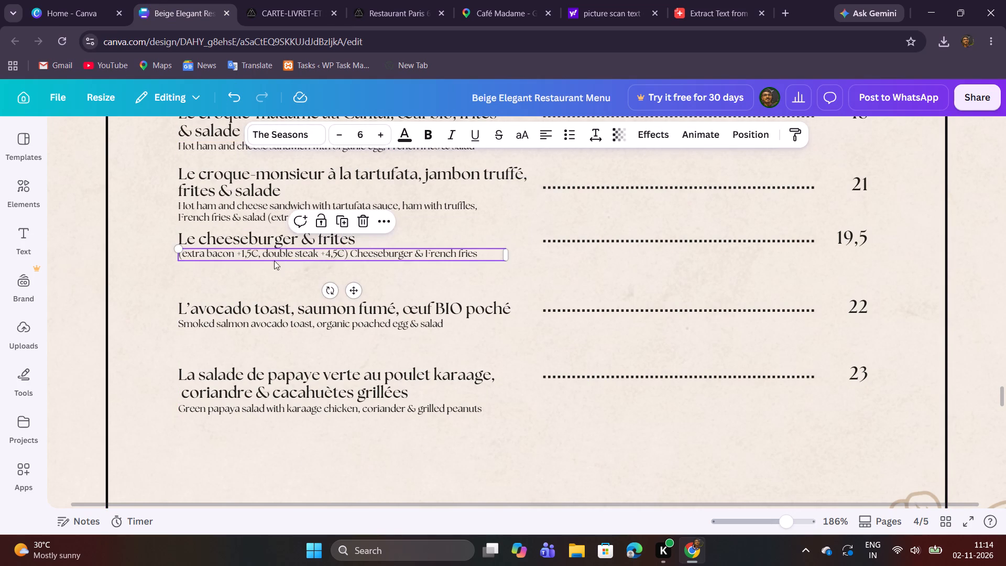
pyautogui.click(266, 273)
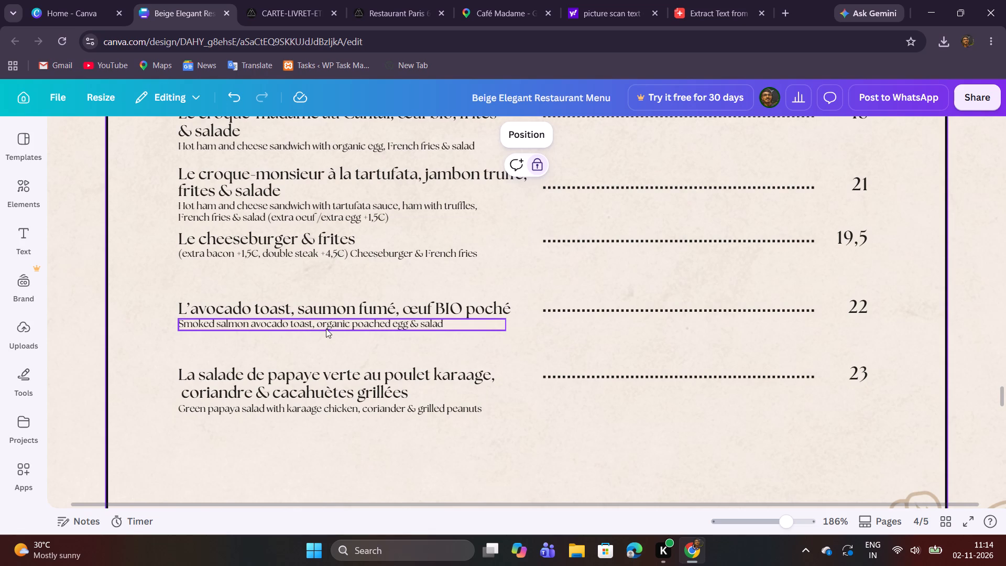
# Move the whole avocado toast entry, with its description, dotted line and price, up to just below the cheeseburger's description.
pyautogui.moveTo(285, 357); pyautogui.dragTo(857, 308)
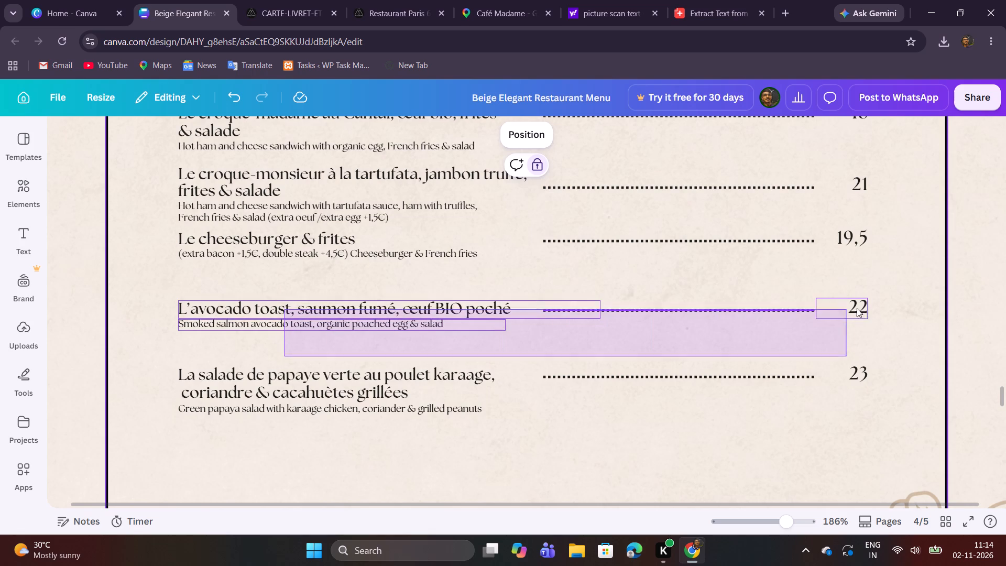
pyautogui.moveTo(857, 308); pyautogui.dragTo(880, 308)
pyautogui.keyDown('shift'); pyautogui.moveTo(499, 324); pyautogui.dragTo(499, 324); pyautogui.keyUp('shift')
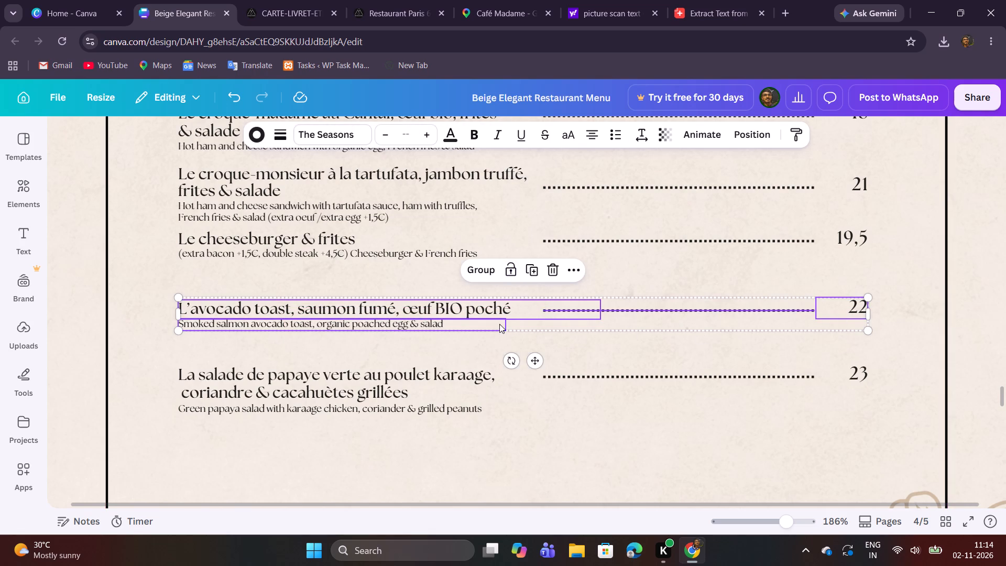
pyautogui.keyDown('shift'); pyautogui.moveTo(499, 324); pyautogui.dragTo(501, 291); pyautogui.keyUp('shift')
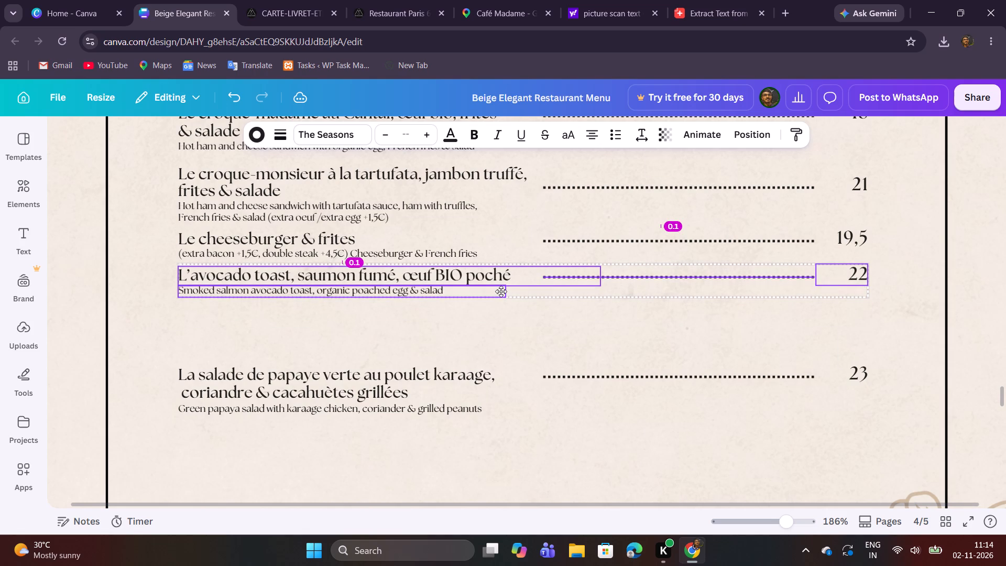
pyautogui.keyDown('shift'); pyautogui.moveTo(501, 291); pyautogui.dragTo(501, 292); pyautogui.keyUp('shift')
# Nudge the whole avocado toast entry slightly down, leaving a little more space below the cheeseburger's description.
pyautogui.keyDown('shift'); pyautogui.moveTo(501, 292); pyautogui.dragTo(501, 293); pyautogui.keyUp('shift')
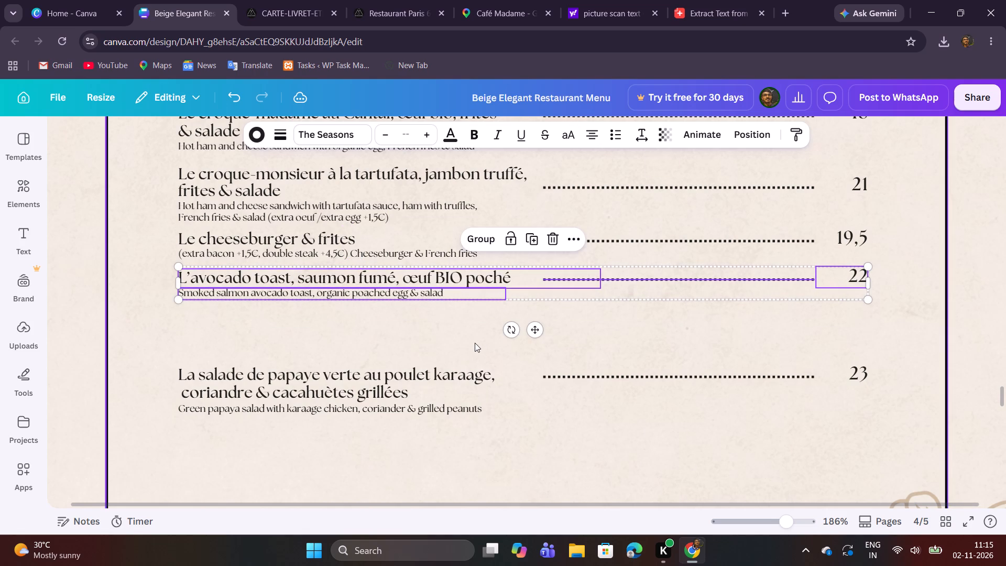
pyautogui.click(475, 342)
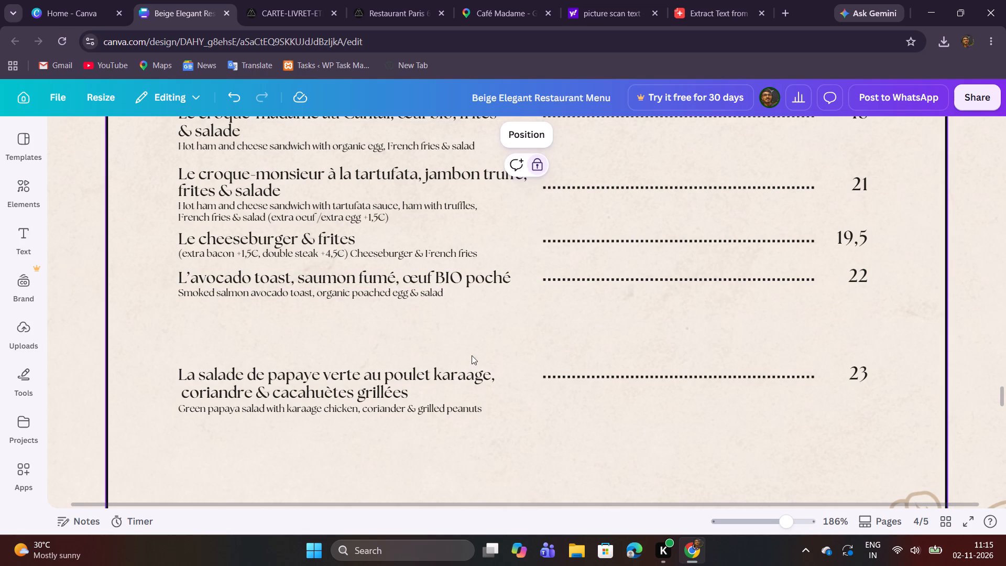
# Replace the avocado toast's dish name with "Le chicken burger & frites" copied from the PDF menu.
pyautogui.scroll(1, 399, 317)
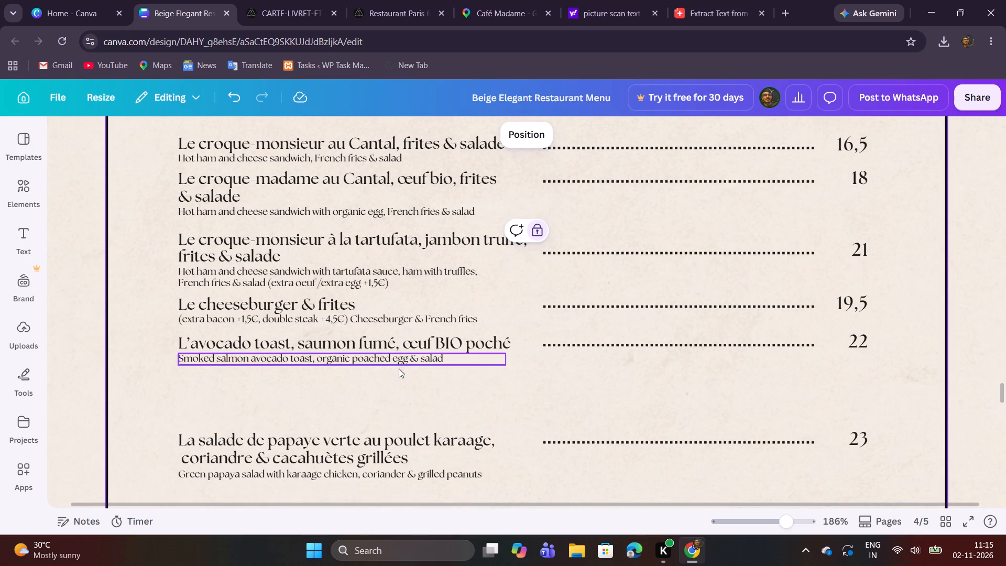
pyautogui.click(293, 0)
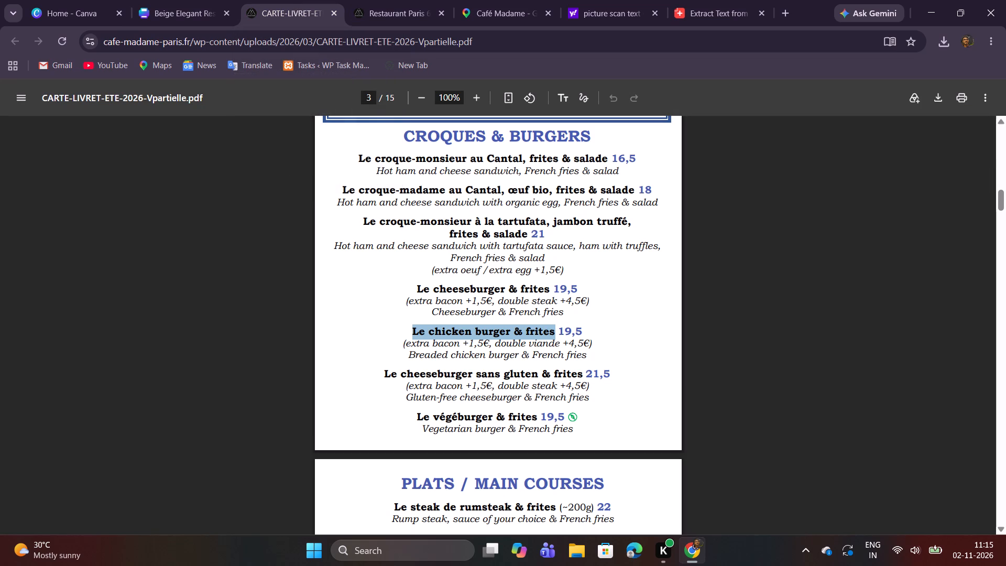
pyautogui.hotkey('ctrl', 'c')
pyautogui.hotkey('ctrl', 'c')
pyautogui.click(202, 0)
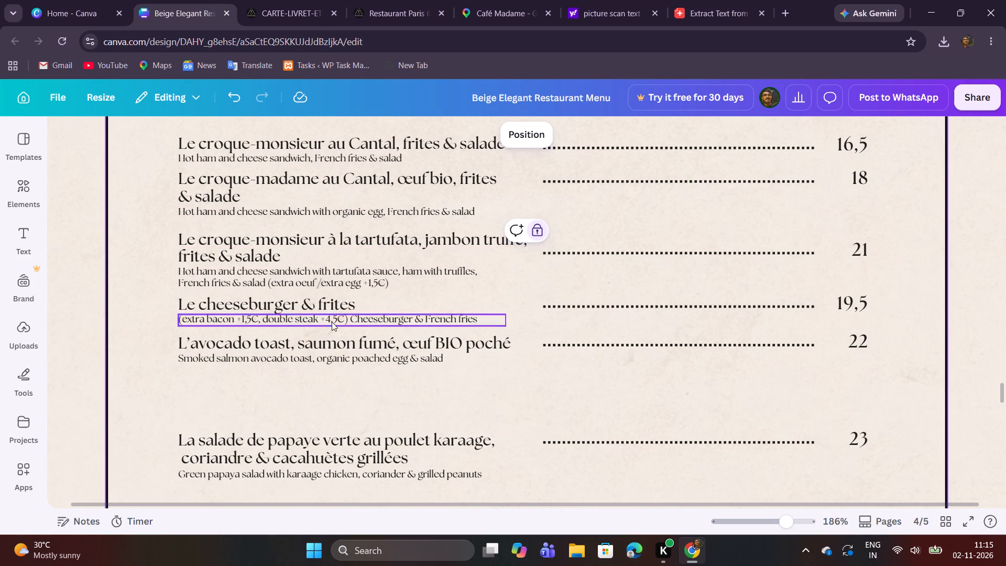
pyautogui.doubleClick(335, 343)
pyautogui.hotkey('ctrl', 'v')
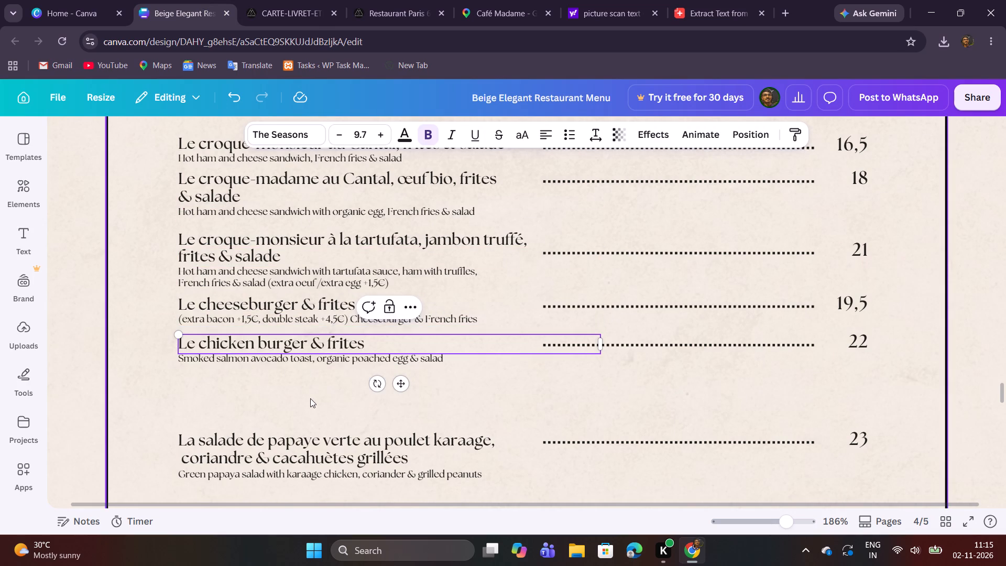
pyautogui.click(310, 399)
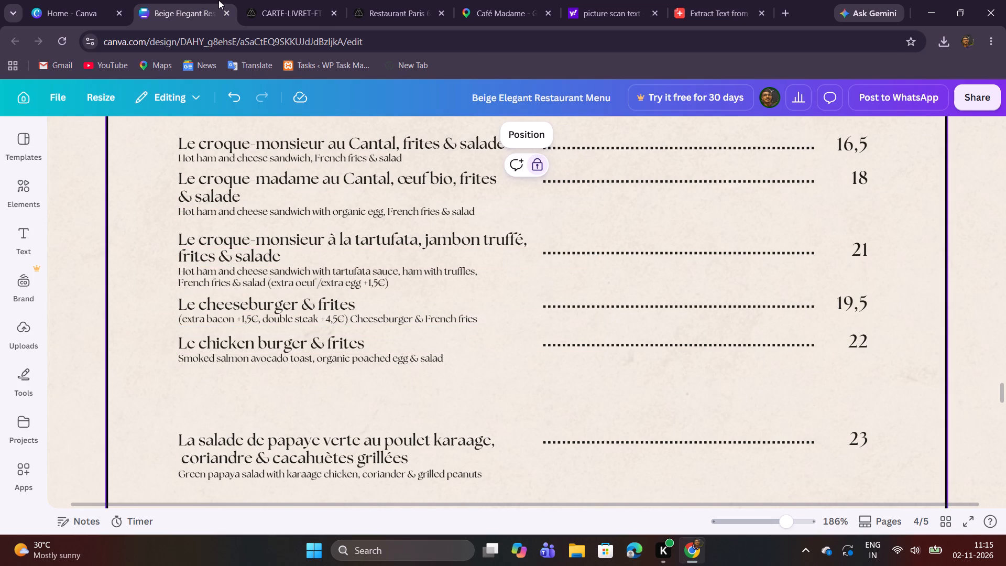
# Replace the chicken burger's description with the PDF's "(extra bacon +1,5€, double viande +4,5€) Breaded chicken burger & French fries", widened to fit one line.
pyautogui.click(272, 4)
pyautogui.moveTo(402, 344); pyautogui.dragTo(593, 361)
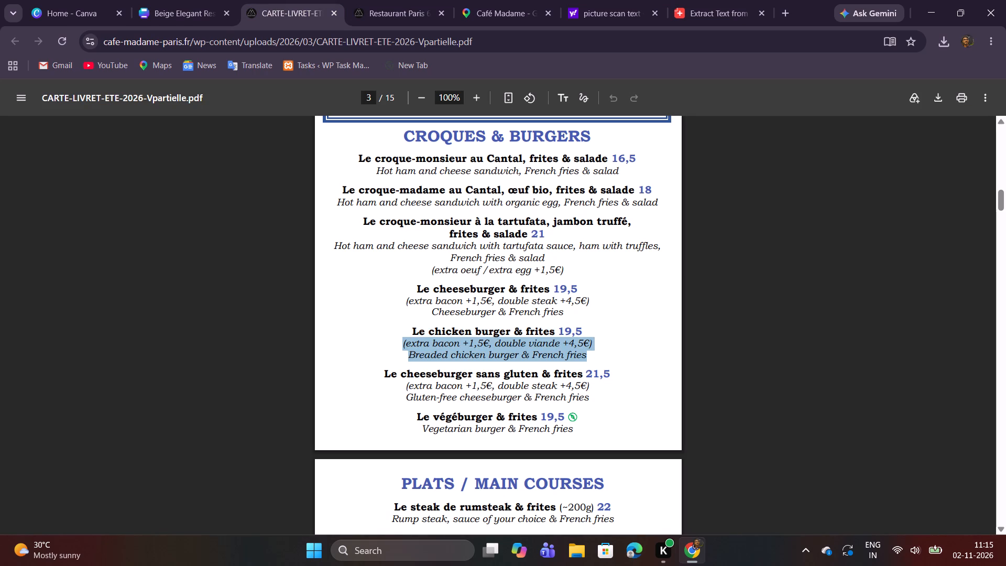
pyautogui.hotkey('ctrl', 'c')
pyautogui.hotkey('ctrl', 'c')
pyautogui.click(178, 2)
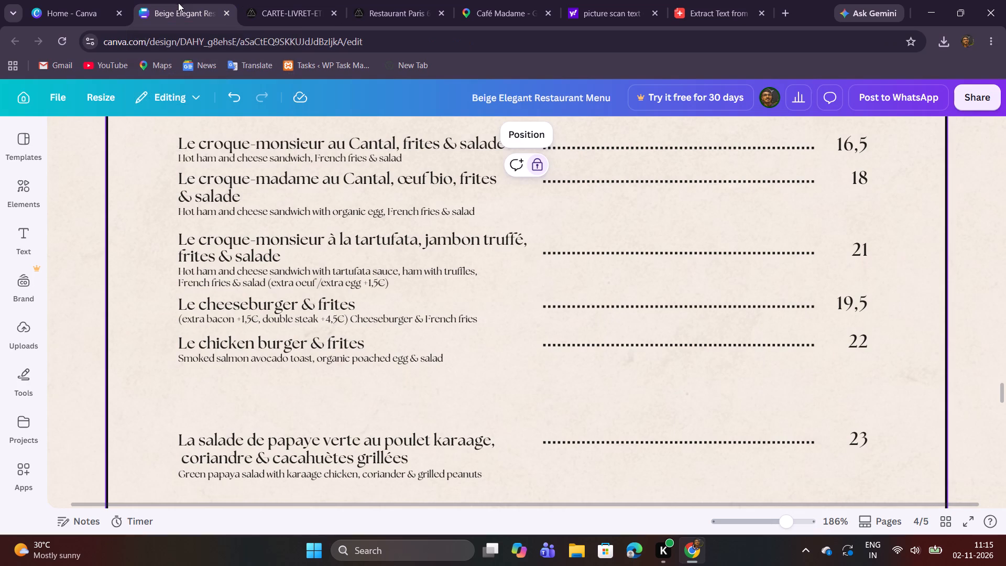
pyautogui.click(256, 360)
pyautogui.click(256, 360)
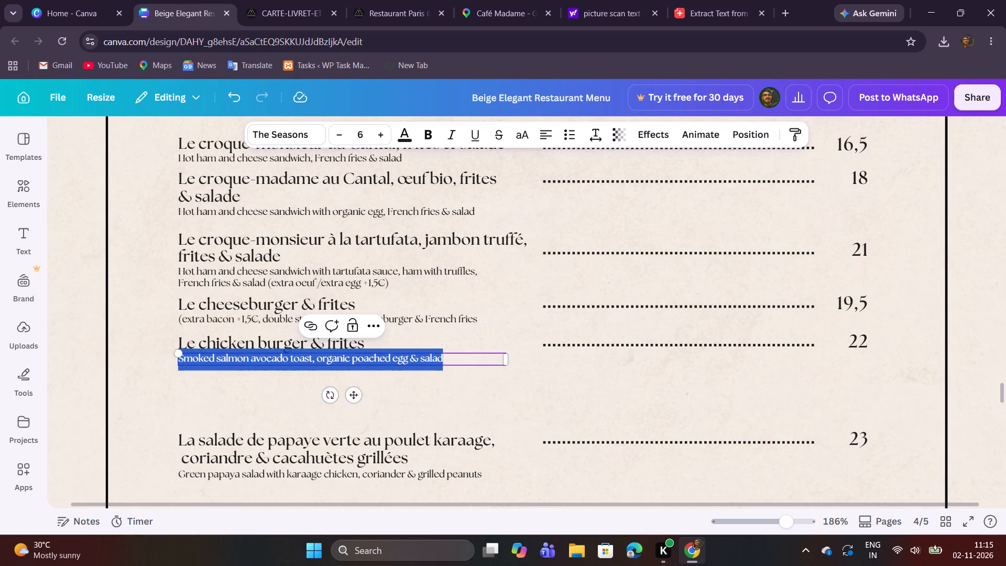
pyautogui.hotkey('ctrl', 'v')
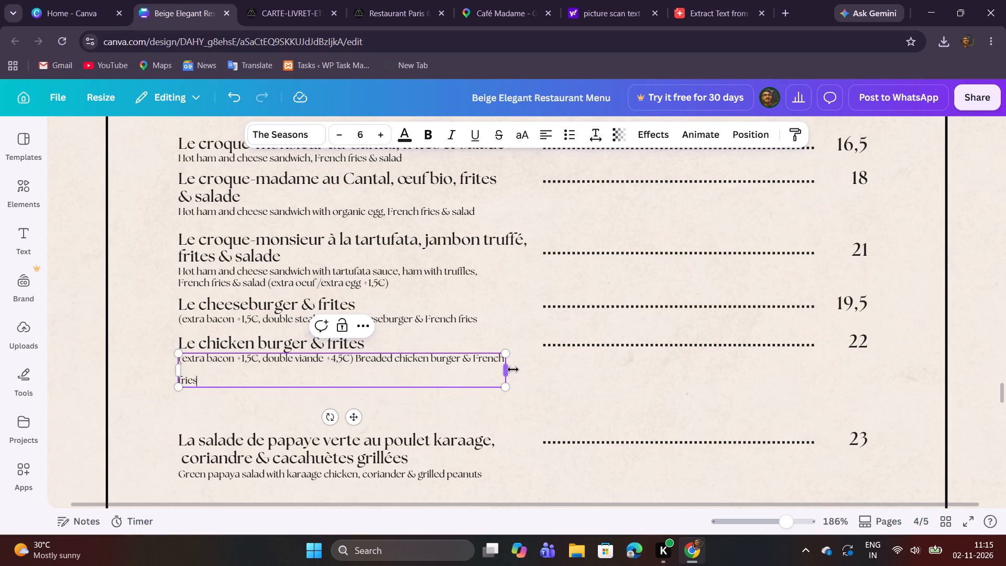
pyautogui.moveTo(513, 369); pyautogui.dragTo(537, 367)
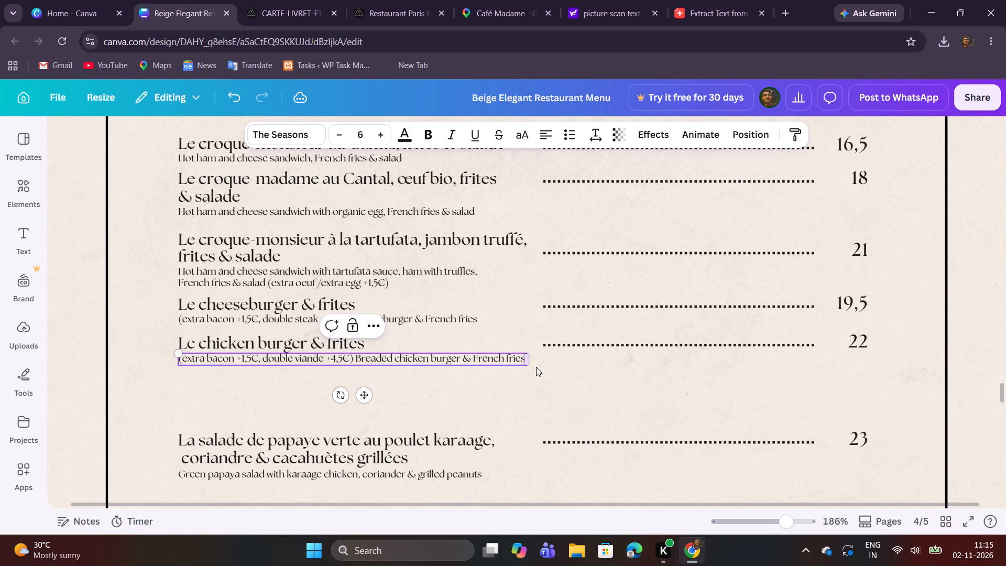
pyautogui.click(594, 374)
# Check the chicken burger's price in the PDF and set its price in the menu design to 19,5.
pyautogui.click(269, 0)
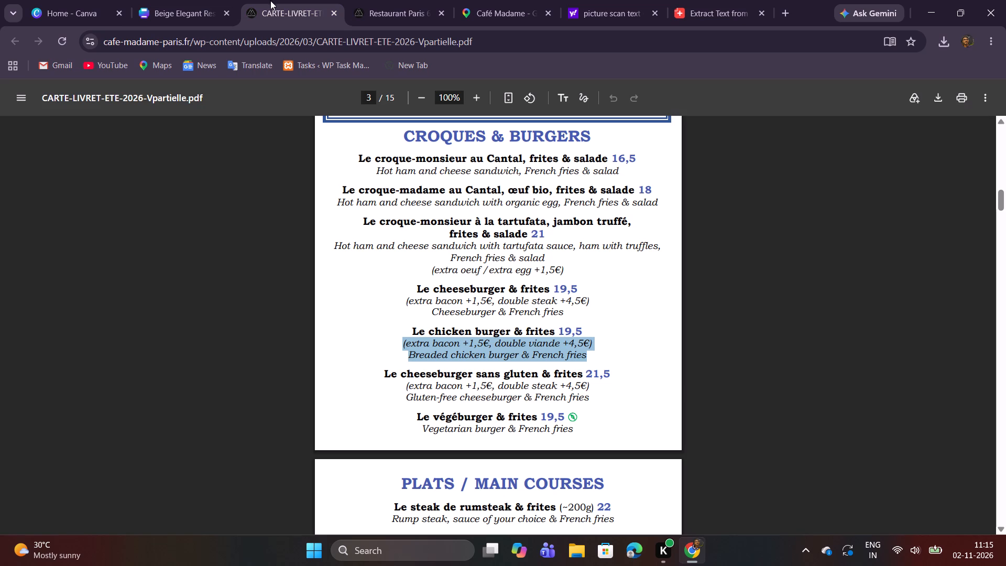
pyautogui.click(184, 0)
pyautogui.doubleClick(852, 341)
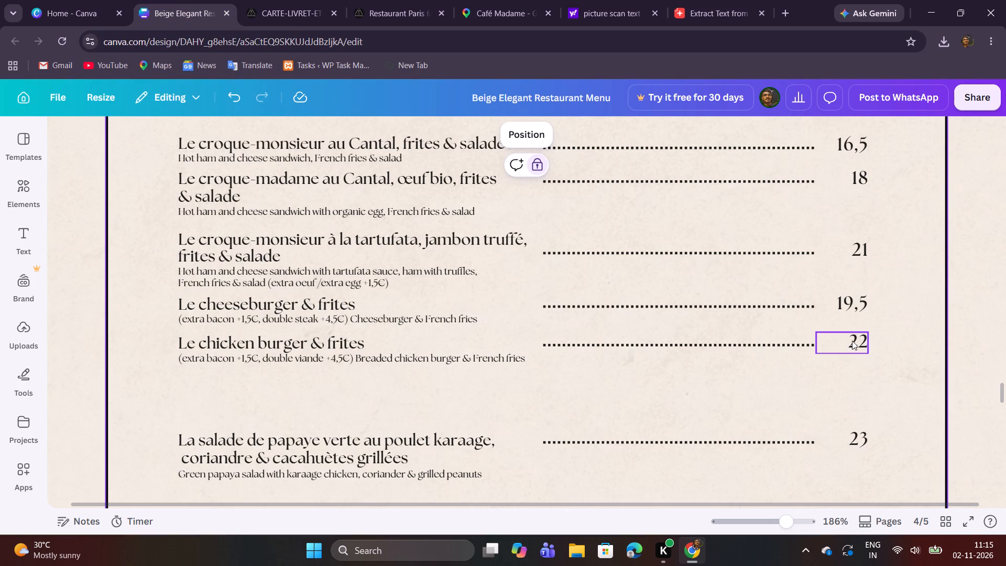
pyautogui.write('19,5')
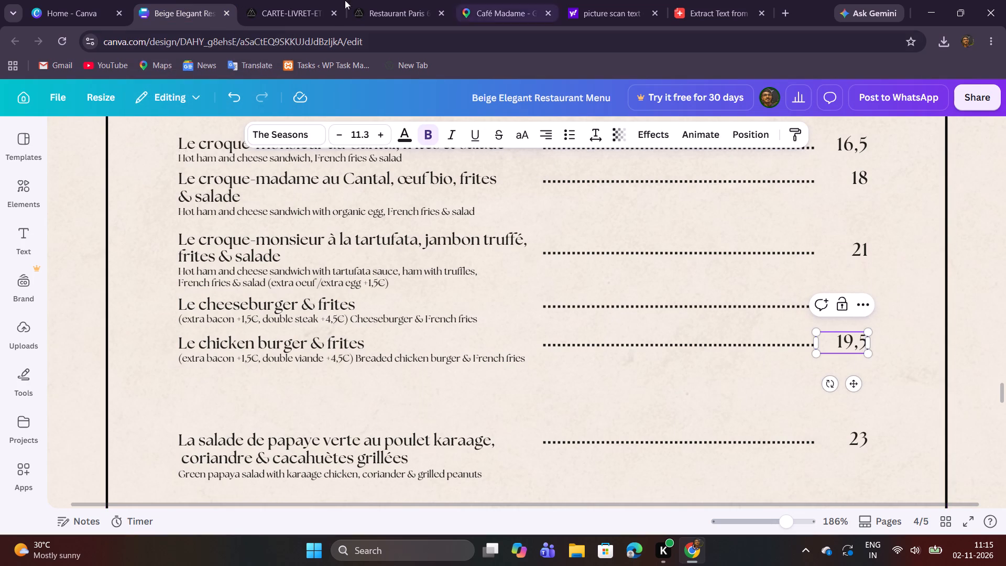
# Copy the dish name "Le cheeseburger sans gluten & frites" from the PDF and return to the menu design.
pyautogui.click(271, 0)
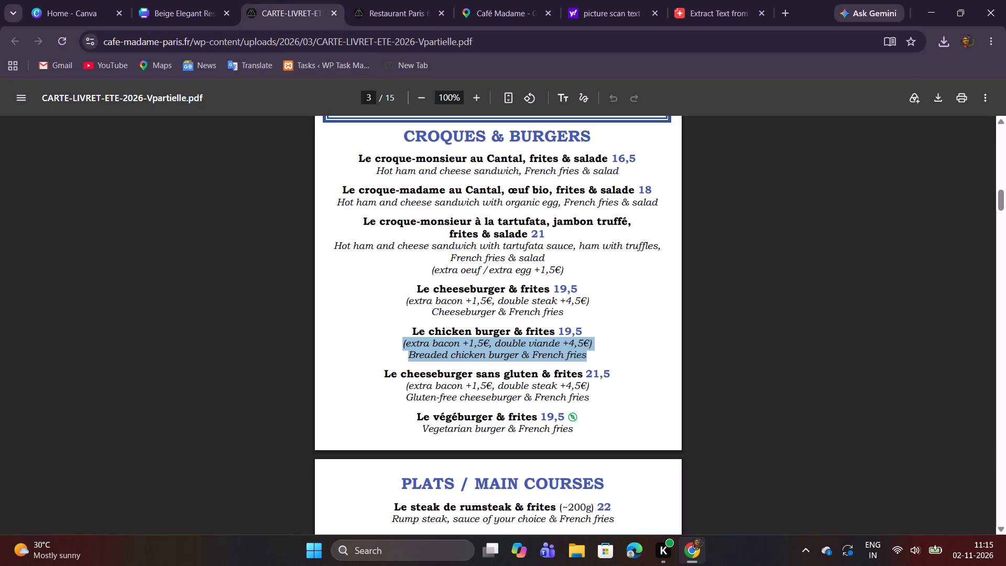
pyautogui.moveTo(382, 372); pyautogui.dragTo(510, 368)
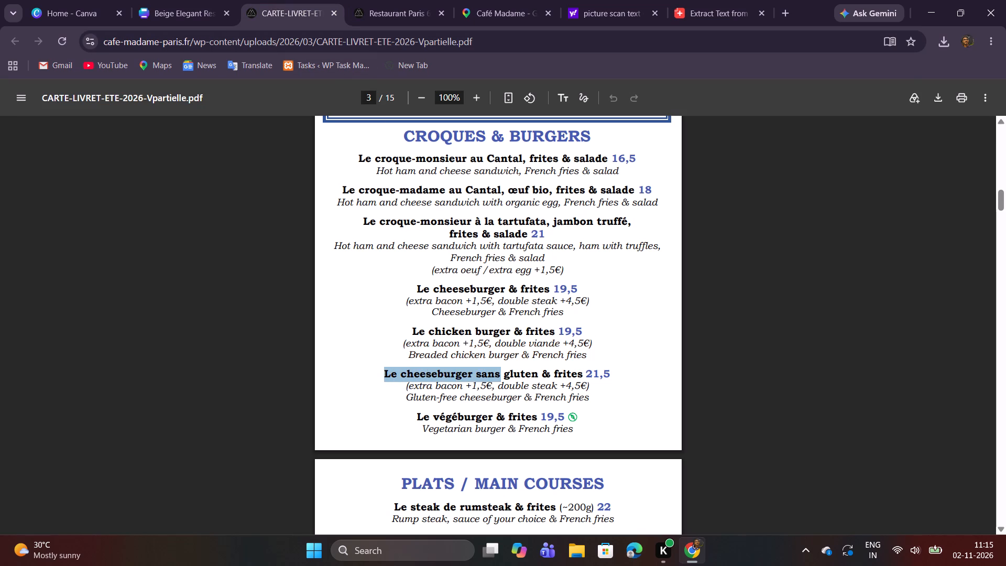
pyautogui.moveTo(510, 368); pyautogui.dragTo(581, 372)
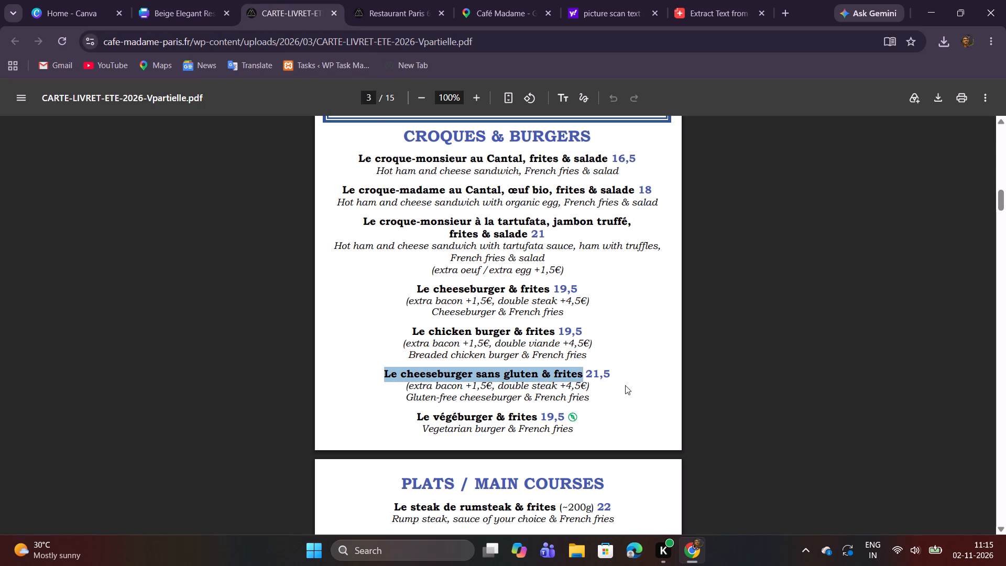
pyautogui.hotkey('ctrl', 'c')
pyautogui.click(184, 0)
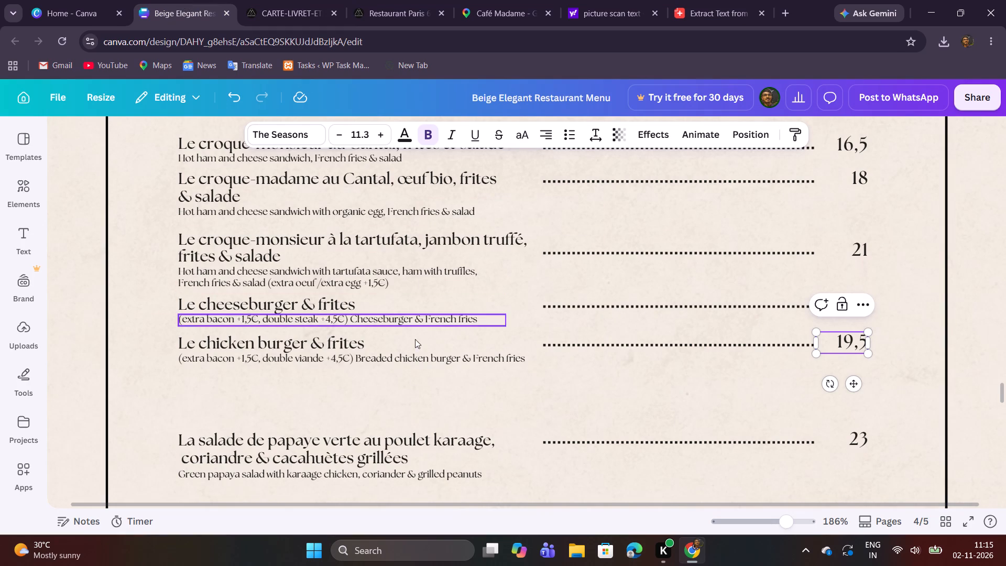
# Duplicate the whole chicken burger entry, with its description, dotted line and price, and place the copy directly beneath the original.
pyautogui.scroll(-1, 419, 371)
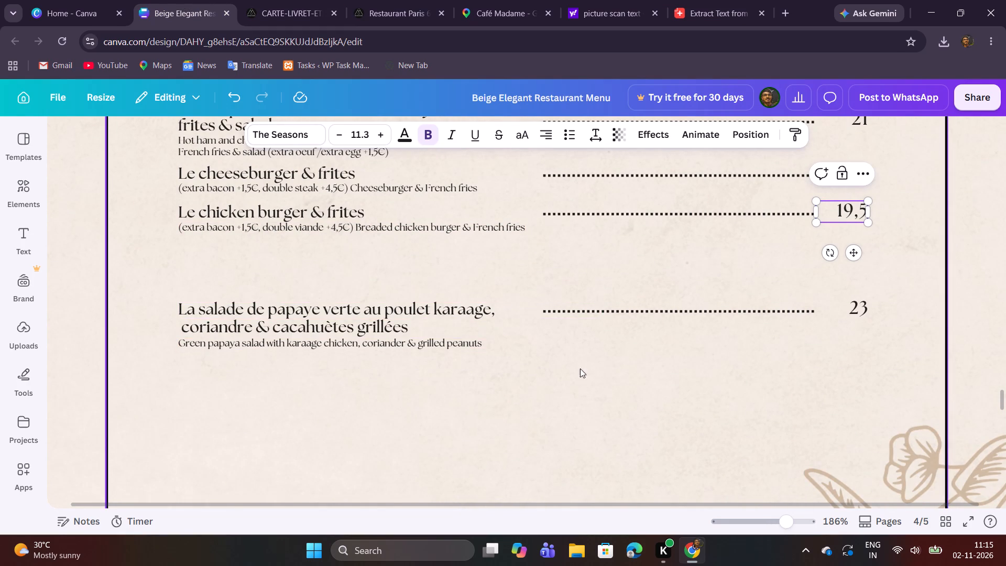
pyautogui.click(599, 420)
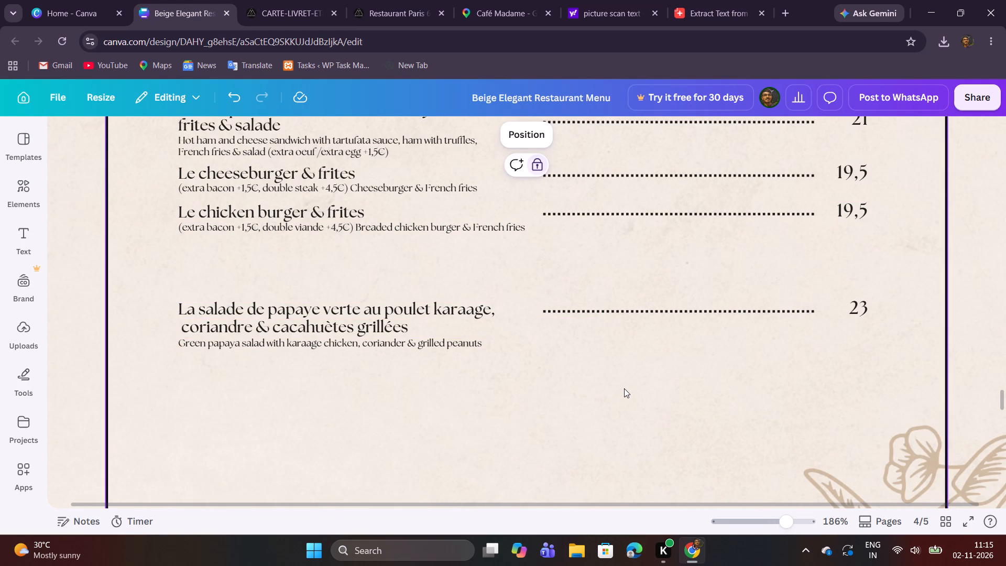
pyautogui.moveTo(336, 275); pyautogui.dragTo(569, 207)
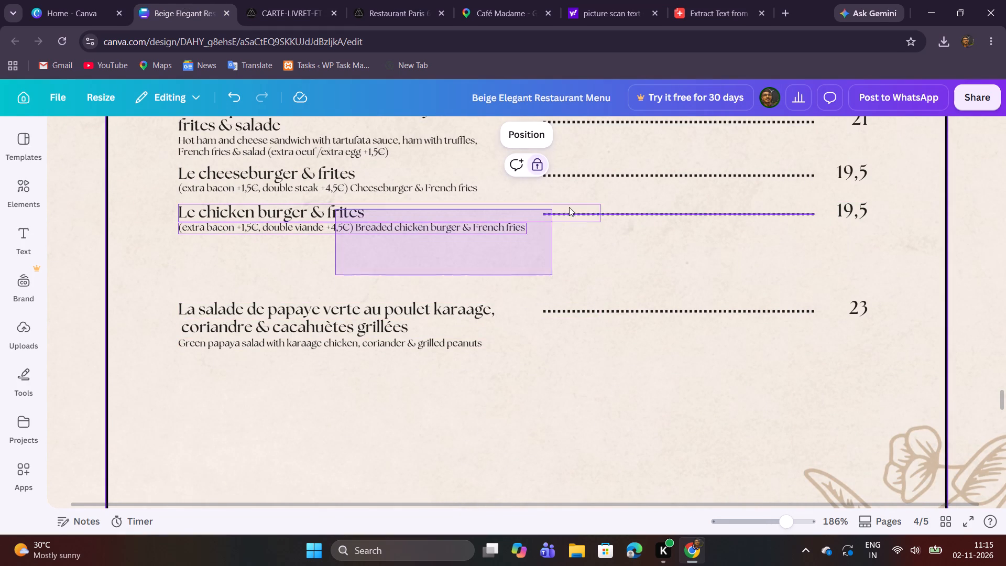
pyautogui.moveTo(569, 207); pyautogui.dragTo(854, 205)
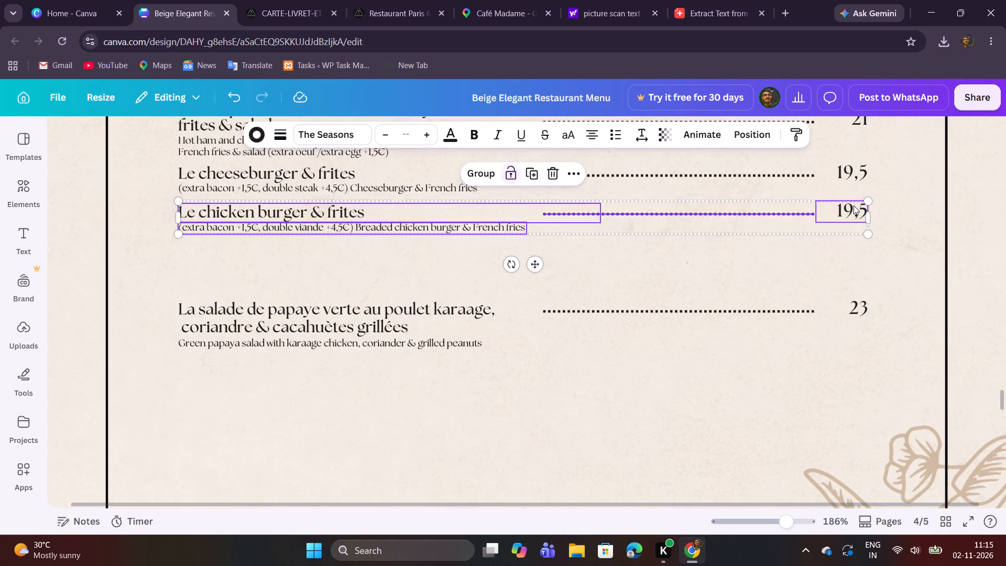
pyautogui.click(463, 399)
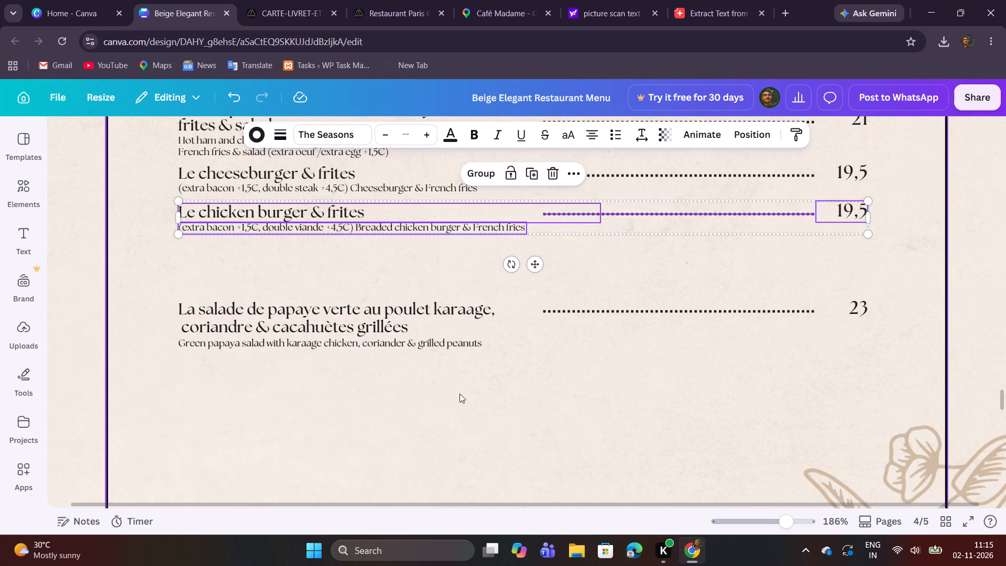
pyautogui.click(534, 180)
pyautogui.click(477, 231)
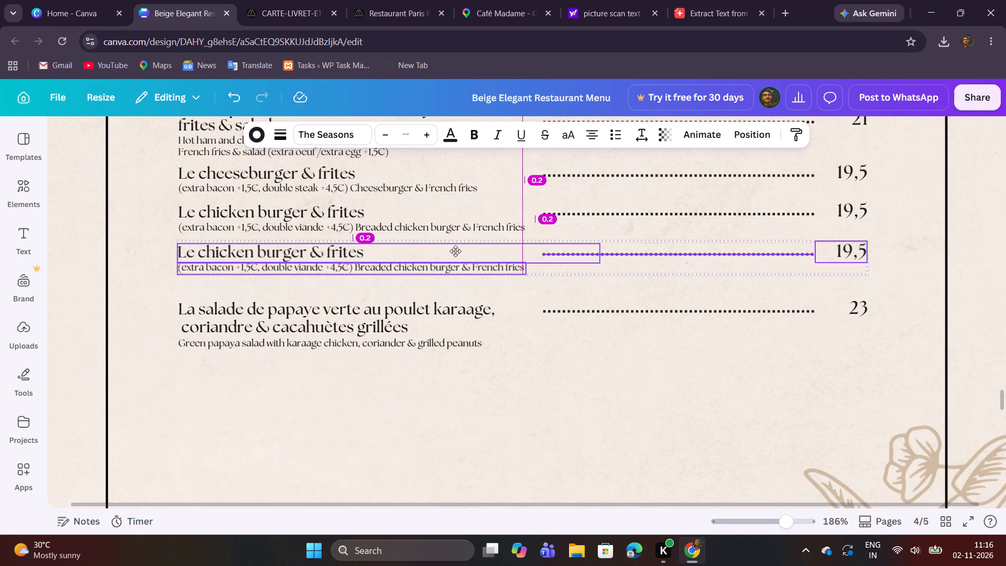
pyautogui.click(445, 391)
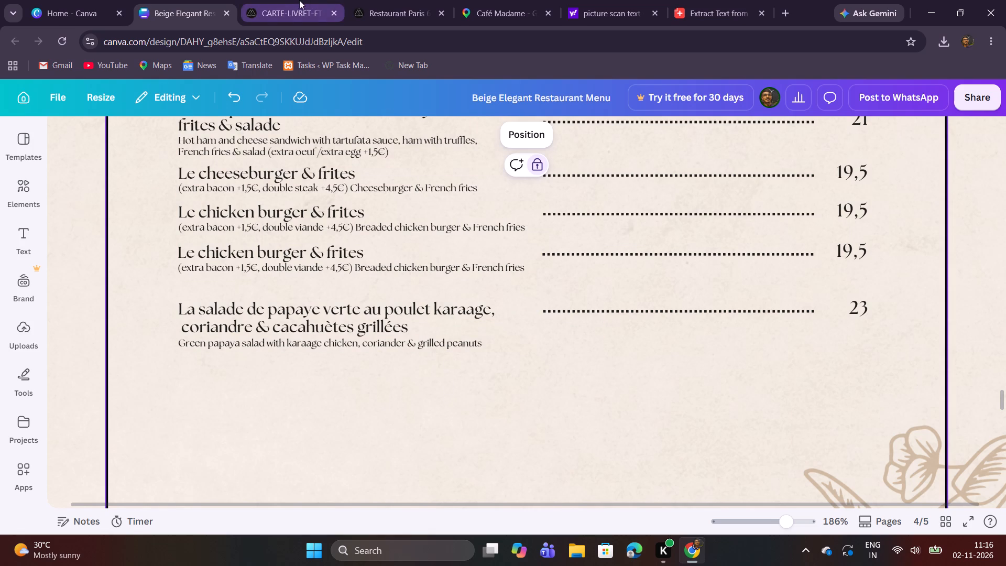
# Replace the duplicated entry's dish name with "Le cheeseburger sans gluten & frites", copied again from the PDF.
pyautogui.click(298, 0)
pyautogui.hotkey('ctrl', 'c')
pyautogui.hotkey('ctrl', 'c')
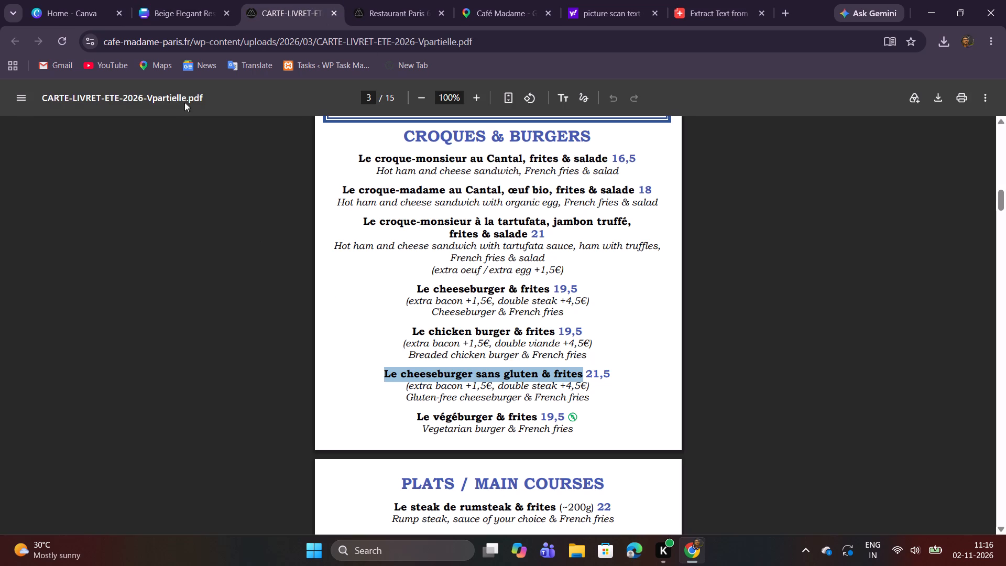
pyautogui.click(181, 21)
pyautogui.doubleClick(303, 256)
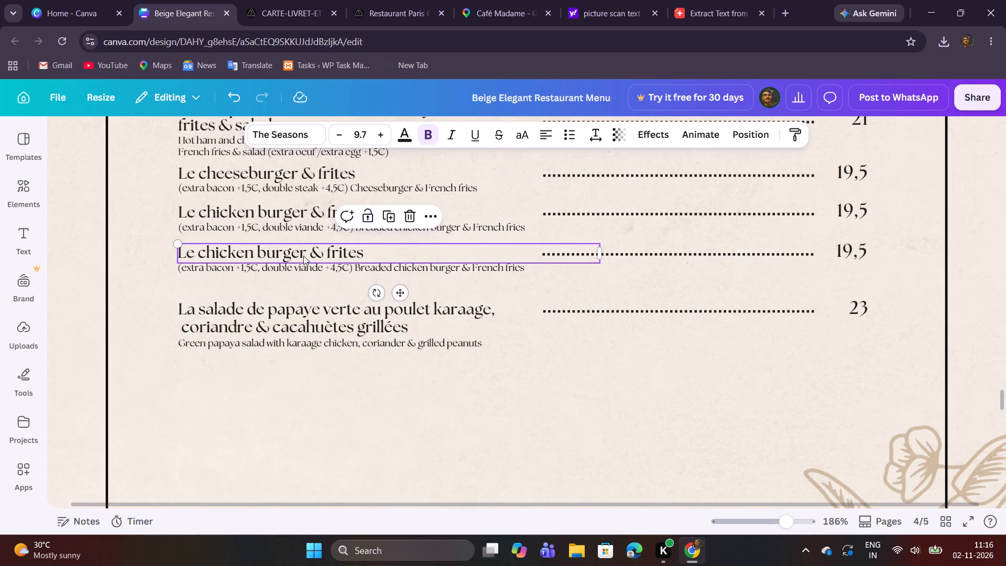
pyautogui.hotkey('ctrl', 'v')
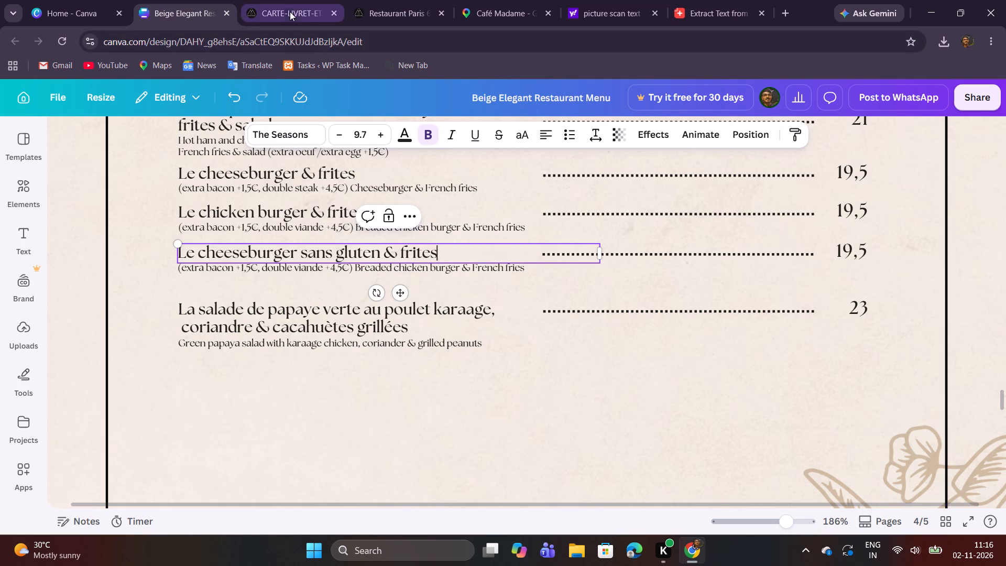
# Replace the gluten-free cheeseburger's description with the PDF's "(extra bacon +1,5€, double steak +4,5€) Gluten-free cheeseburger & French fries", widened to fit one line.
pyautogui.click(289, 11)
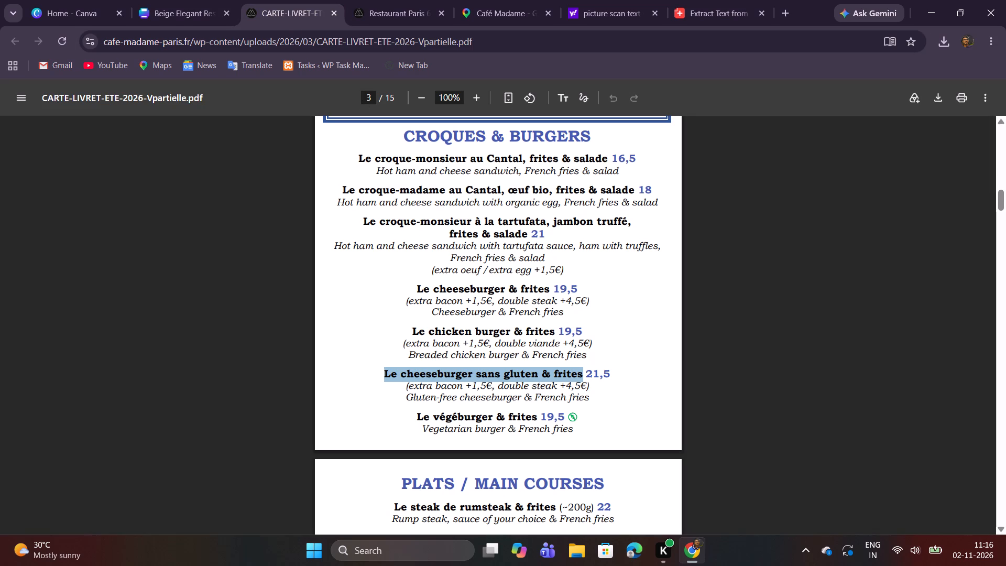
pyautogui.moveTo(404, 387); pyautogui.dragTo(591, 395)
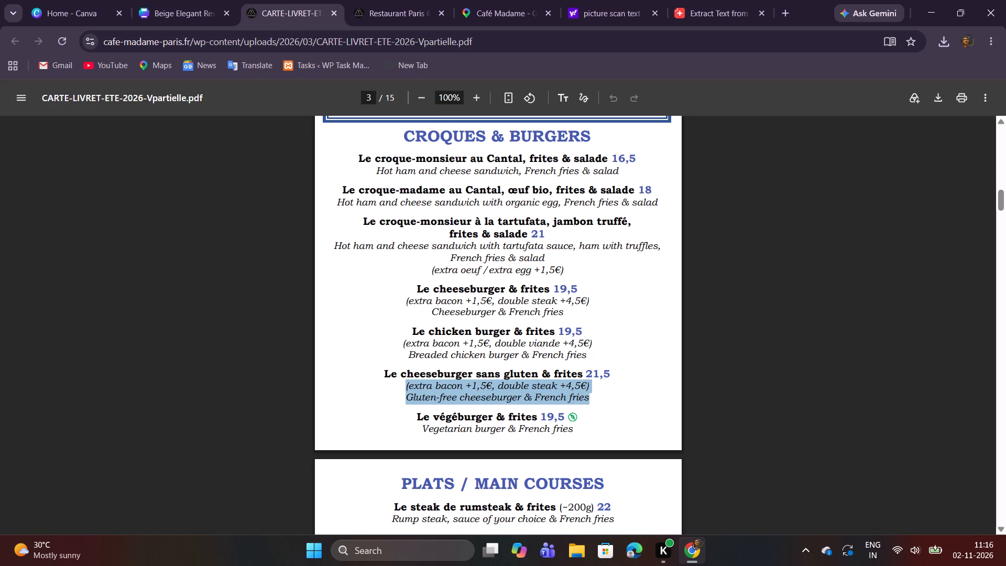
pyautogui.hotkey('ctrl', 'c')
pyautogui.click(150, 2)
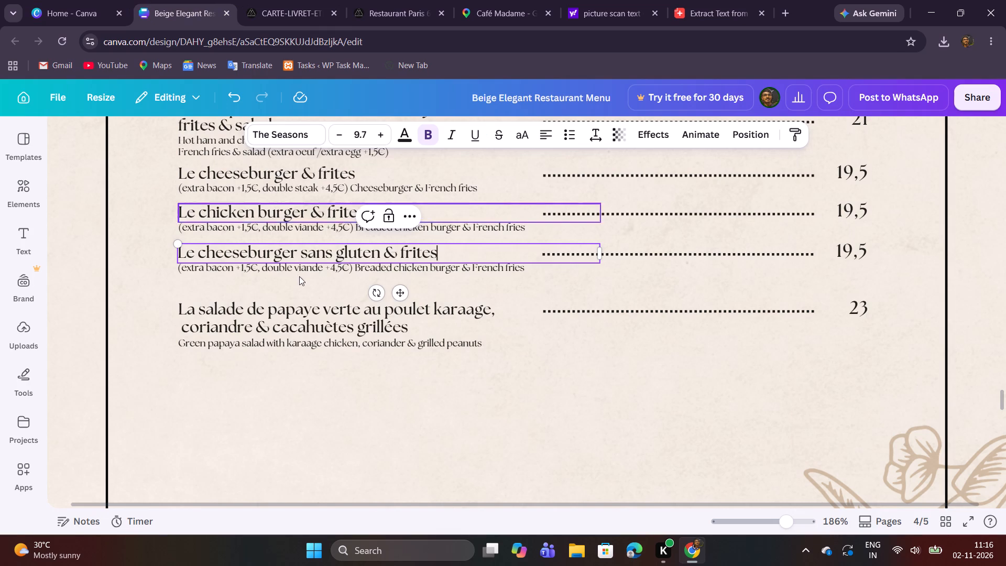
pyautogui.click(309, 267)
pyautogui.doubleClick(310, 265)
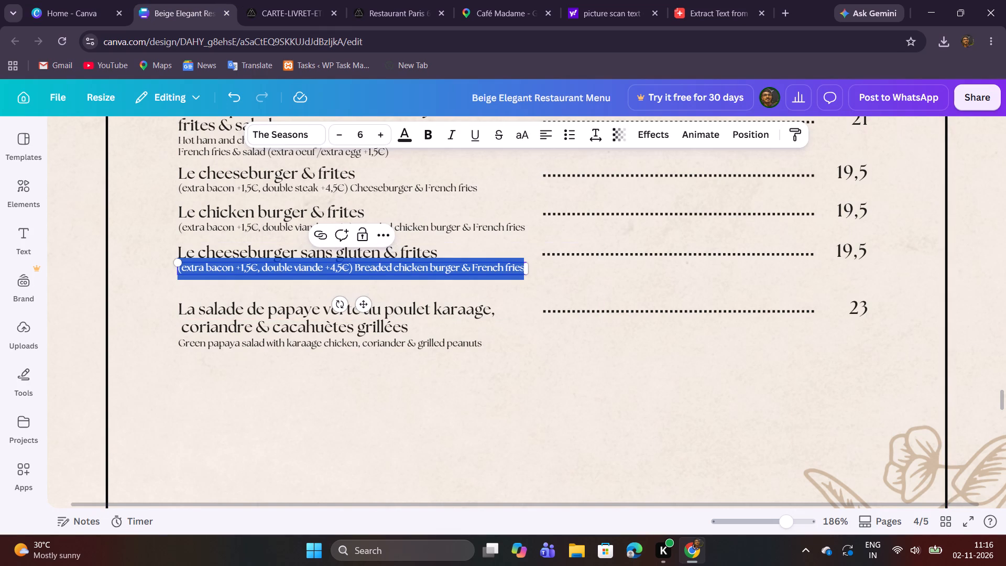
pyautogui.hotkey('ctrl', 'v')
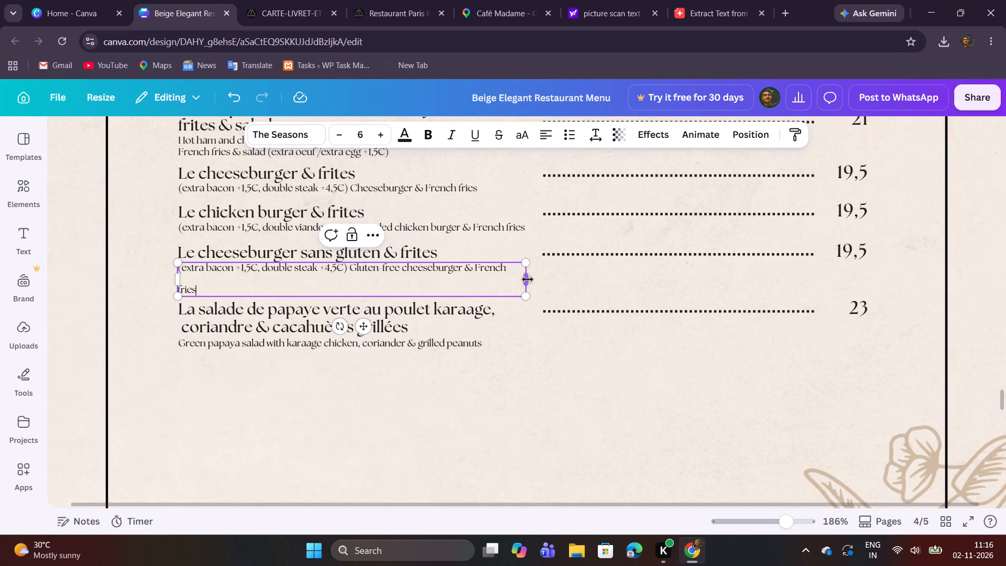
pyautogui.click(529, 278)
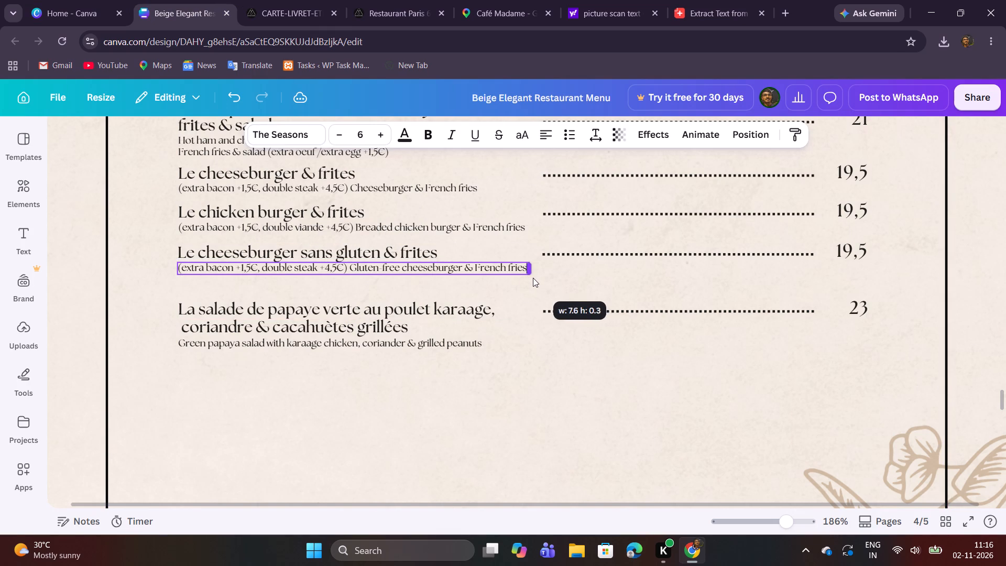
# Check the gluten-free cheeseburger's price in the PDF and set its menu price to 21,5.
pyautogui.click(285, 0)
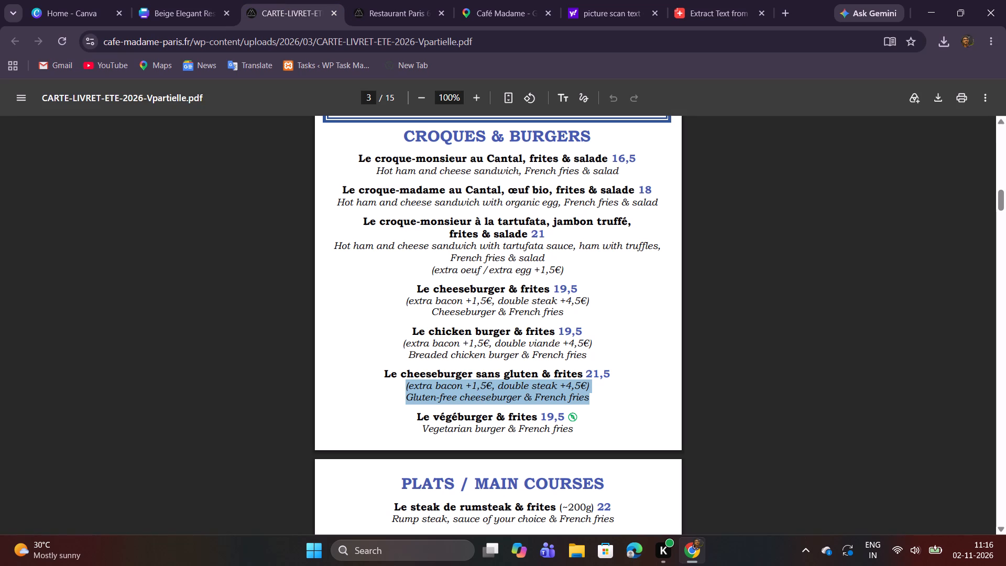
pyautogui.click(212, 0)
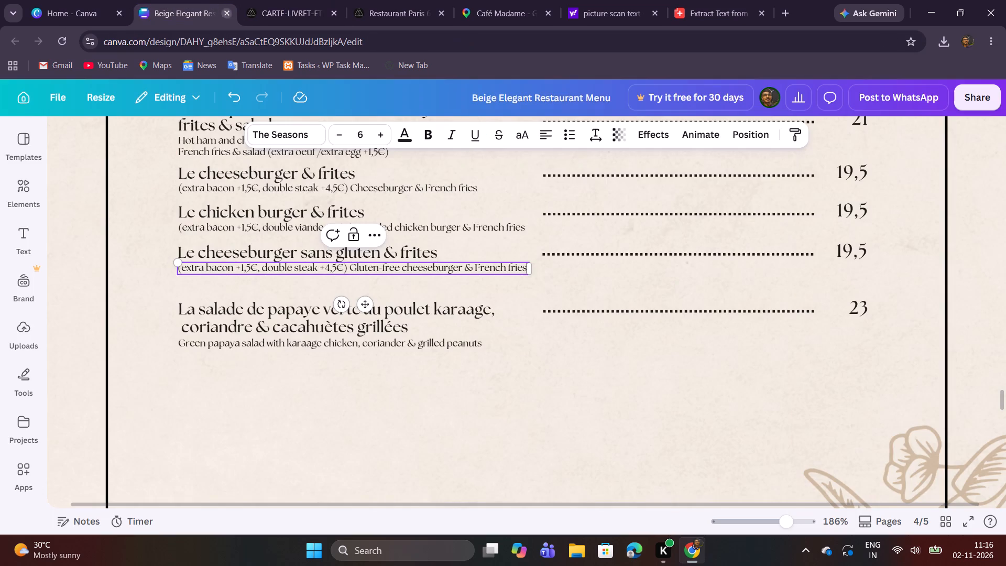
pyautogui.doubleClick(856, 249)
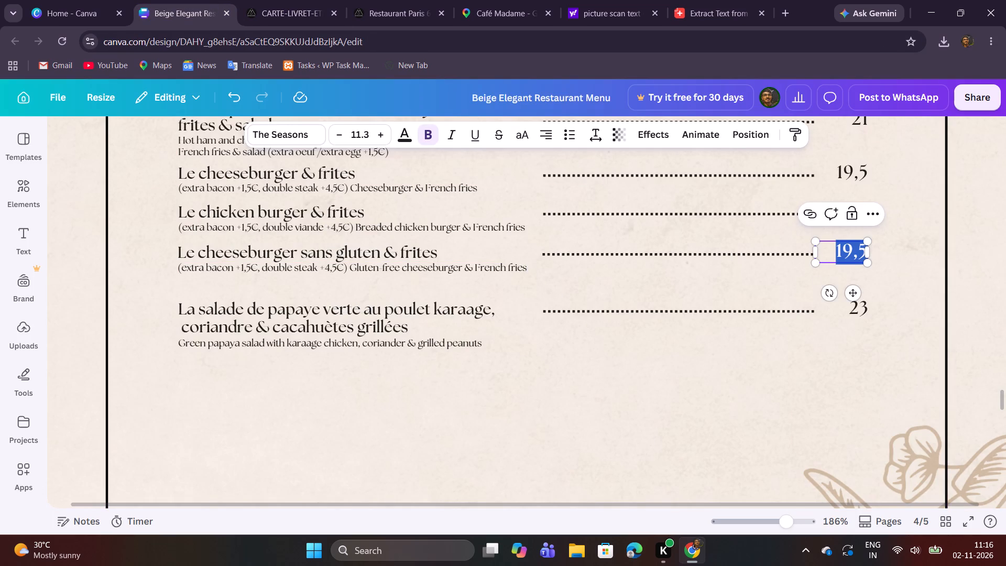
pyautogui.write('21,5')
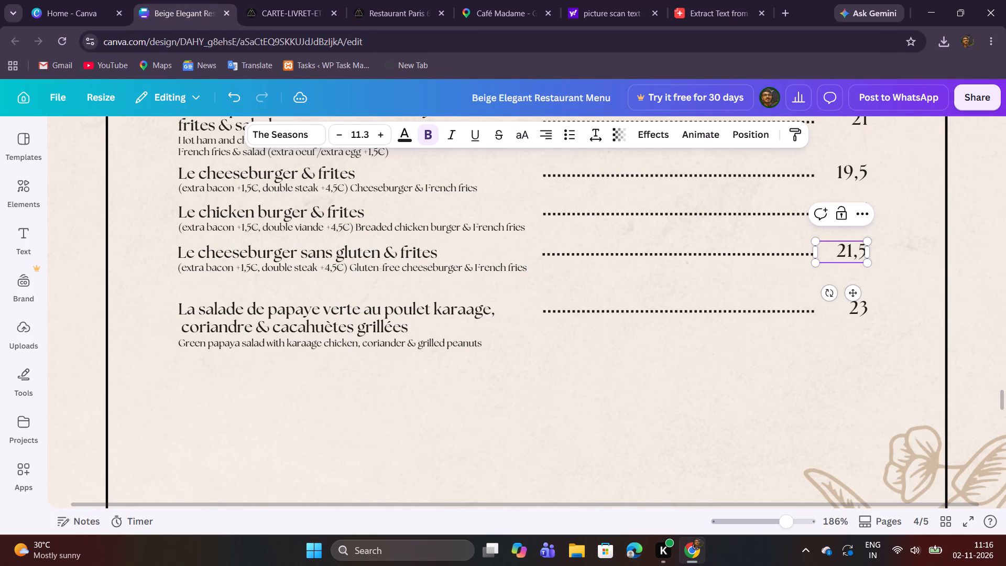
# Copy the dish name "Le végéburger & frites" from the PDF and return to the menu design.
pyautogui.click(283, 0)
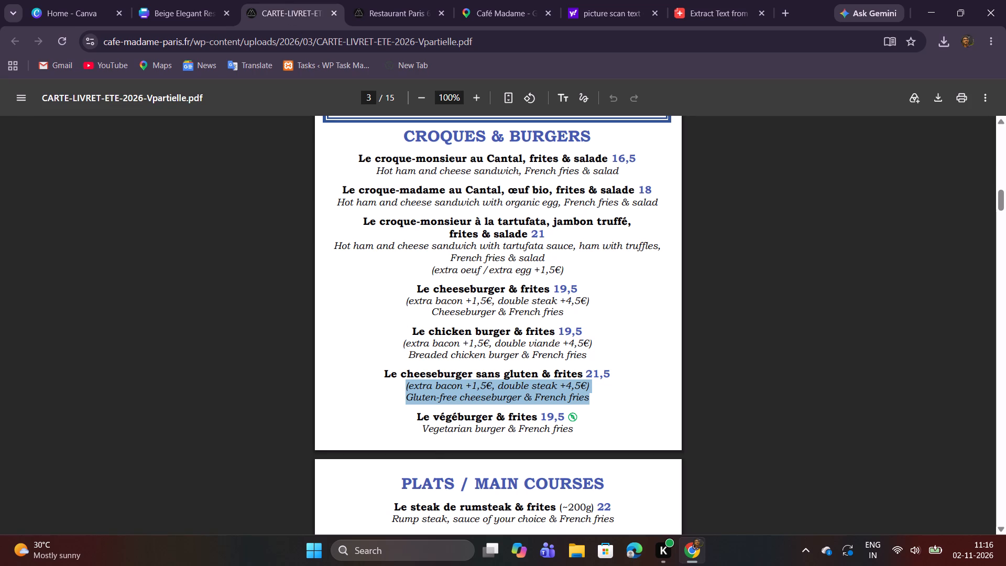
pyautogui.moveTo(416, 416); pyautogui.dragTo(548, 417)
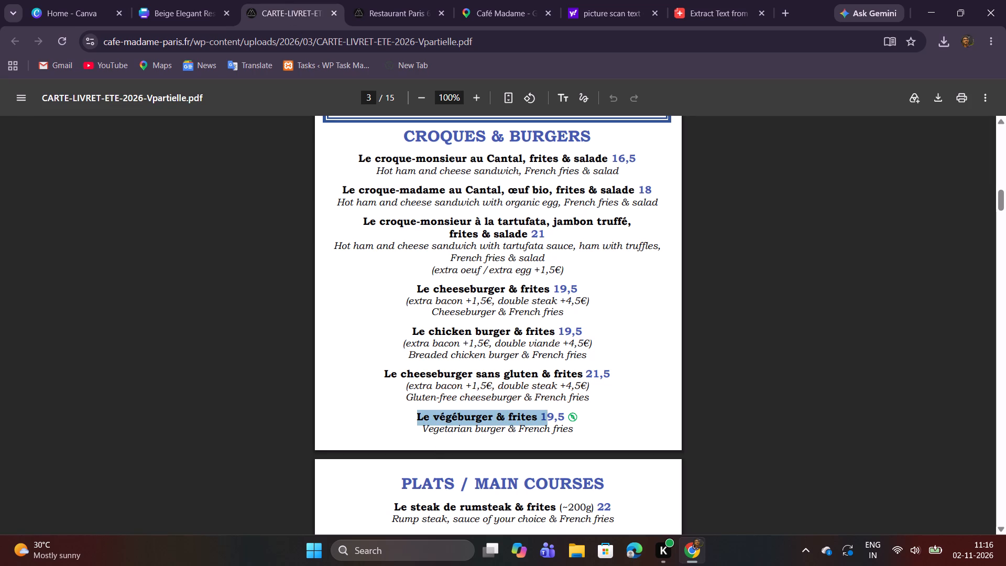
pyautogui.moveTo(548, 417); pyautogui.dragTo(537, 413)
pyautogui.hotkey('ctrl', 'c')
pyautogui.click(172, 2)
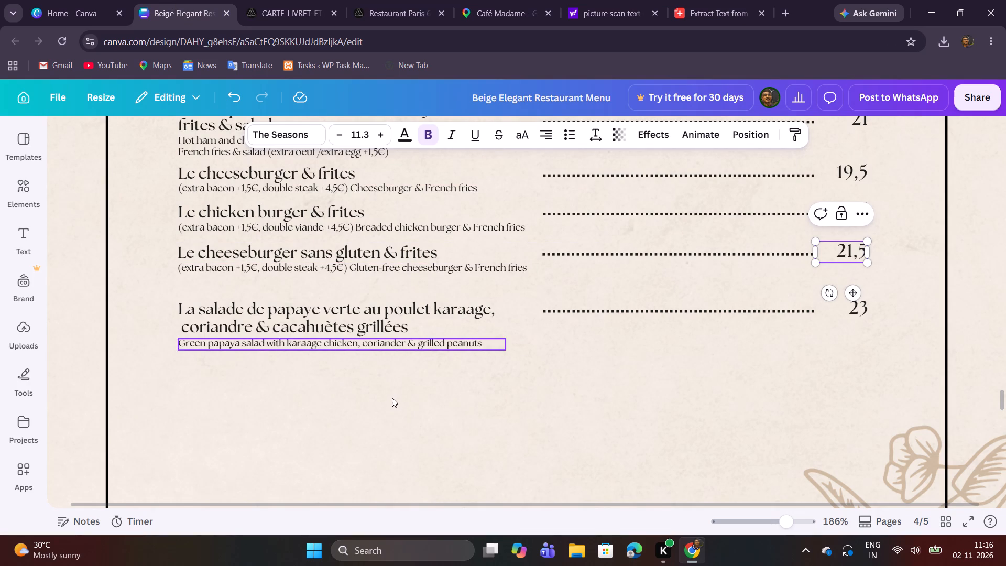
# Delete the leftover green papaya salad entry, including its description, dotted line and price, below the burgers.
pyautogui.moveTo(347, 393); pyautogui.dragTo(440, 313)
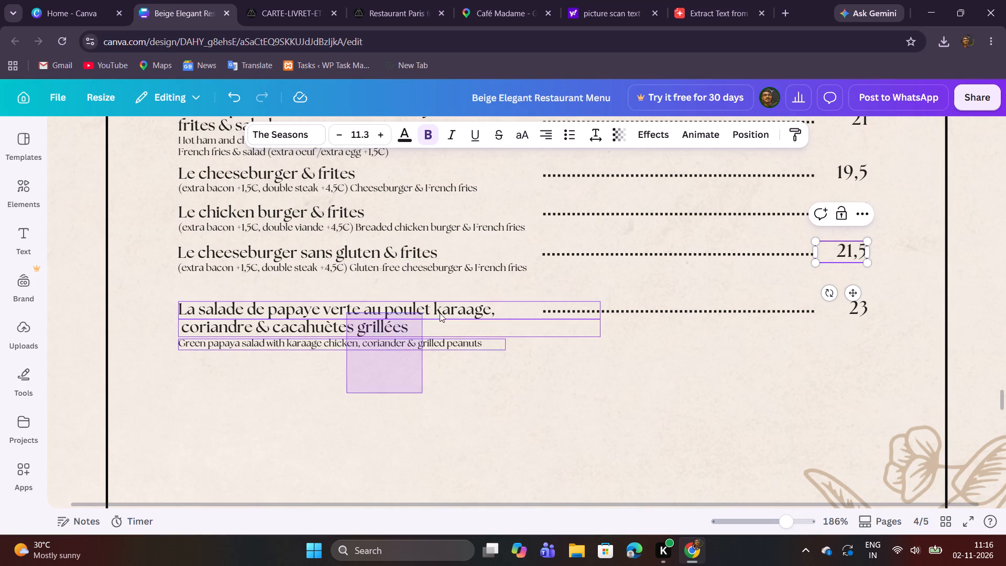
pyautogui.moveTo(440, 313); pyautogui.dragTo(873, 302)
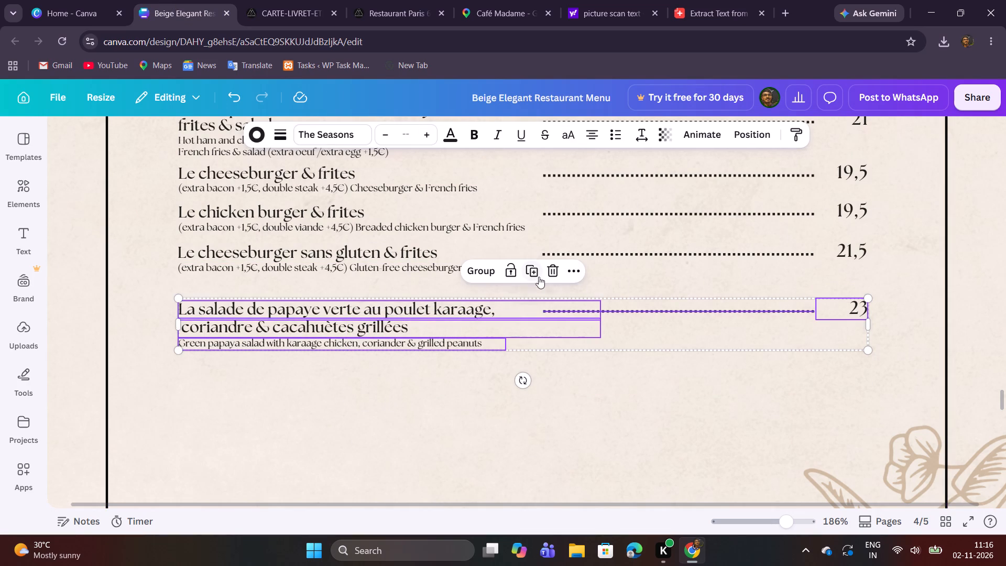
pyautogui.click(551, 272)
# Duplicate the whole gluten-free cheeseburger entry, with its description, dotted line and price, directly beneath the original.
pyautogui.moveTo(387, 317); pyautogui.dragTo(697, 251)
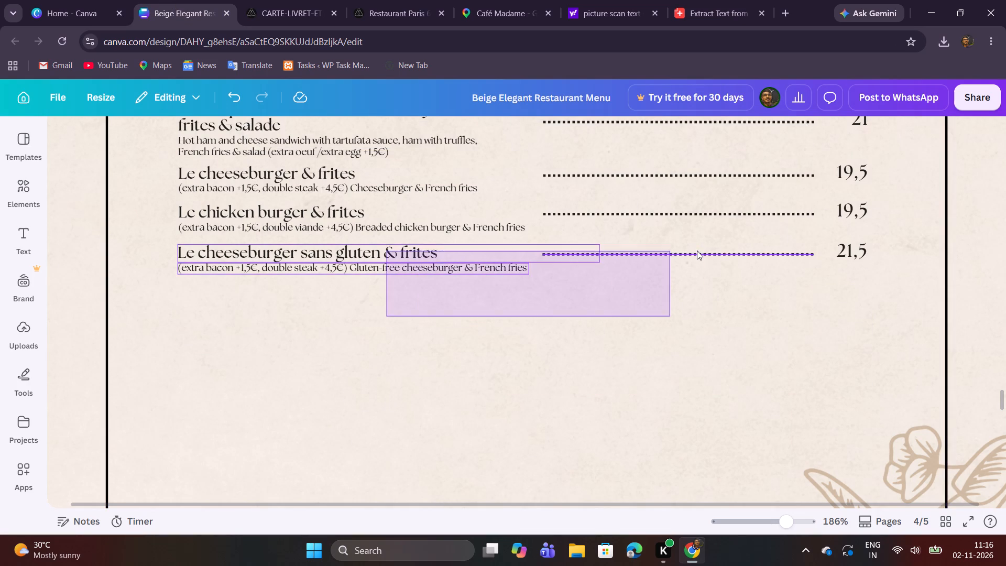
pyautogui.moveTo(697, 251); pyautogui.dragTo(848, 246)
pyautogui.click(532, 219)
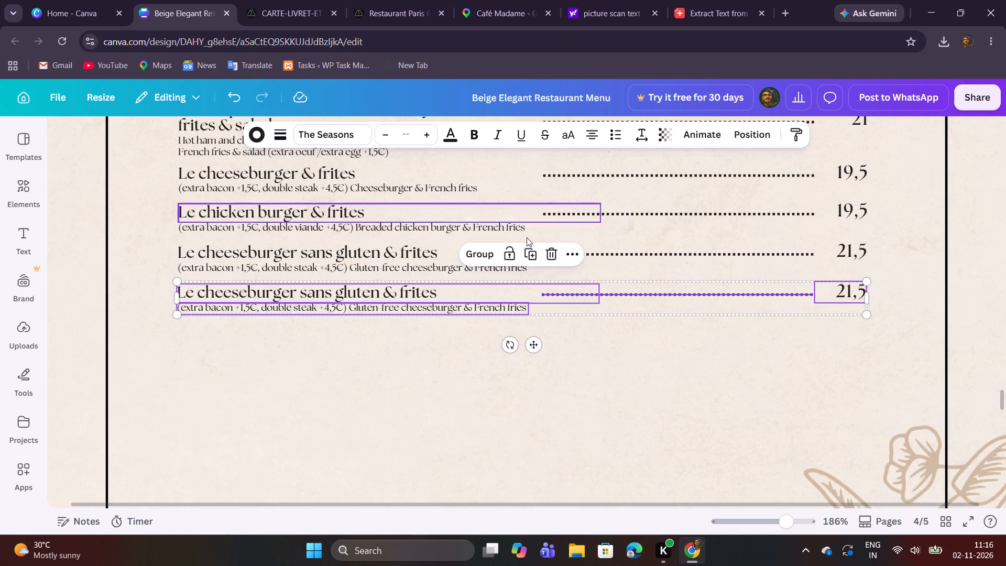
pyautogui.click(369, 362)
# Replace the duplicated entry's dish name with the copied "Le végéburger & frites".
pyautogui.doubleClick(388, 296)
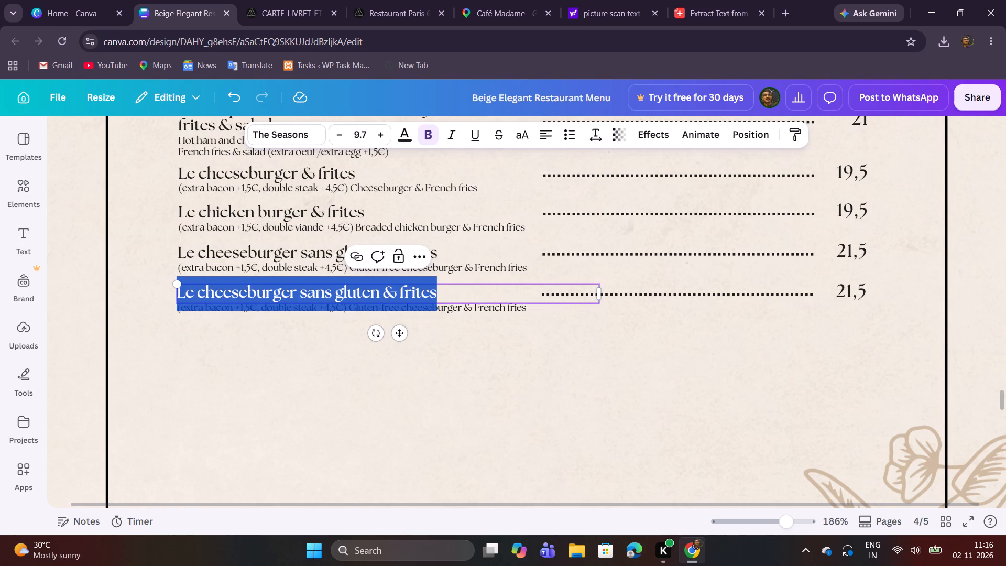
pyautogui.hotkey('ctrl', 'v')
# Replace the végéburger's description with "Vegetarian burger & French fries", copied from the PDF.
pyautogui.click(260, 4)
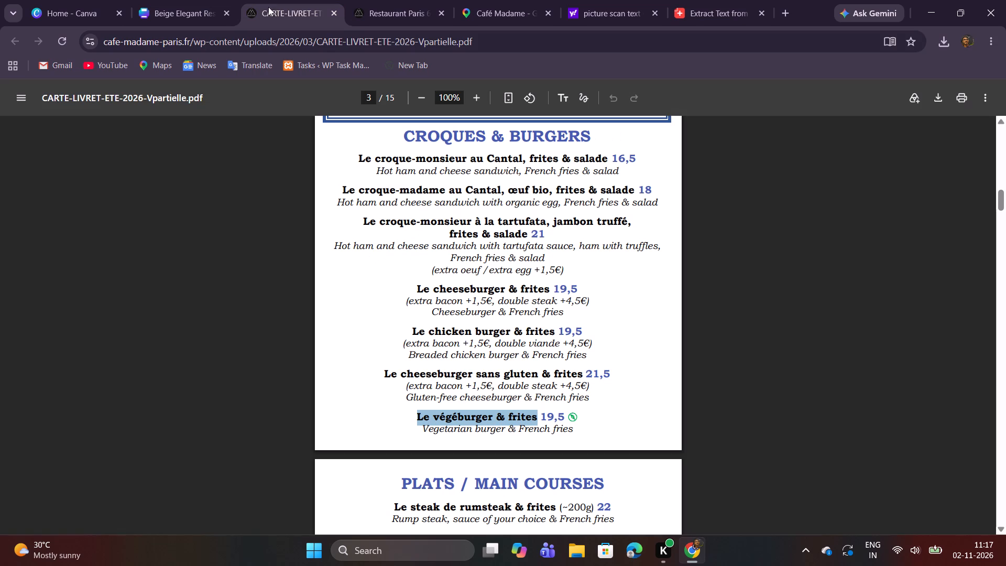
pyautogui.moveTo(425, 428); pyautogui.dragTo(578, 428)
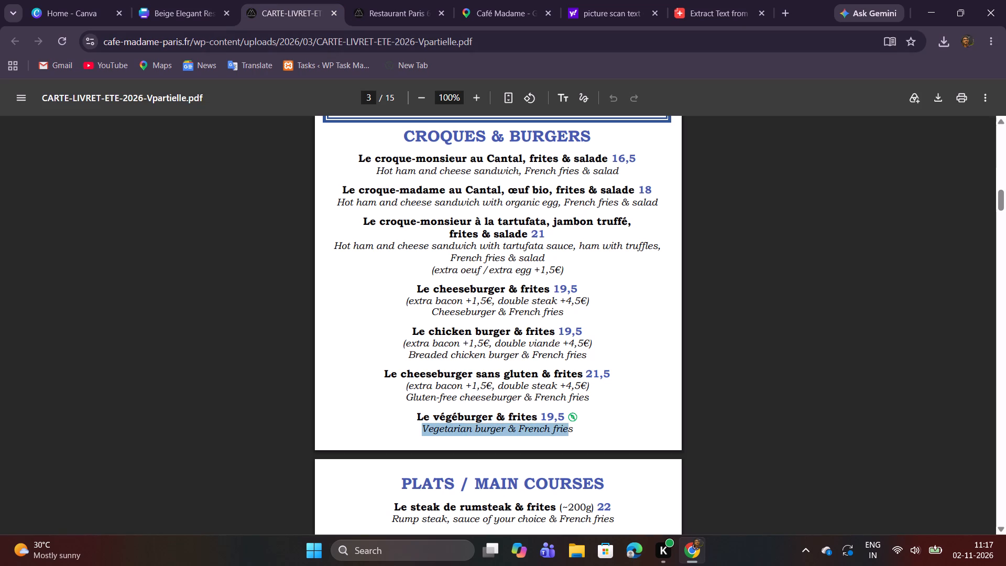
pyautogui.moveTo(578, 428); pyautogui.dragTo(579, 428)
pyautogui.hotkey('ctrl', 'c')
pyautogui.click(170, 0)
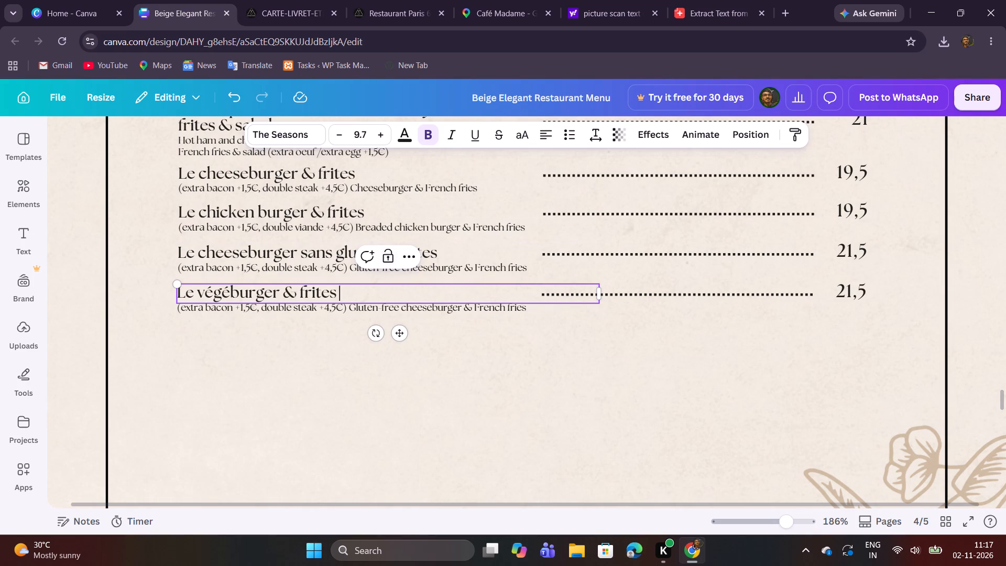
pyautogui.click(313, 336)
pyautogui.doubleClick(325, 307)
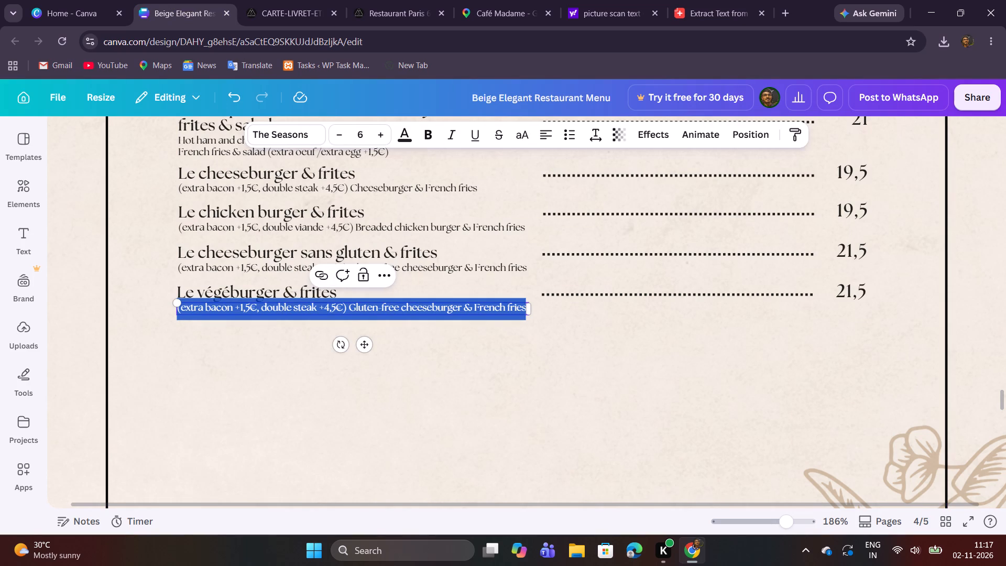
pyautogui.hotkey('ctrl', 'v')
# Check the végéburger's price in the PDF and set its menu price to 19,5.
pyautogui.click(285, 4)
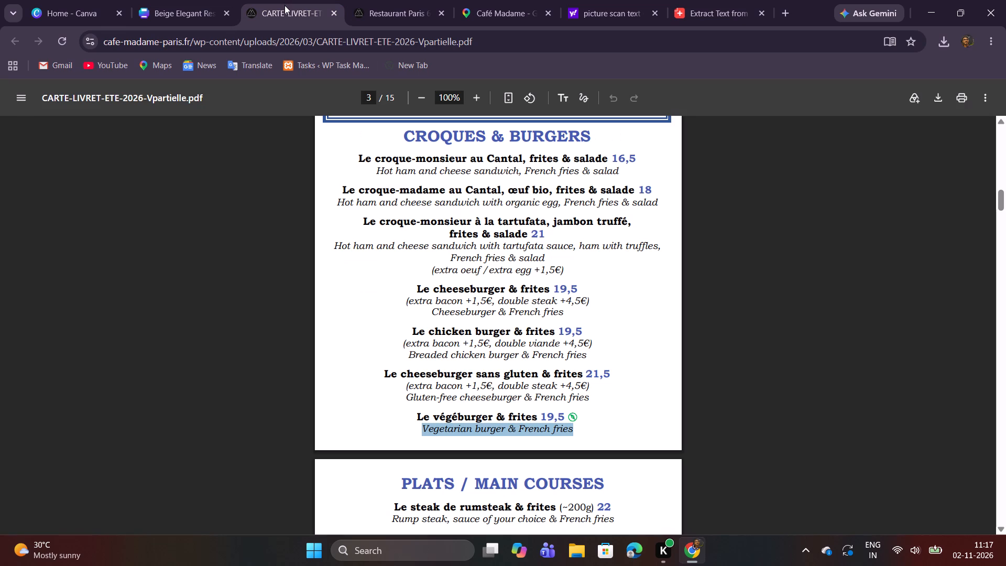
pyautogui.click(209, 0)
pyautogui.doubleClick(850, 293)
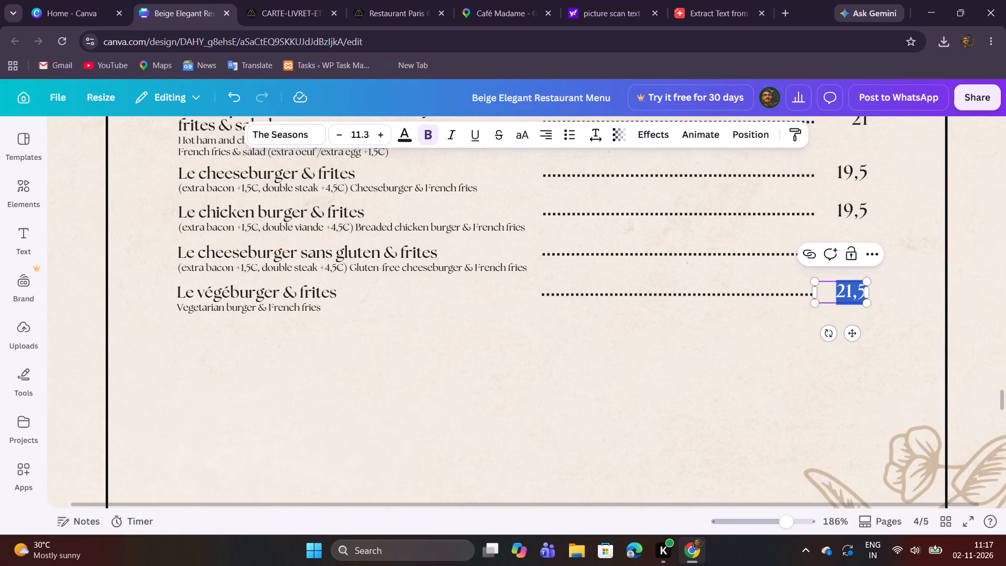
pyautogui.write('19,')
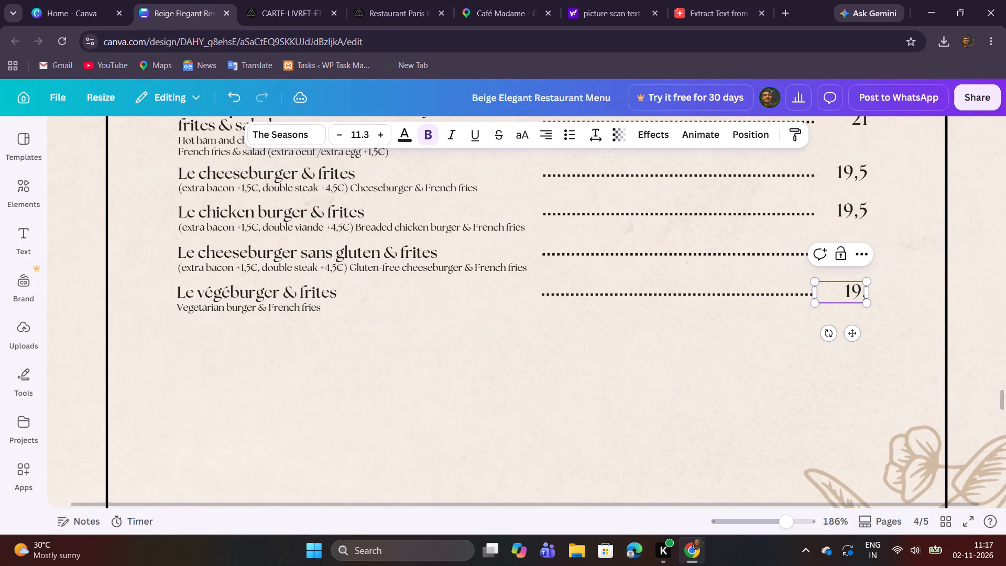
pyautogui.press('5')
# Review the Croques & Burgers list and the free space beneath it on page 4.
pyautogui.scroll(2, 504, 408)
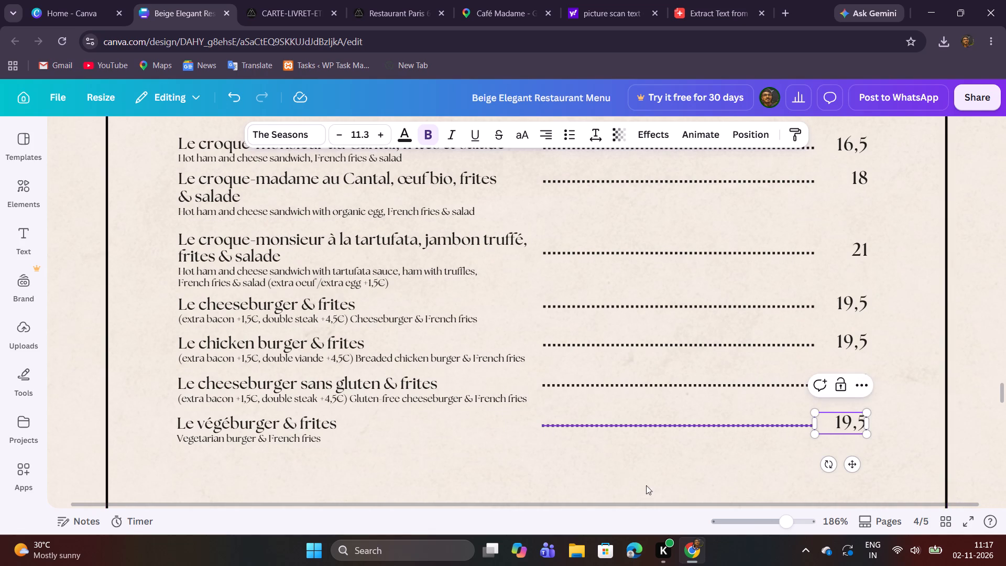
pyautogui.moveTo(784, 518); pyautogui.dragTo(771, 521)
pyautogui.click(556, 407)
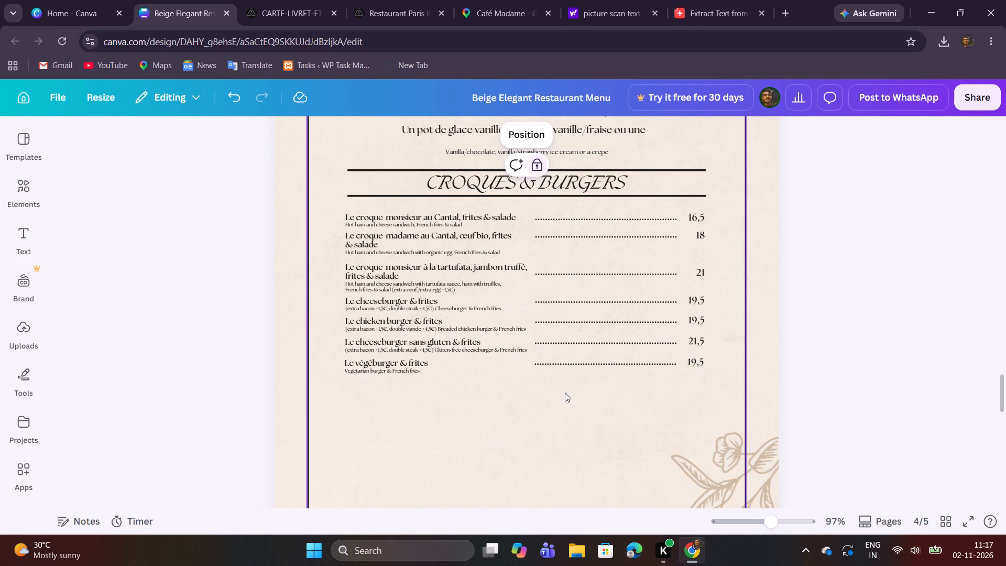
pyautogui.scroll(-1, 565, 393)
pyautogui.scroll(1, 565, 390)
pyautogui.moveTo(383, 402); pyautogui.dragTo(624, 238)
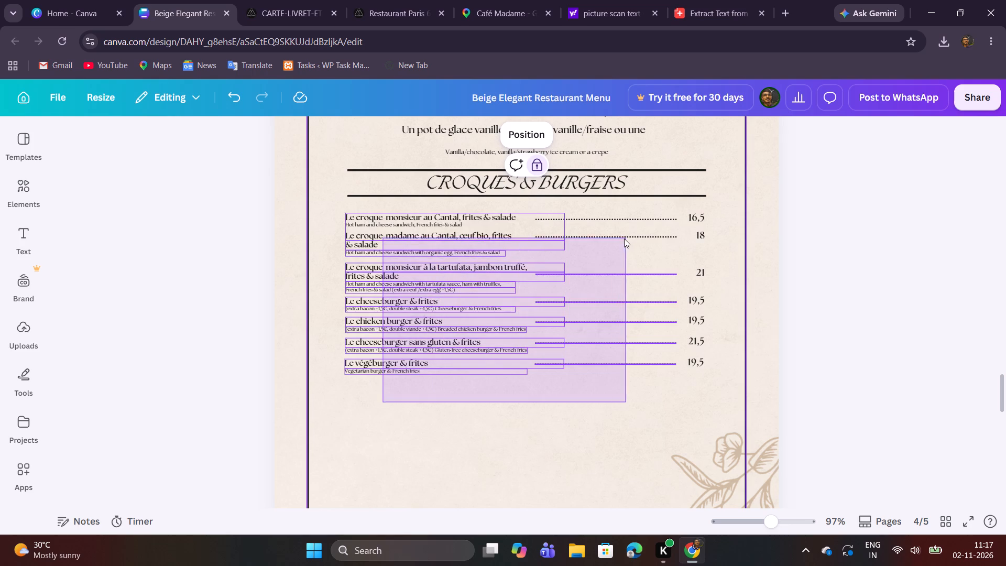
pyautogui.moveTo(624, 238); pyautogui.dragTo(548, 286)
pyautogui.click(442, 404)
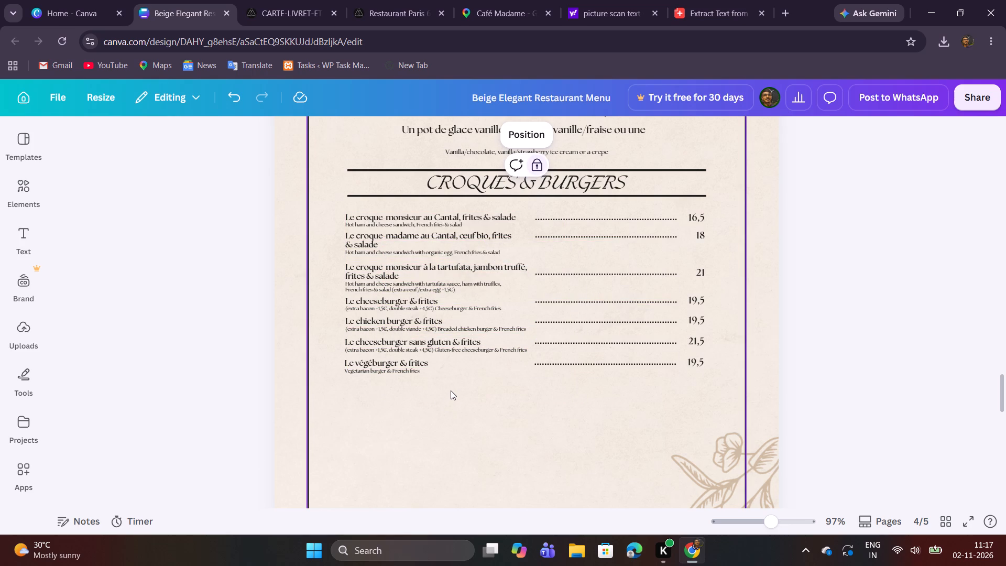
pyautogui.scroll(-2, 468, 367)
pyautogui.scroll(2, 469, 367)
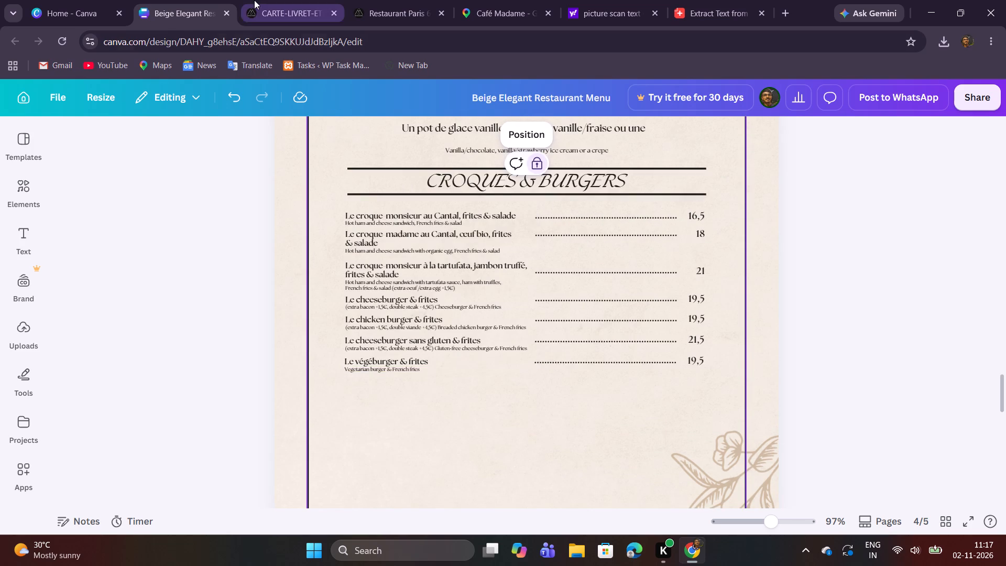
# Look through the Plats / Main Courses section of the PDF, then return to the menu design.
pyautogui.click(254, 0)
pyautogui.scroll(-9, 650, 281)
pyautogui.scroll(3, 651, 282)
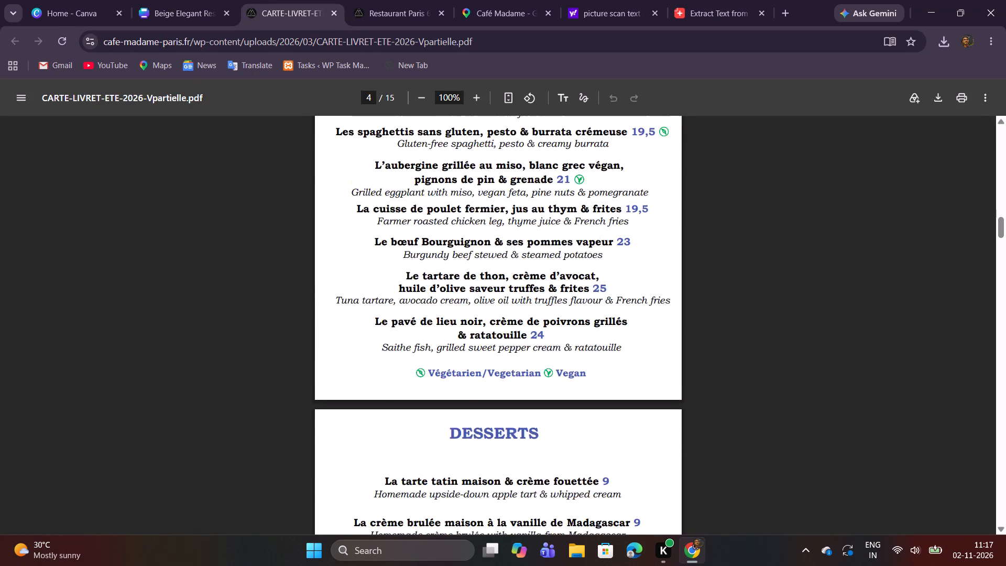
pyautogui.scroll(1, 651, 283)
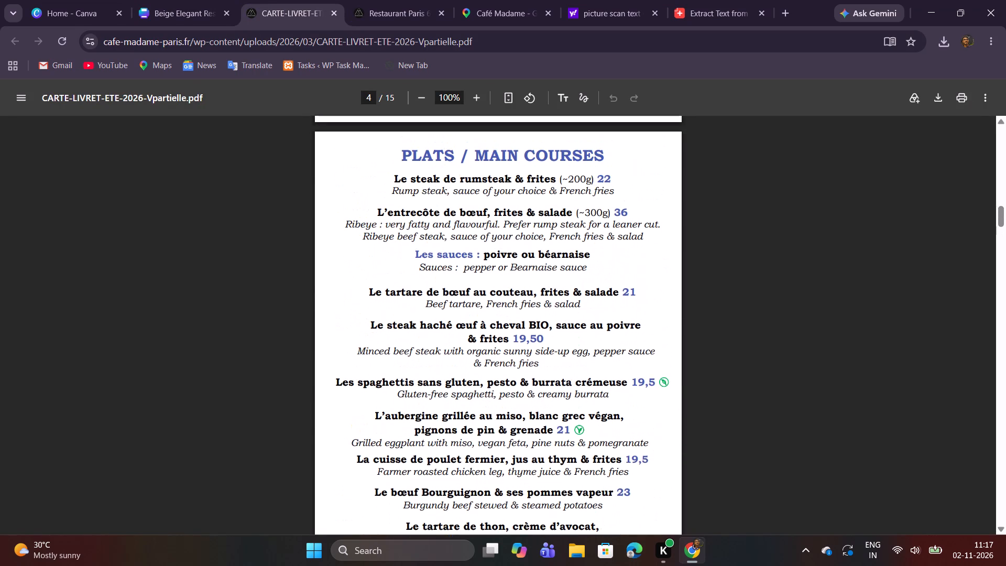
pyautogui.scroll(-5, 651, 283)
pyautogui.click(199, 0)
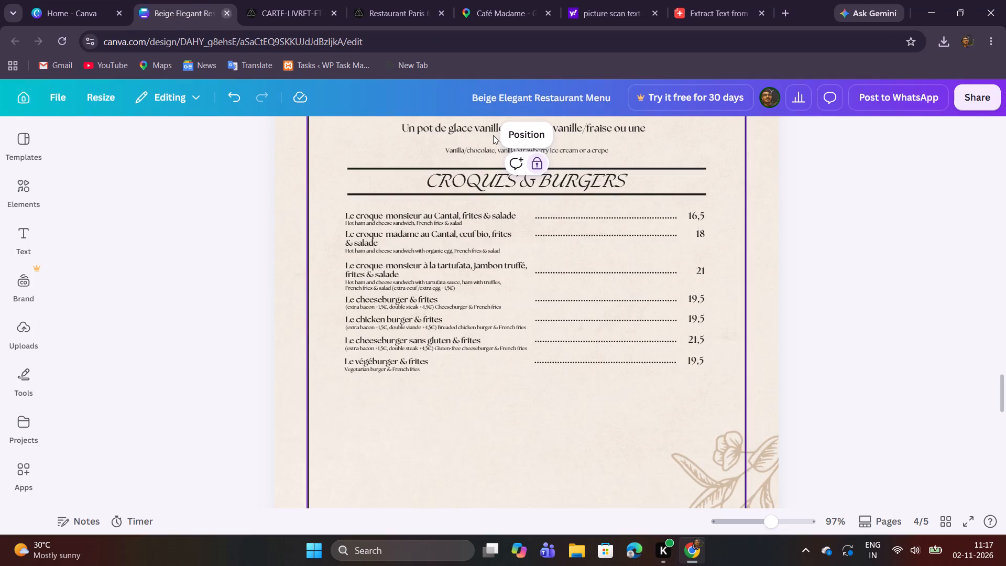
# Review the layout and content of all the menu's pages, from the cover to page 5.
pyautogui.scroll(1, 687, 273)
pyautogui.scroll(4, 822, 274)
pyautogui.click(827, 275)
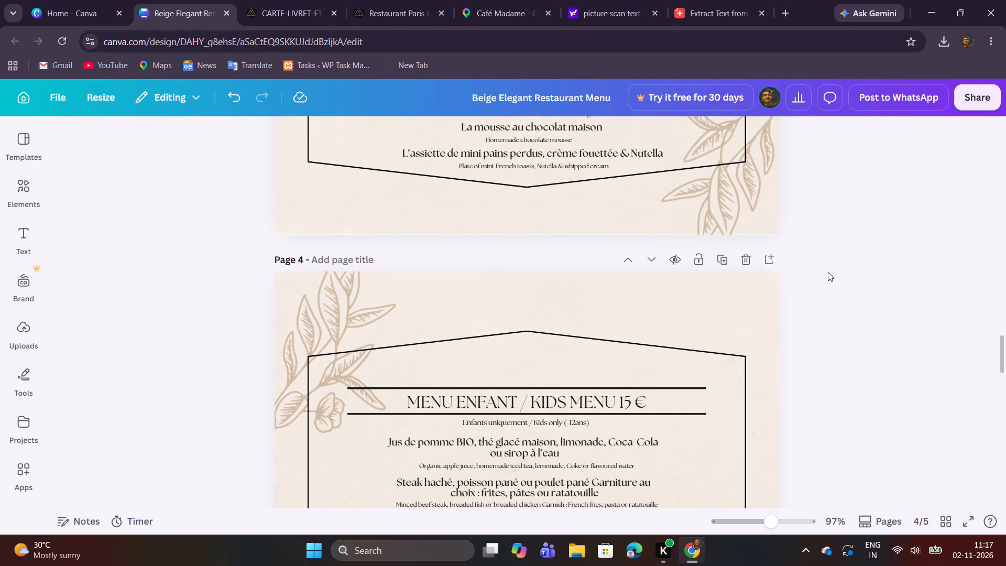
pyautogui.scroll(-5, 828, 272)
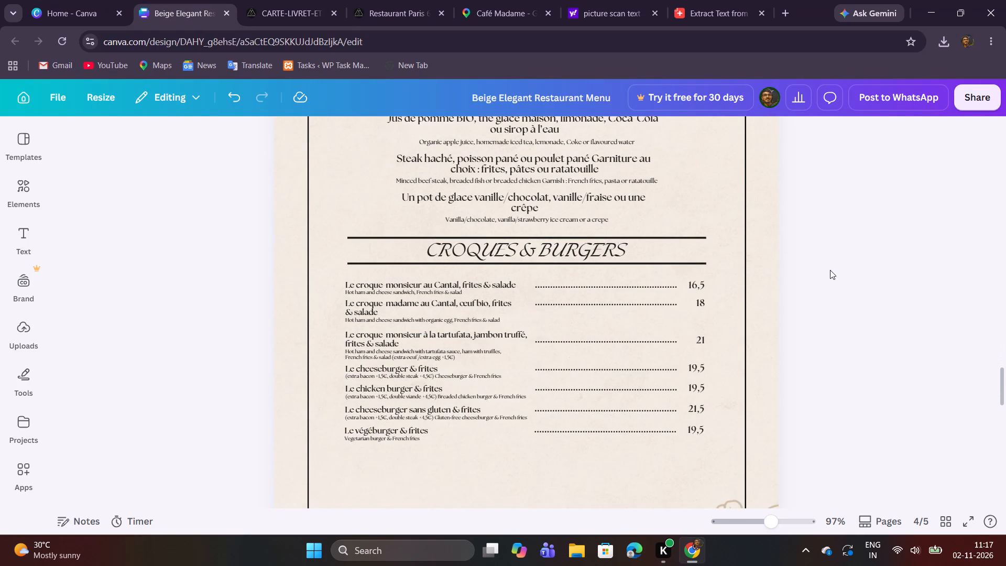
pyautogui.scroll(-3, 824, 268)
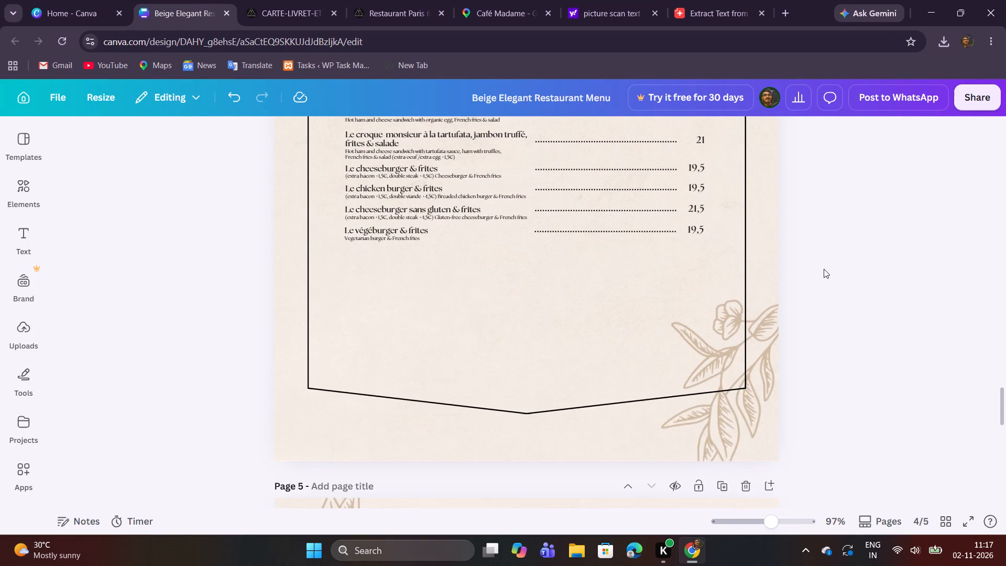
pyautogui.scroll(15, 824, 269)
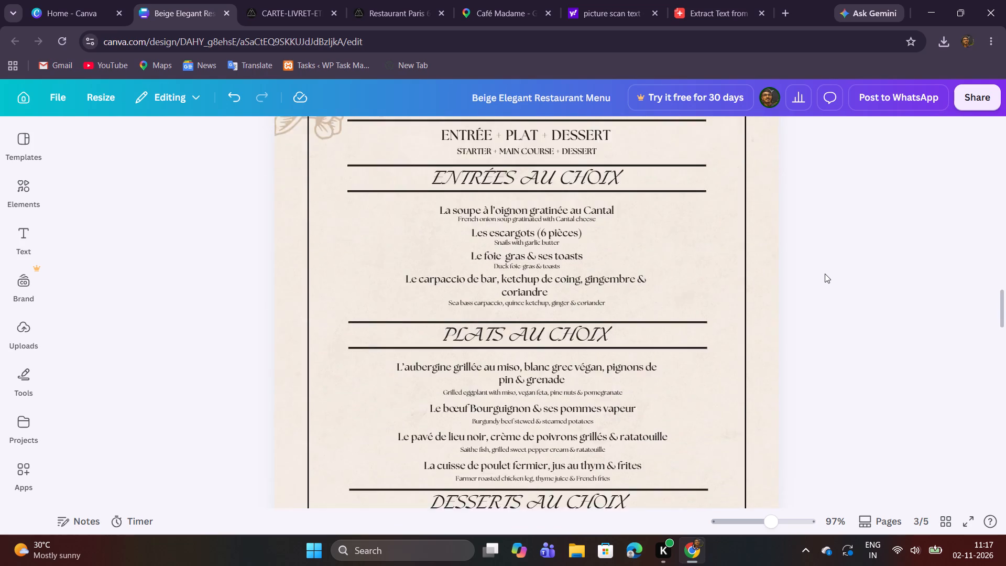
pyautogui.scroll(17, 825, 274)
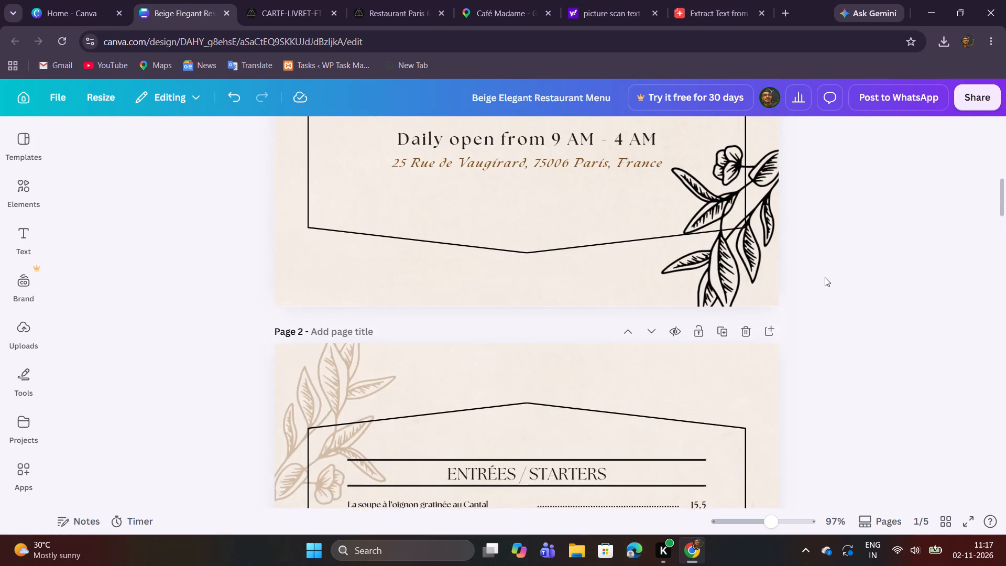
pyautogui.scroll(8, 825, 278)
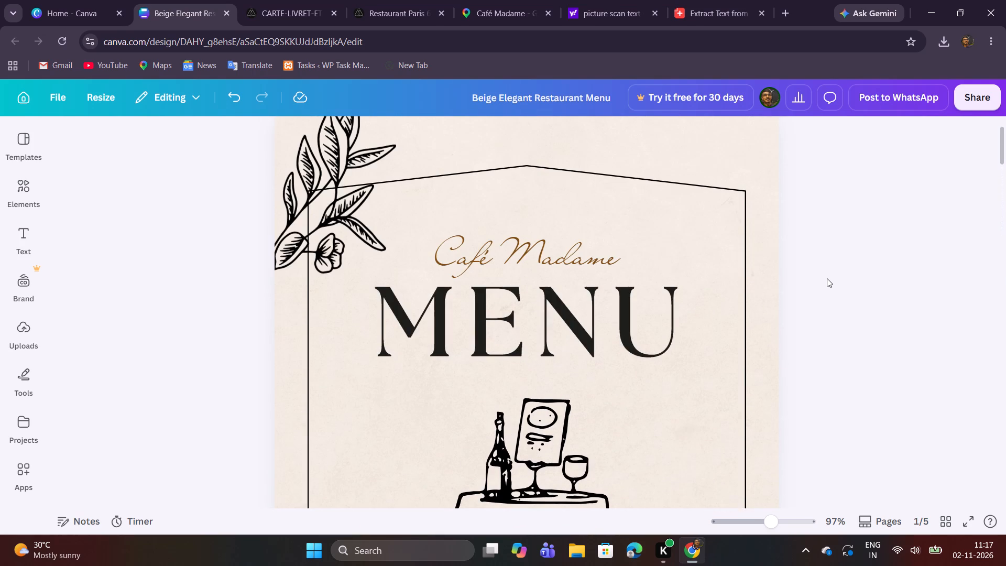
pyautogui.scroll(-2, 827, 278)
pyautogui.scroll(1, 827, 278)
pyautogui.scroll(-4, 827, 278)
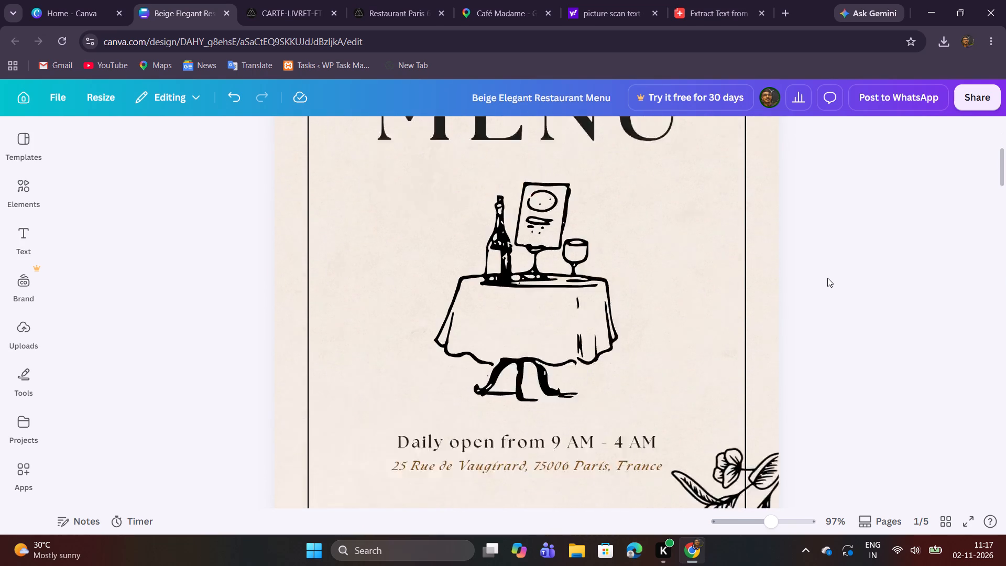
pyautogui.scroll(-8, 827, 278)
pyautogui.scroll(-14, 827, 278)
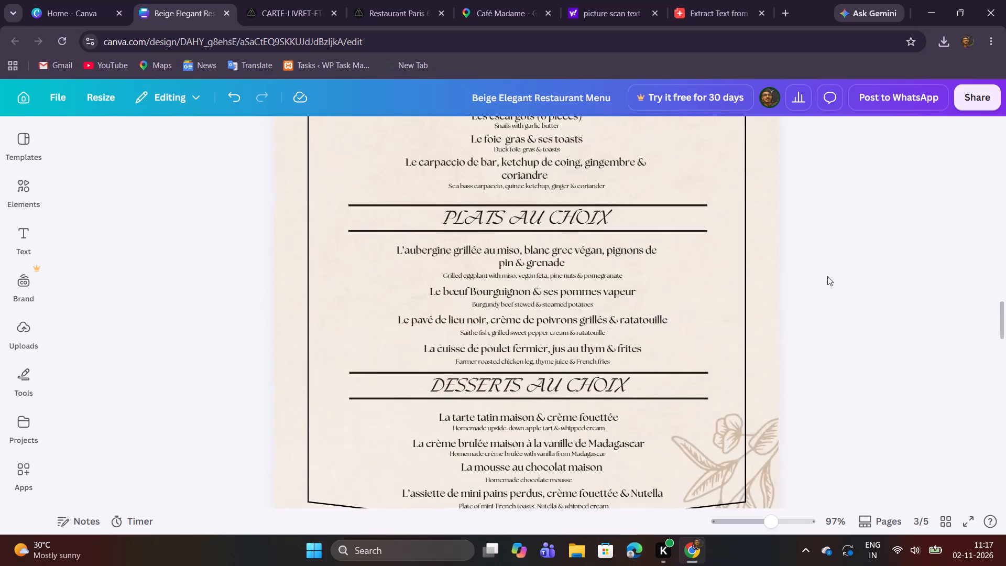
pyautogui.scroll(-18, 827, 276)
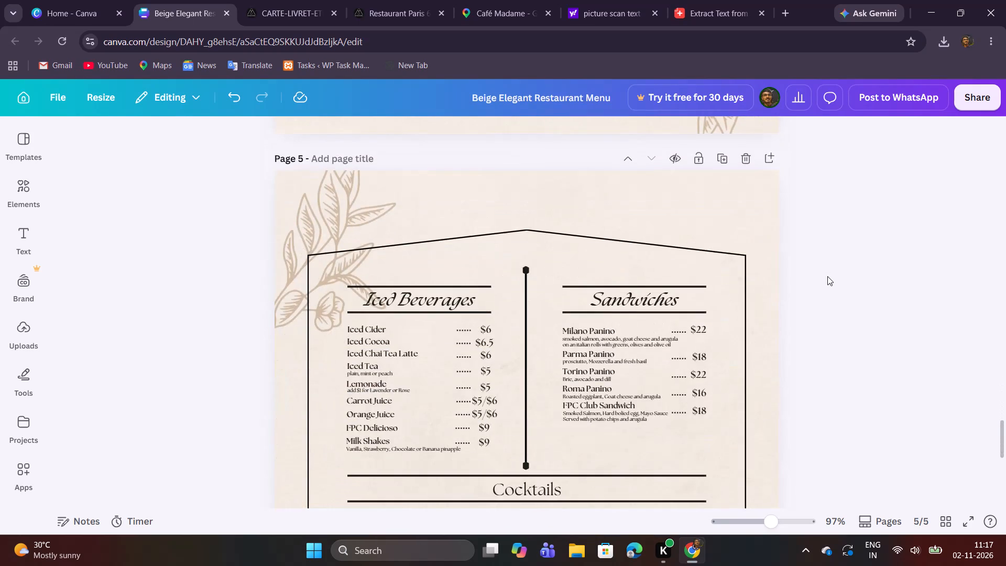
pyautogui.scroll(11, 827, 276)
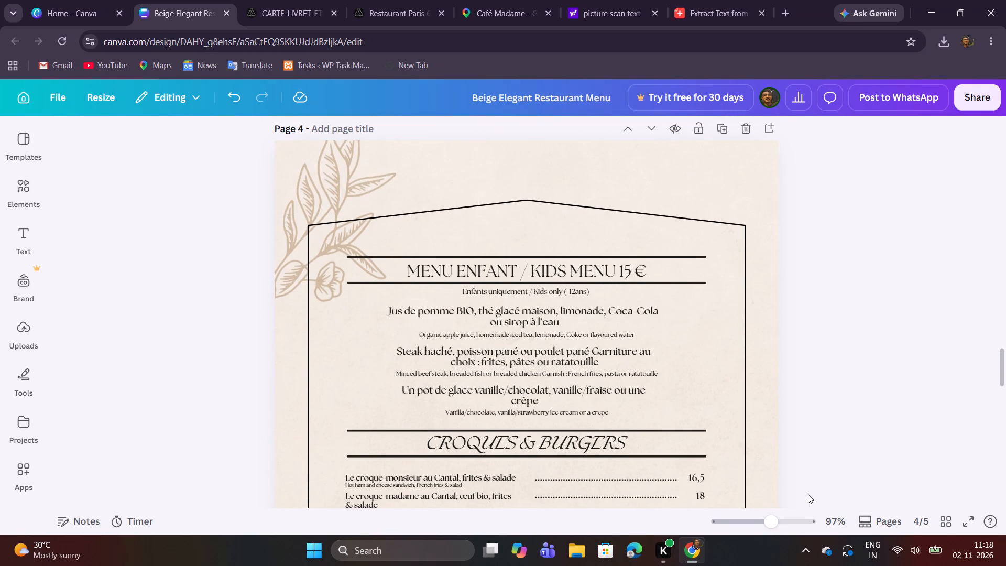
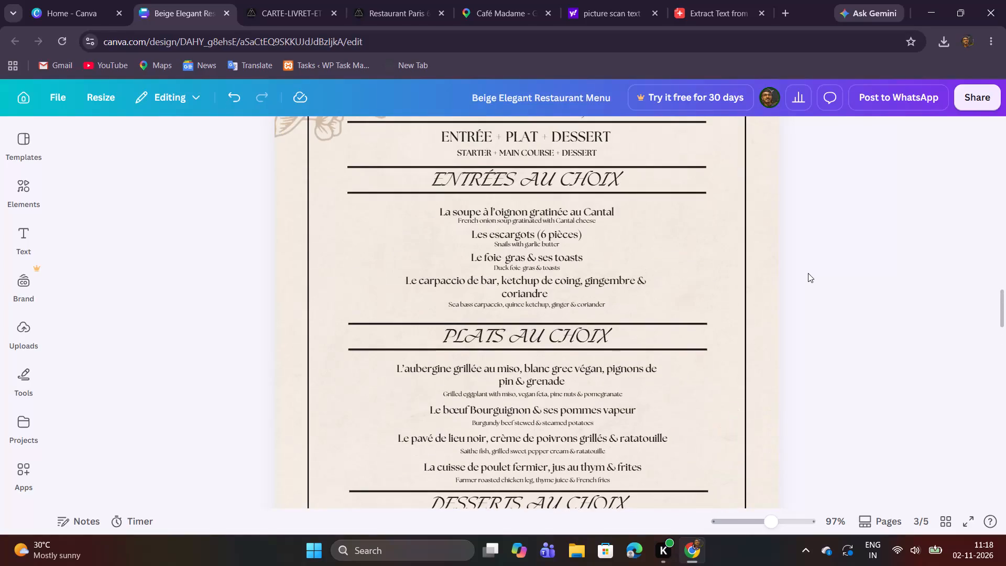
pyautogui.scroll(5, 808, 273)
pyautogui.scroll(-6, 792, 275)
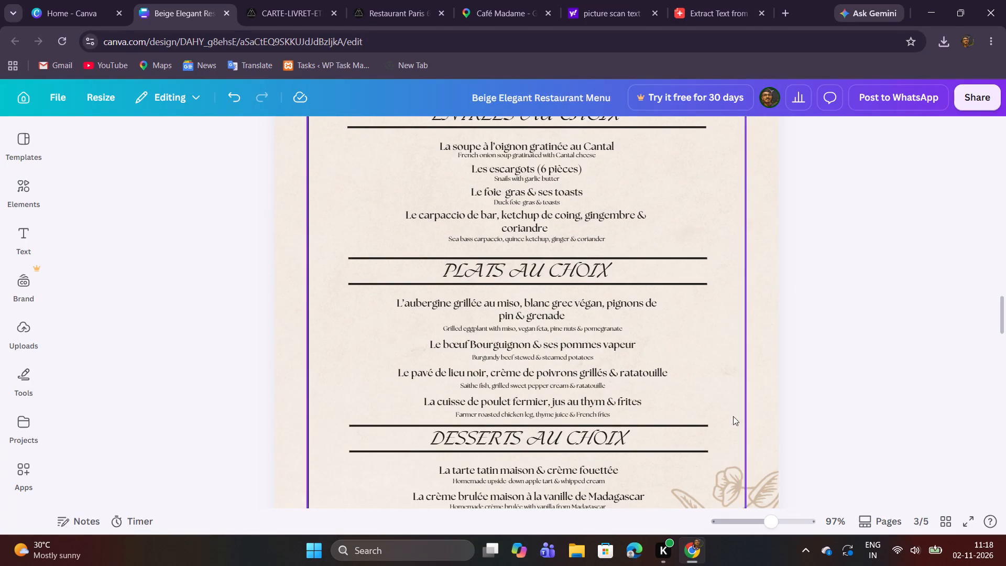